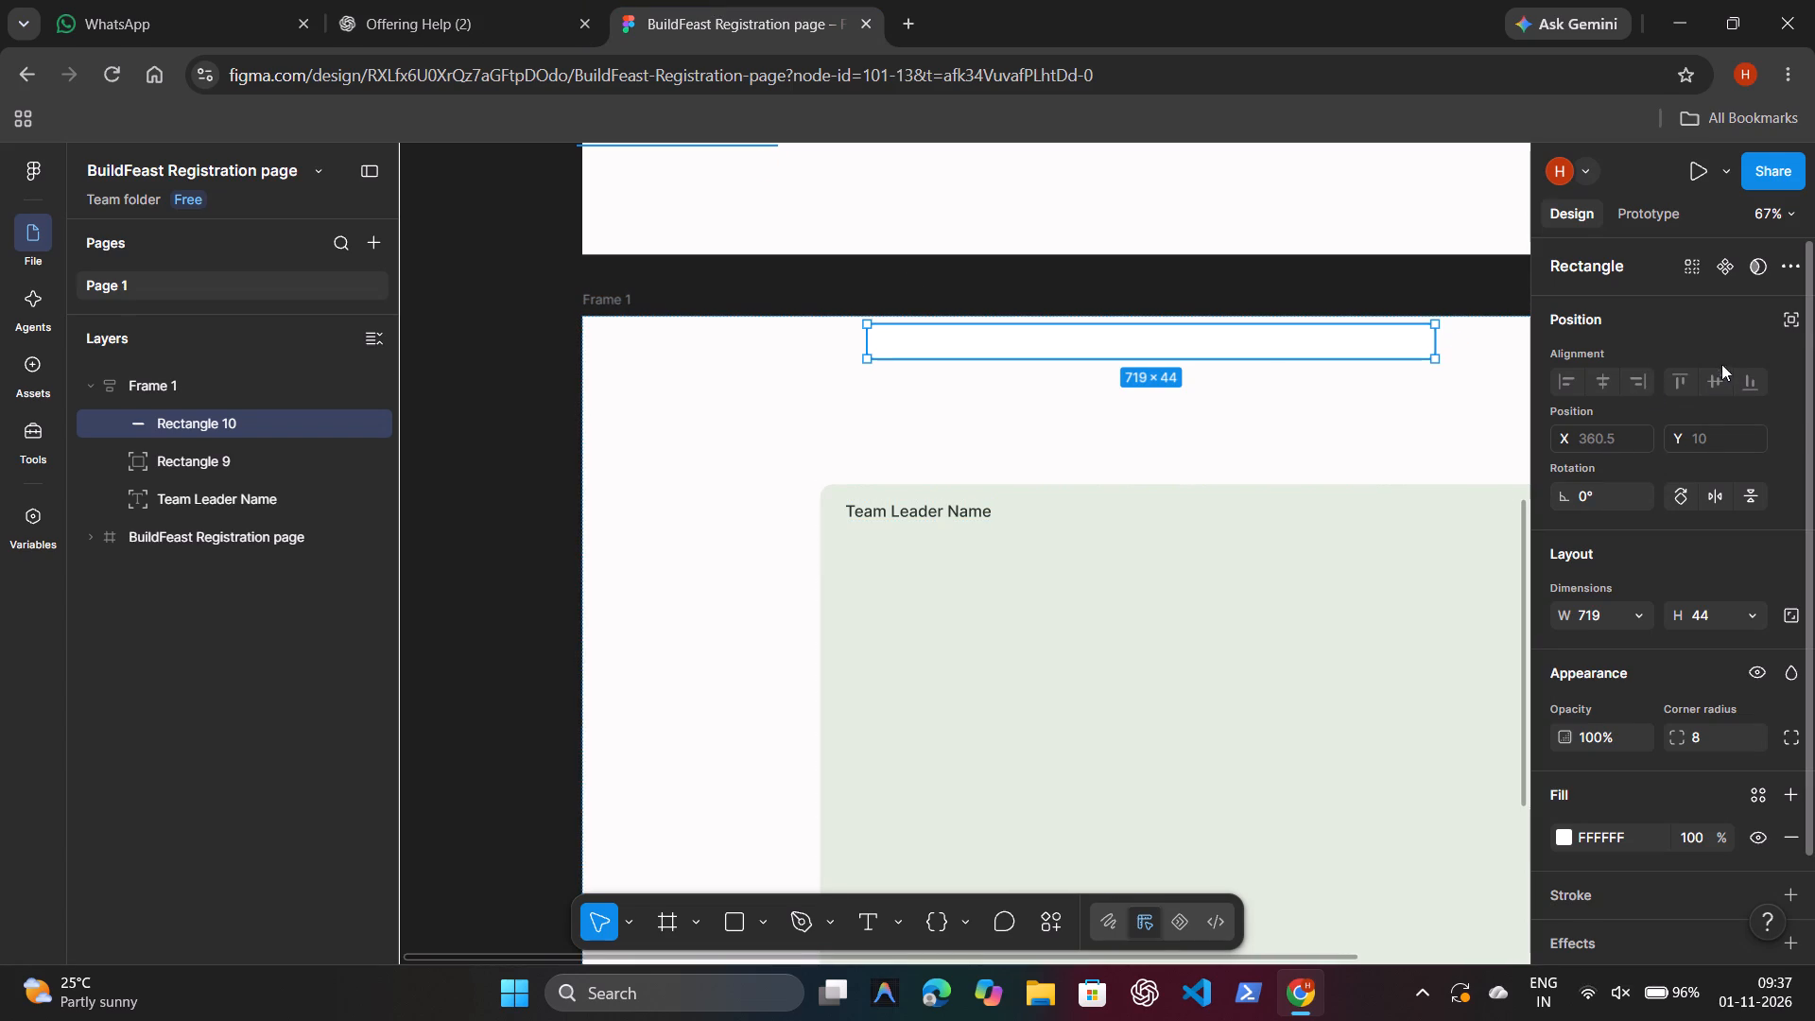
{"action": "left_click", "coordinate": [1782, 330]}
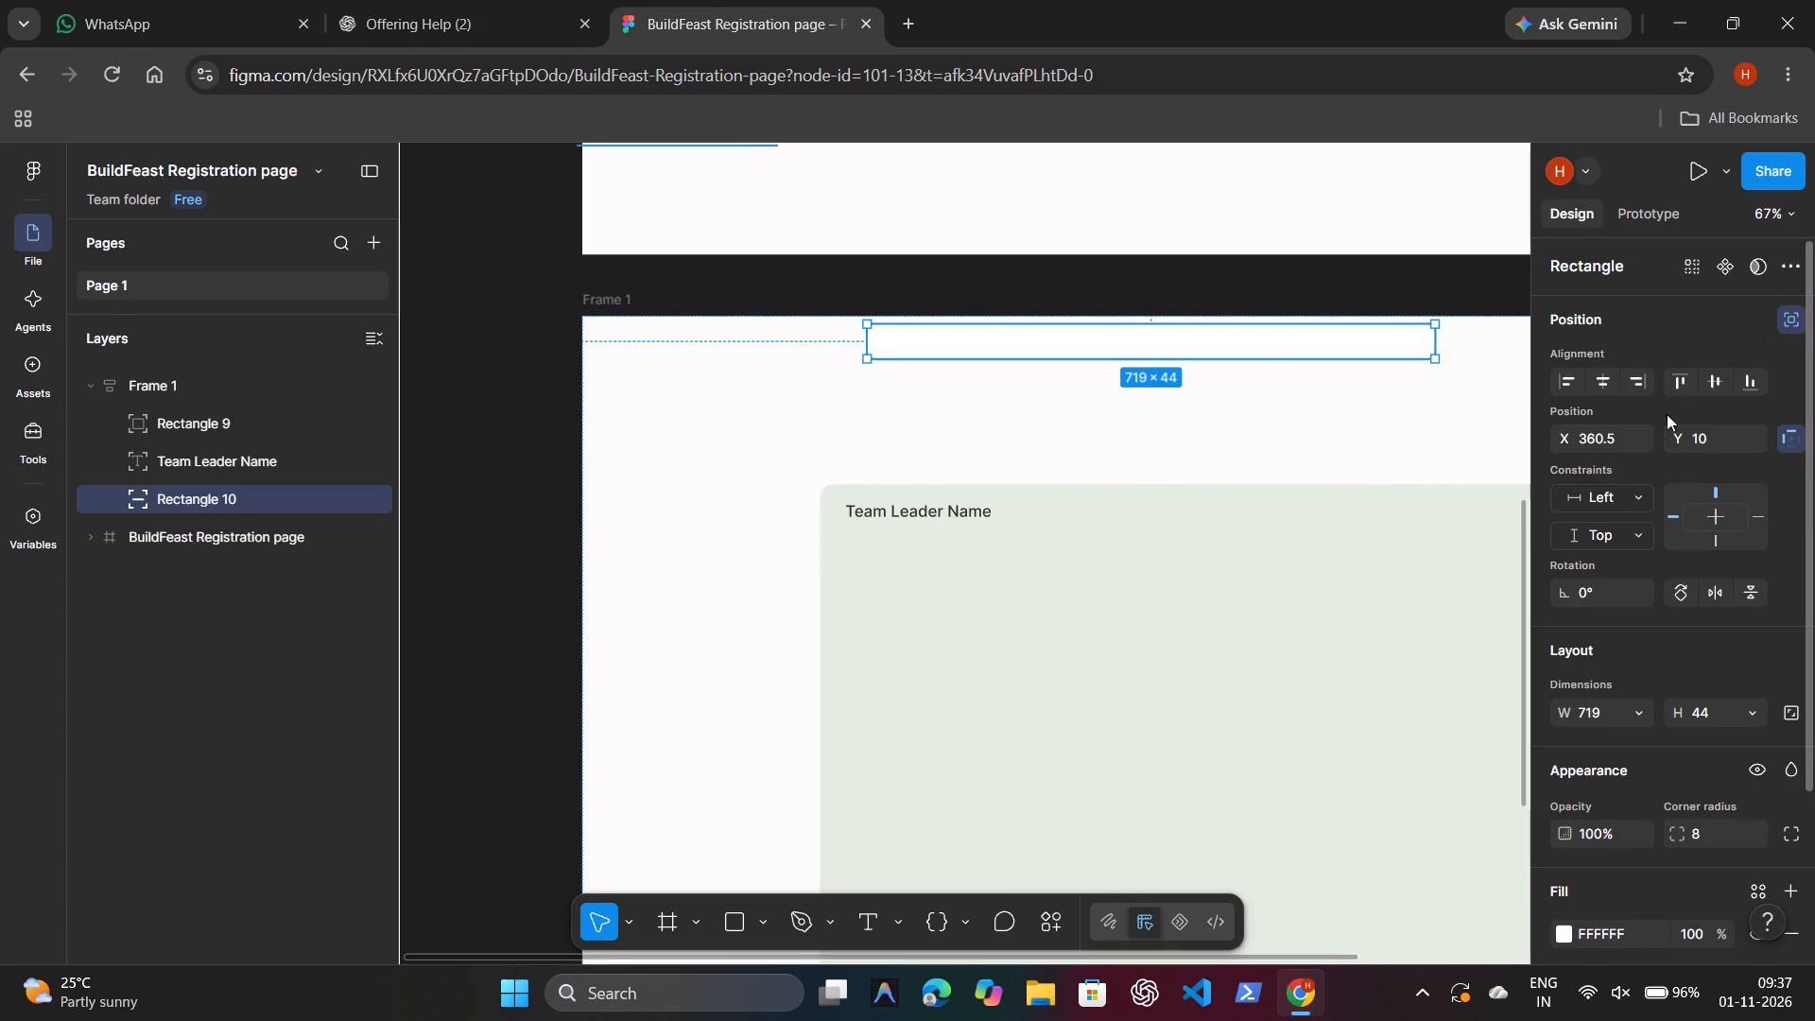
{"action": "left_click", "coordinate": [1617, 445]}
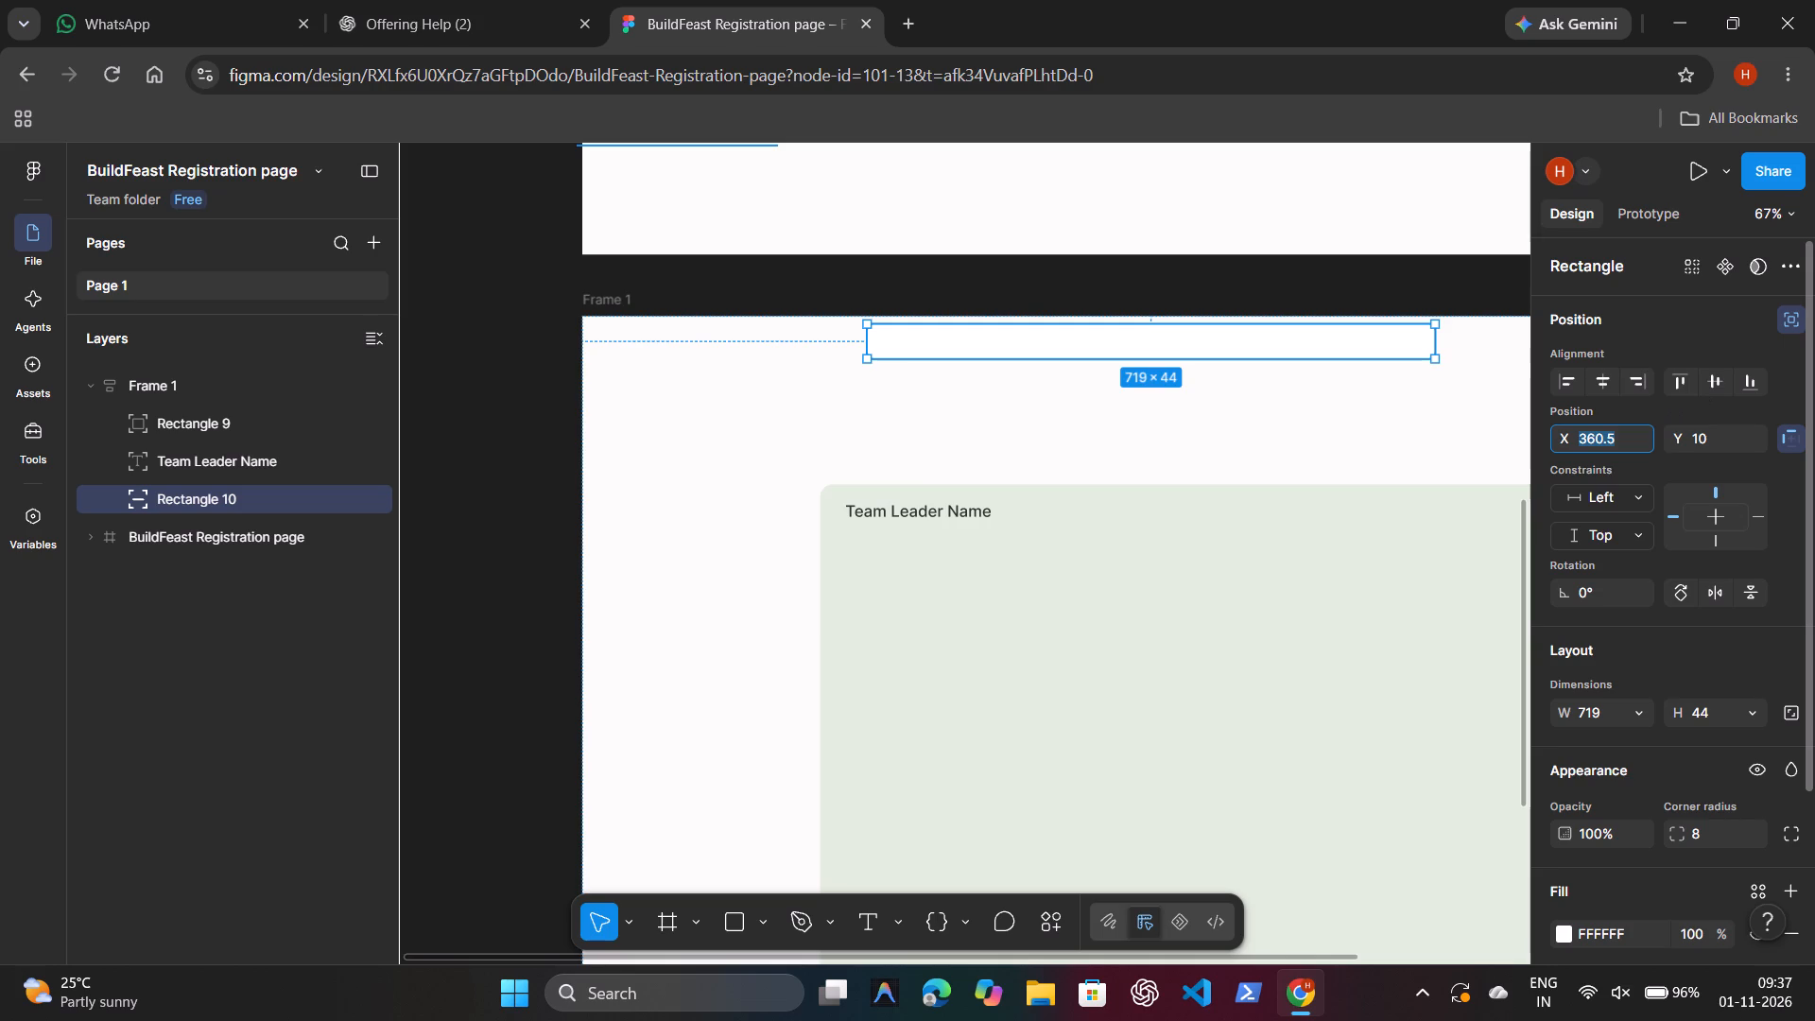
{"action": "key", "text": "BackSpace"}
{"action": "type", "text": "333"}
{"action": "key", "text": "Return"}
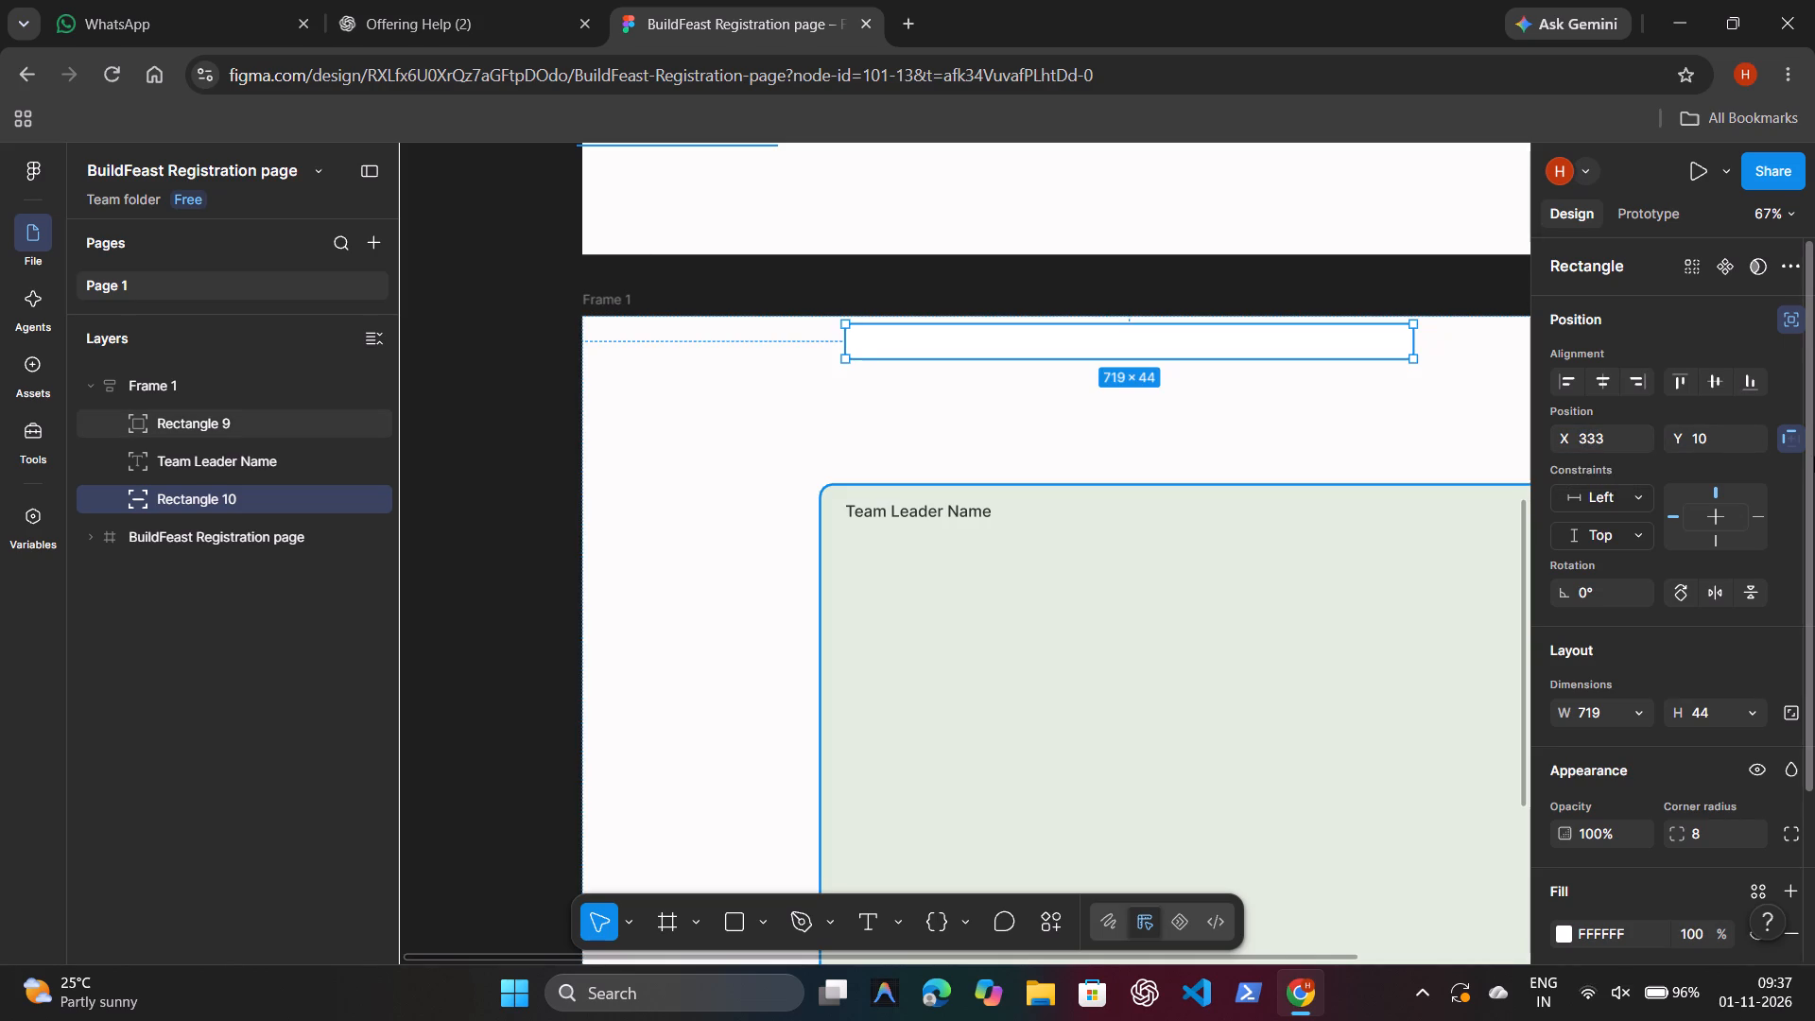
{"action": "left_click", "coordinate": [1738, 440]}
{"action": "key", "text": "BackSpace"}
{"action": "type", "text": "235"}
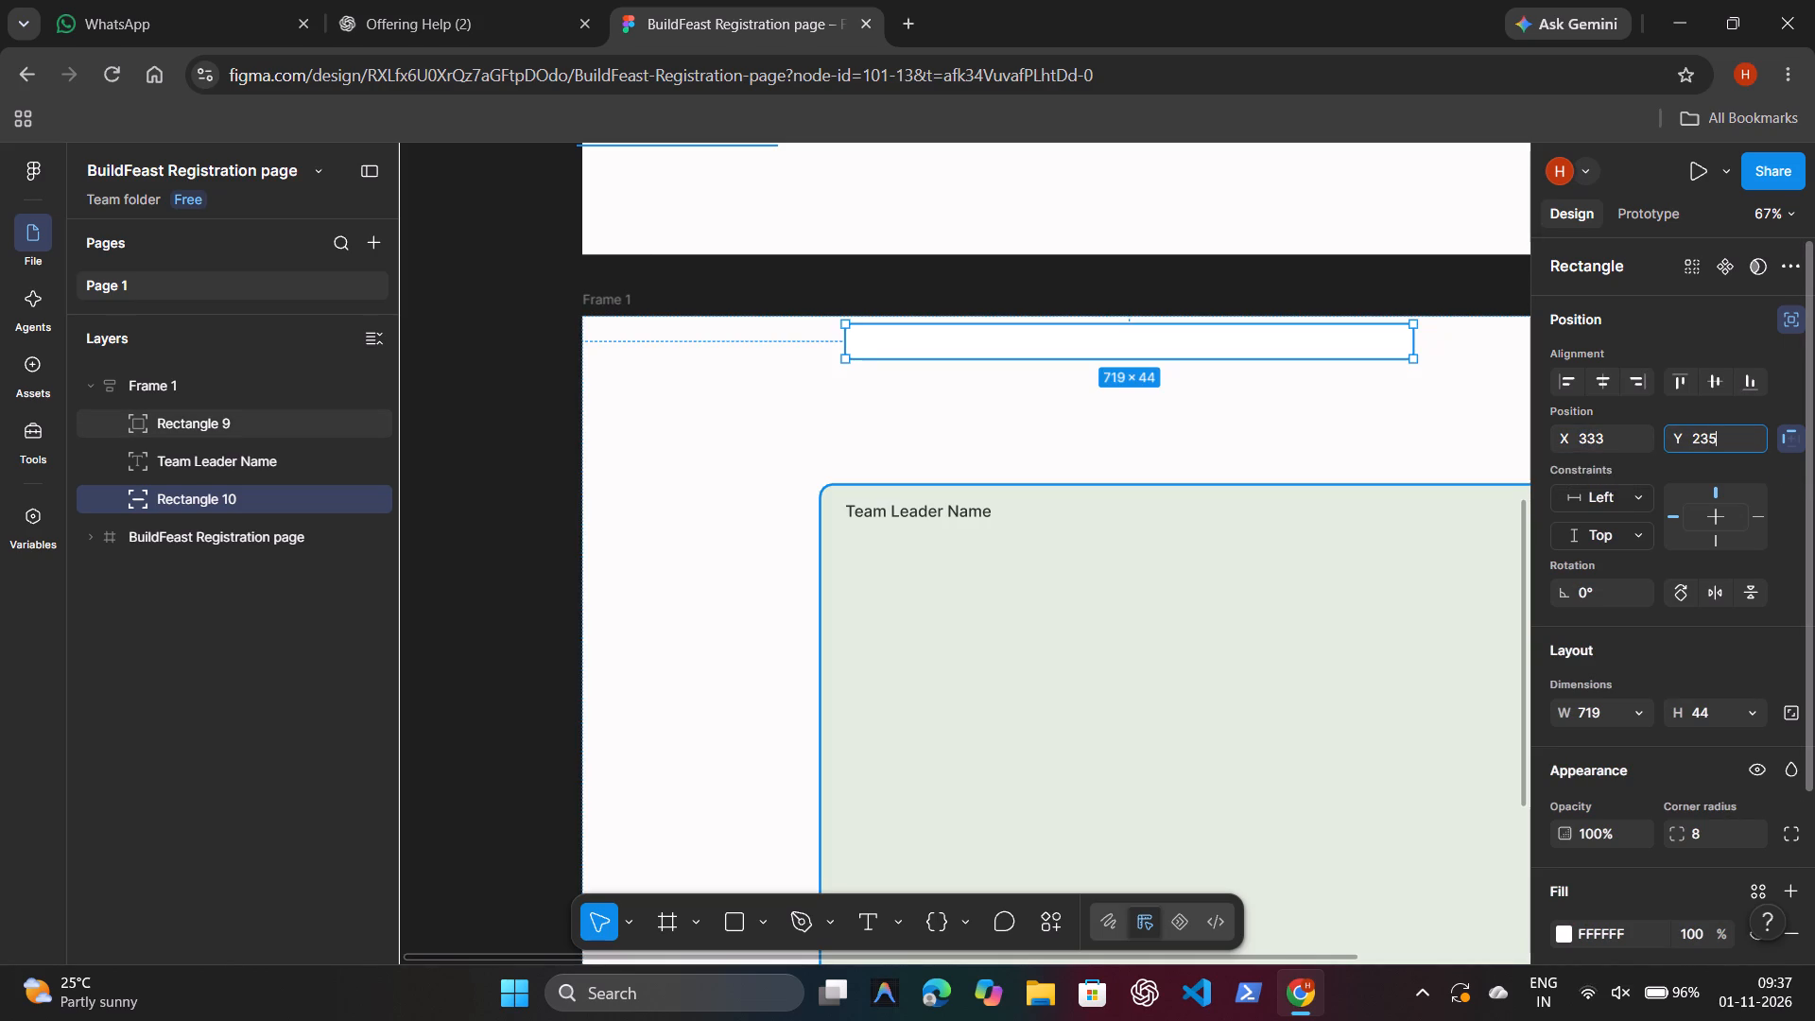
{"action": "key", "text": "Return"}
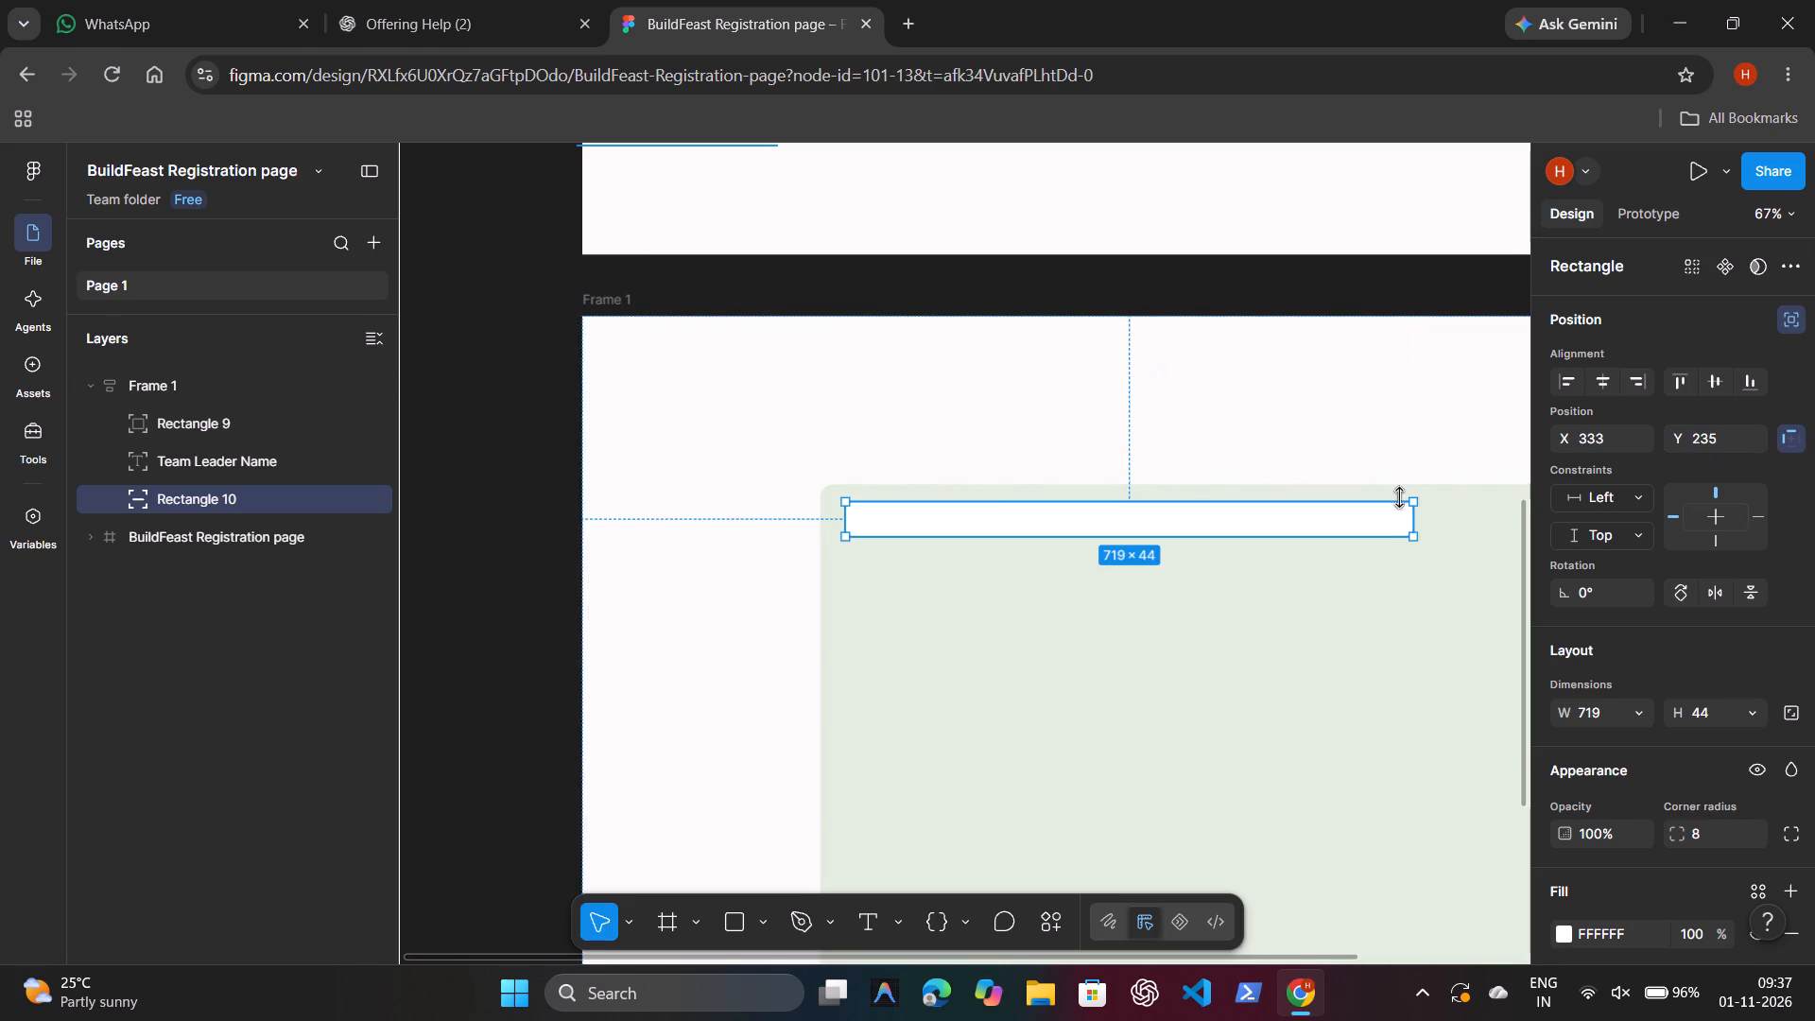
Move the white rectangle just below the Team Leader Name label, to about X 333, Y 277.
{"action": "left_click_drag", "start_coordinate": [1394, 526], "coordinate": [1386, 564]}
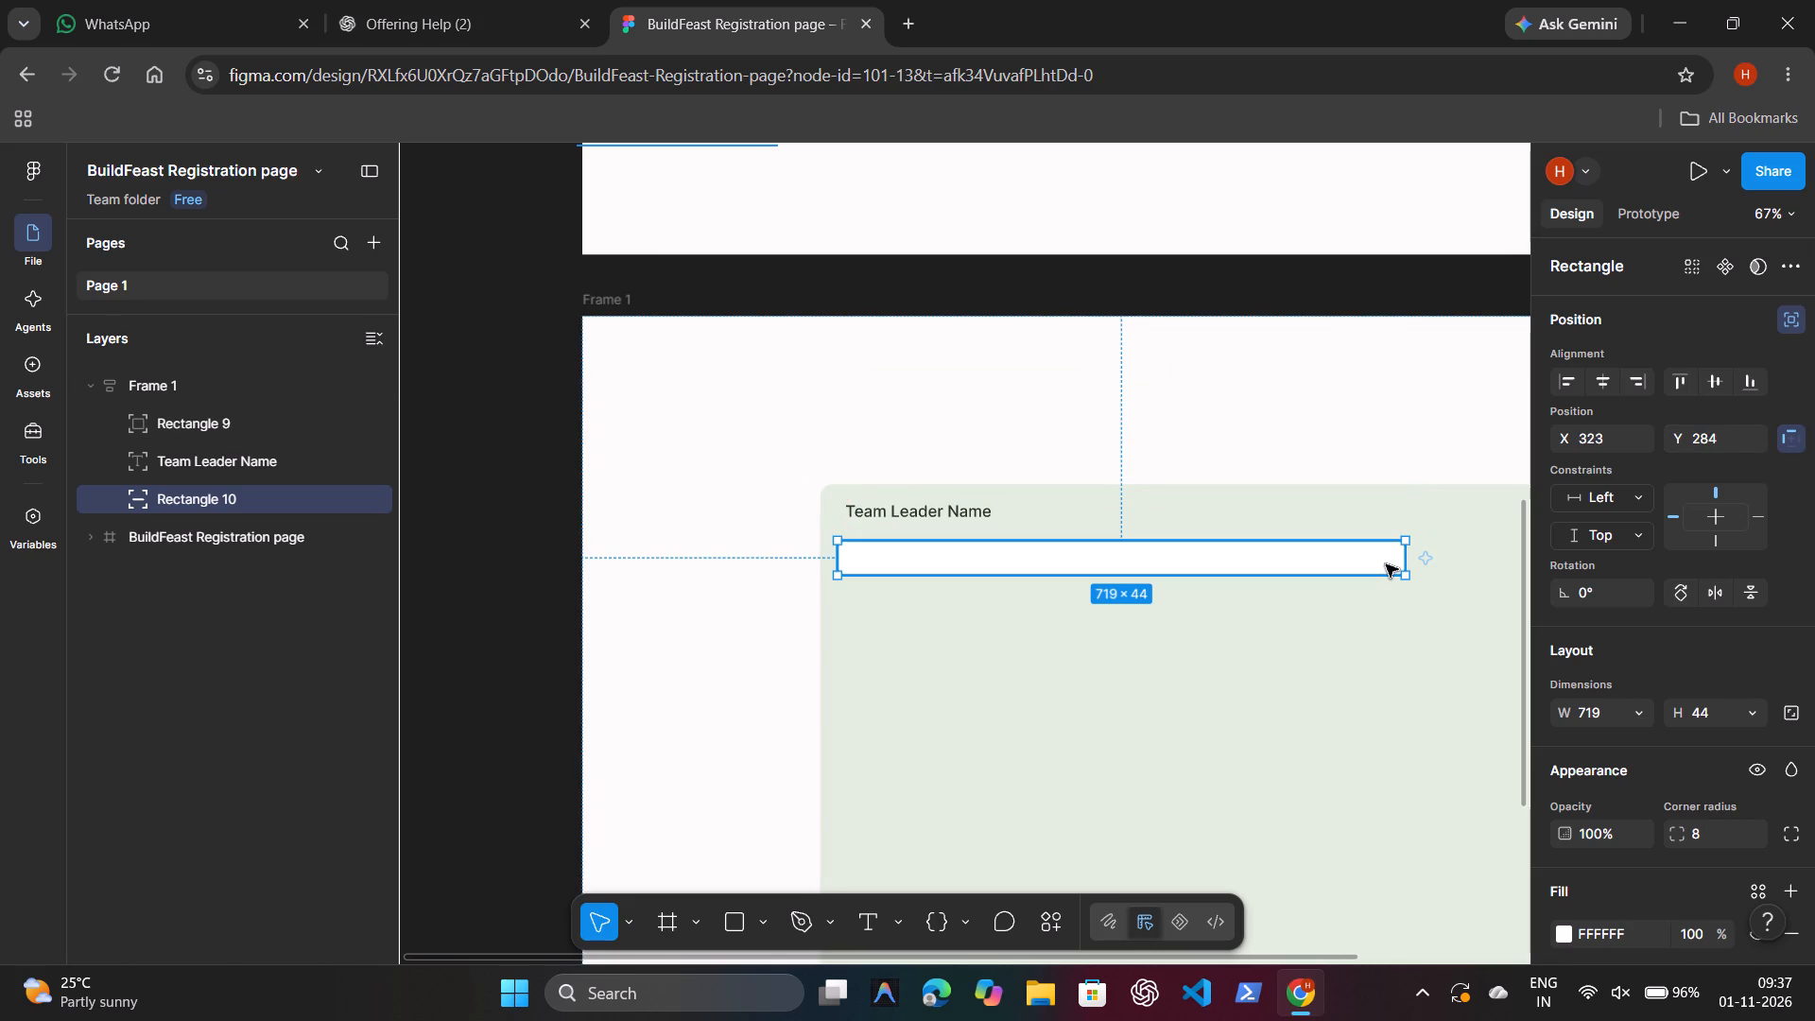
{"action": "left_click_drag", "start_coordinate": [1386, 564], "coordinate": [1395, 559]}
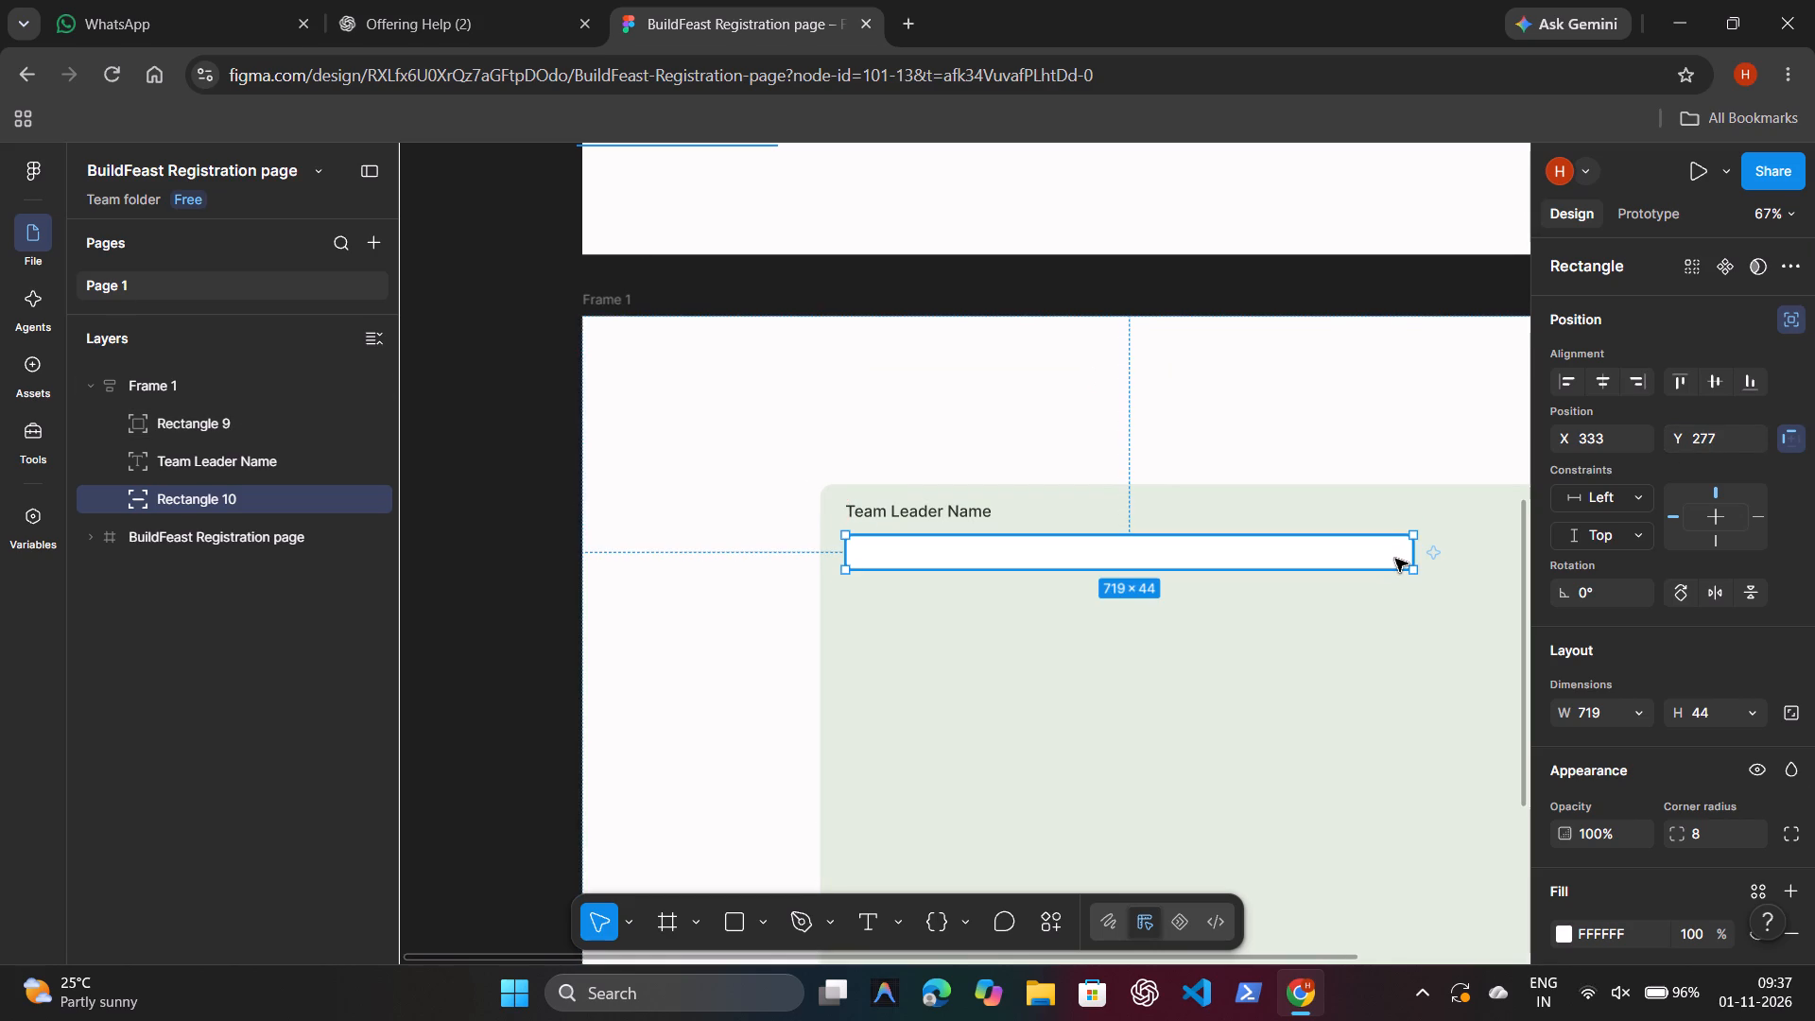
{"action": "left_click", "coordinate": [1286, 378]}
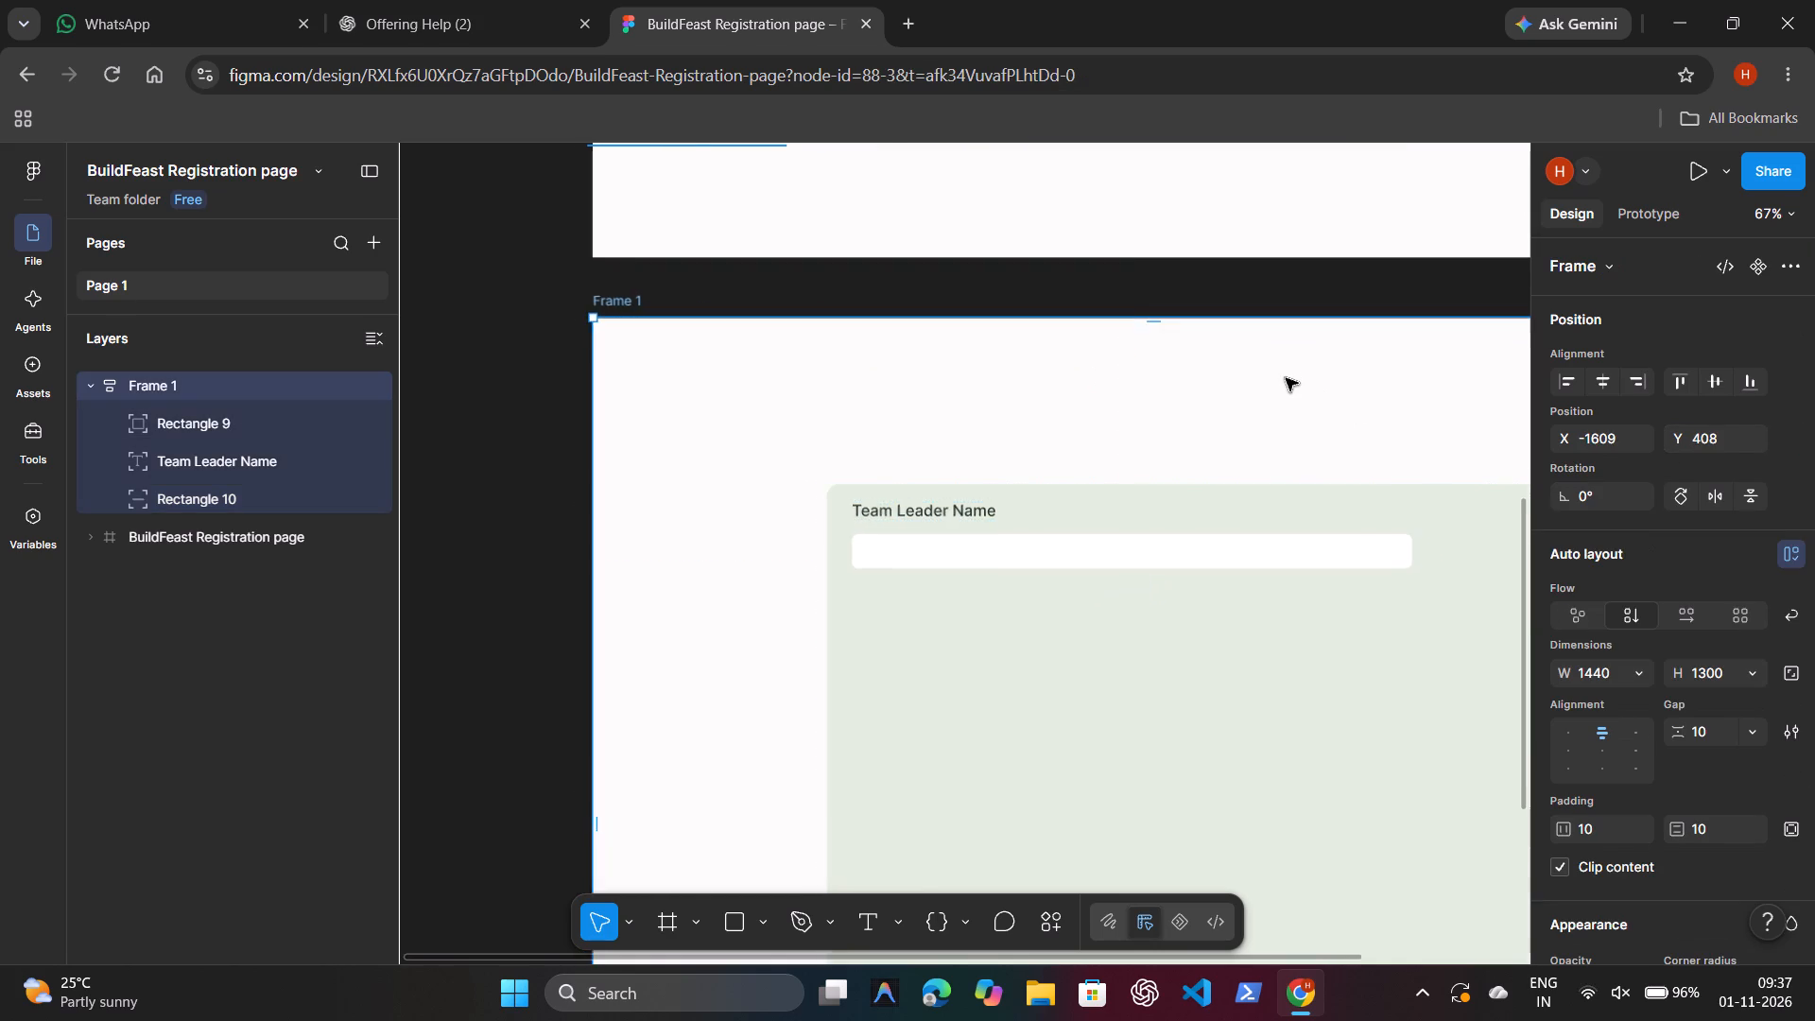
Add a drop shadow effect to the white input rectangle below the Team Leader Name label.
{"action": "scroll", "coordinate": [1114, 410], "scroll_direction": "left", "scroll_amount": 1}
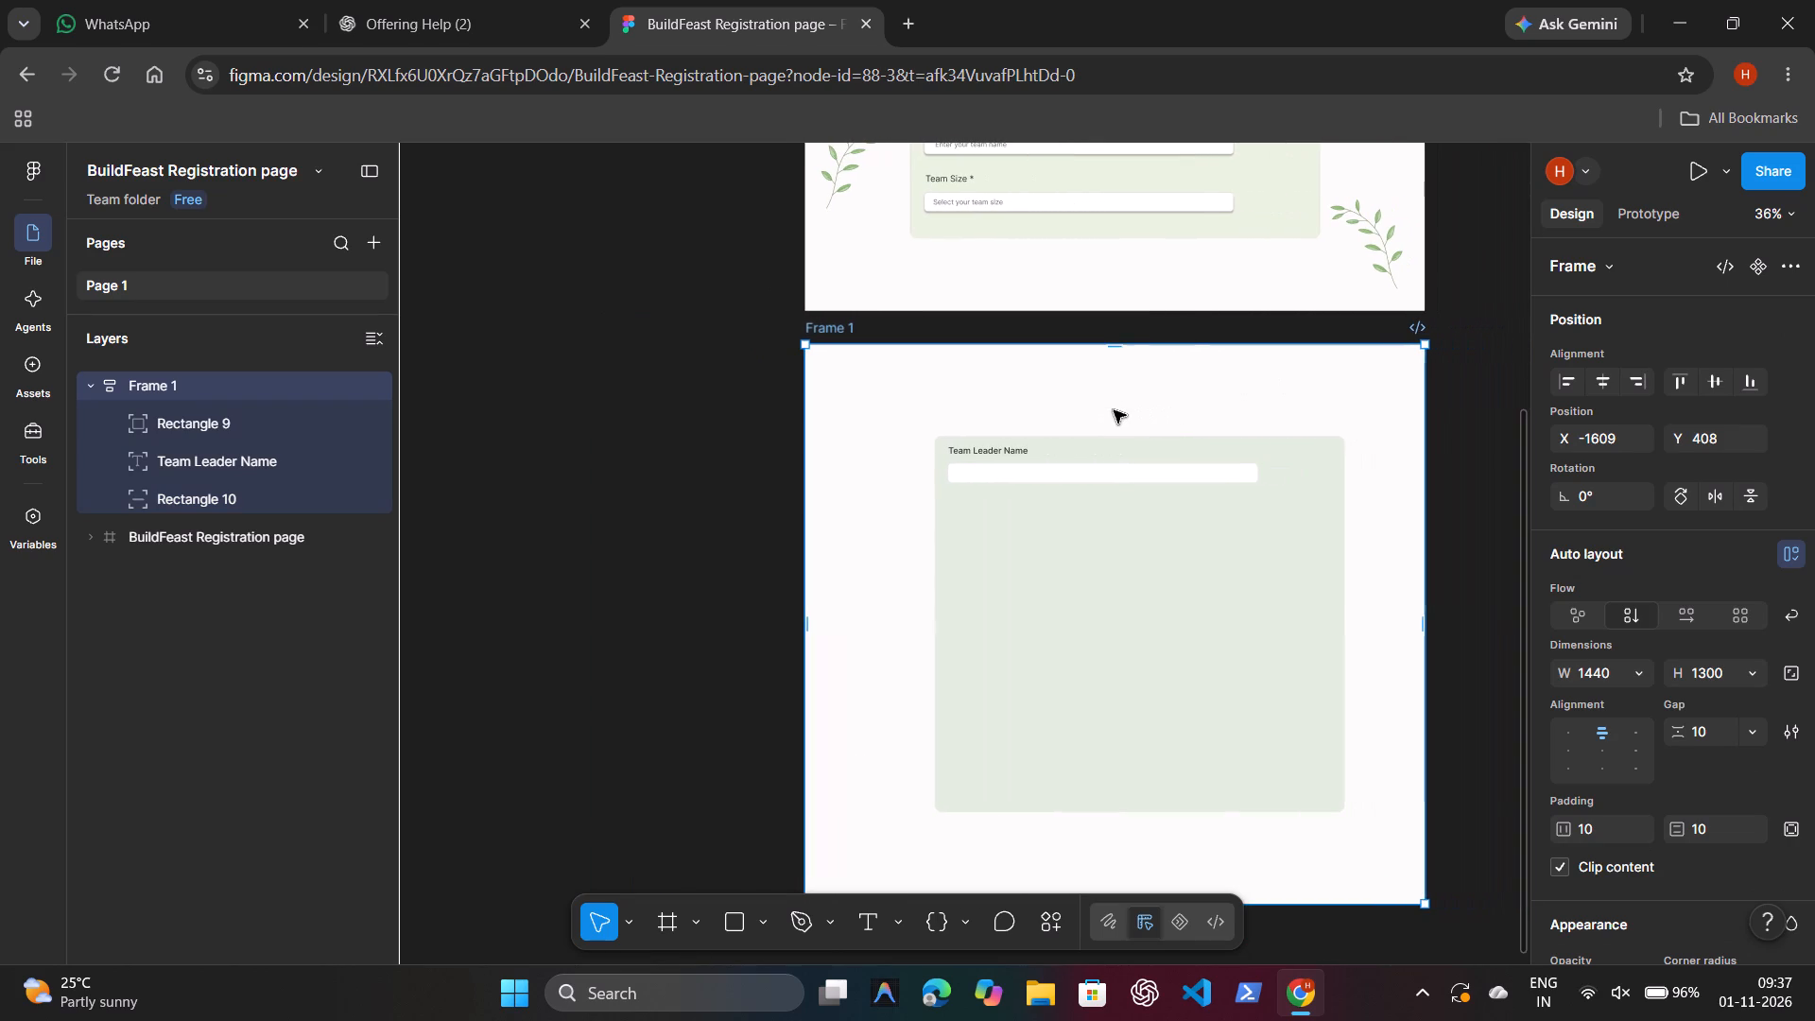
{"action": "scroll", "coordinate": [1114, 410], "scroll_direction": "left", "scroll_amount": 2}
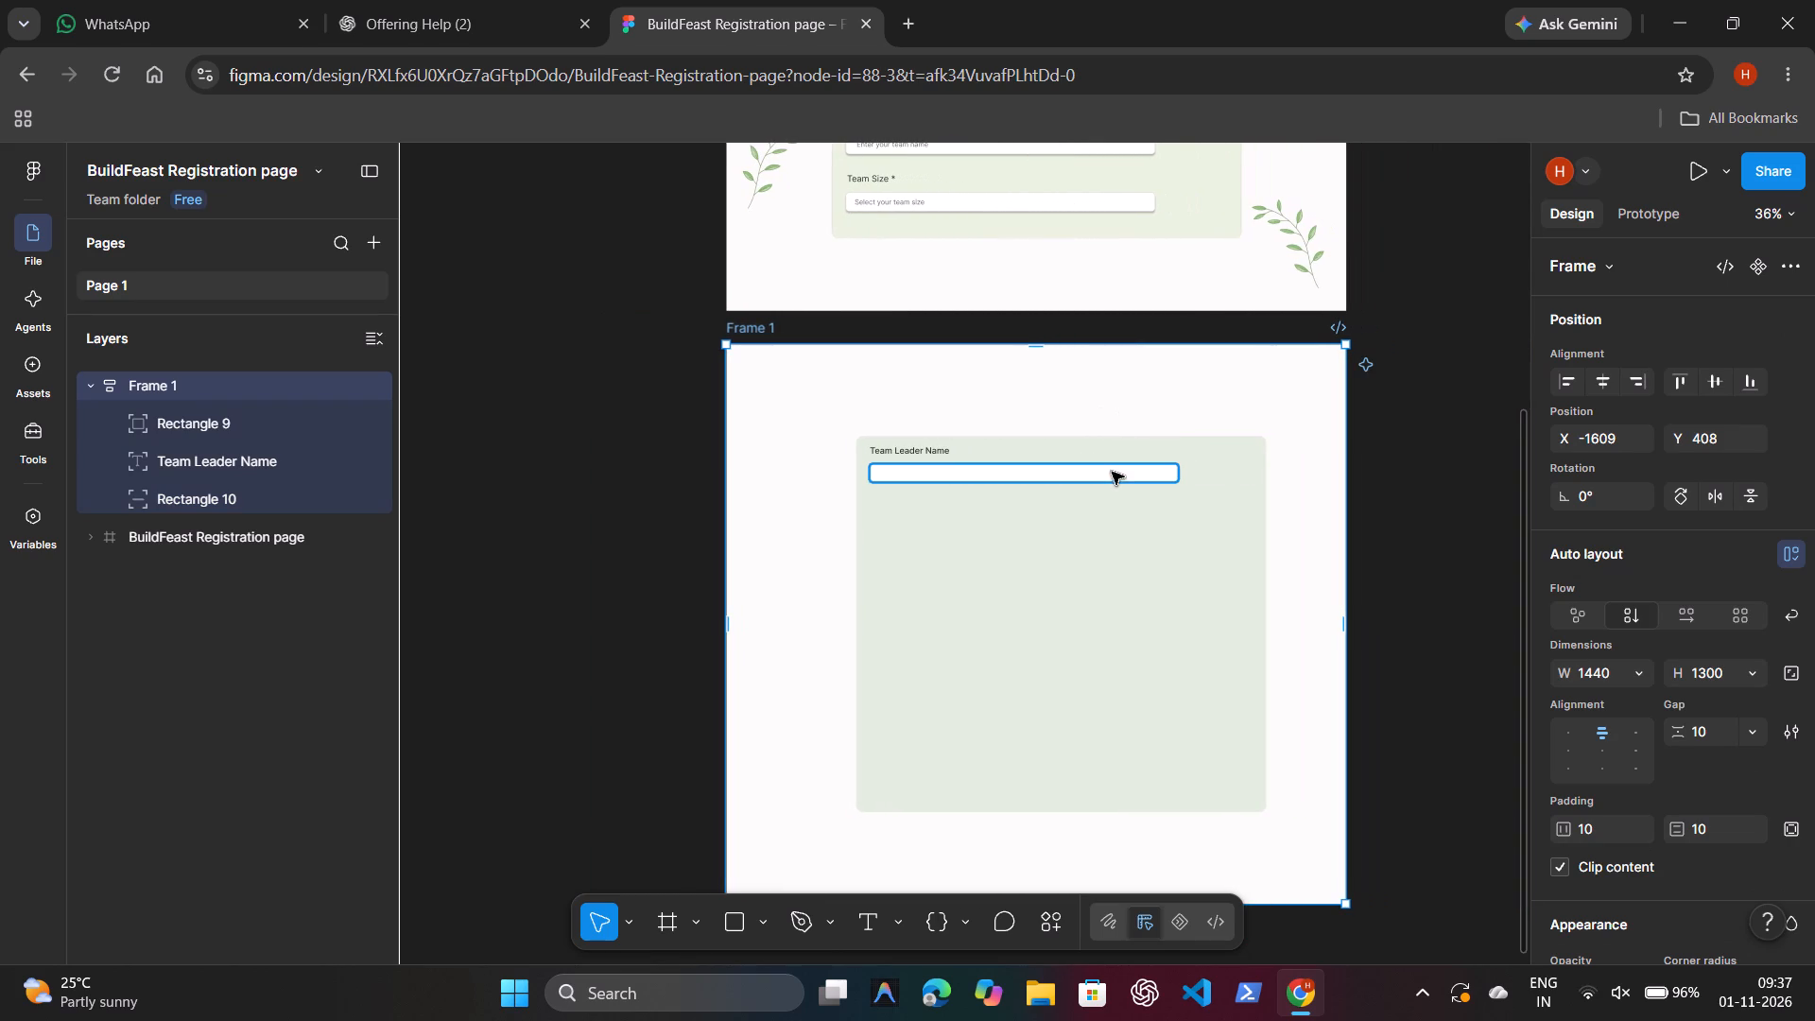
{"action": "left_click", "coordinate": [1112, 480]}
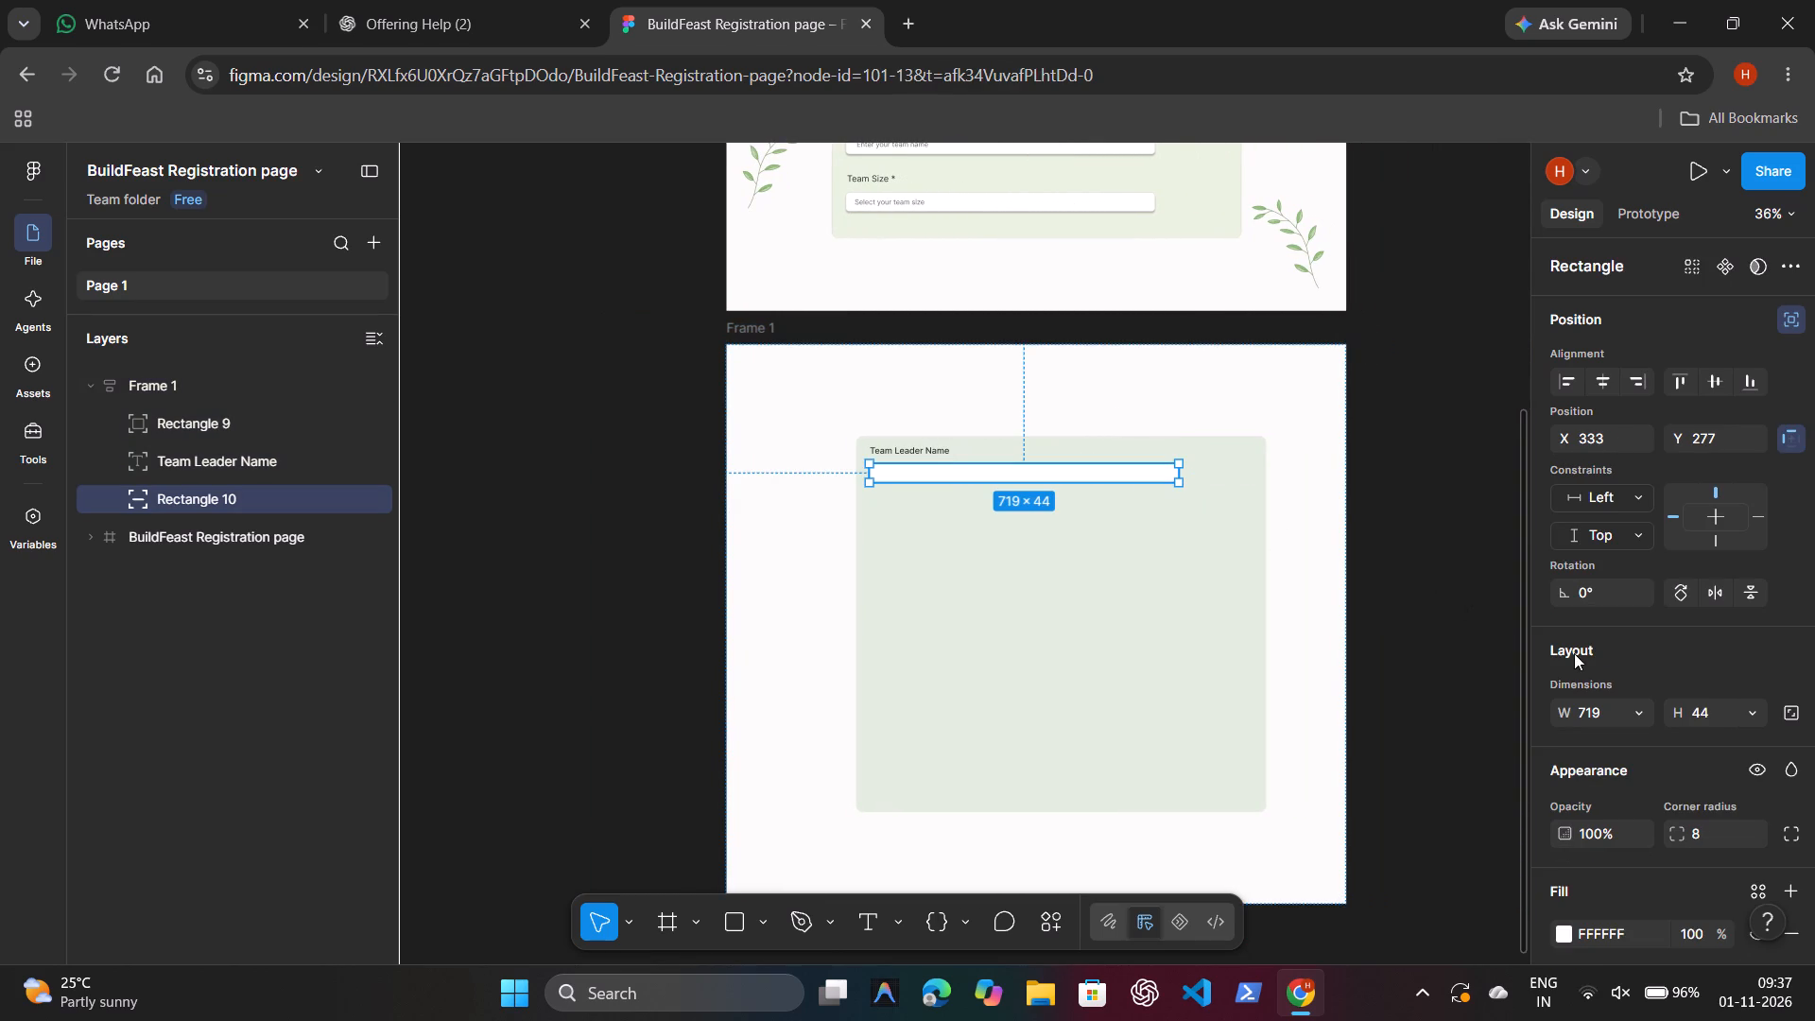
{"action": "scroll", "coordinate": [1677, 857], "scroll_direction": "down", "scroll_amount": 4}
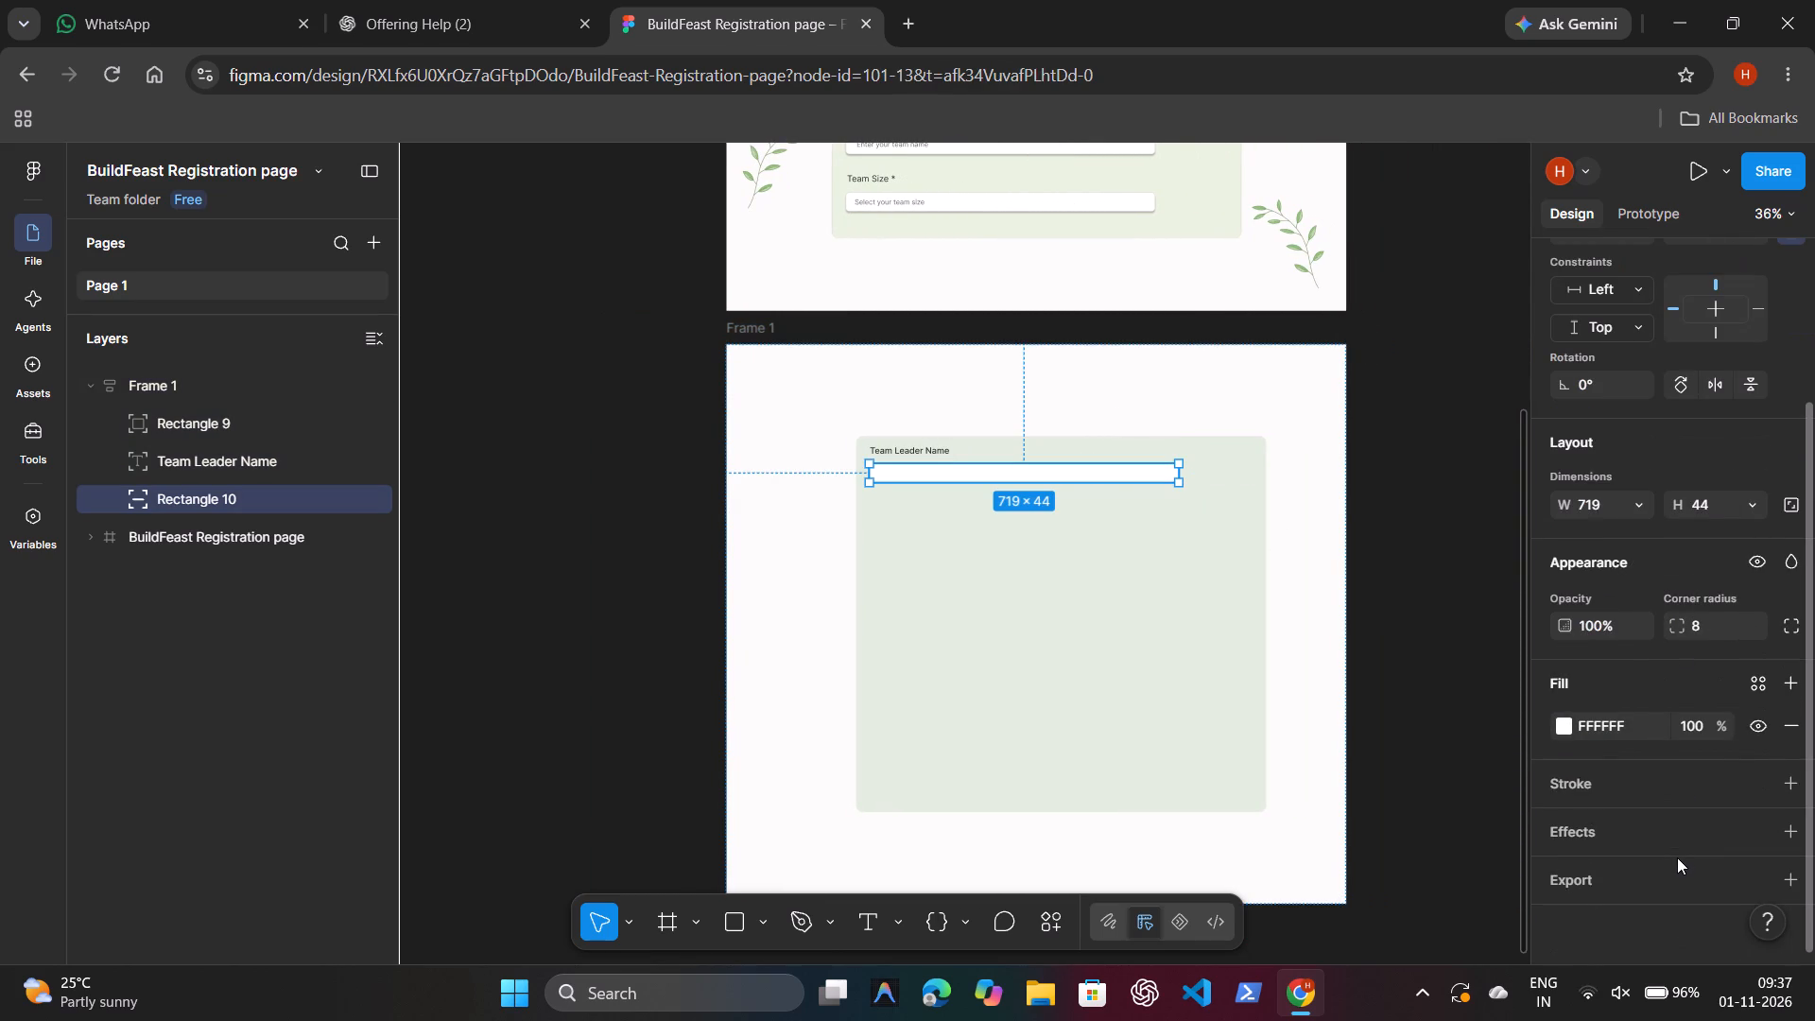
{"action": "left_click", "coordinate": [1792, 831]}
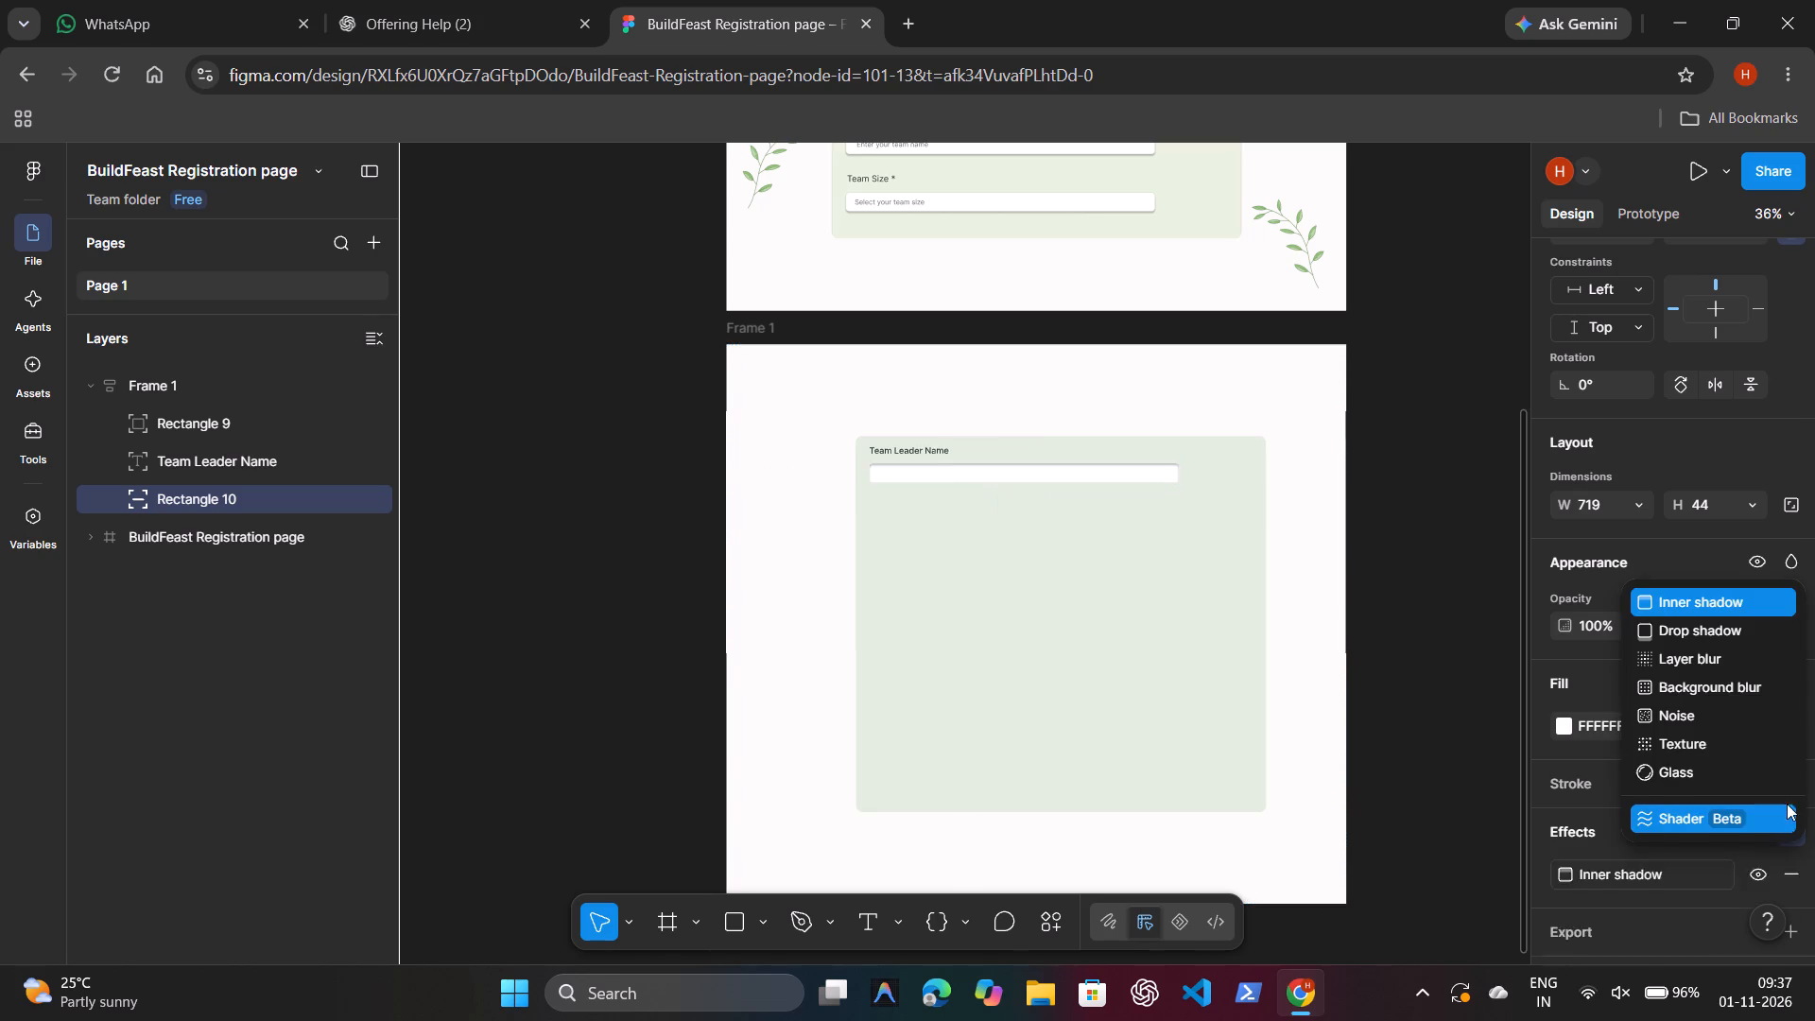
{"action": "left_click", "coordinate": [1773, 625]}
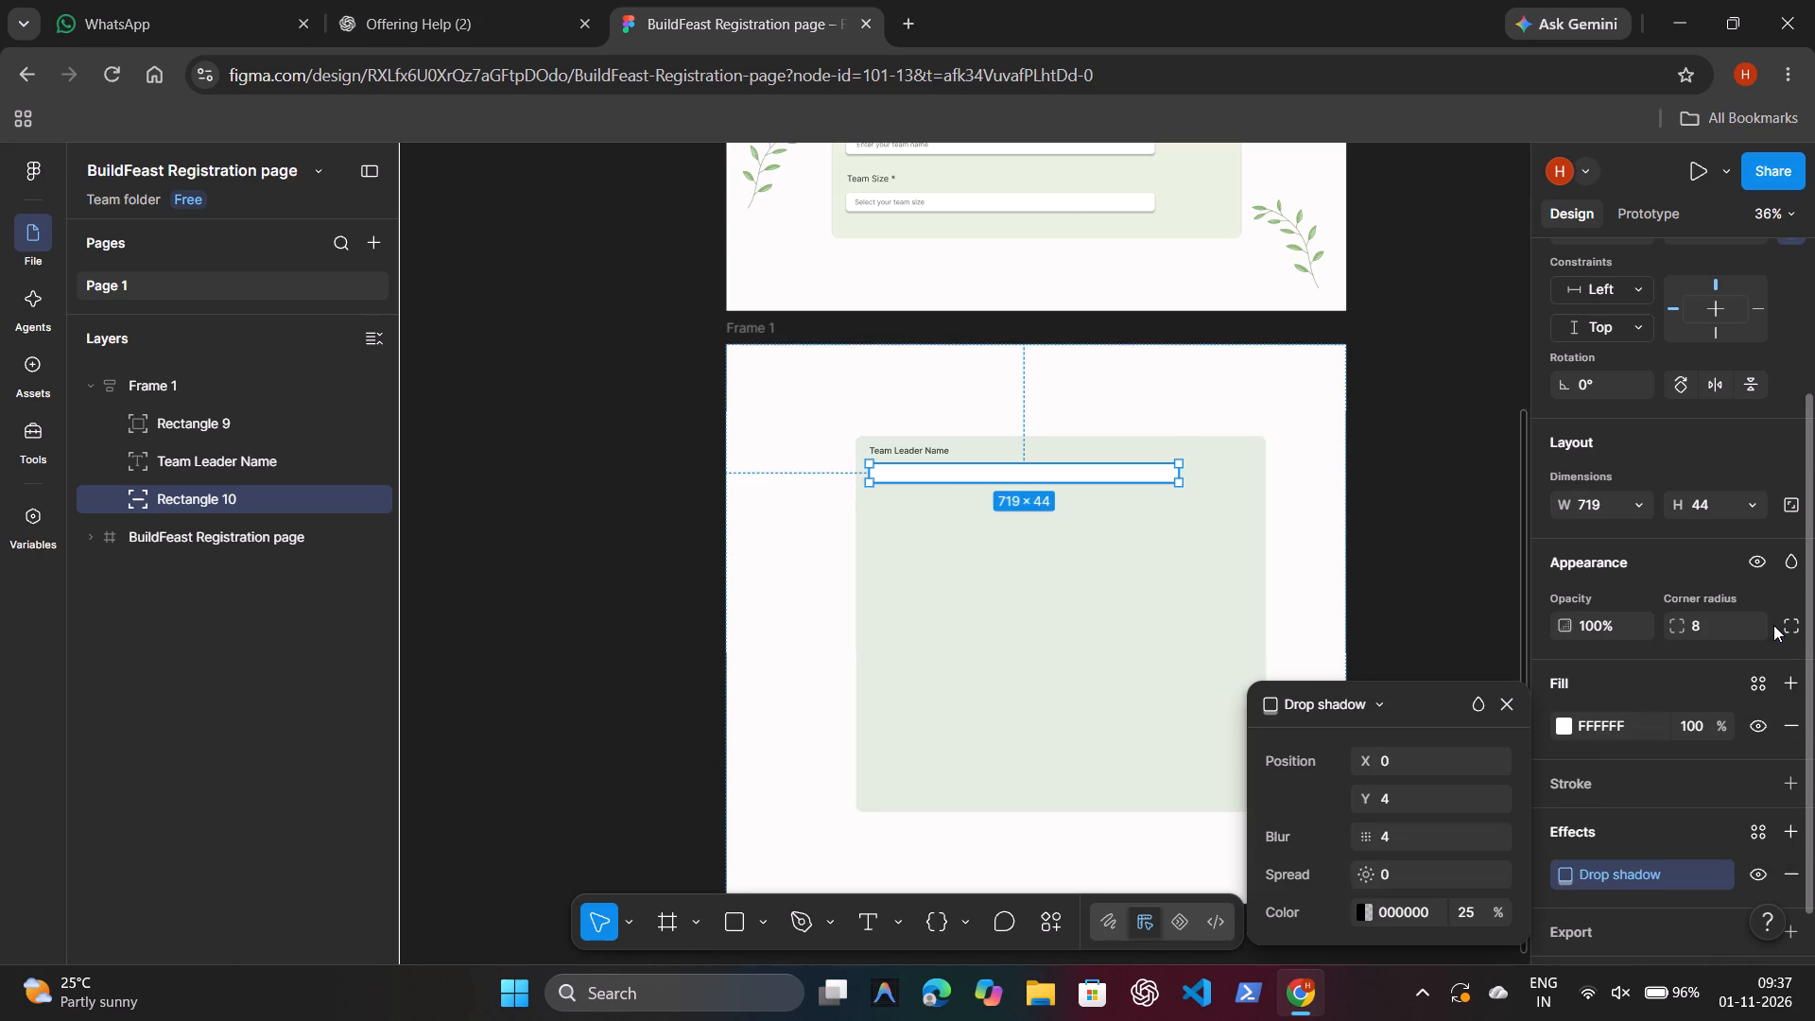
{"action": "left_click", "coordinate": [1378, 388]}
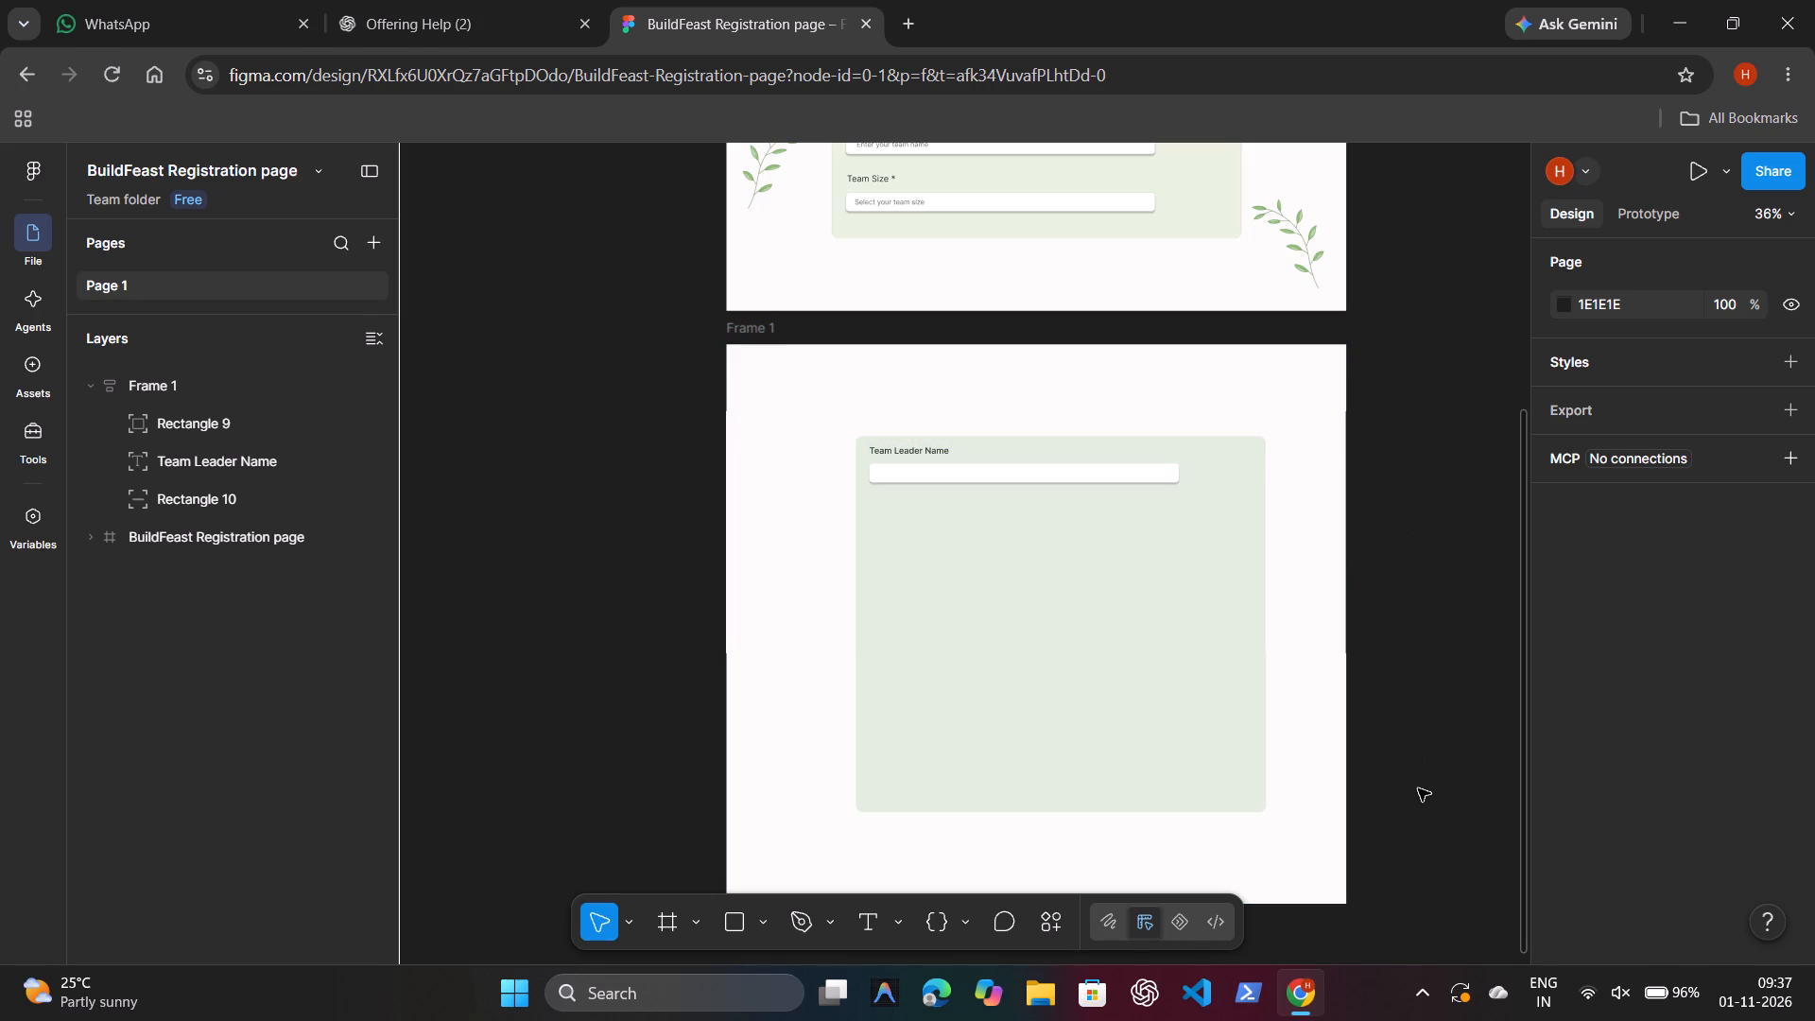
Add a text layer in Frame 1 reading "Enter your team leader name" as the field's placeholder.
{"action": "key", "text": "t"}
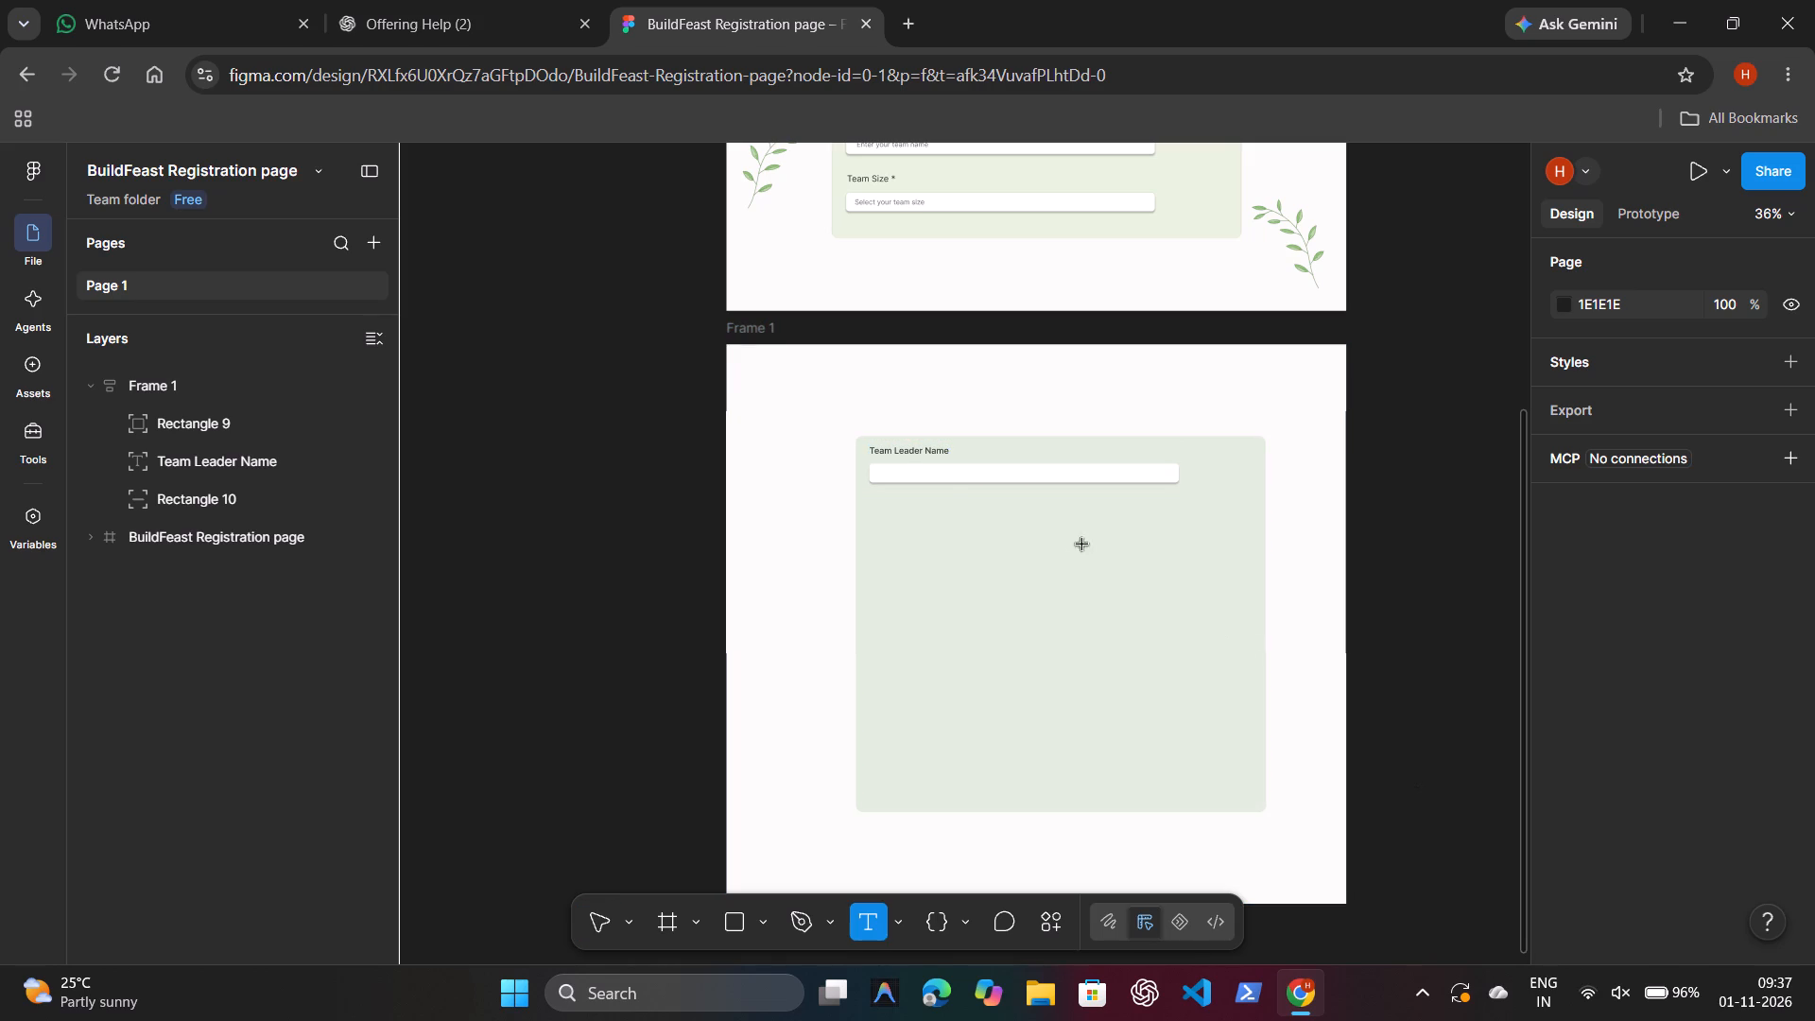
{"action": "left_click", "coordinate": [898, 476]}
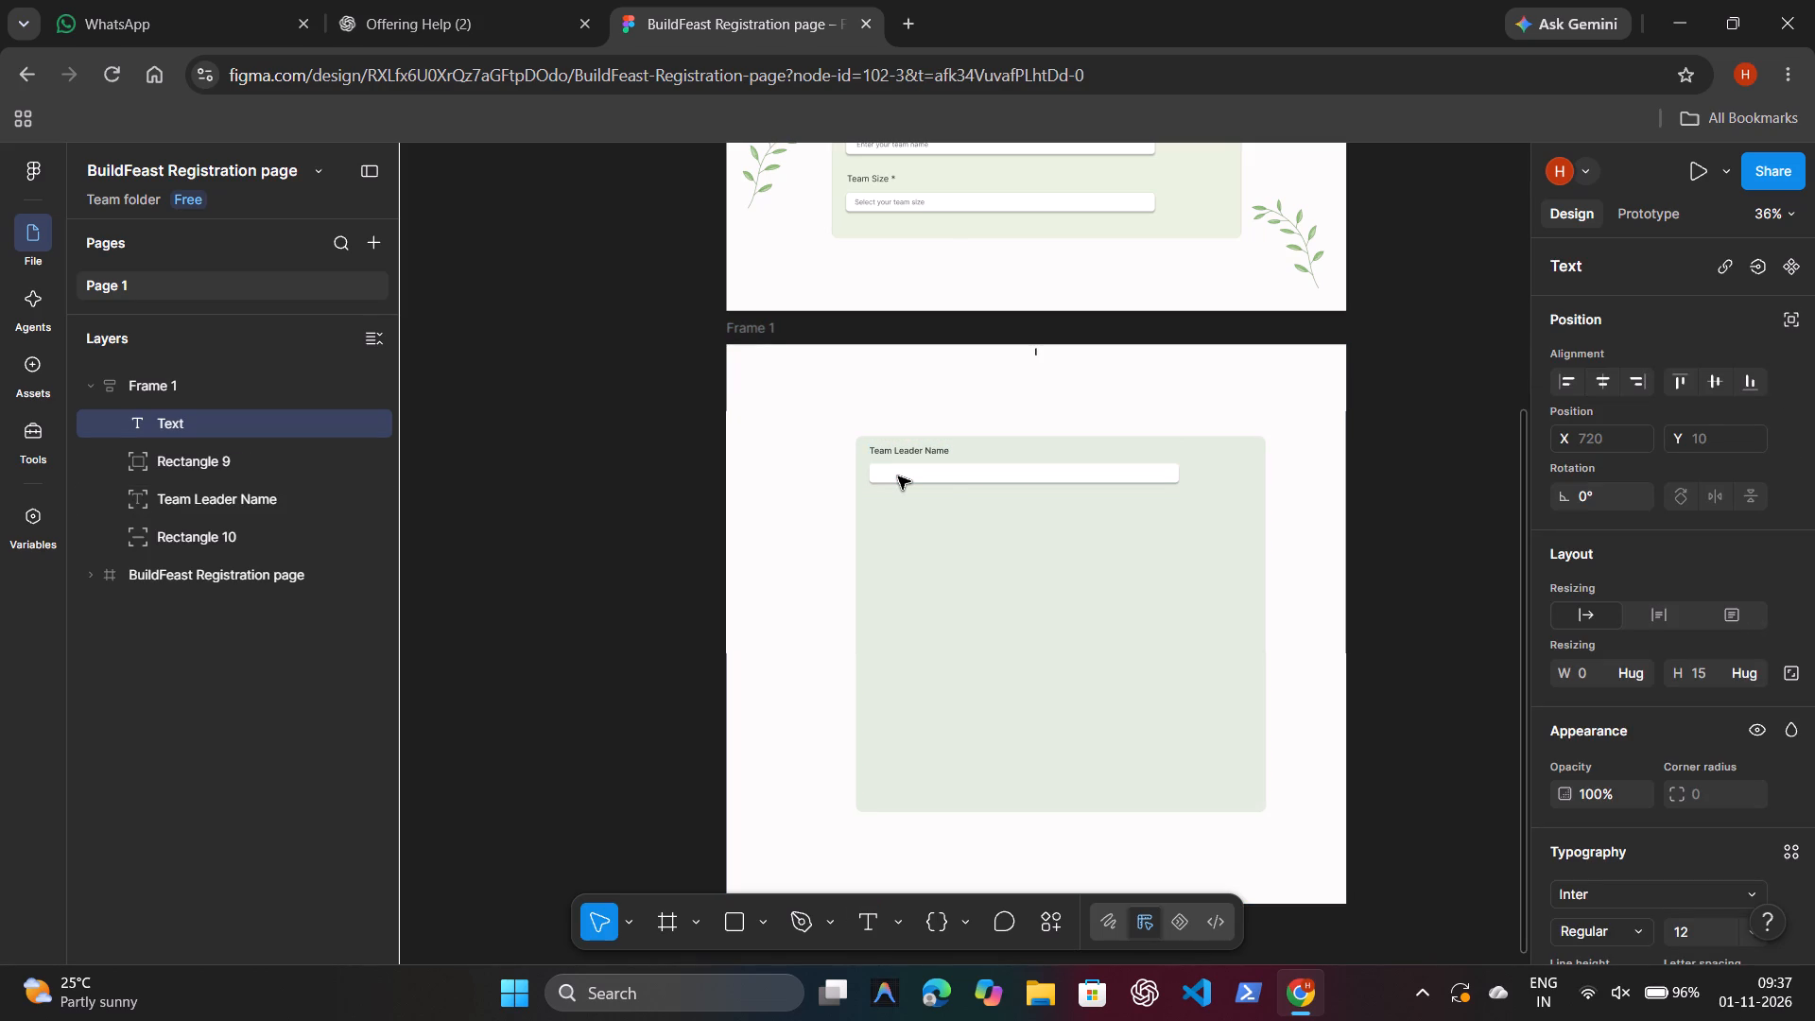
{"action": "key", "text": "e"}
{"action": "key", "text": "e"}
{"action": "type", "text": "nter your team leader name"}
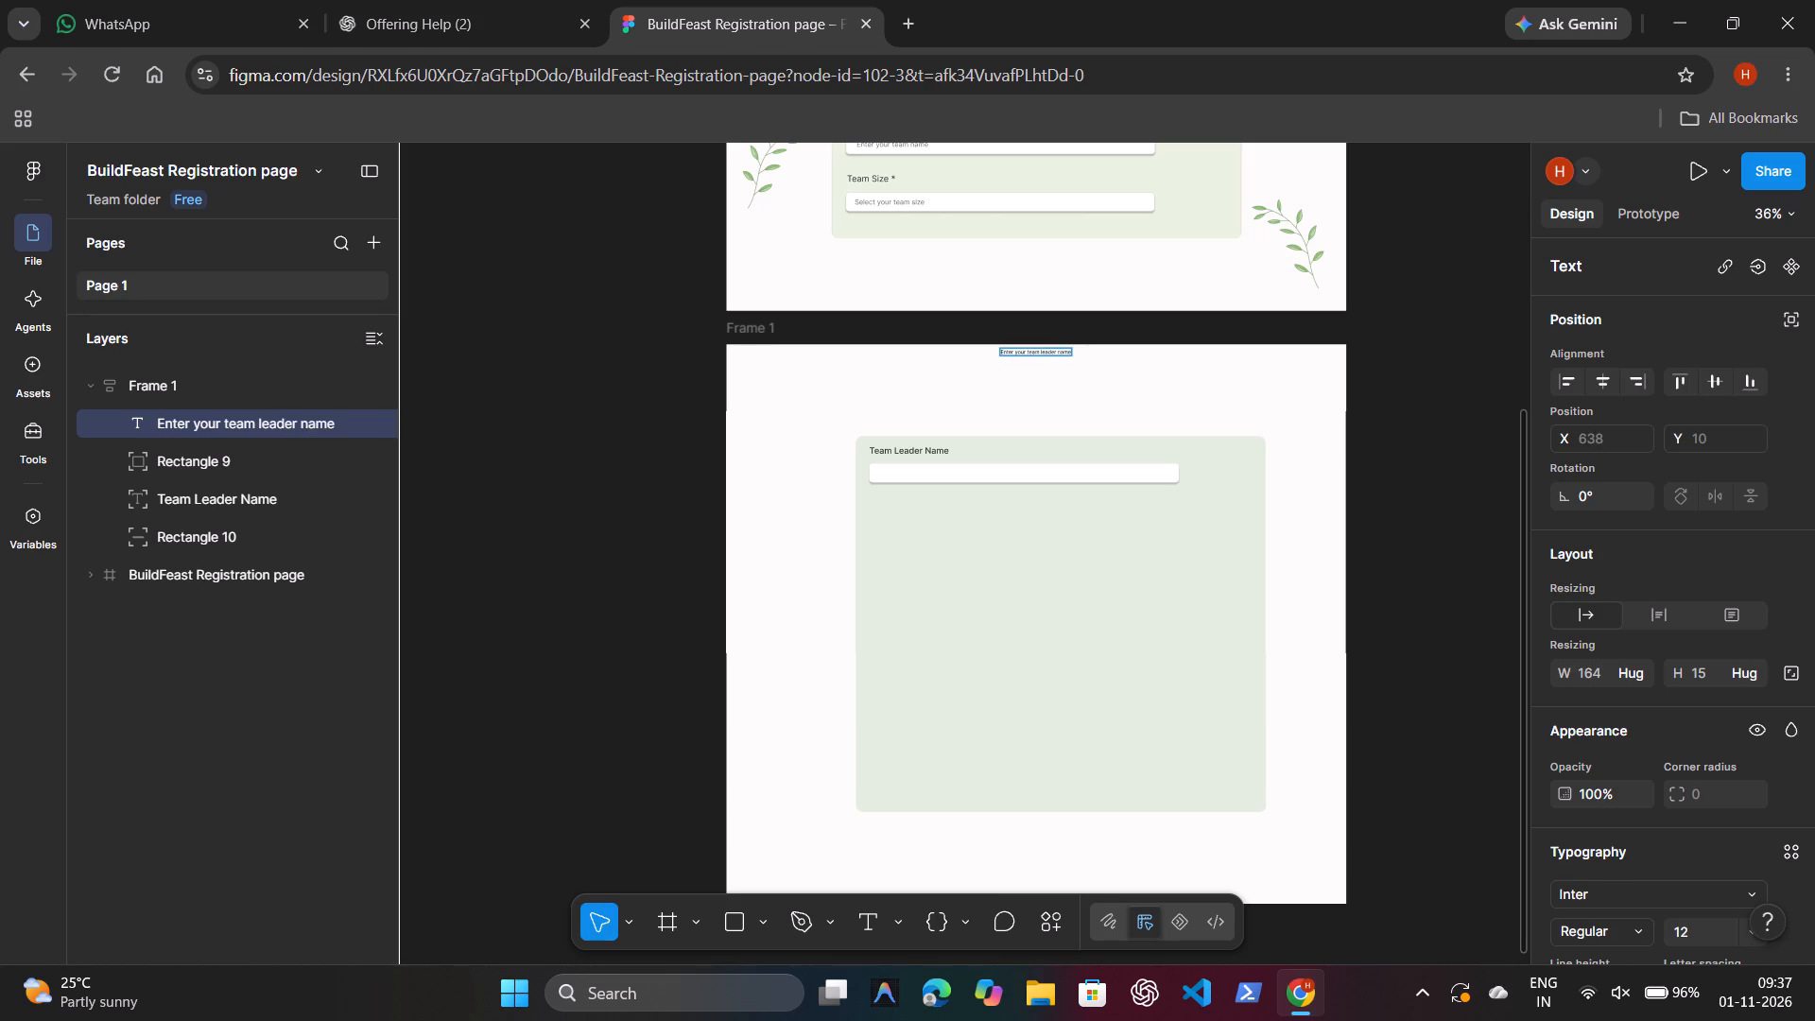
{"action": "double_click", "coordinate": [1060, 348]}
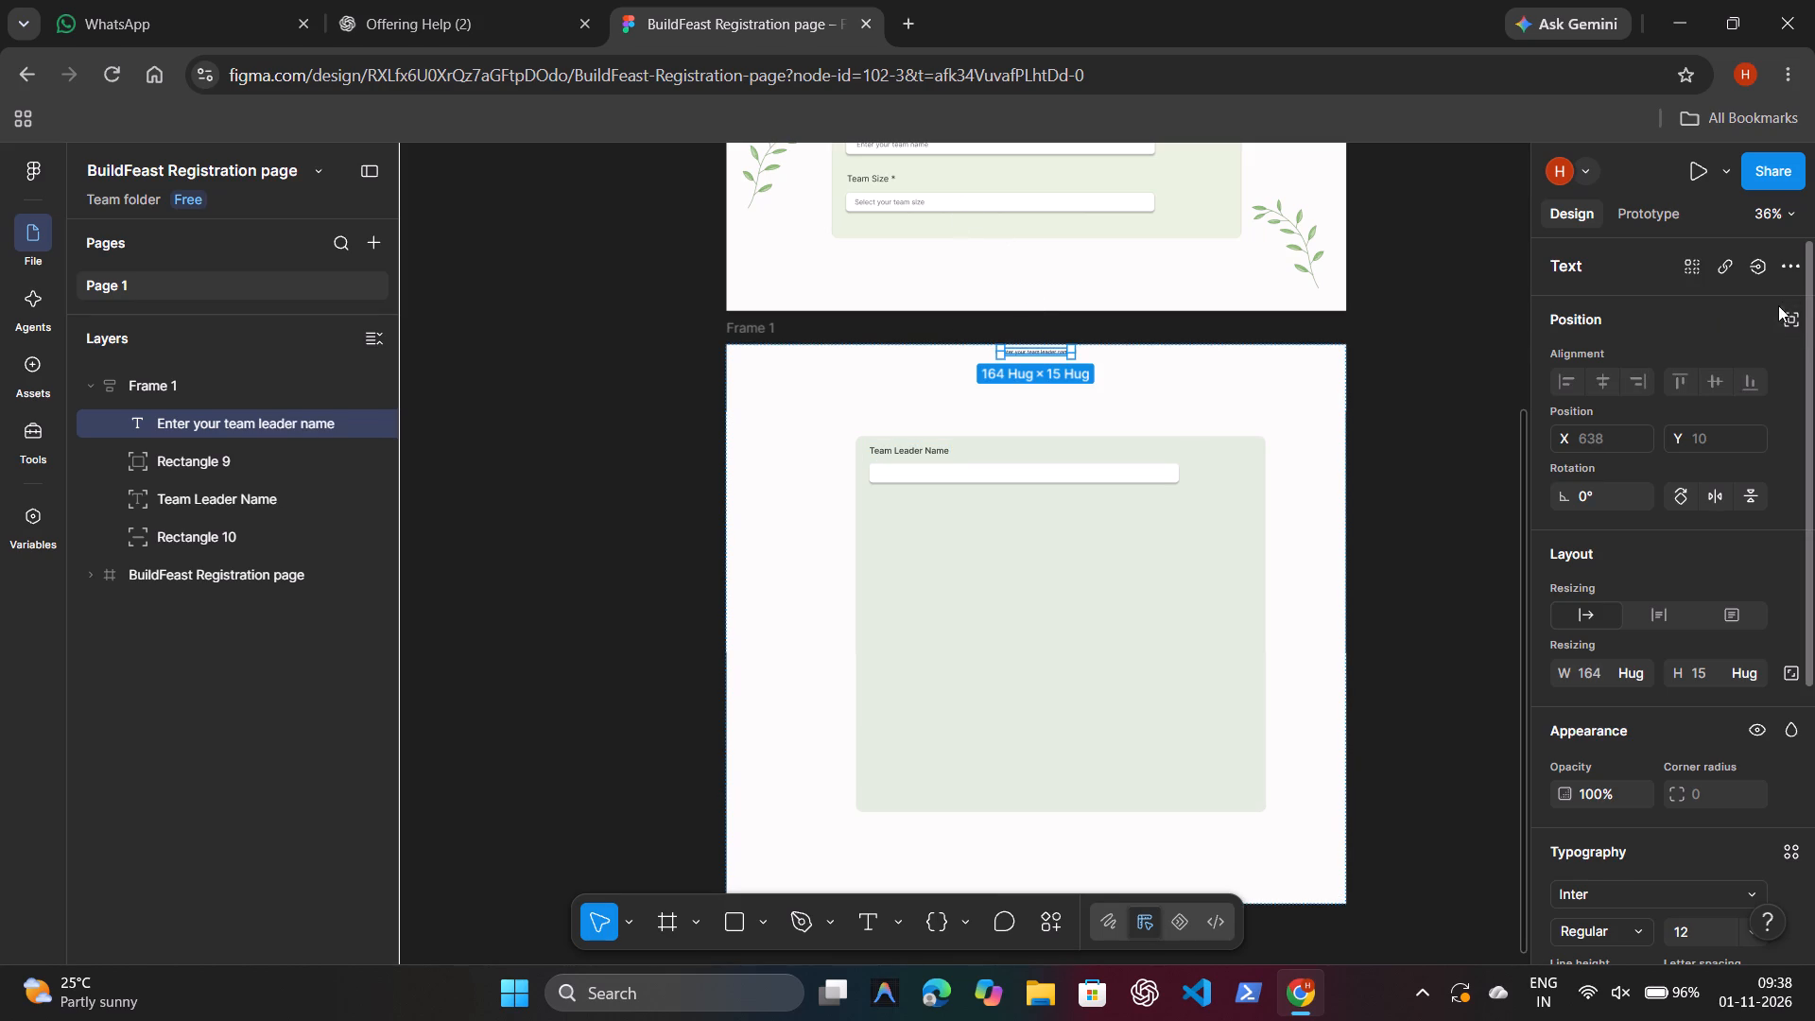
{"action": "left_click", "coordinate": [1795, 313]}
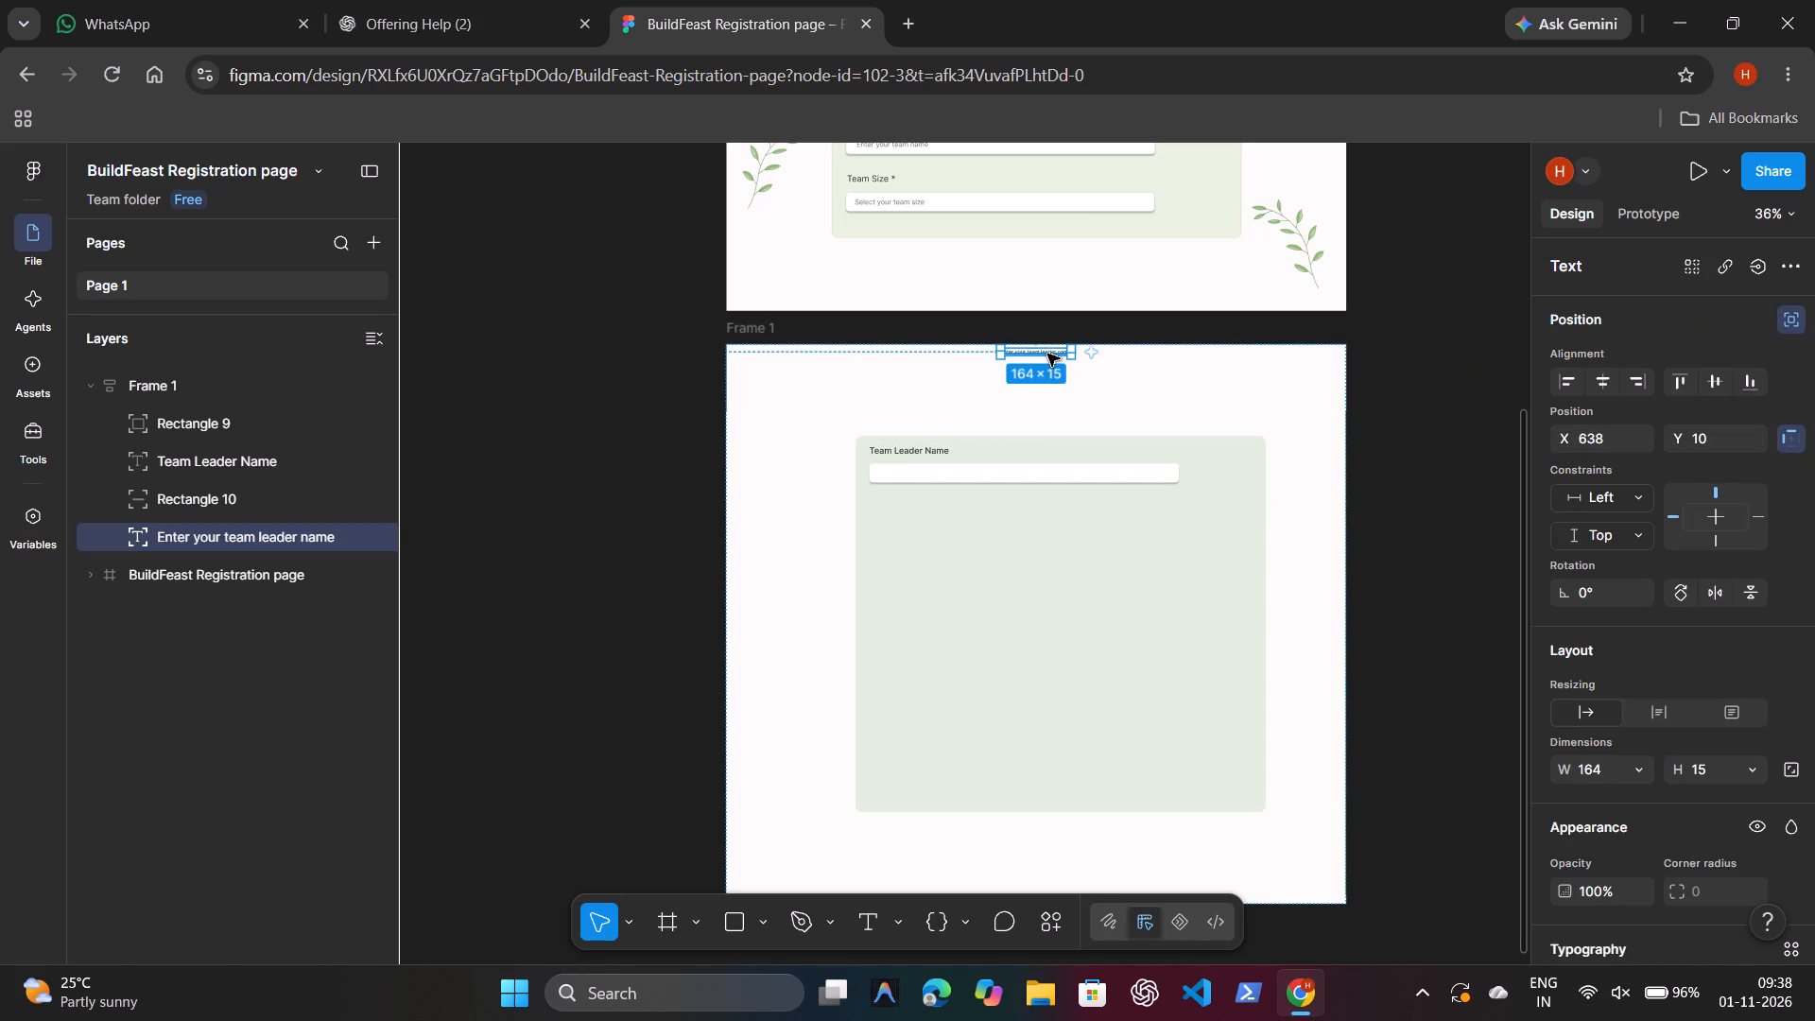
{"action": "left_click_drag", "start_coordinate": [1047, 354], "coordinate": [990, 461]}
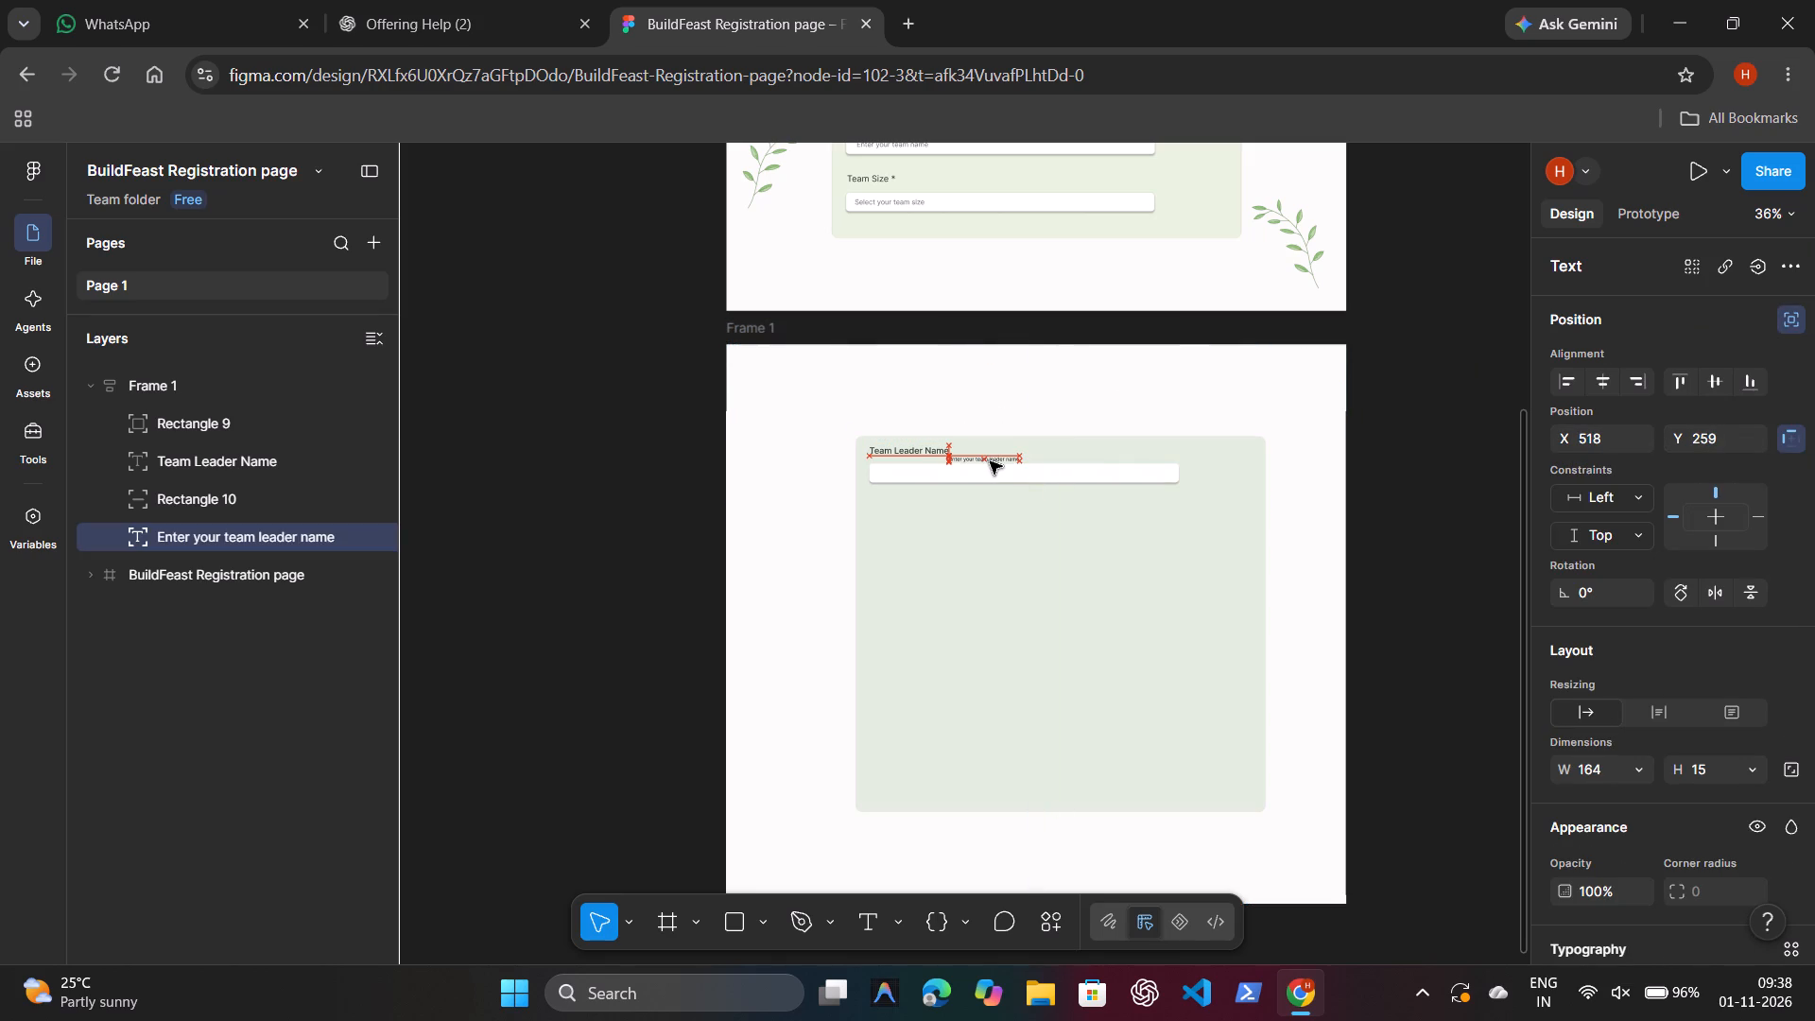
{"action": "left_click_drag", "start_coordinate": [990, 461], "coordinate": [923, 478]}
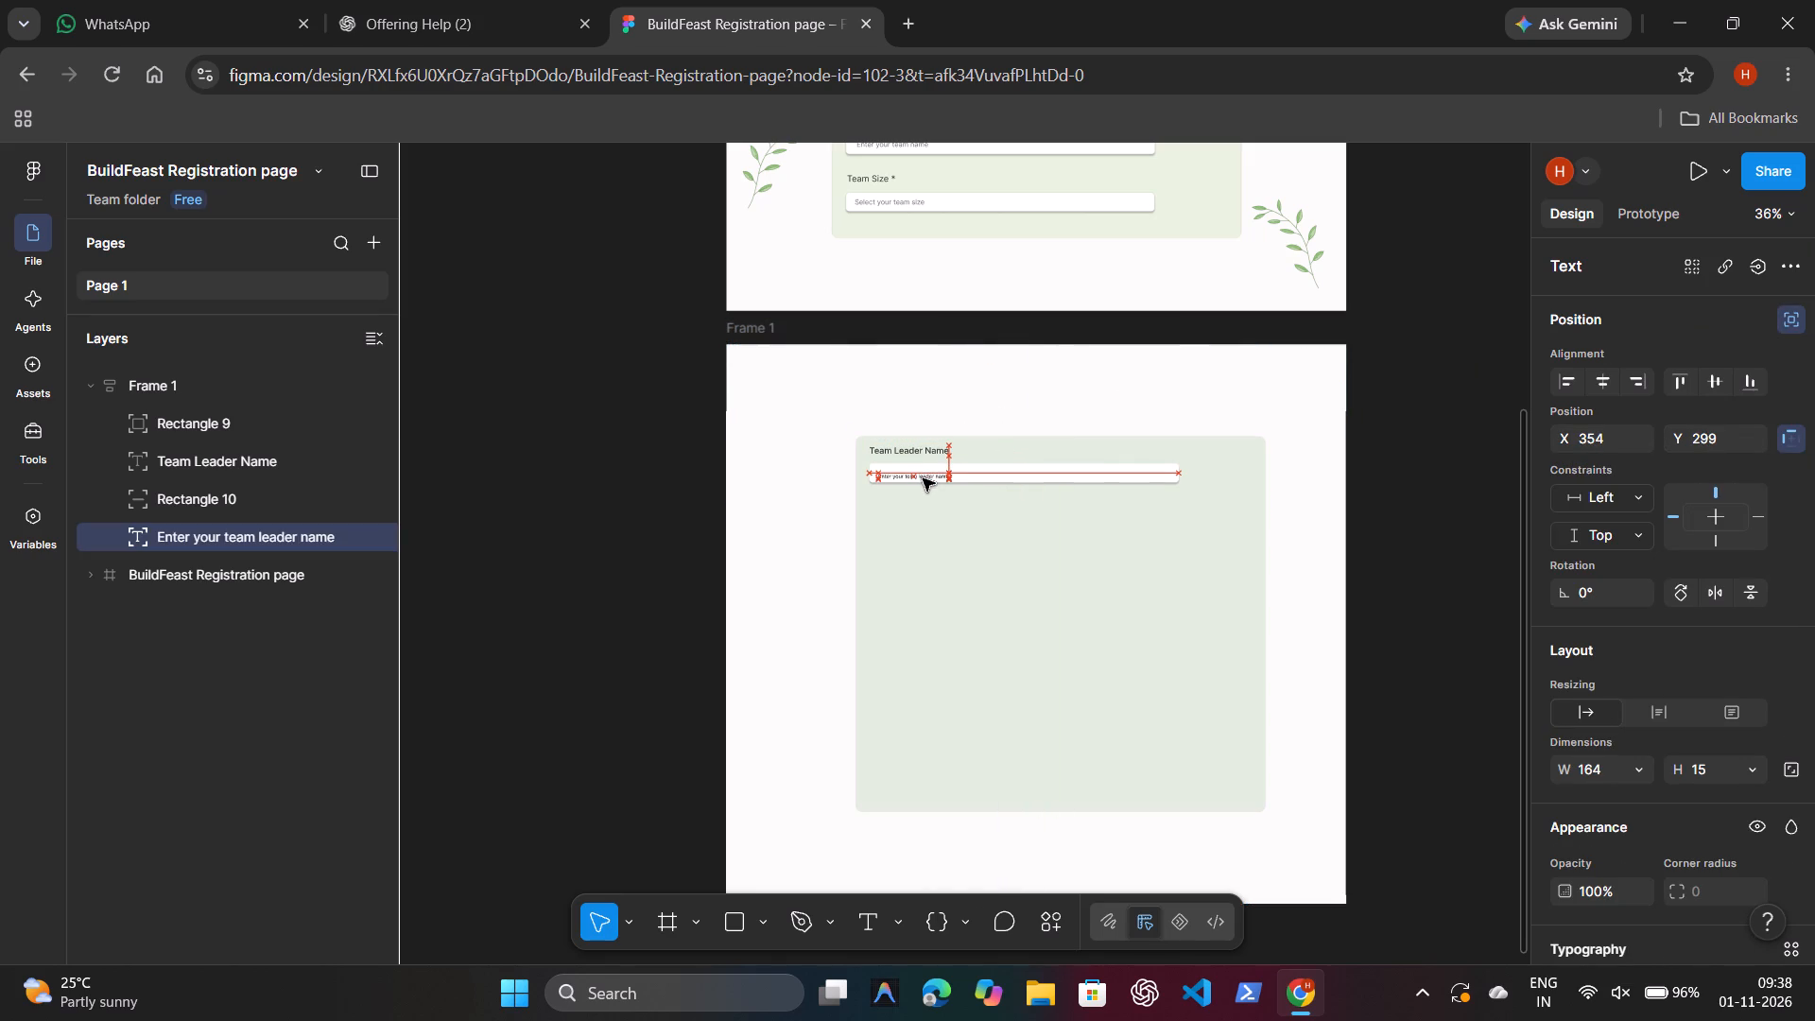
{"action": "left_click_drag", "start_coordinate": [923, 478], "coordinate": [923, 472]}
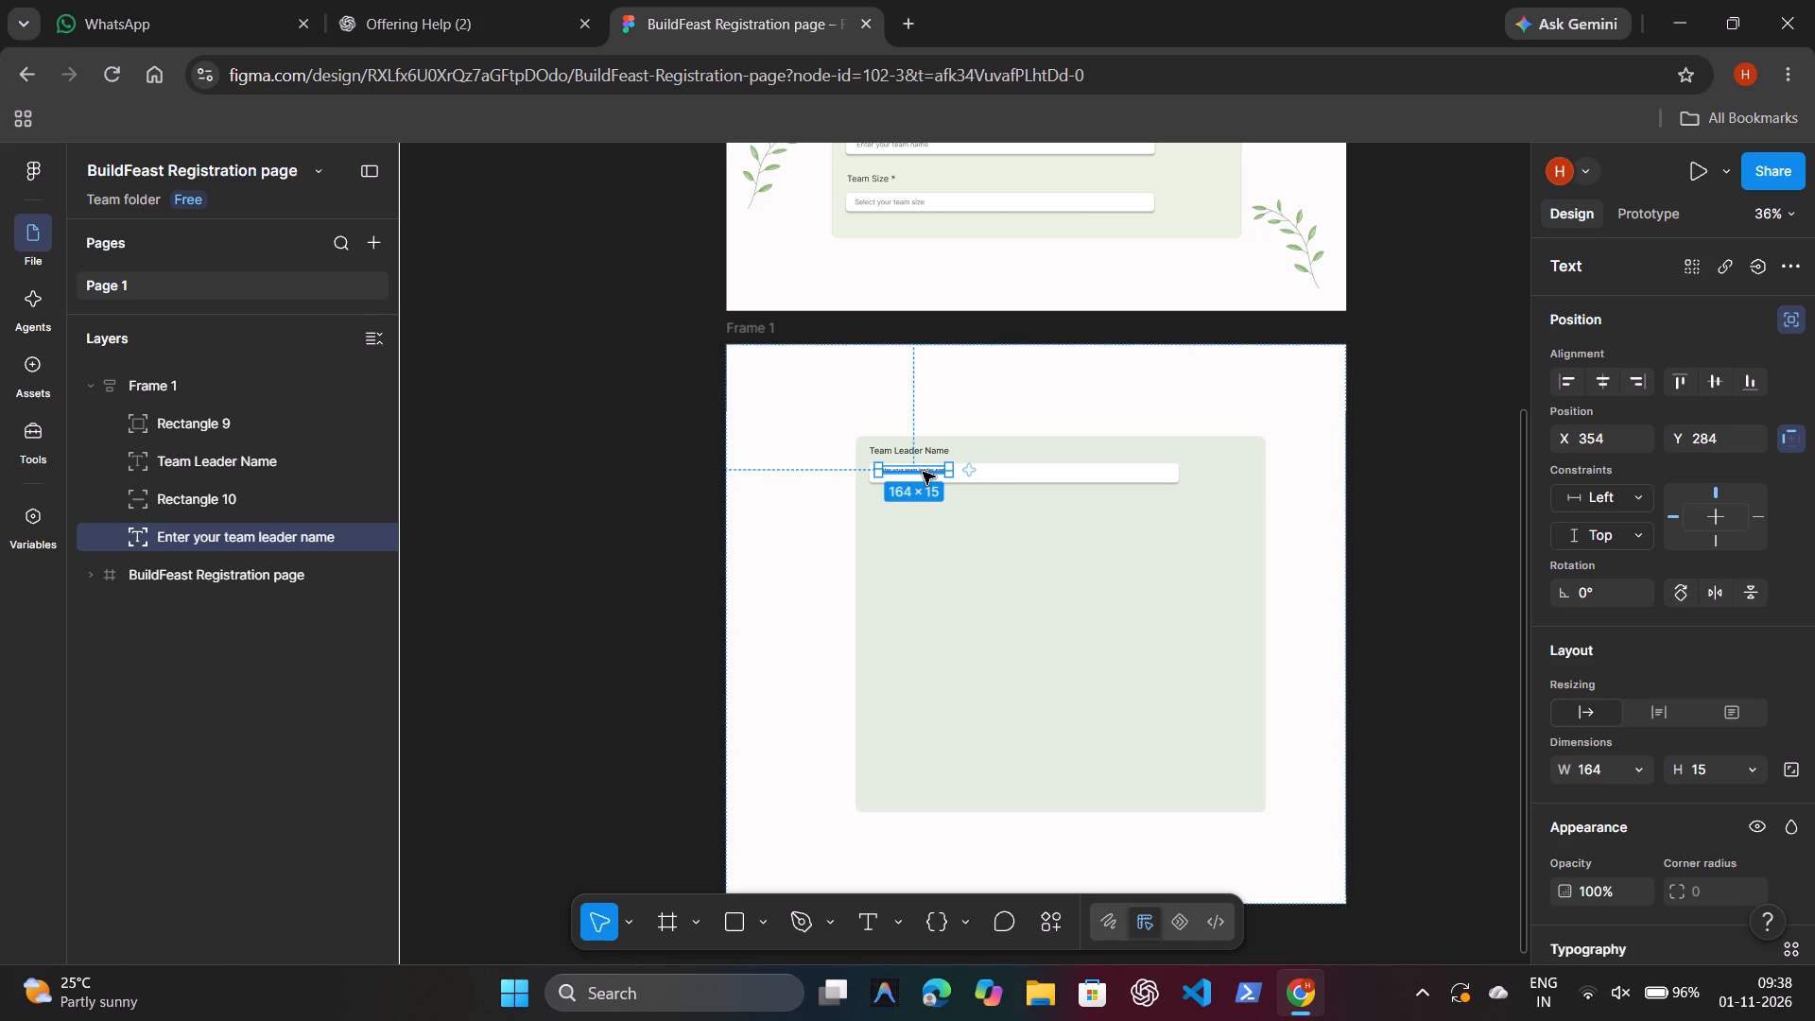
{"action": "left_click", "coordinate": [923, 472]}
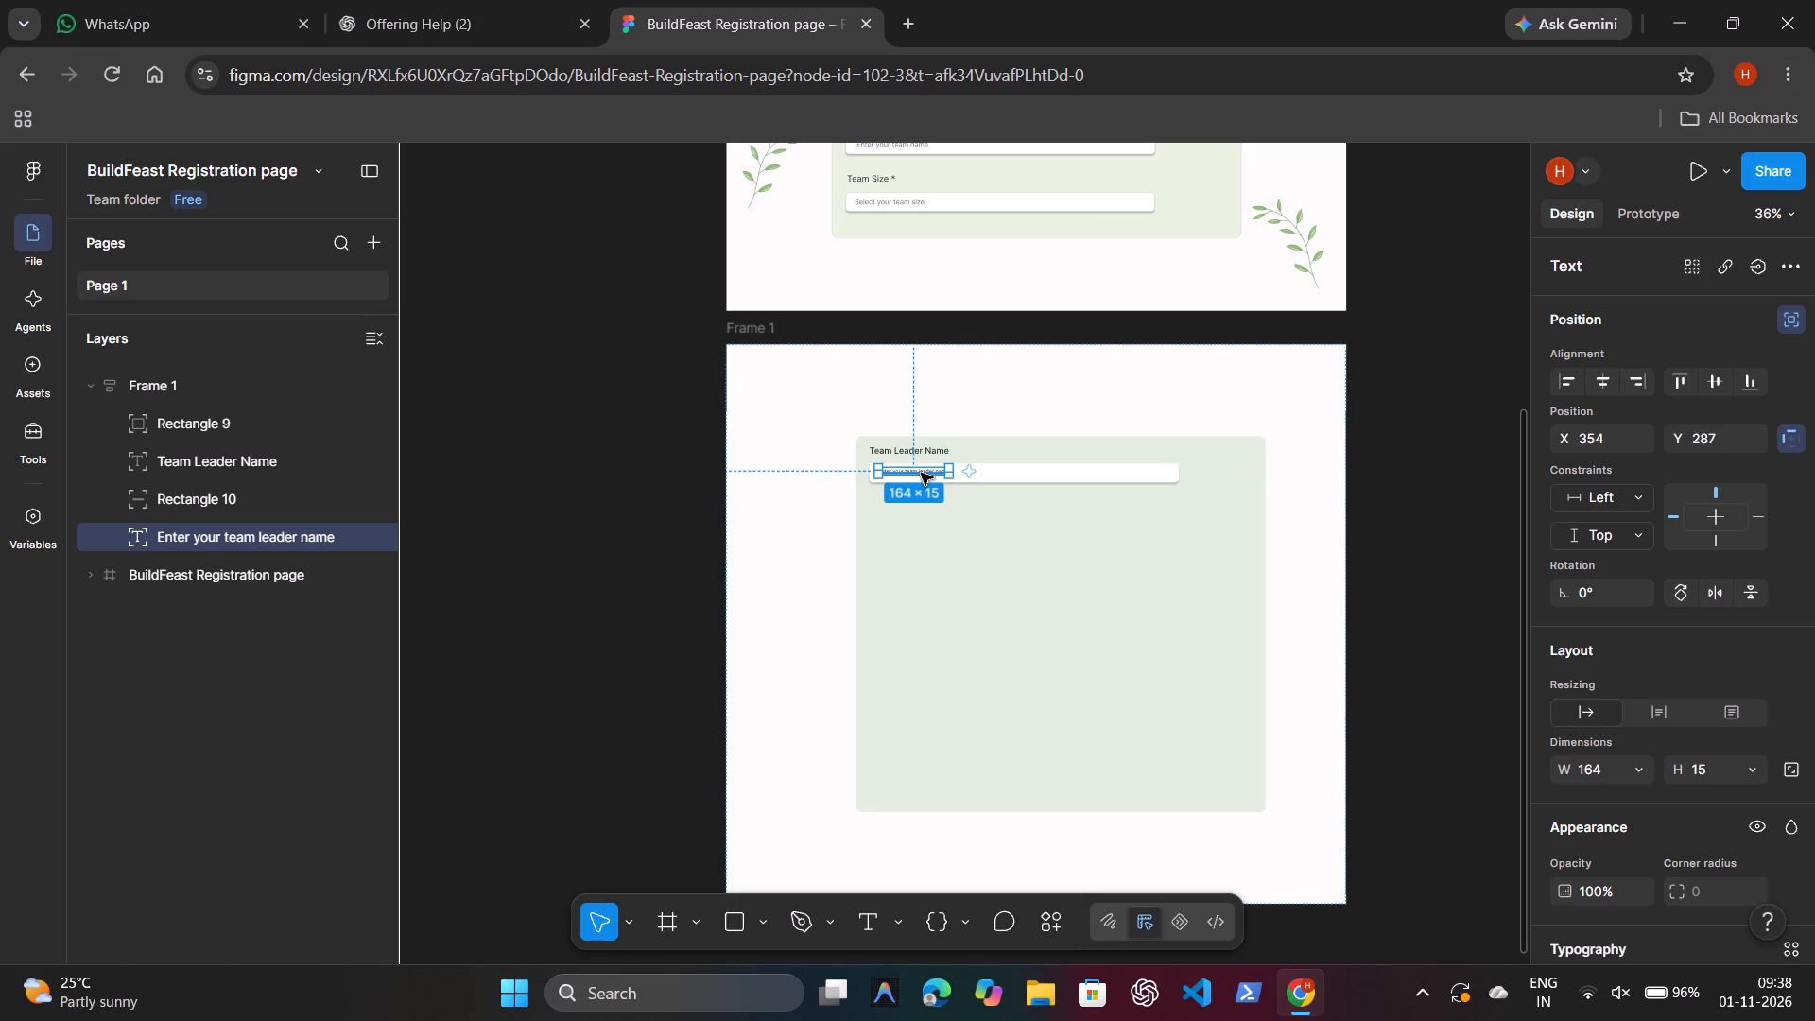
{"action": "left_click", "coordinate": [689, 475]}
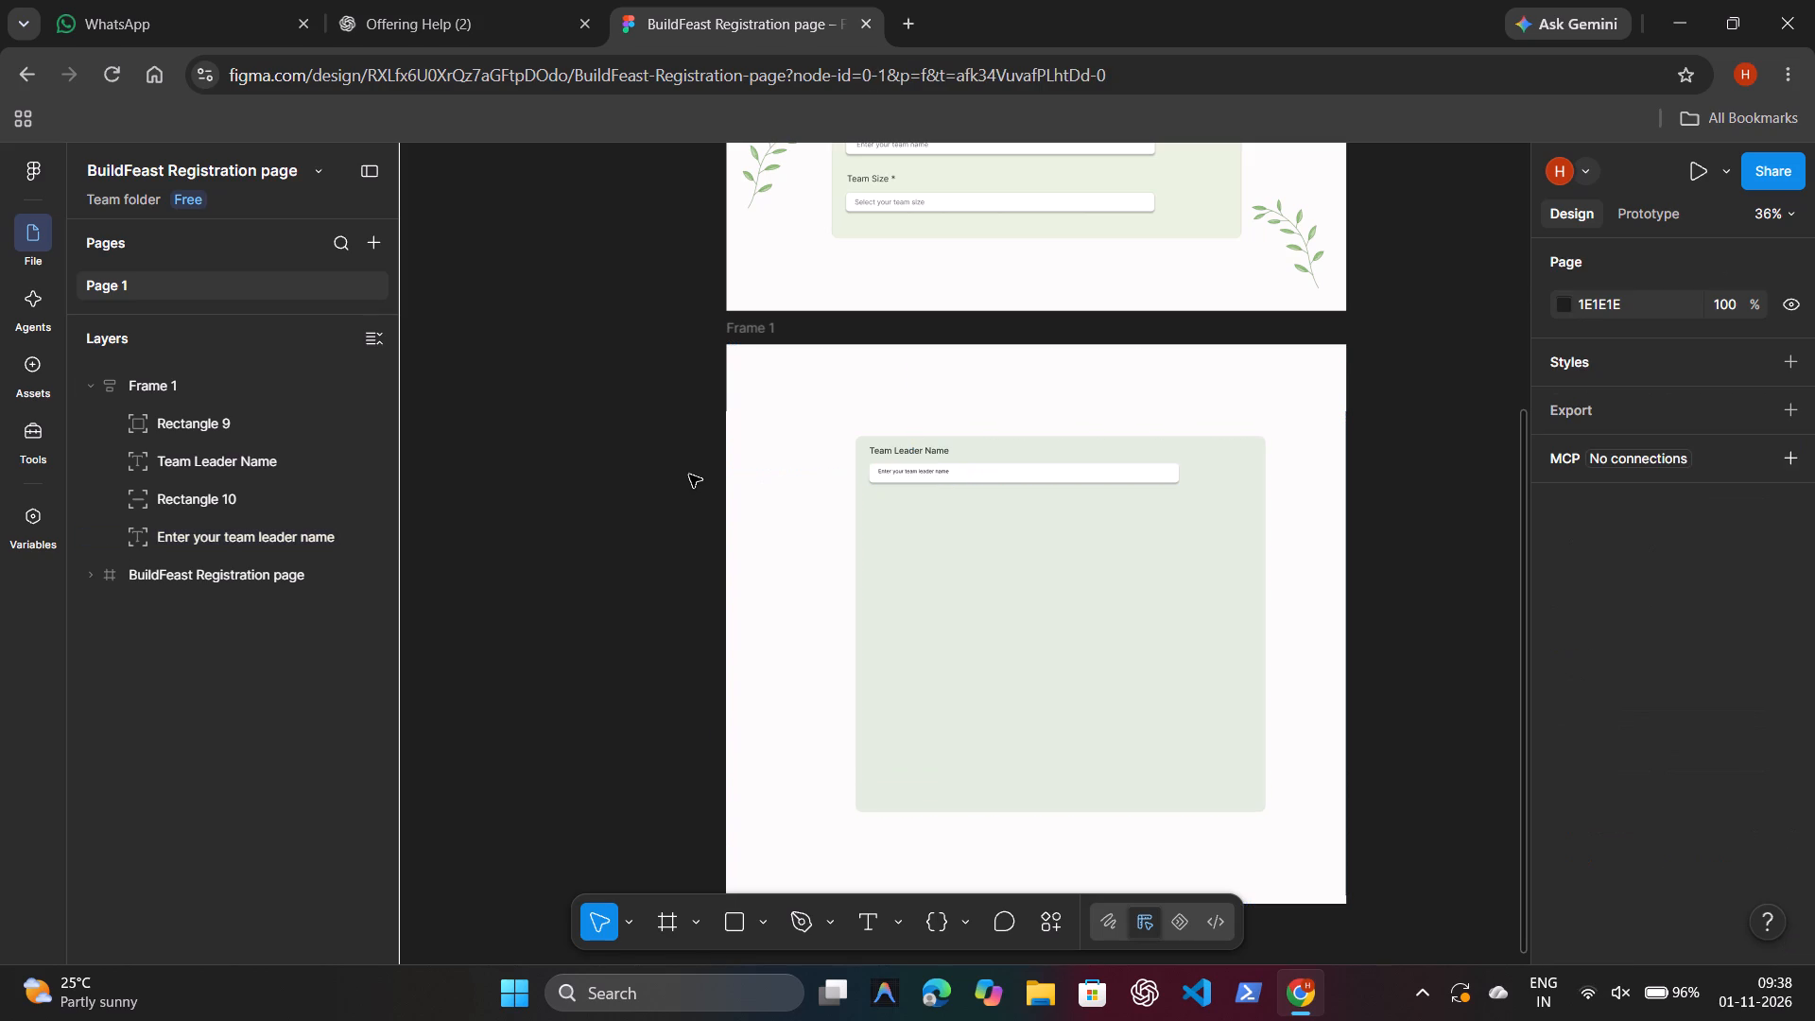
{"action": "double_click", "coordinate": [919, 473]}
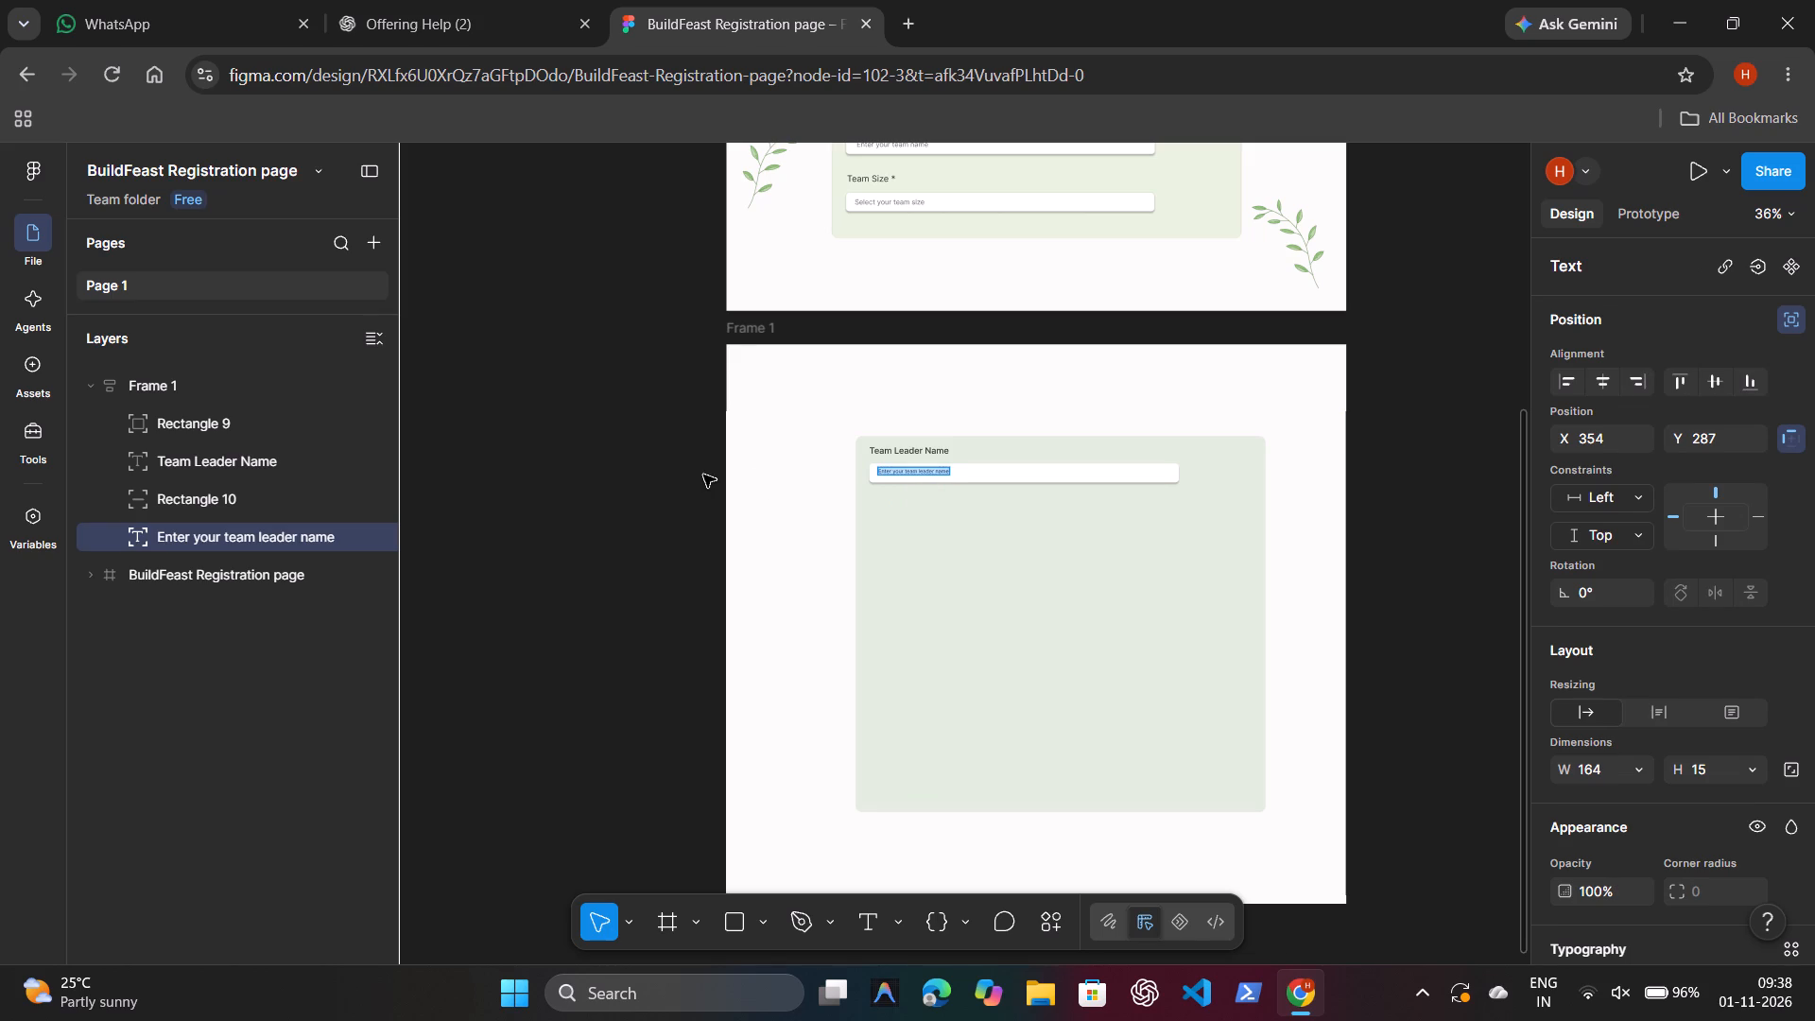
{"action": "left_click", "coordinate": [703, 475]}
{"action": "left_click", "coordinate": [910, 470]}
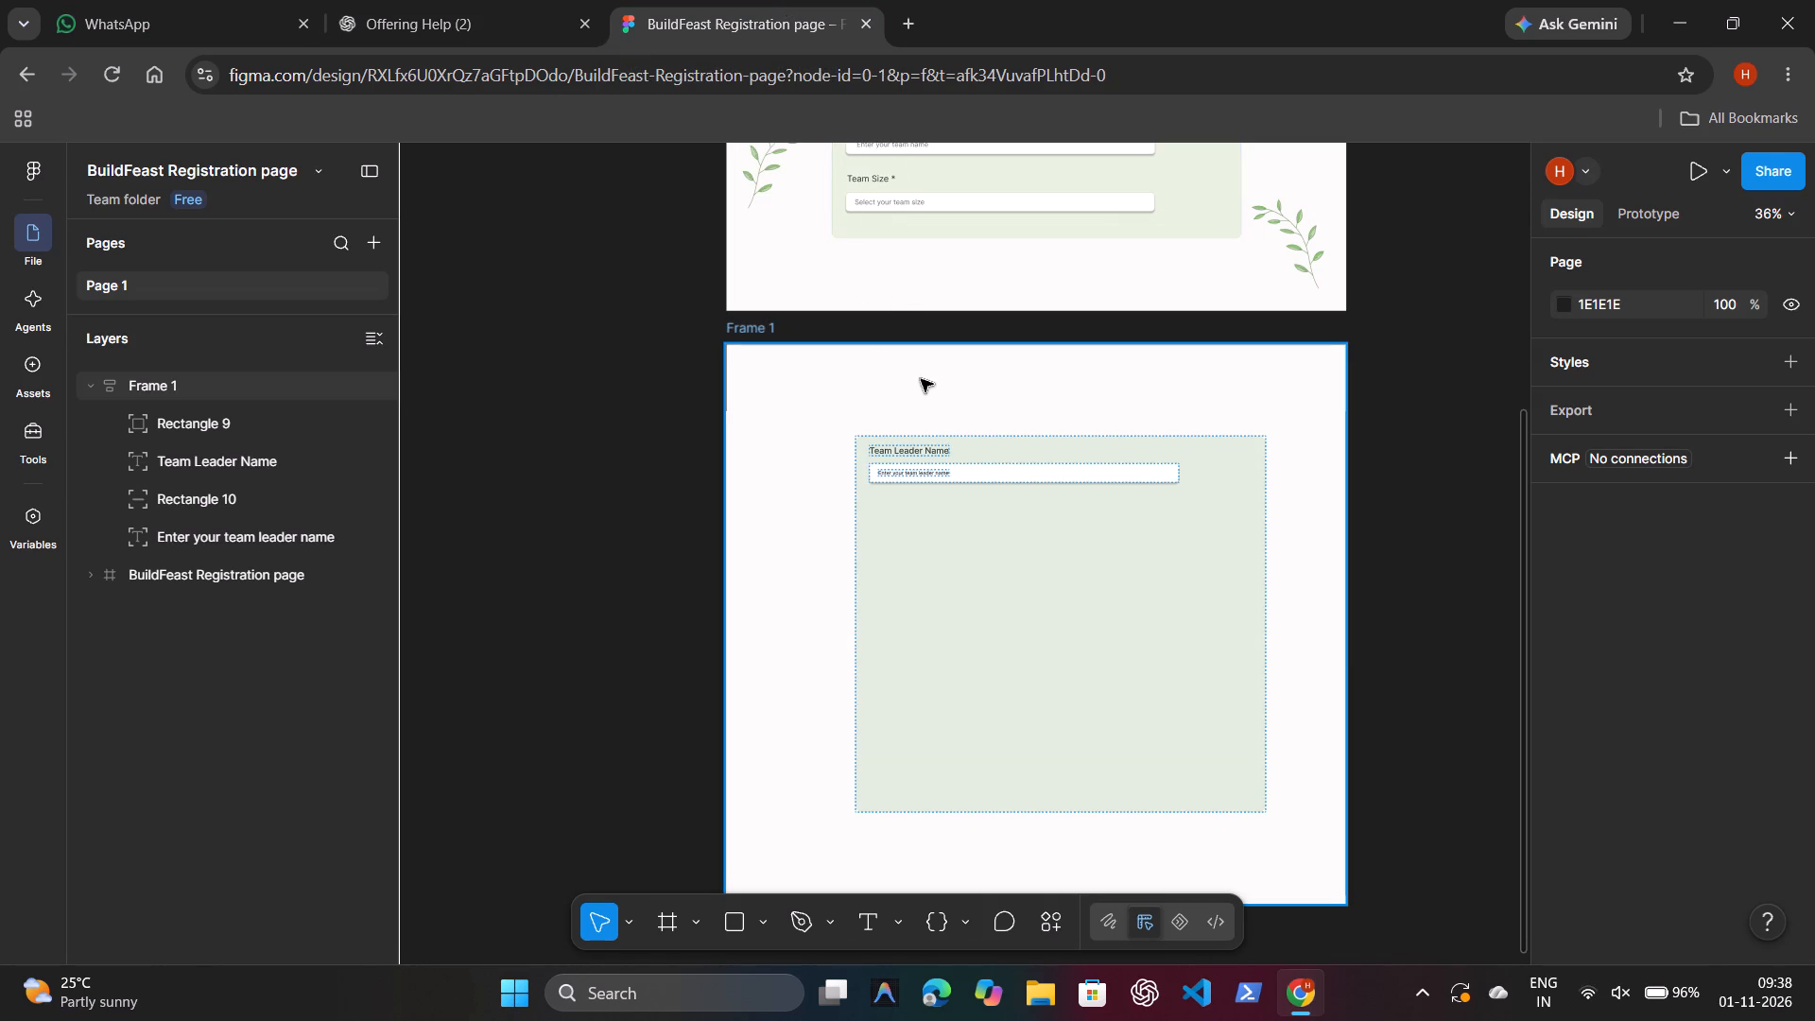
{"action": "key", "text": "t"}
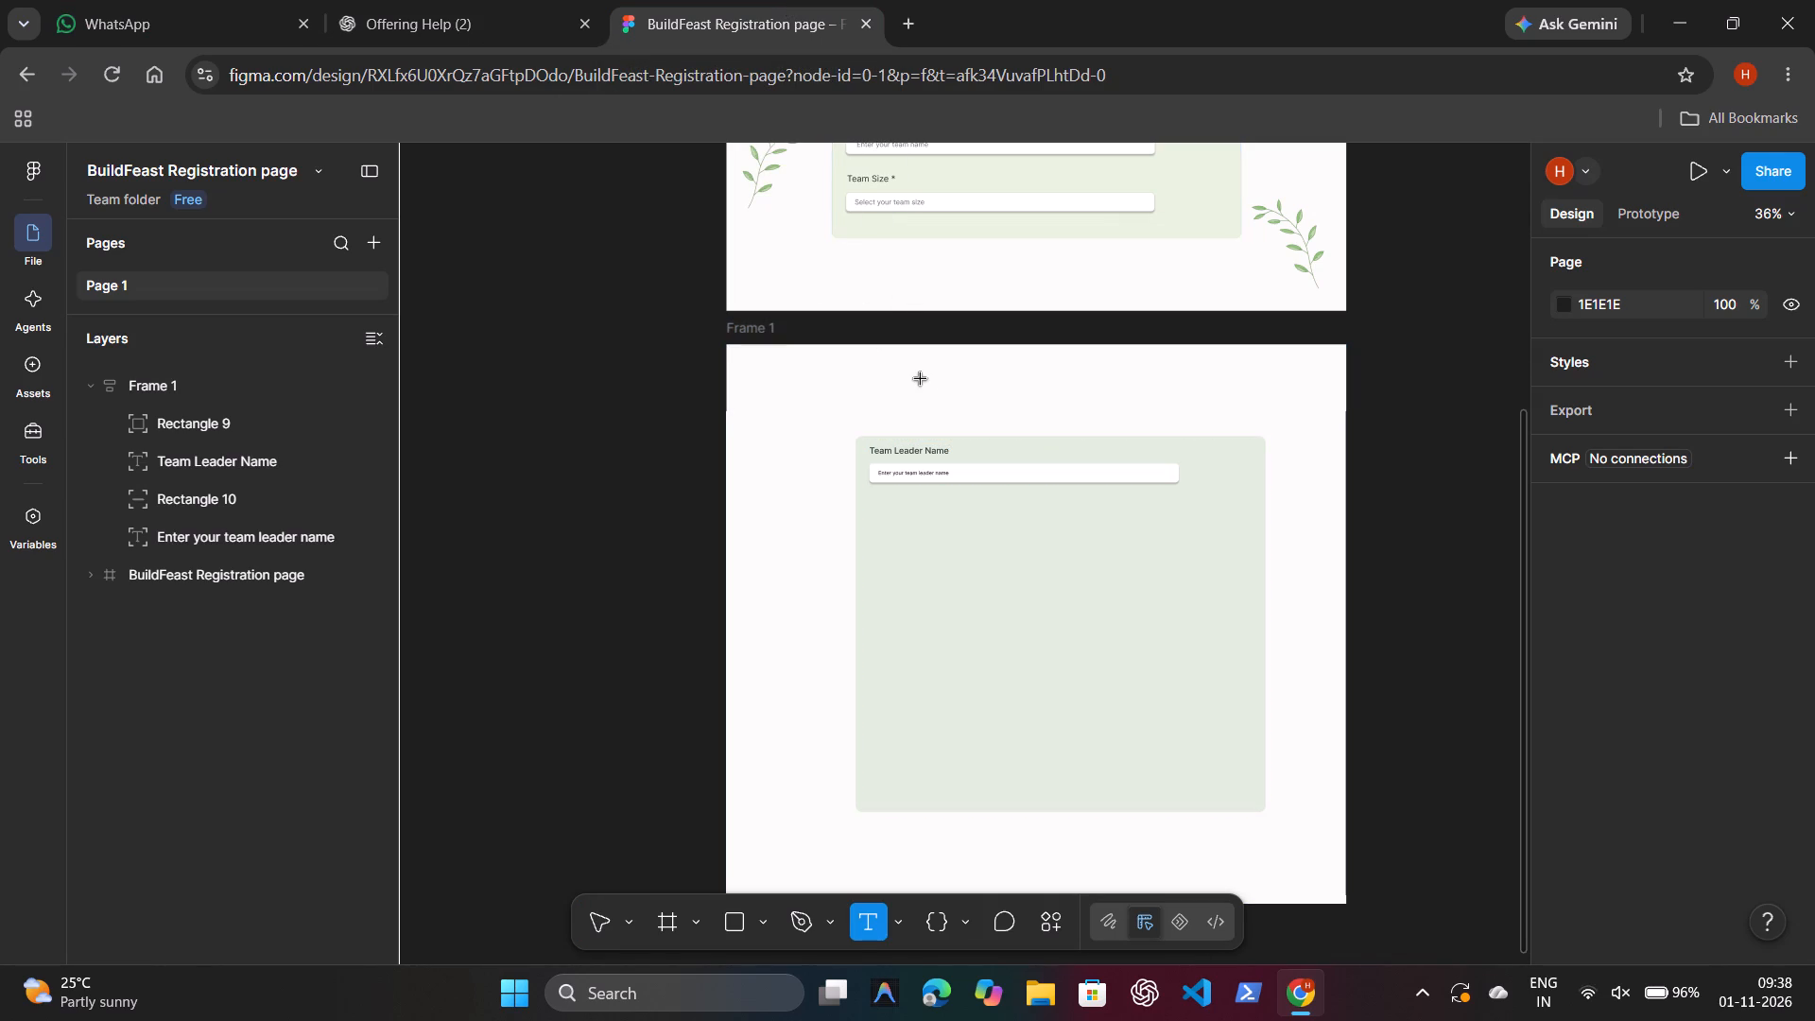
{"action": "left_click", "coordinate": [1017, 388]}
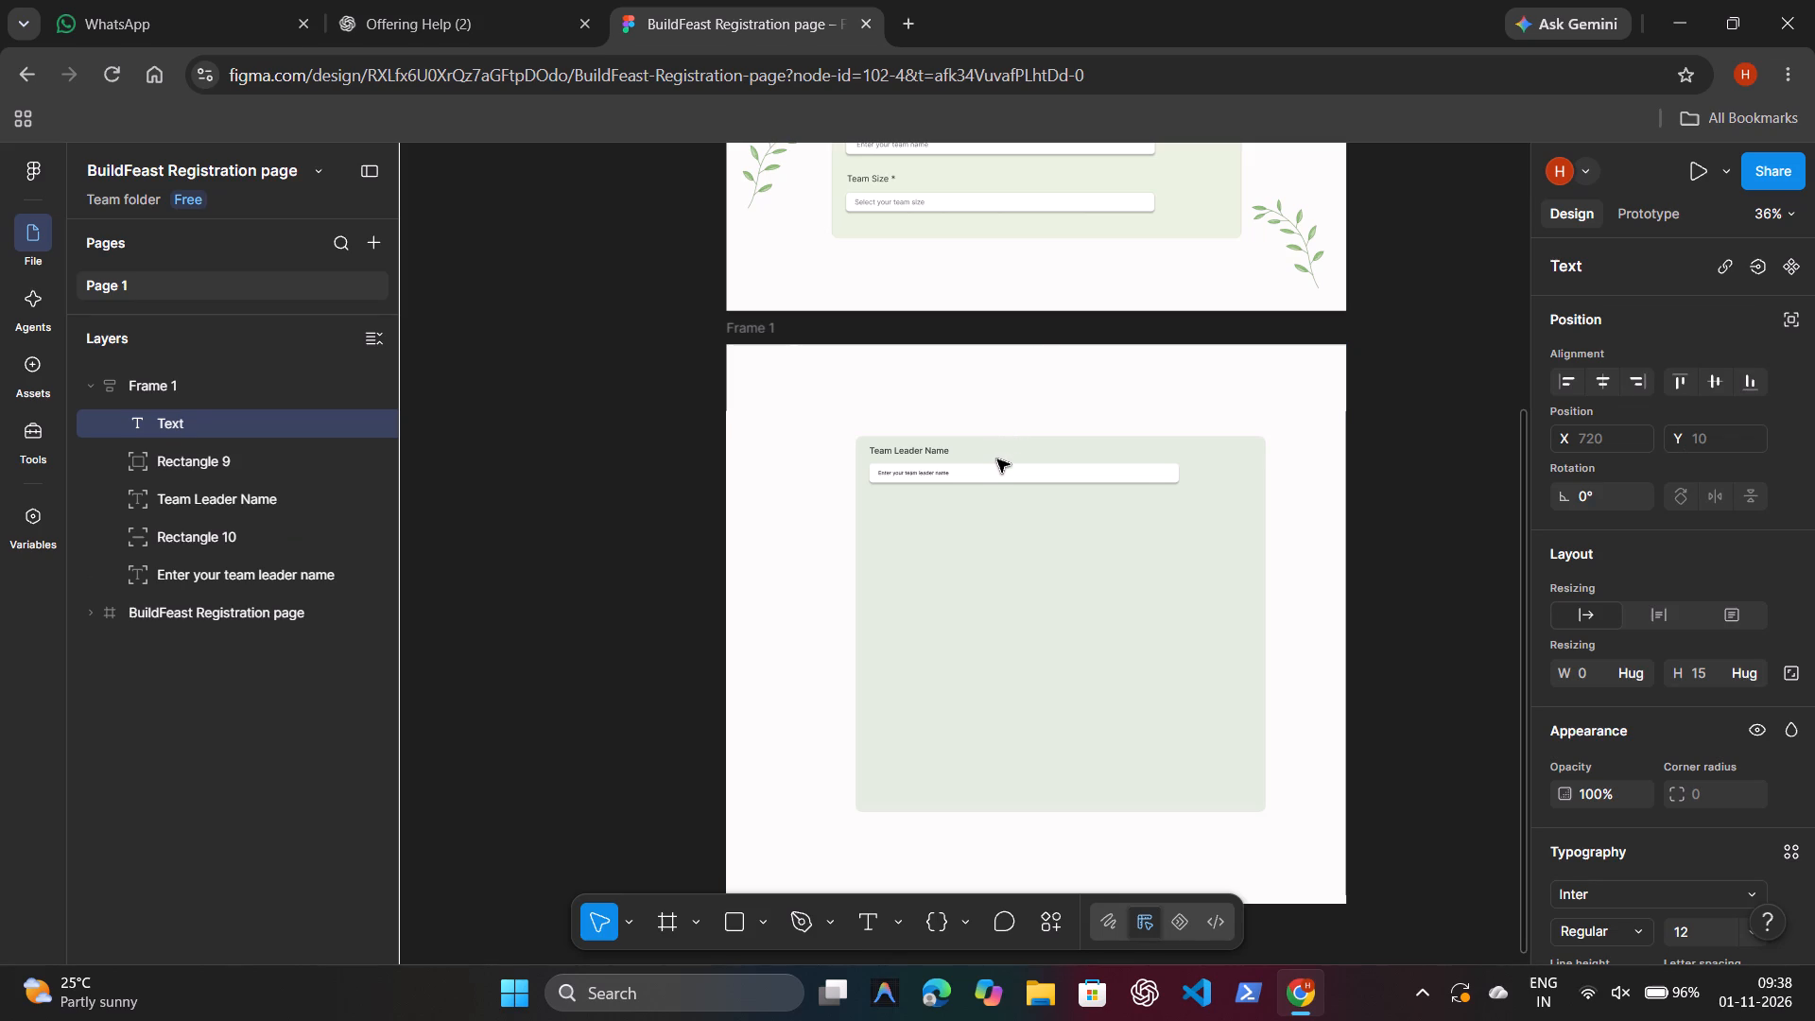
{"action": "key", "text": "t"}
{"action": "type", "text": "eam leader"}
{"action": "key", "text": "space"}
{"action": "key", "text": "e"}
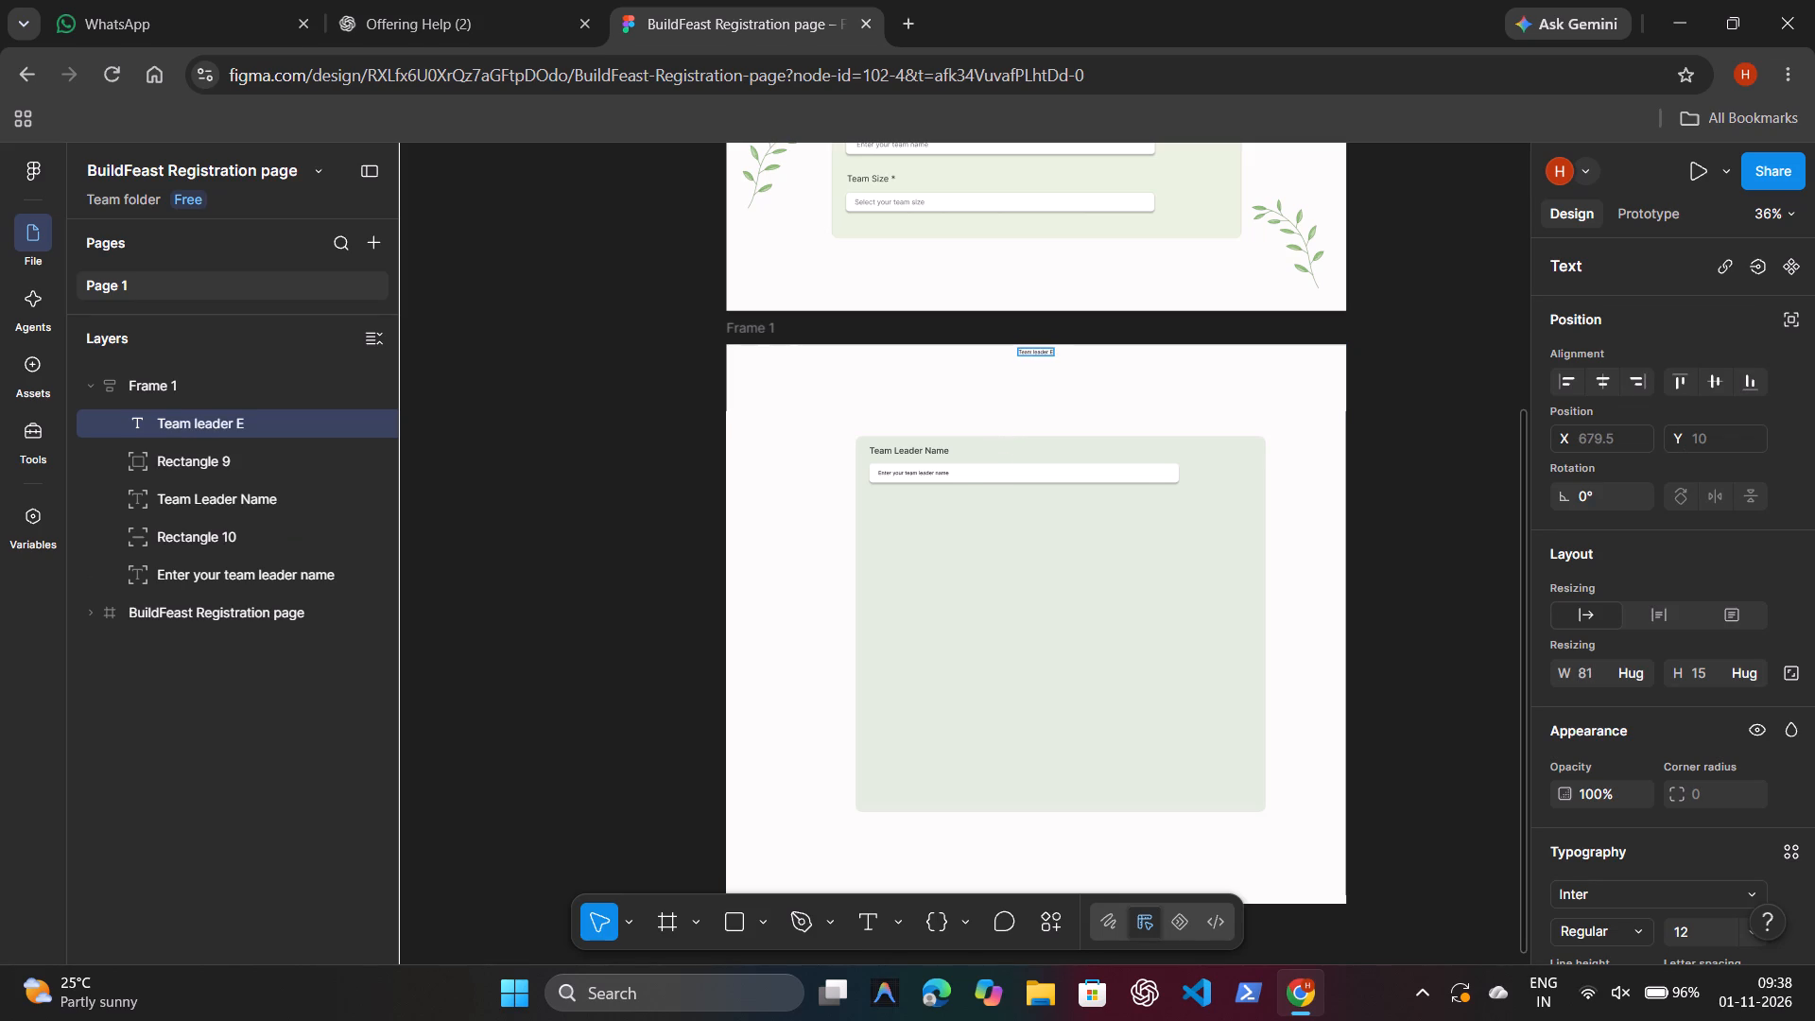
{"action": "key", "text": "BackSpace"}
{"action": "key", "text": "e"}
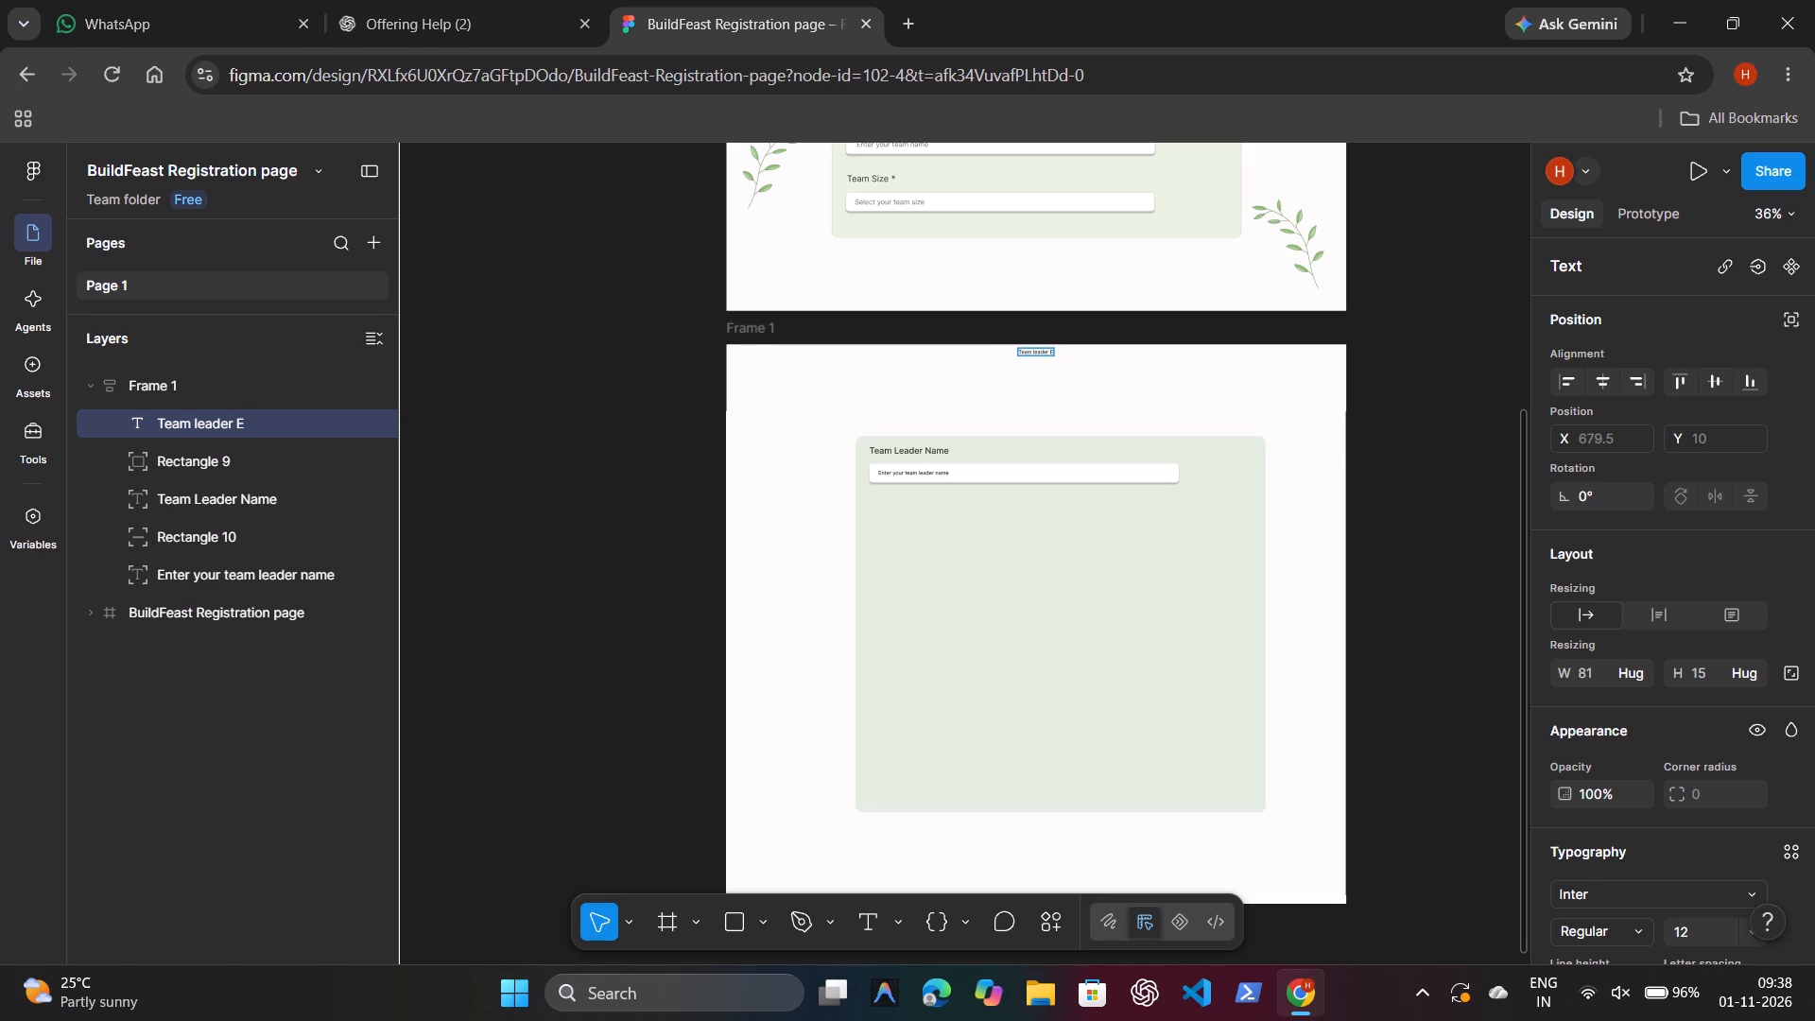
{"action": "type", "text": "mail"}
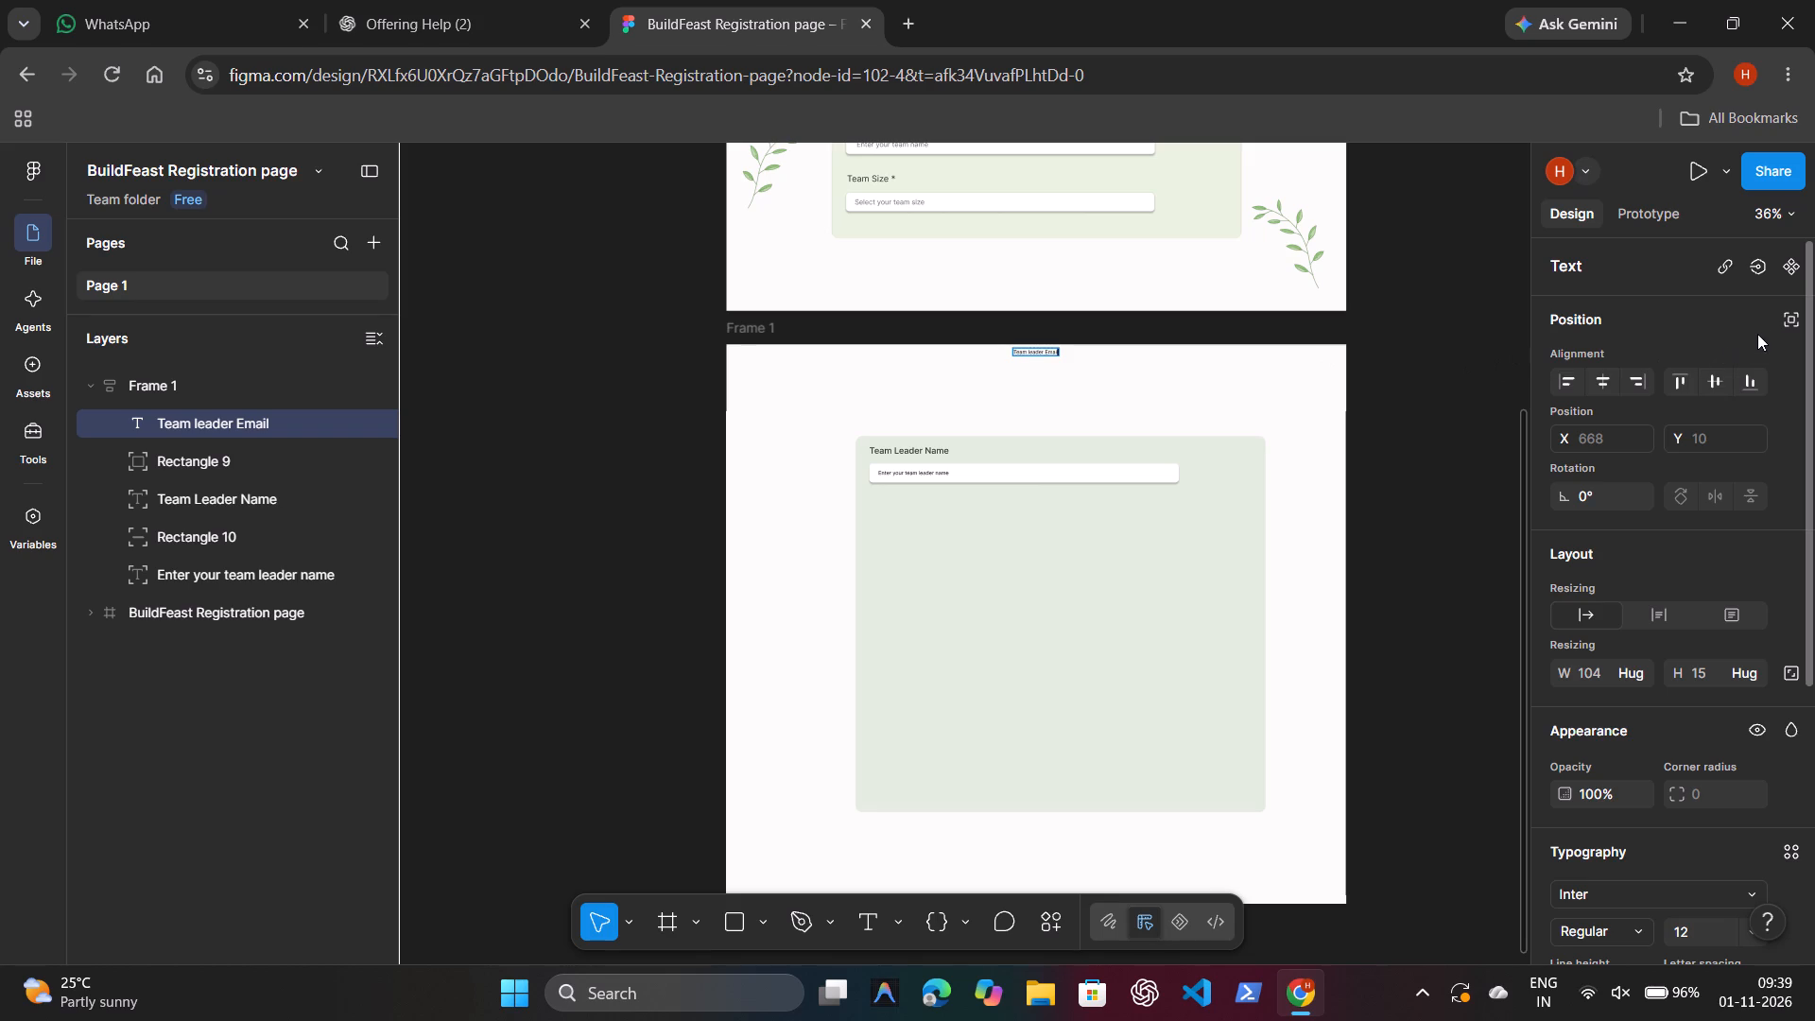
Make the Team leader Email label ignore auto layout and move it below the white input rectangle, to about X 333, Y 372.
{"action": "left_click", "coordinate": [1789, 328]}
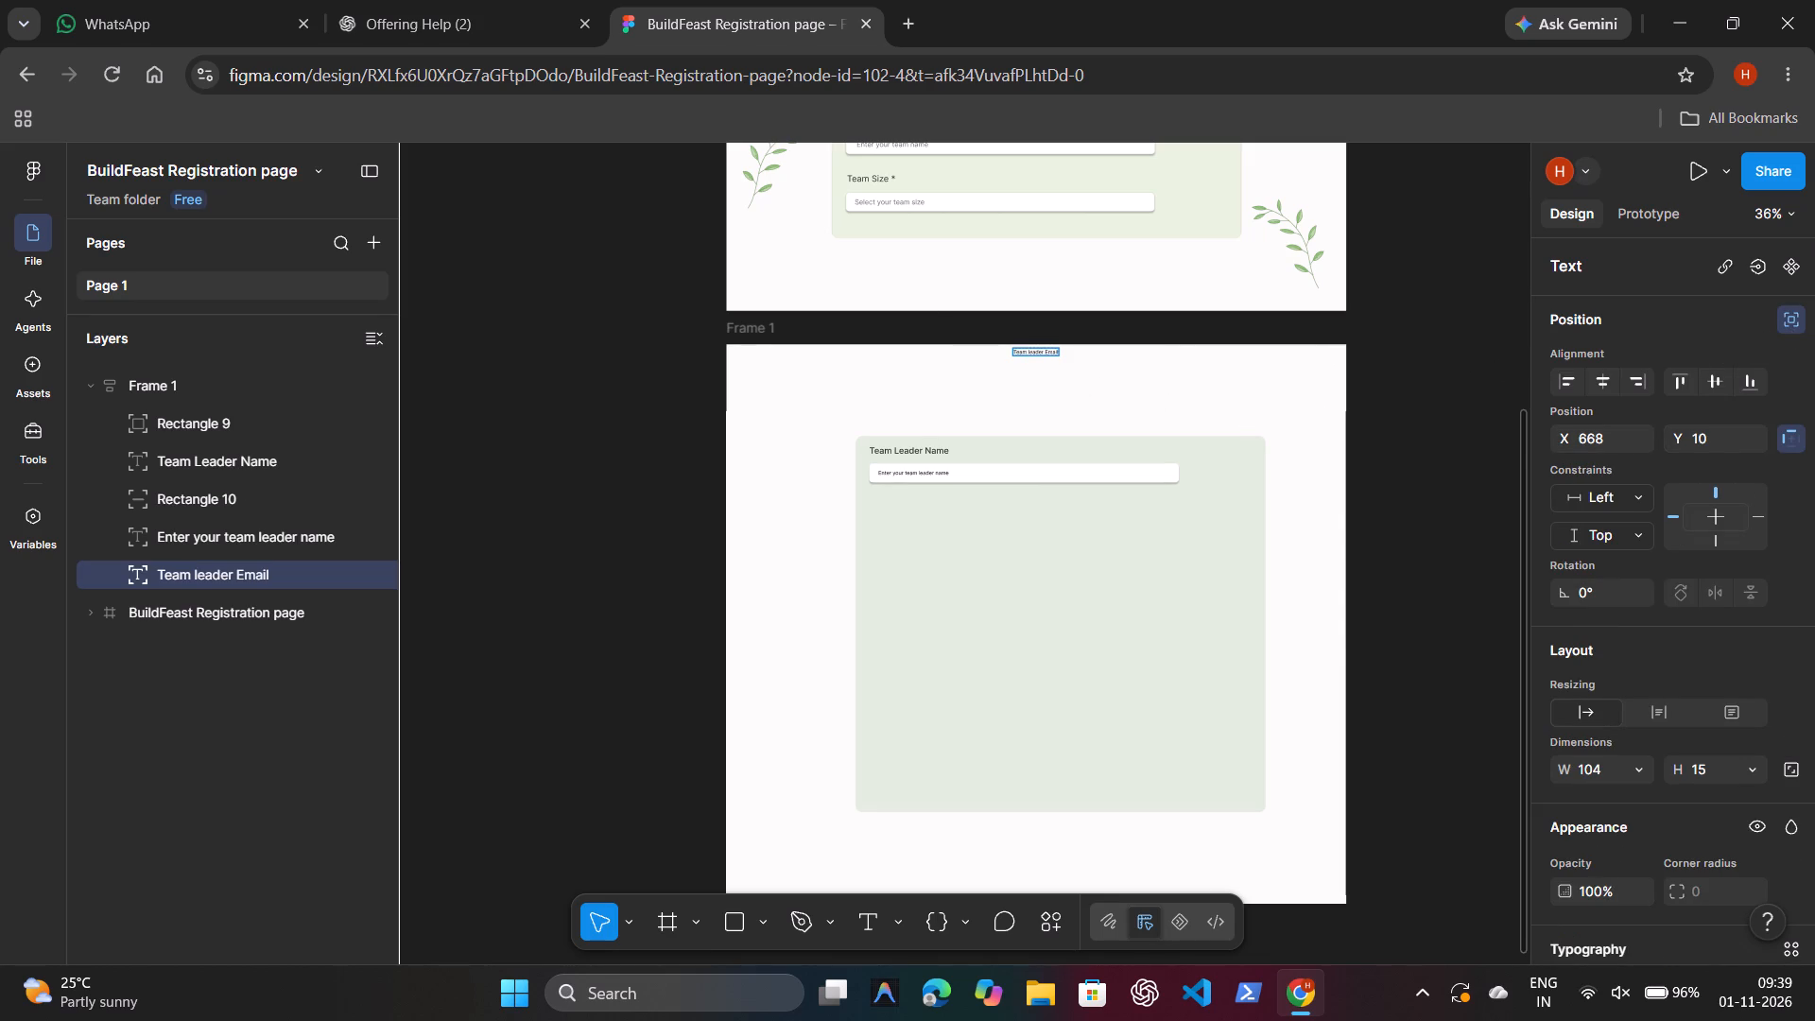
{"action": "left_click_drag", "start_coordinate": [1048, 355], "coordinate": [1032, 407]}
{"action": "left_click", "coordinate": [1032, 407]}
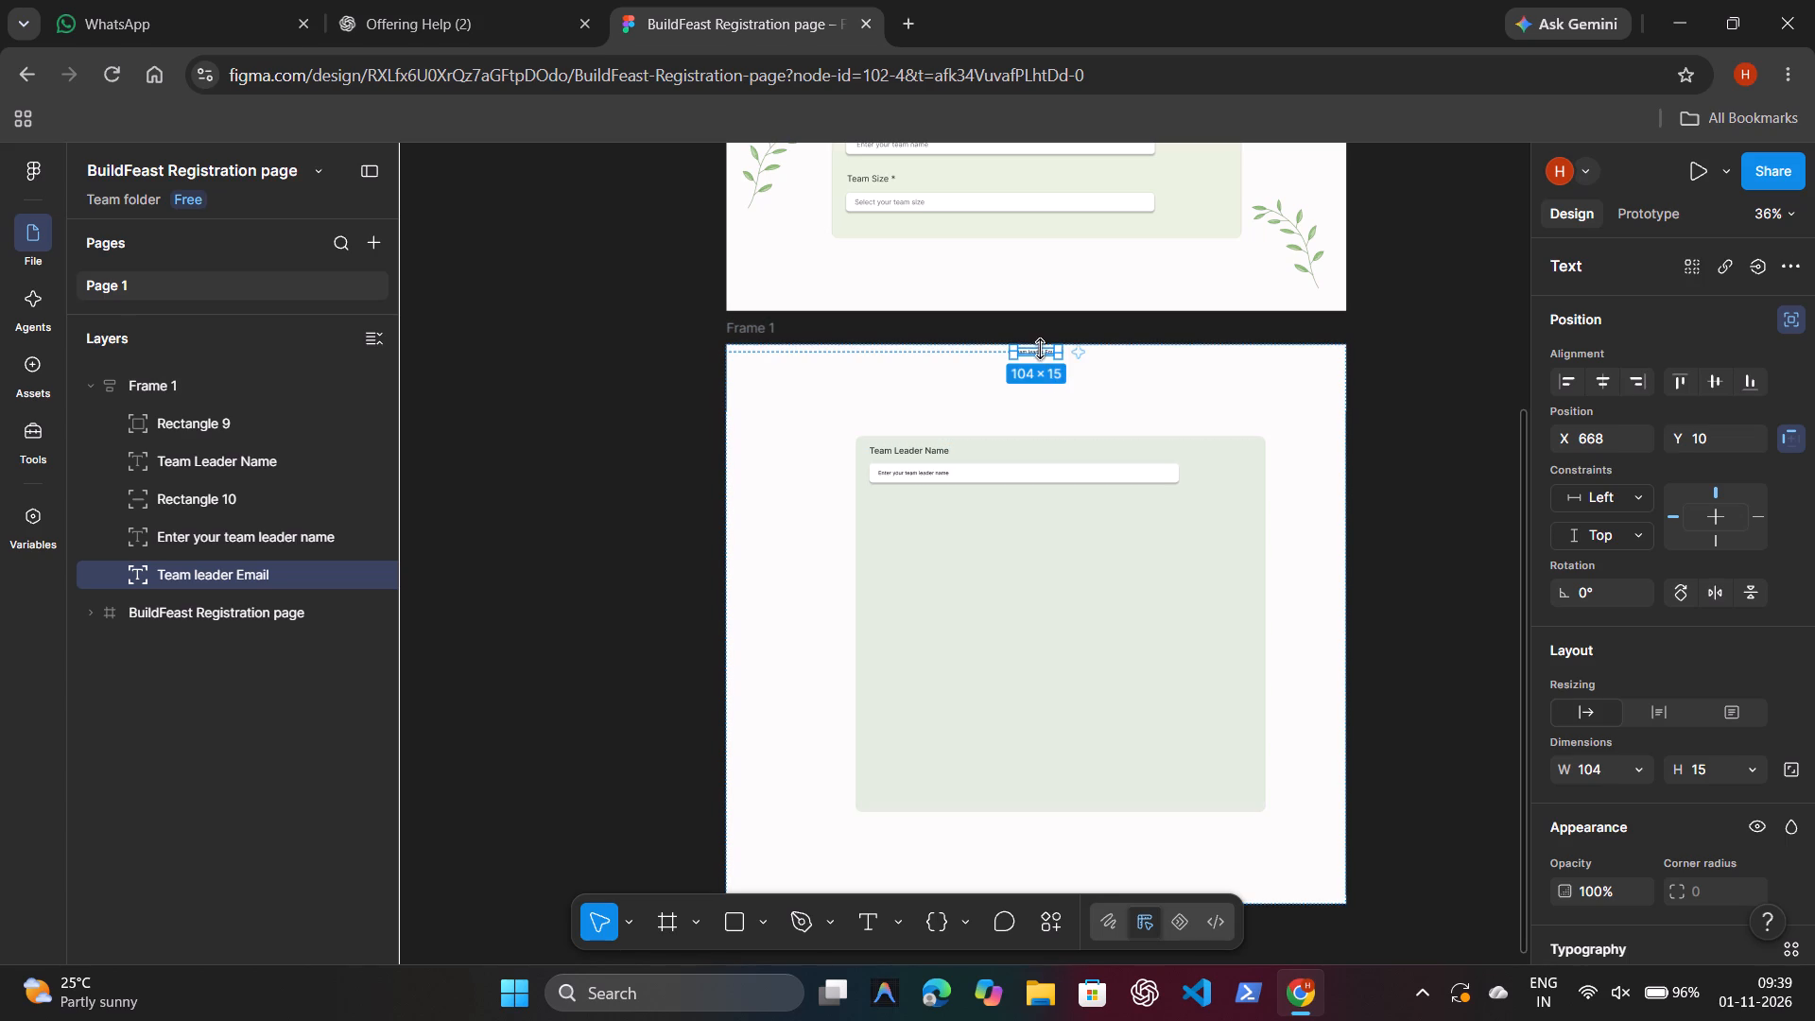
{"action": "left_click_drag", "start_coordinate": [1045, 353], "coordinate": [963, 501]}
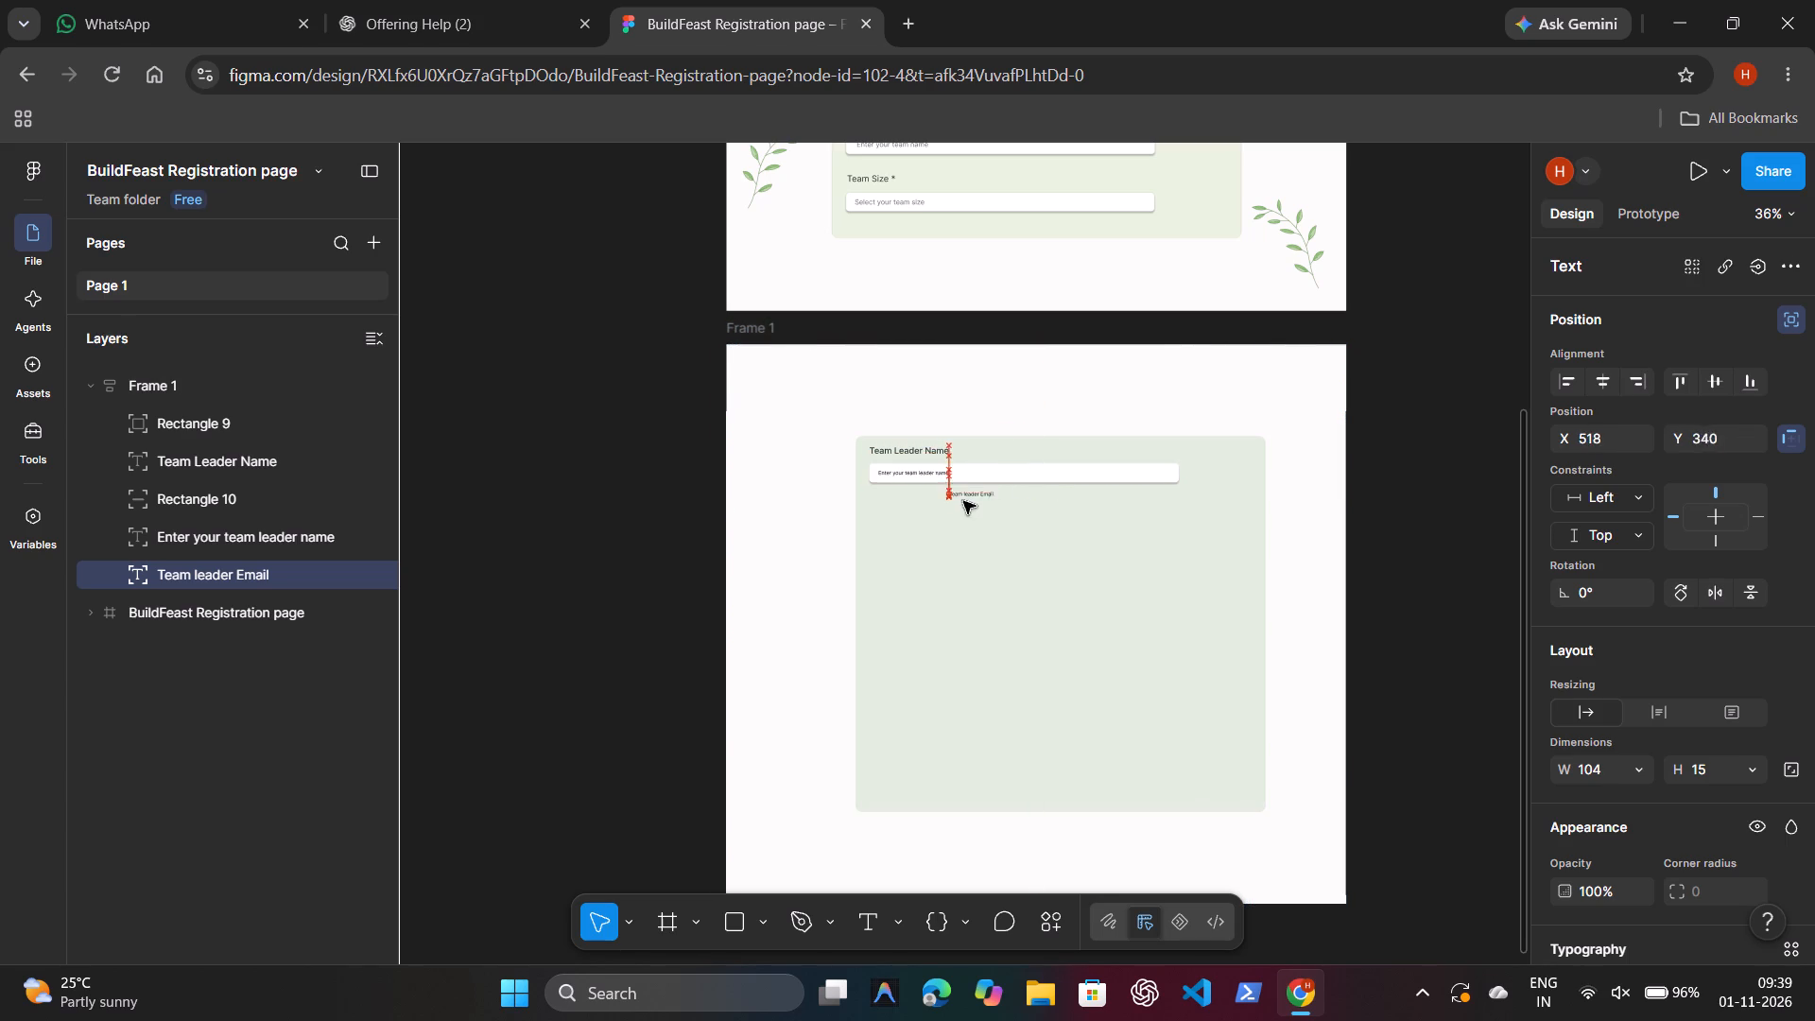
{"action": "left_click_drag", "start_coordinate": [963, 501], "coordinate": [903, 510]}
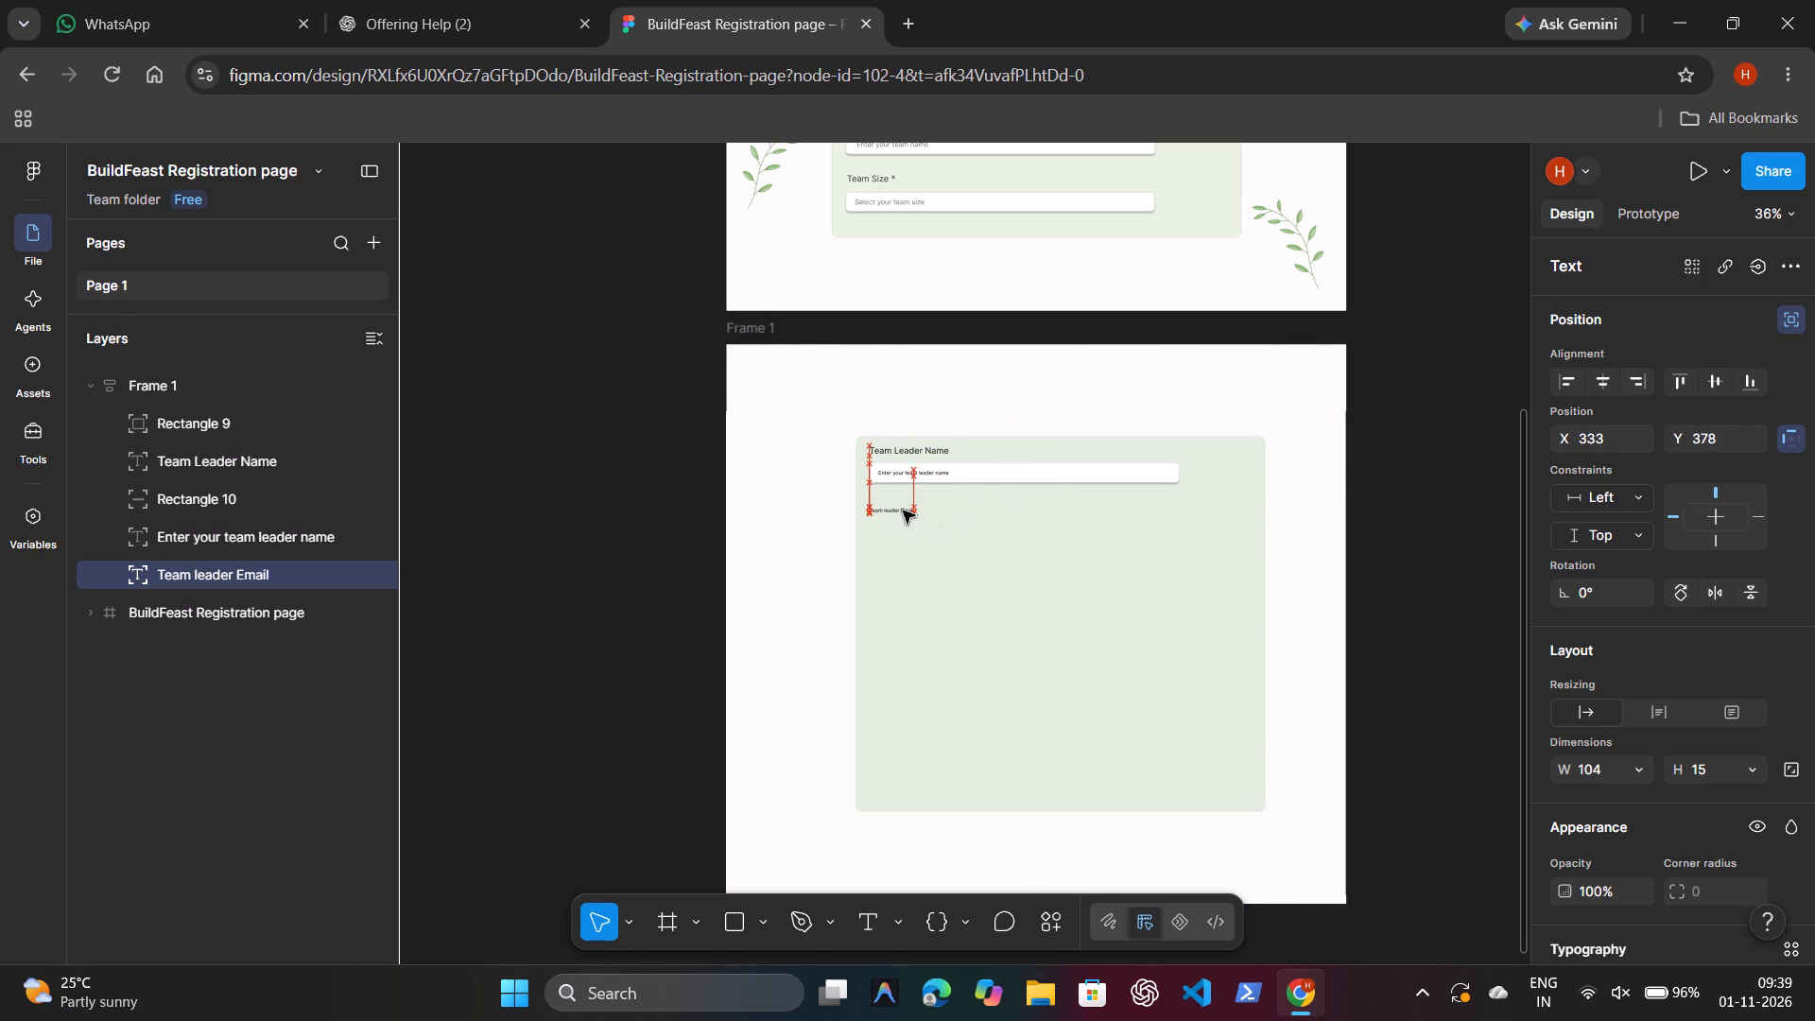
{"action": "left_click_drag", "start_coordinate": [903, 510], "coordinate": [904, 505]}
{"action": "left_click_drag", "start_coordinate": [904, 505], "coordinate": [901, 506]}
{"action": "left_click_drag", "start_coordinate": [901, 506], "coordinate": [901, 508]}
{"action": "left_click_drag", "start_coordinate": [901, 508], "coordinate": [902, 509]}
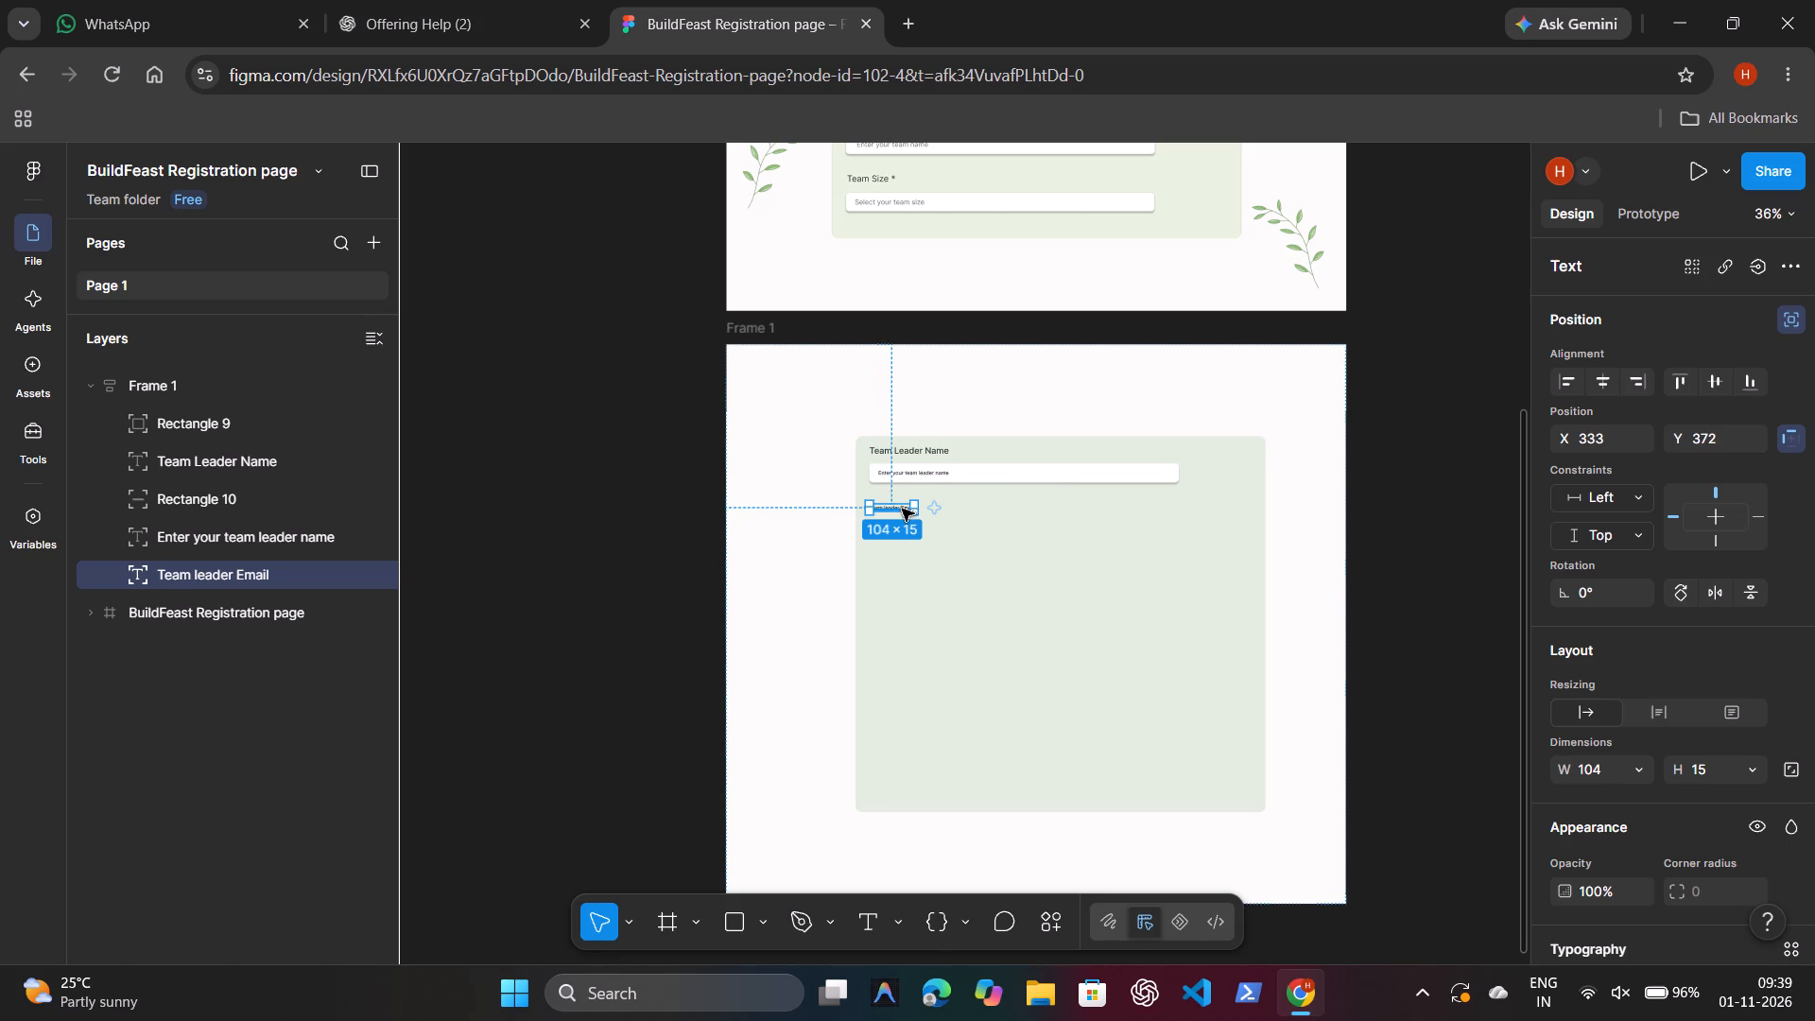
{"action": "left_click", "coordinate": [630, 402]}
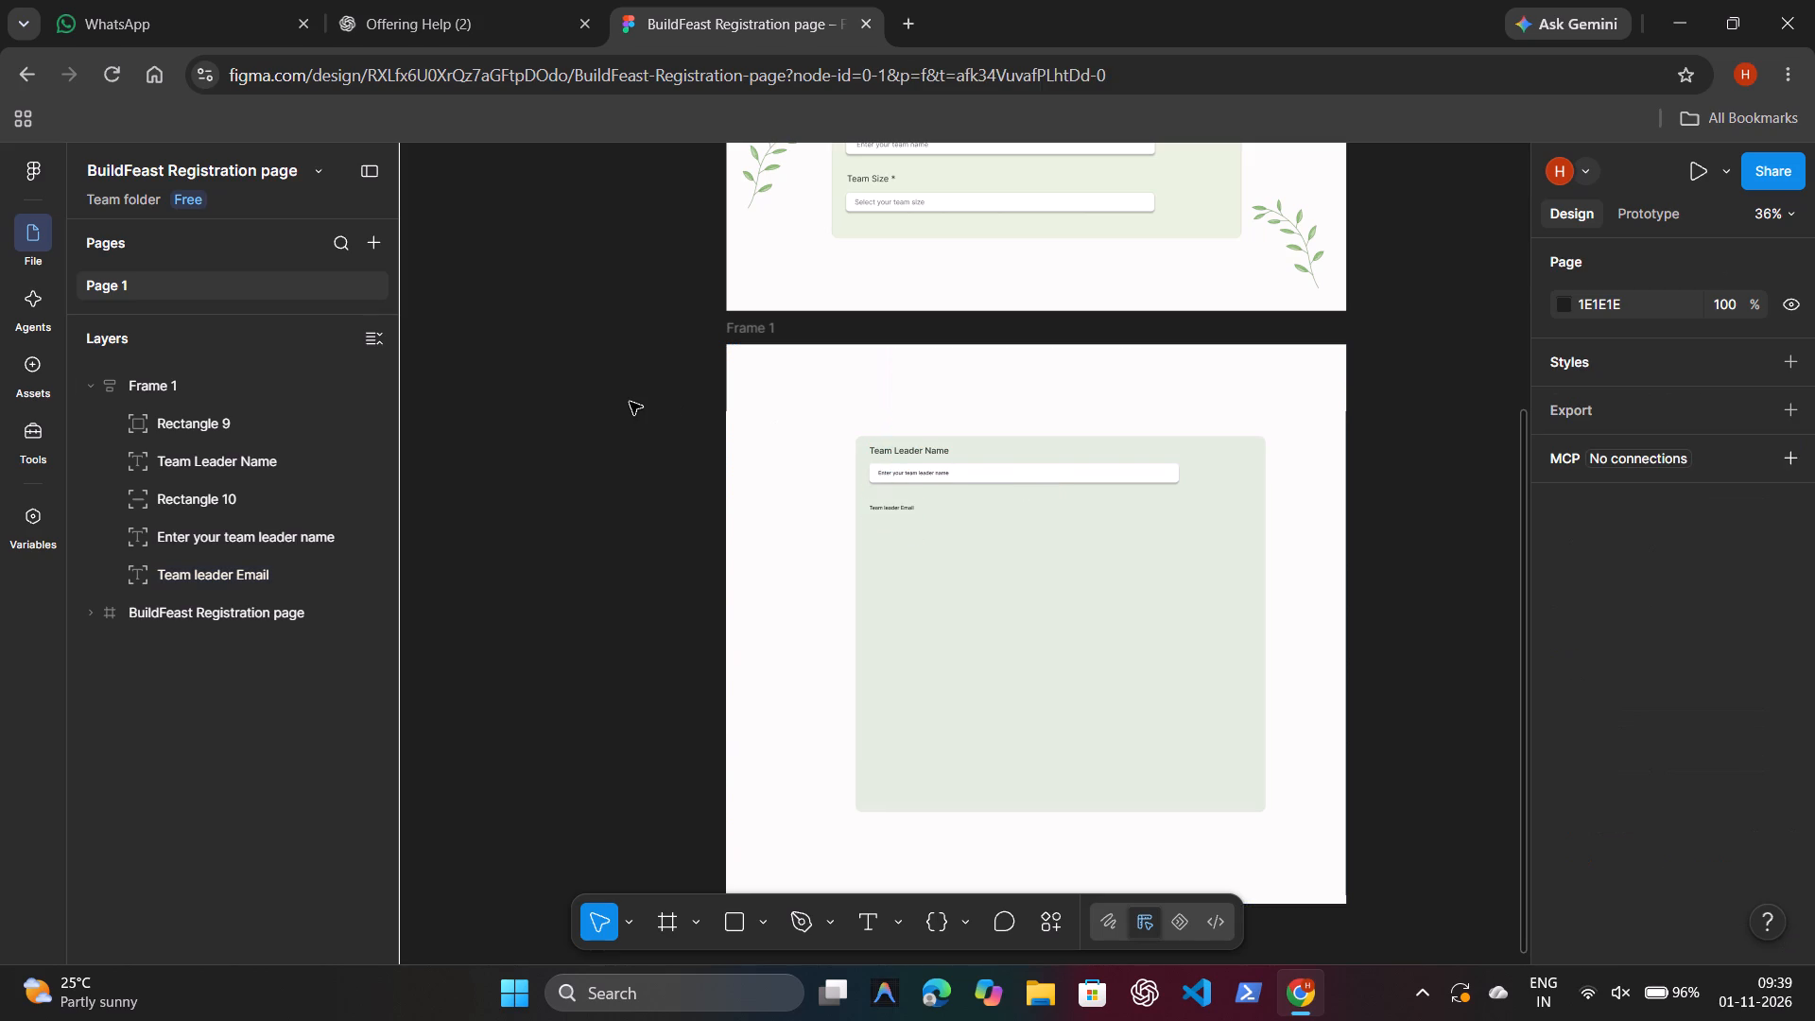
Check the Team Leader Name label's typography and set the Team leader Email label's font size to 20 to match.
{"action": "left_click", "coordinate": [915, 454]}
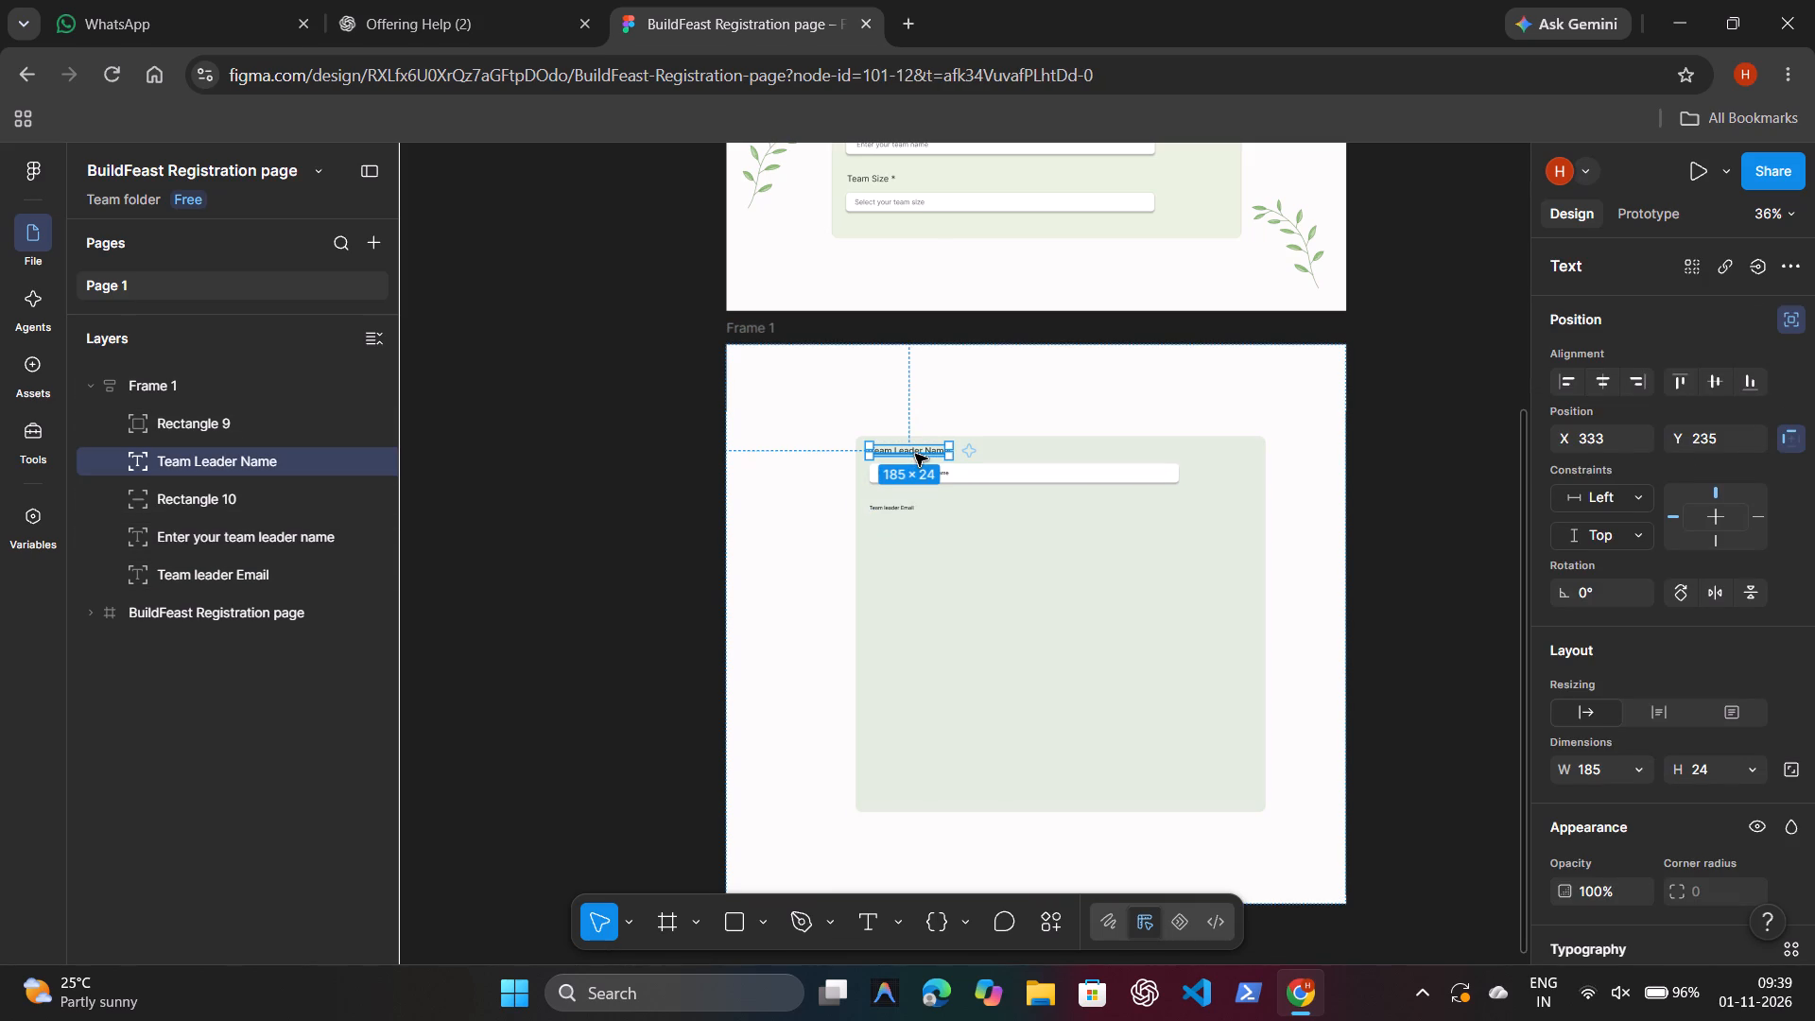
{"action": "scroll", "coordinate": [1610, 865], "scroll_direction": "down", "scroll_amount": 1}
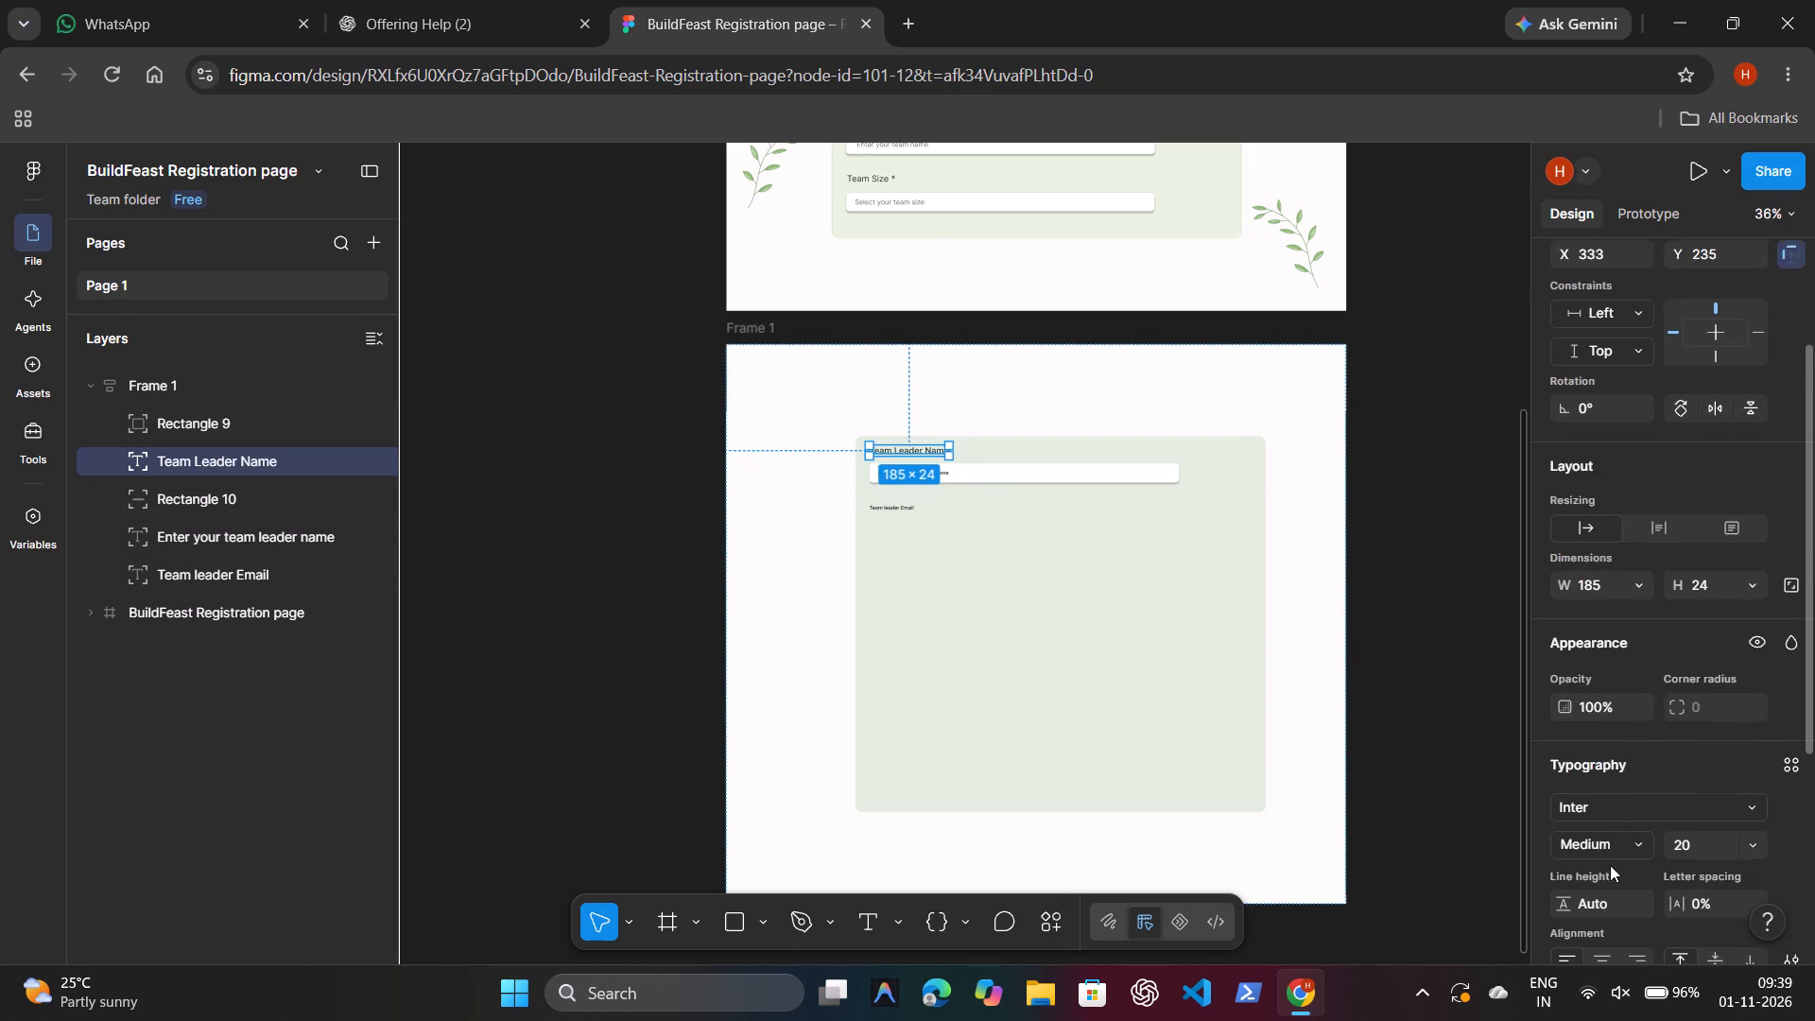
{"action": "scroll", "coordinate": [1610, 865], "scroll_direction": "down", "scroll_amount": 1}
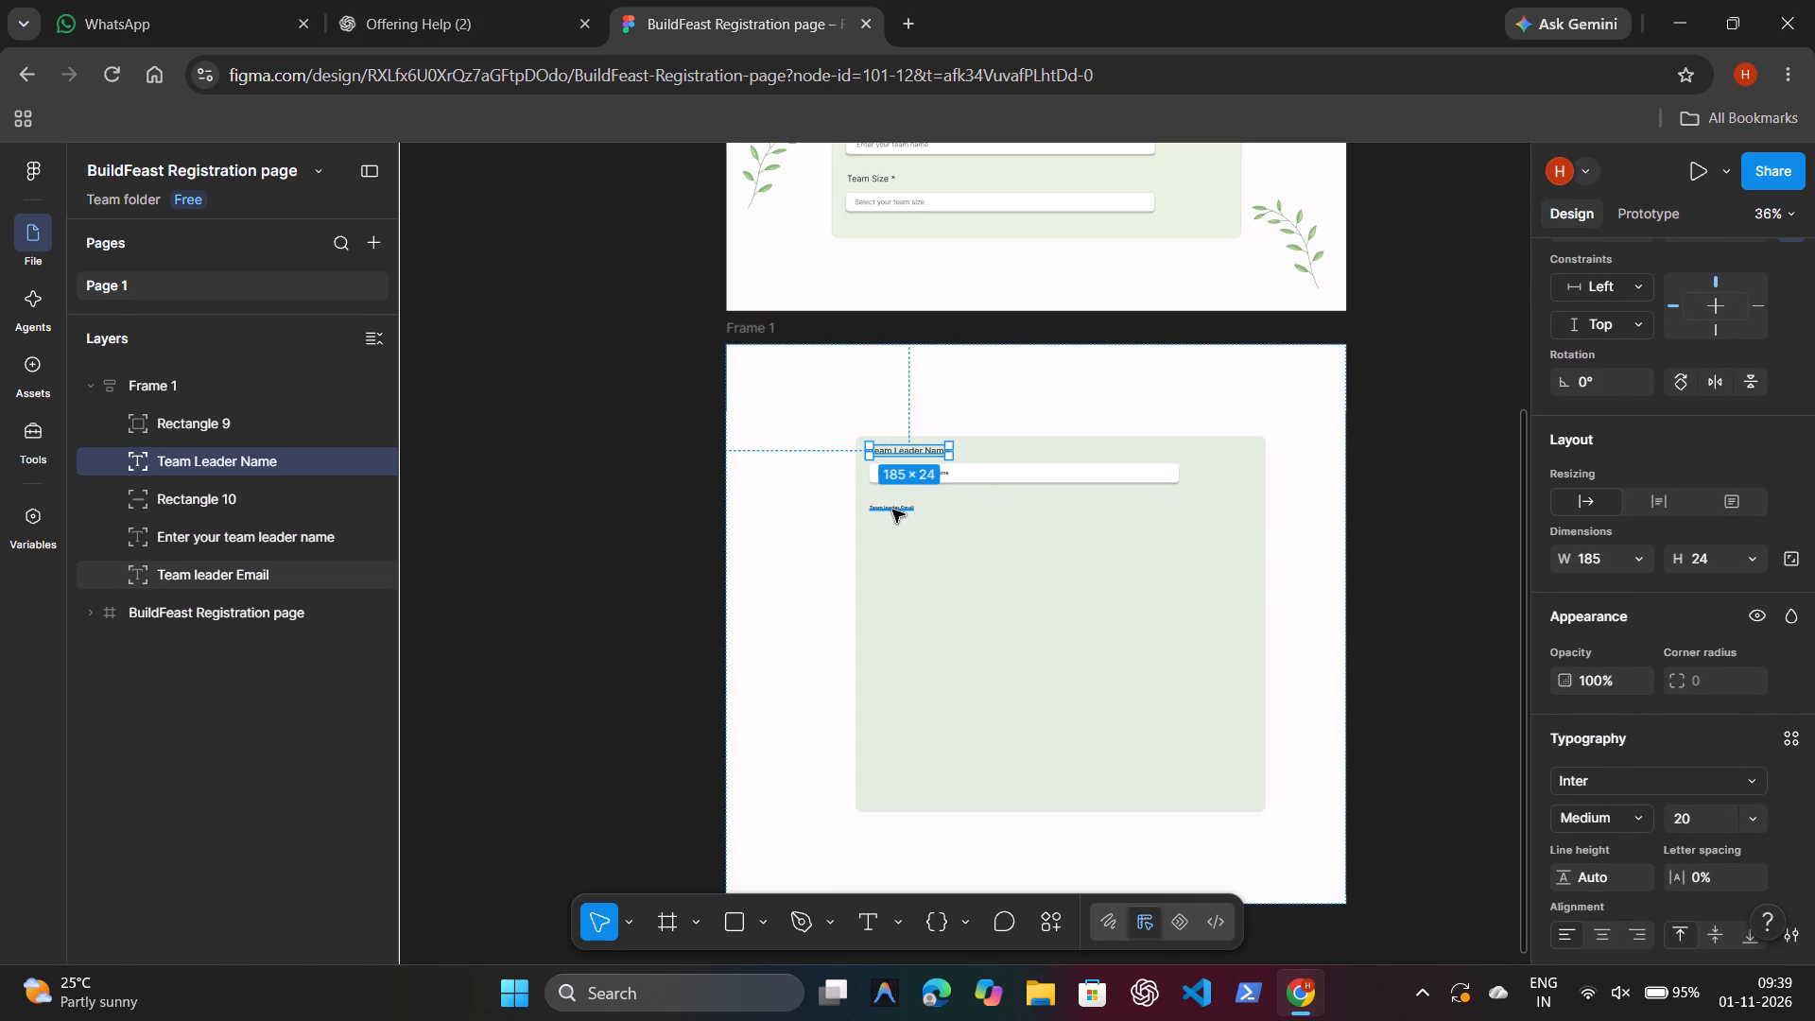
{"action": "left_click", "coordinate": [892, 510]}
{"action": "double_click", "coordinate": [892, 510]}
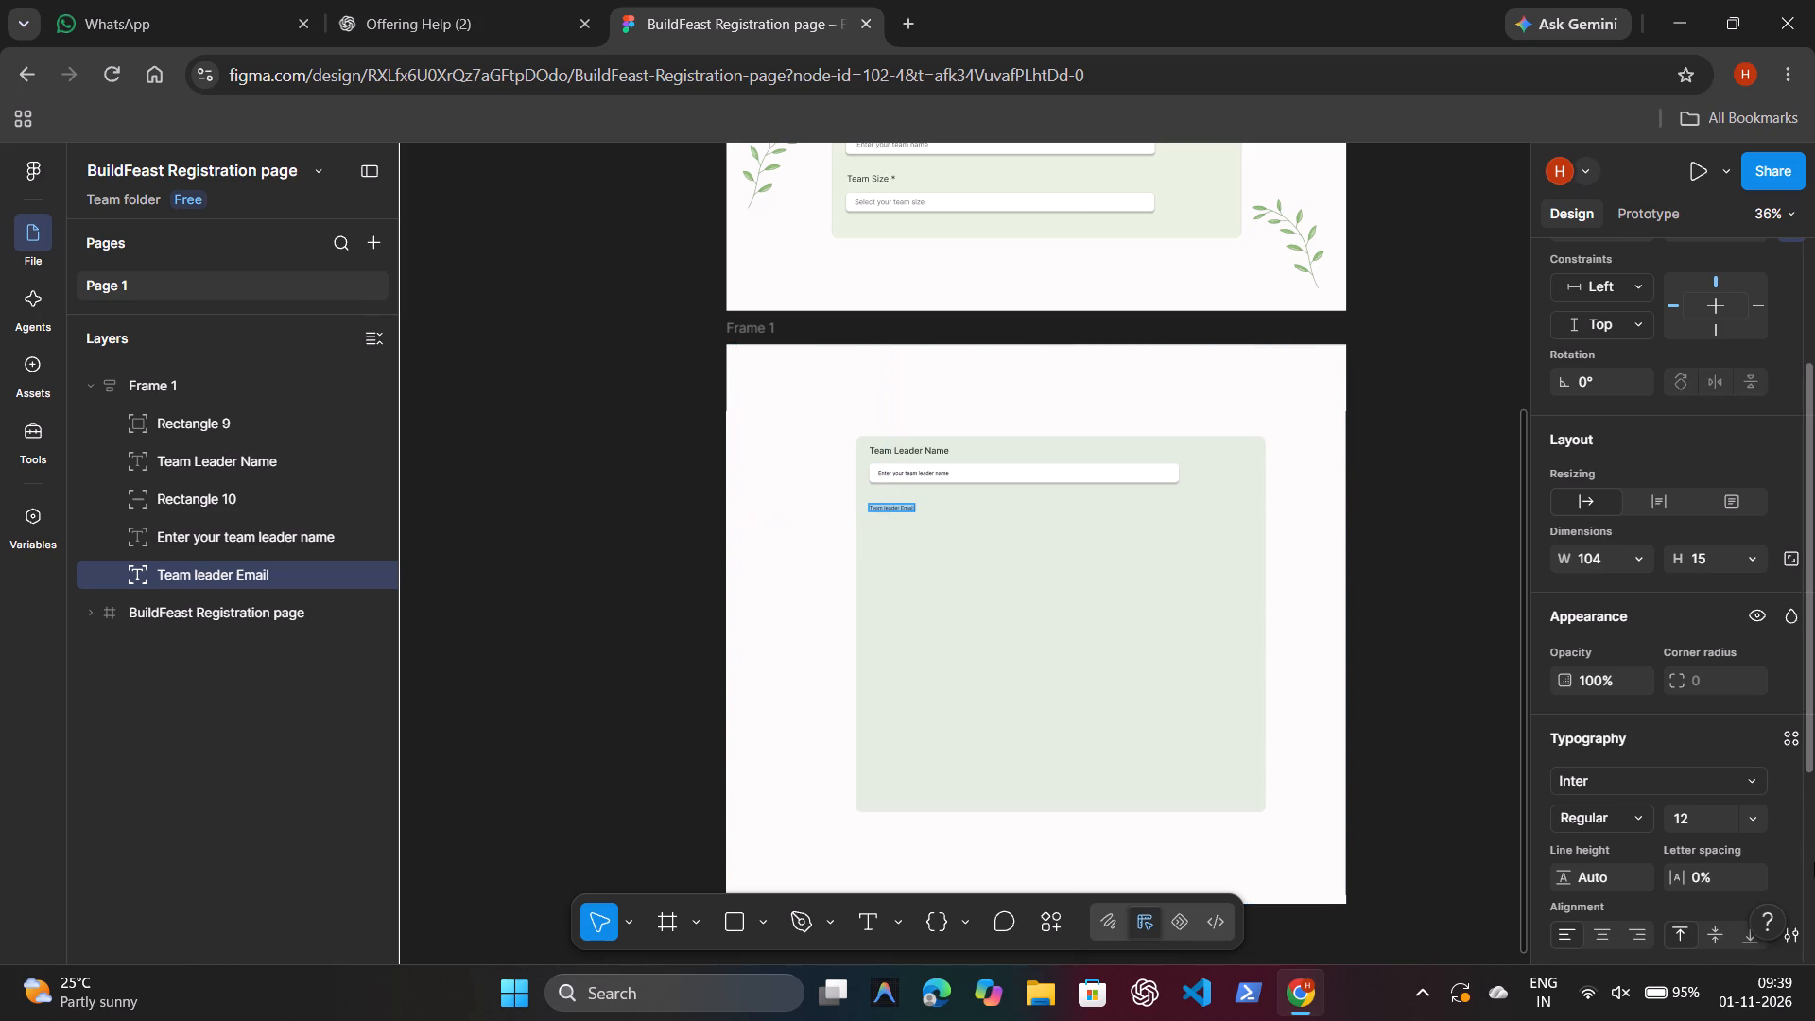
{"action": "left_click", "coordinate": [1746, 828]}
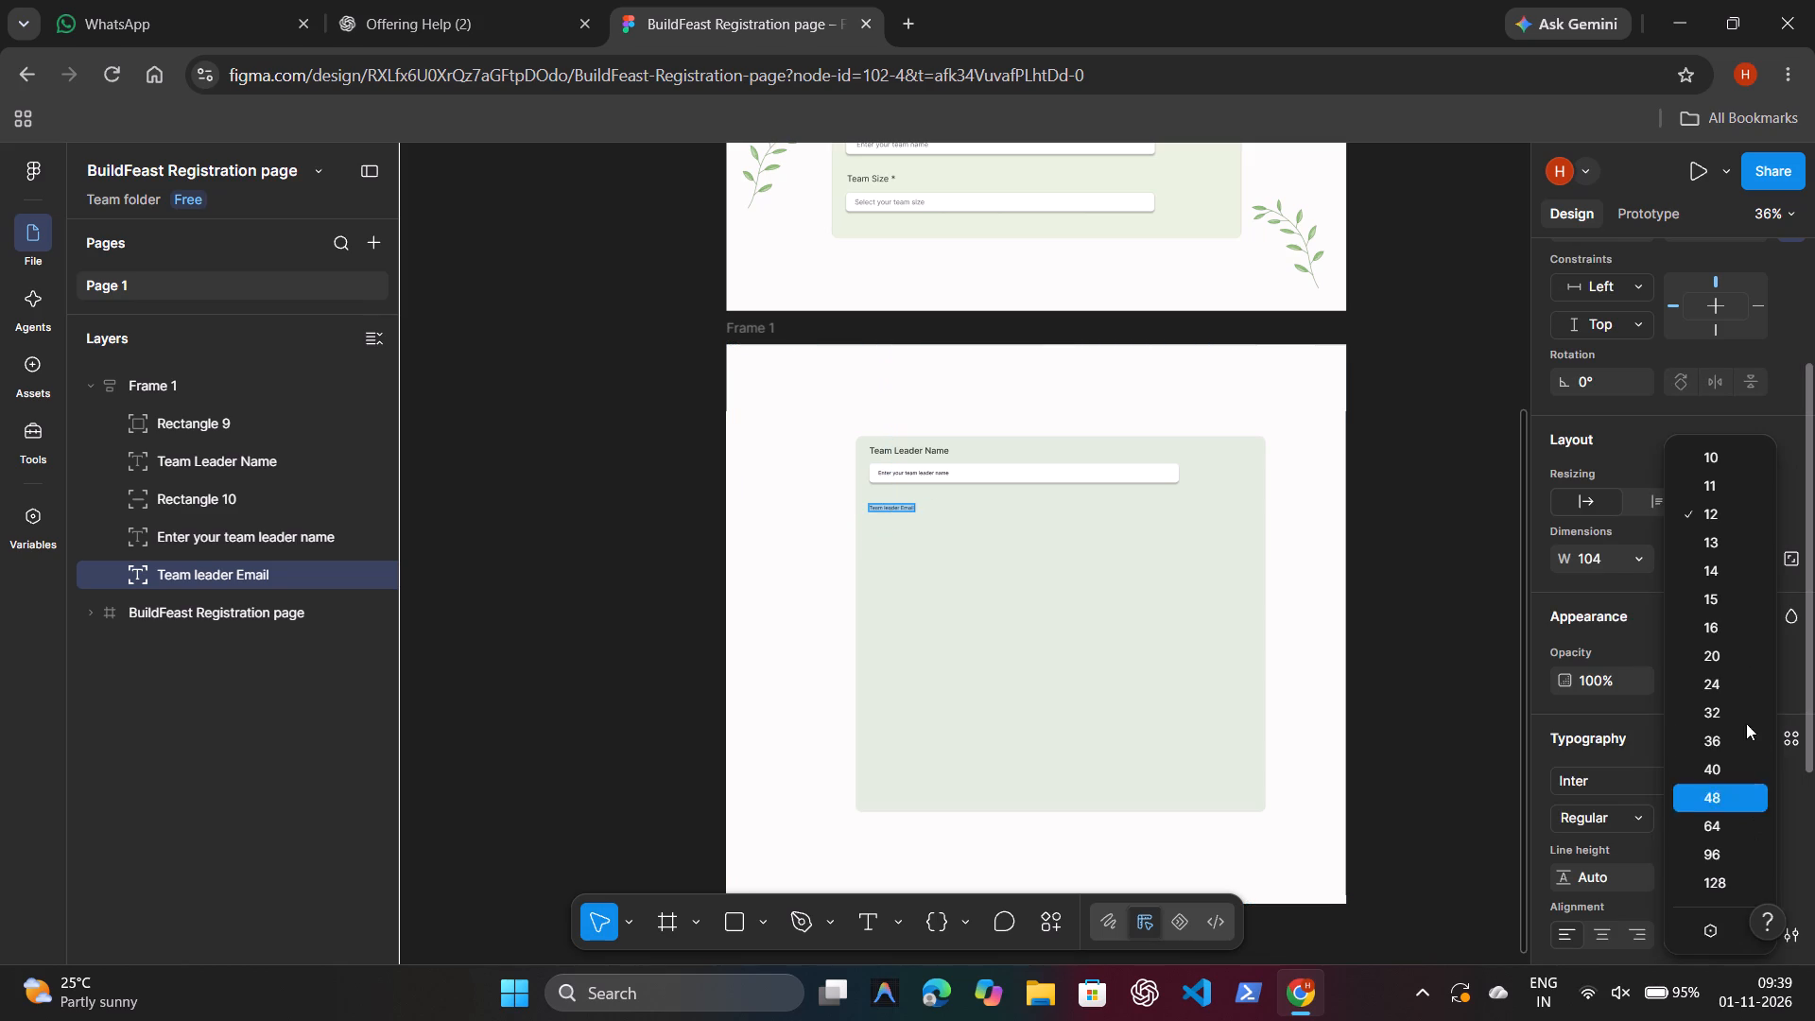
{"action": "left_click", "coordinate": [1734, 657]}
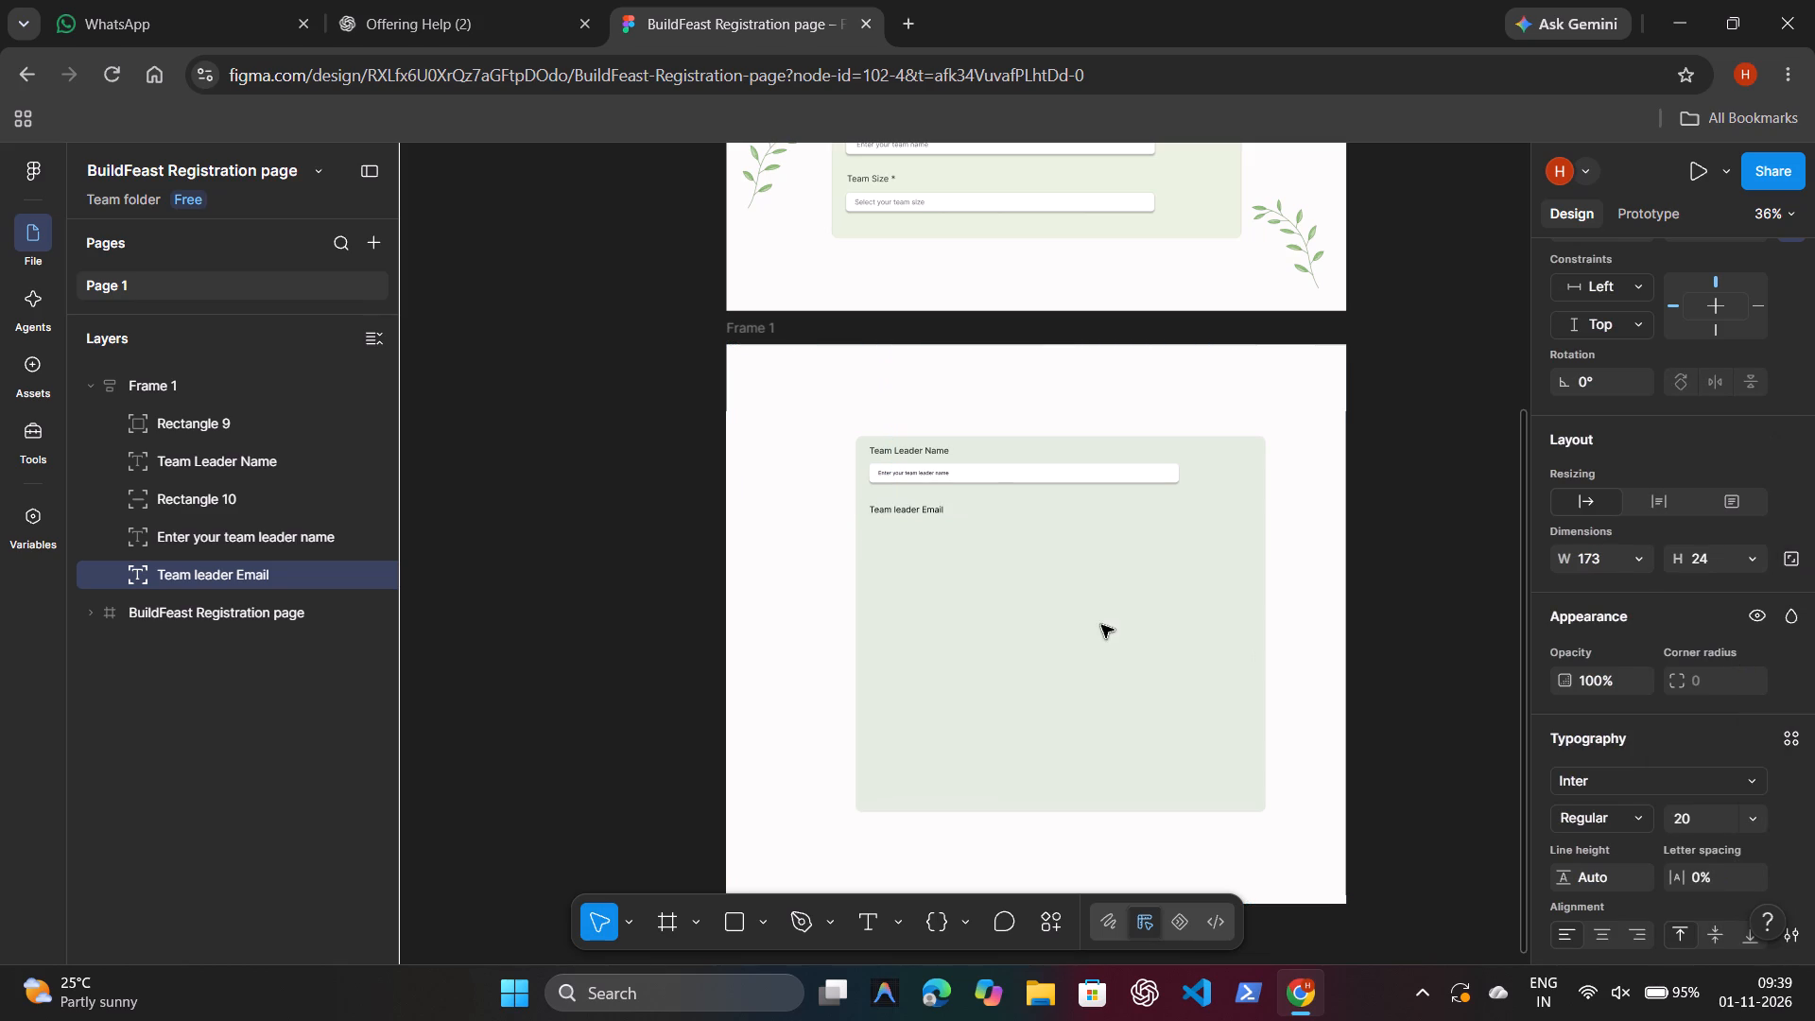
Move the Team leader Email label slightly up, closer beneath the Team Leader Name input rectangle.
{"action": "left_click_drag", "start_coordinate": [916, 512], "coordinate": [925, 494]}
{"action": "left_click_drag", "start_coordinate": [925, 494], "coordinate": [925, 496]}
{"action": "left_click", "coordinate": [972, 532]}
{"action": "left_click_drag", "start_coordinate": [922, 510], "coordinate": [922, 499]}
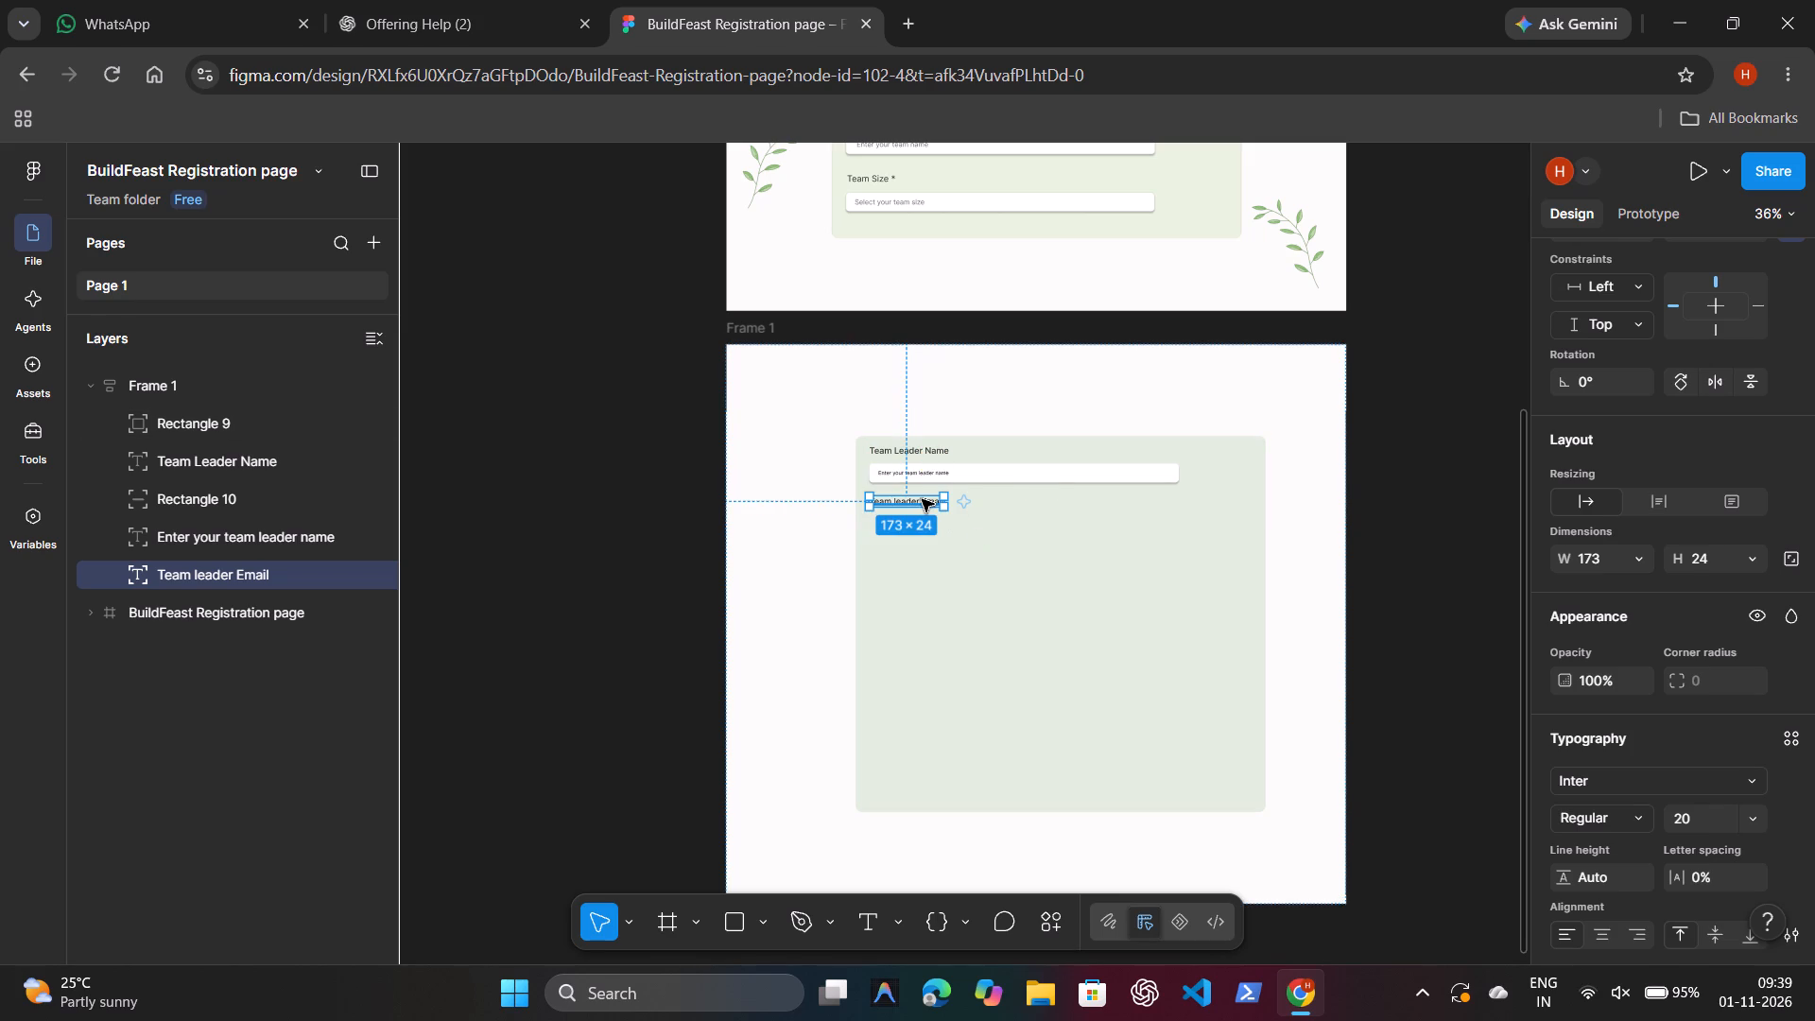
{"action": "left_click", "coordinate": [606, 464]}
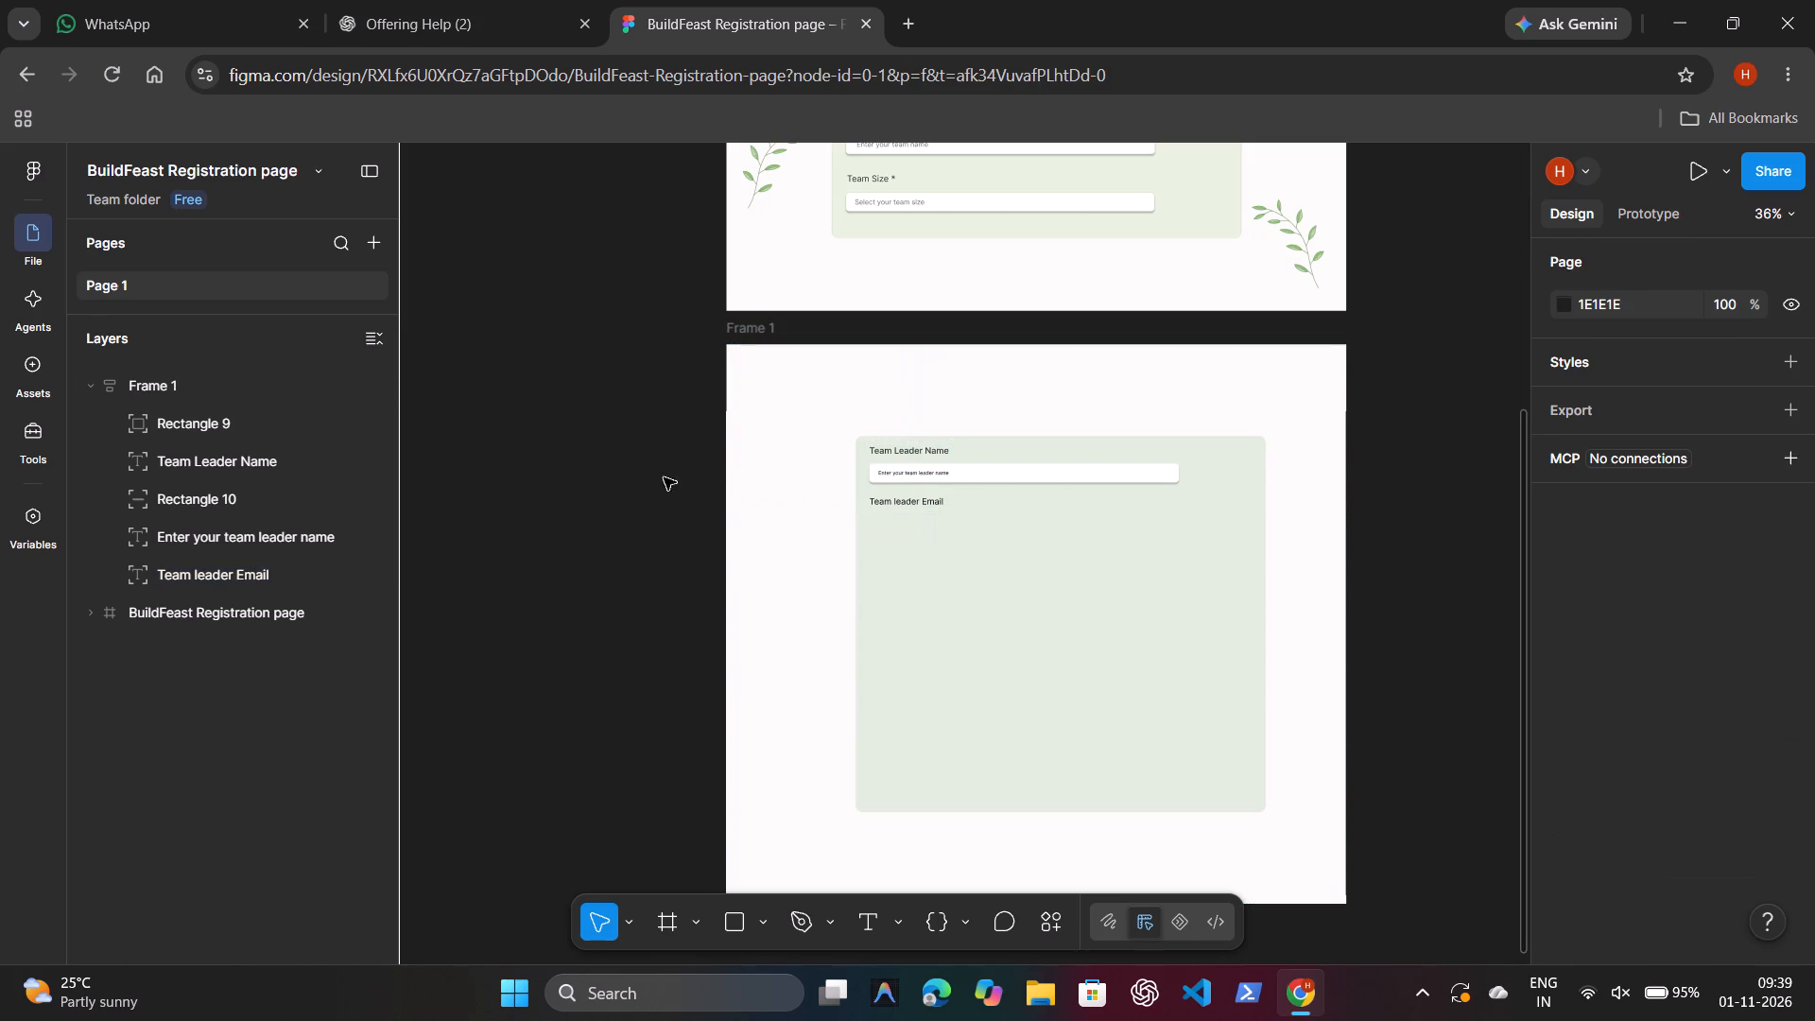
Check the existing white input rectangle's dimensions and add a new rectangle in Frame 1, 719 wide and 44 high.
{"action": "left_click", "coordinate": [1156, 484]}
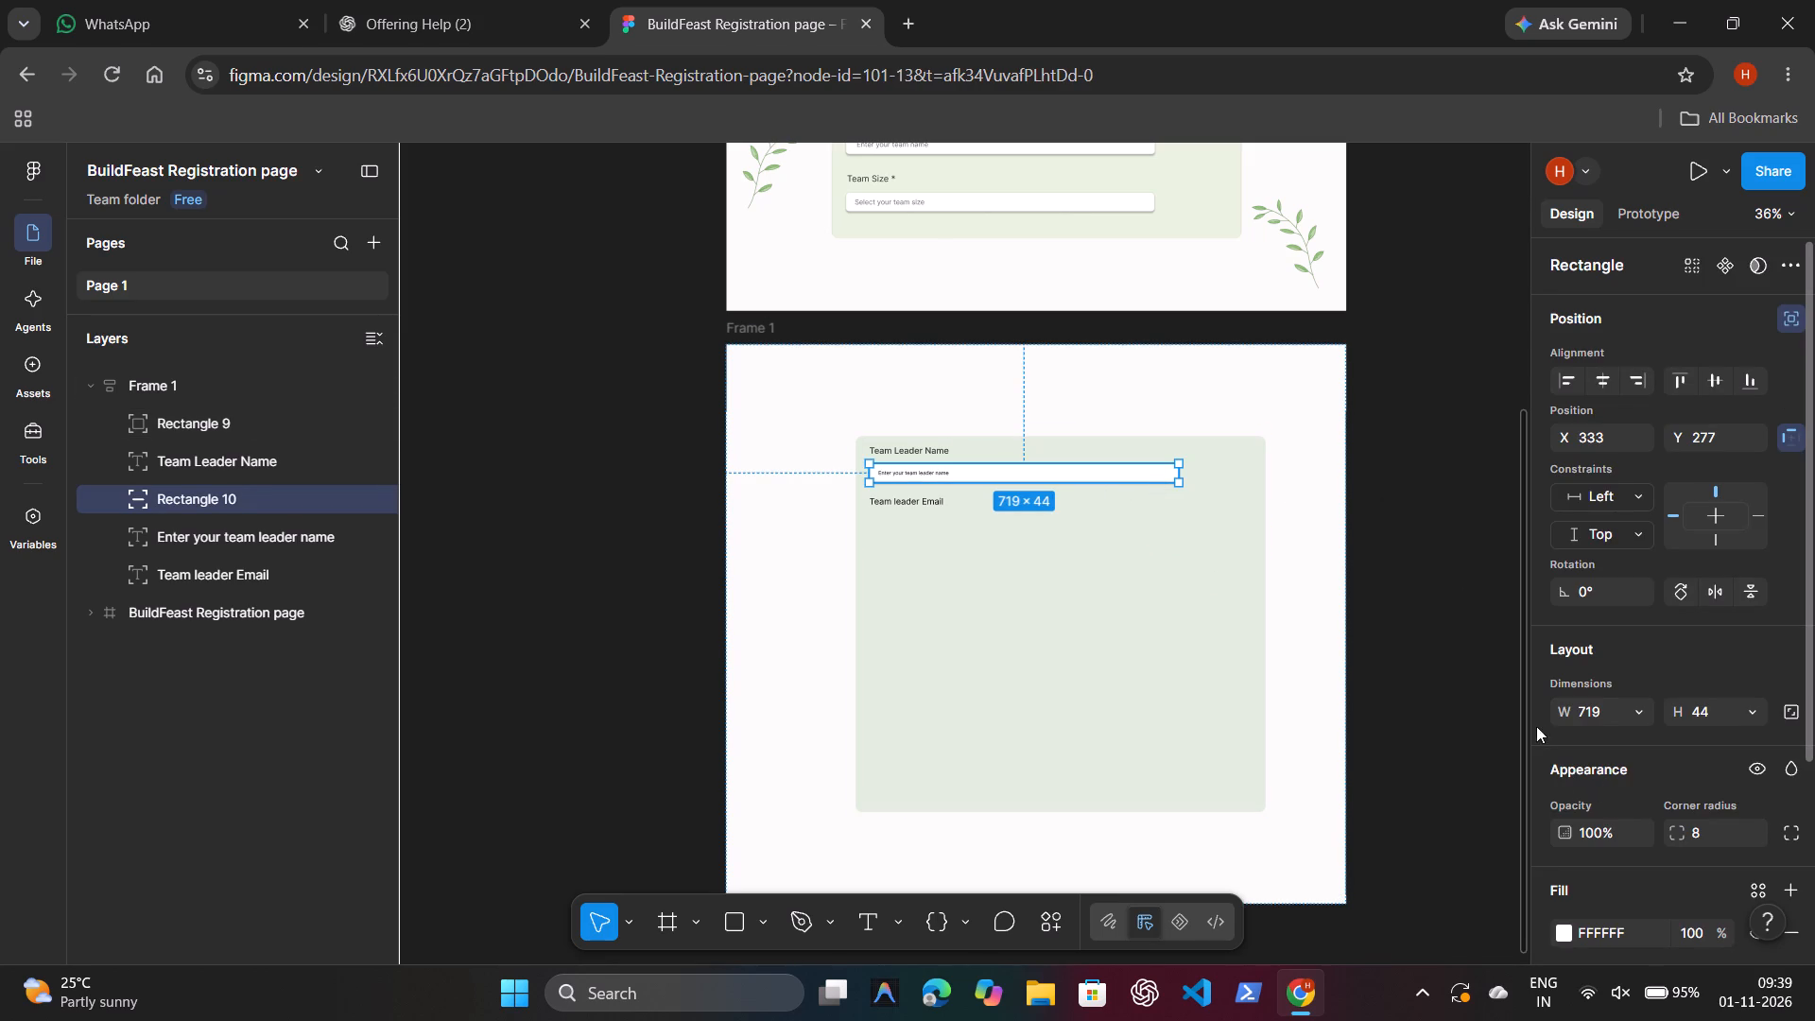
{"action": "left_click", "coordinate": [1471, 610]}
{"action": "key", "text": "r"}
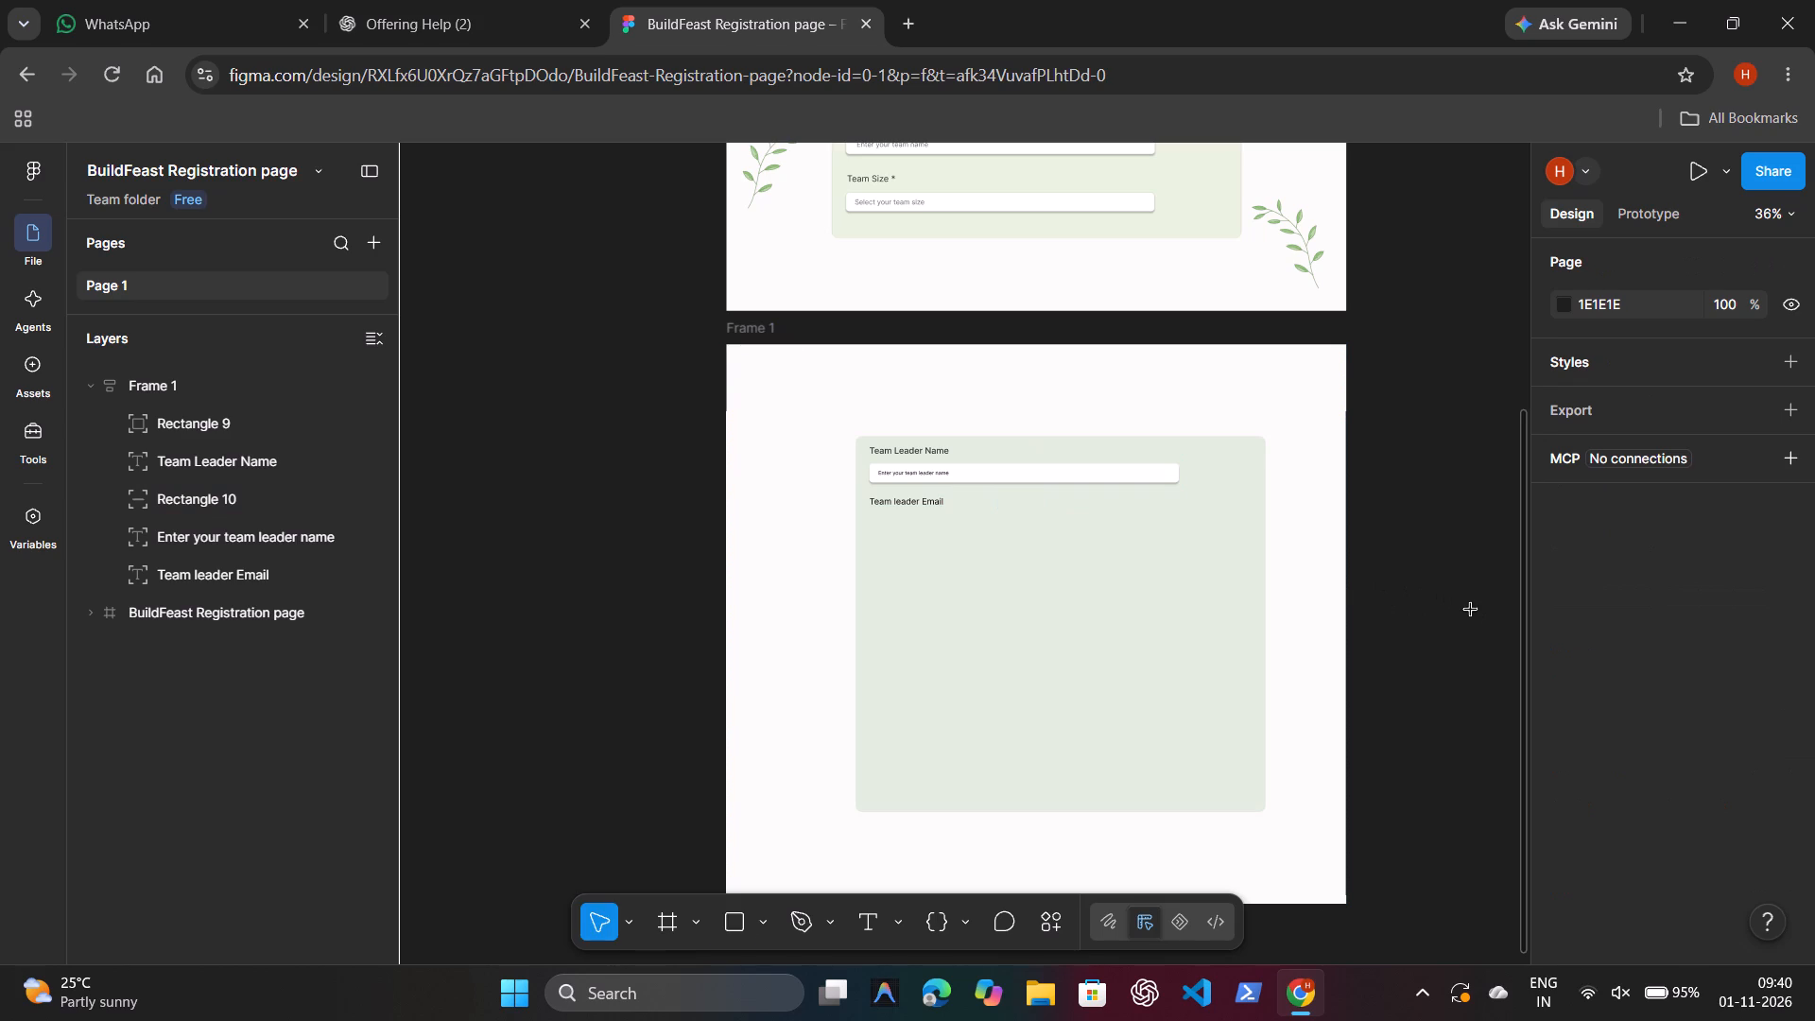
{"action": "left_click", "coordinate": [905, 553]}
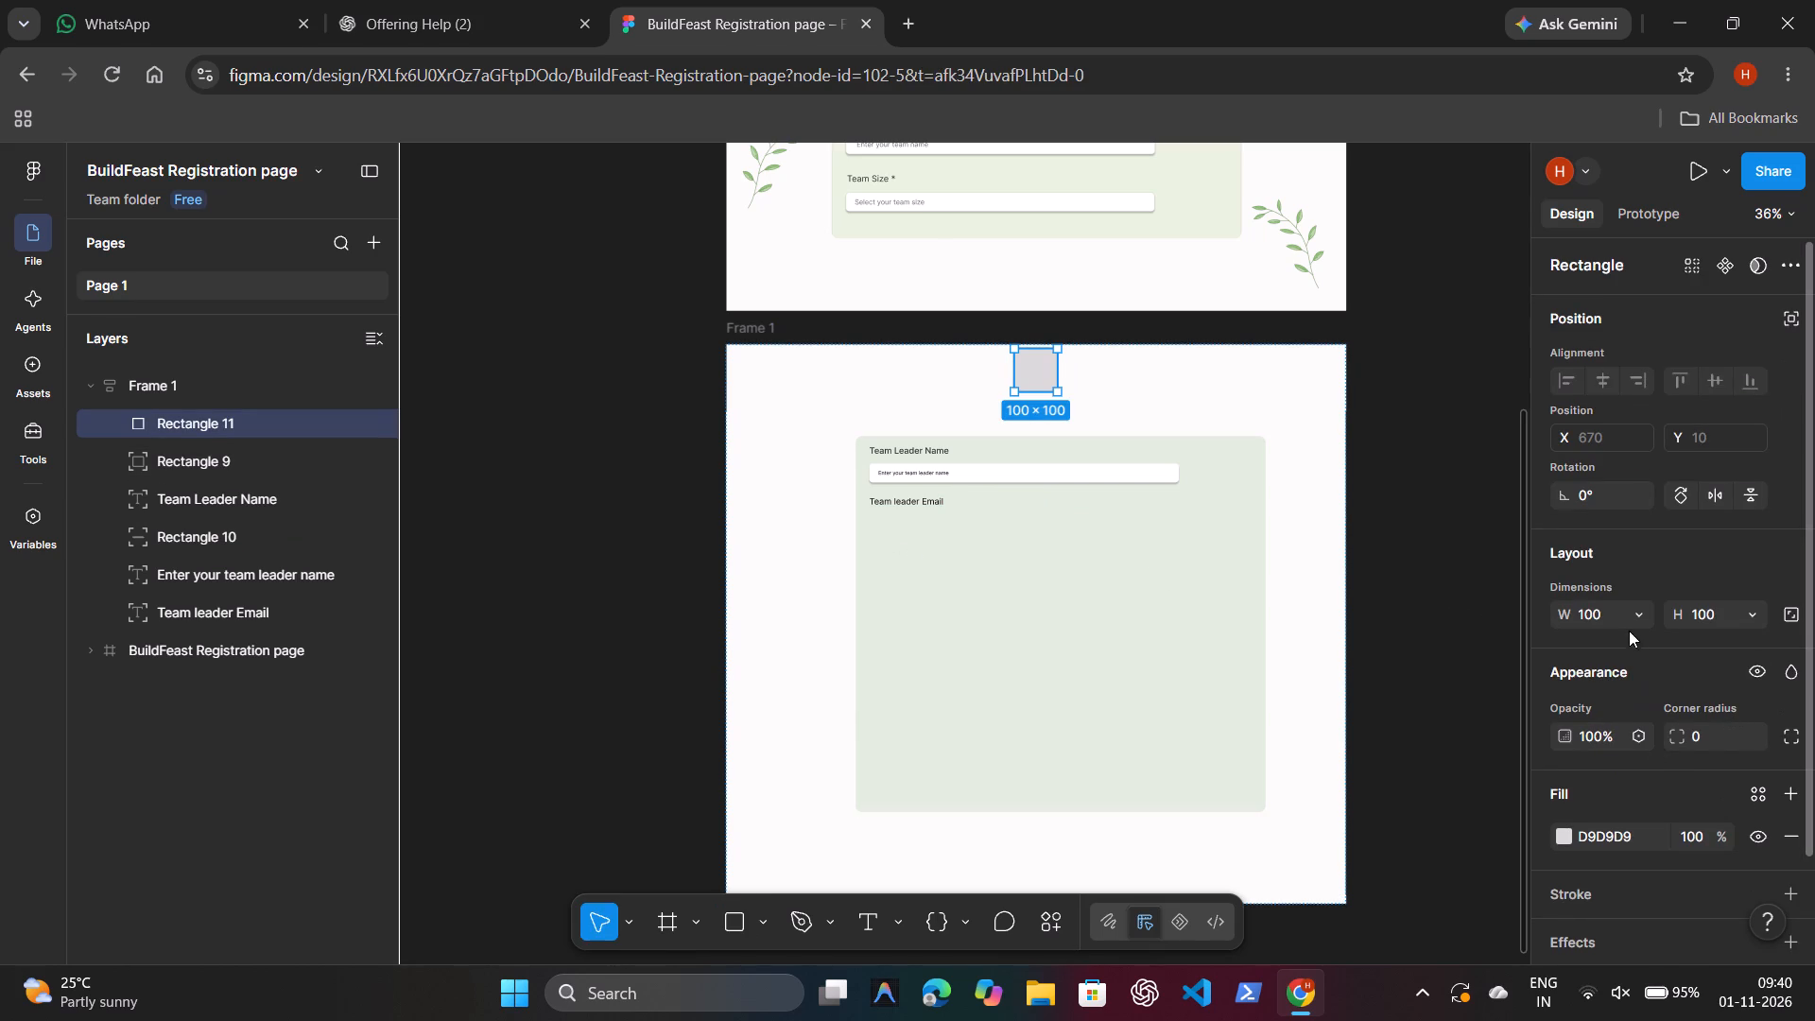
{"action": "left_click", "coordinate": [1594, 611]}
{"action": "key", "text": "BackSpace"}
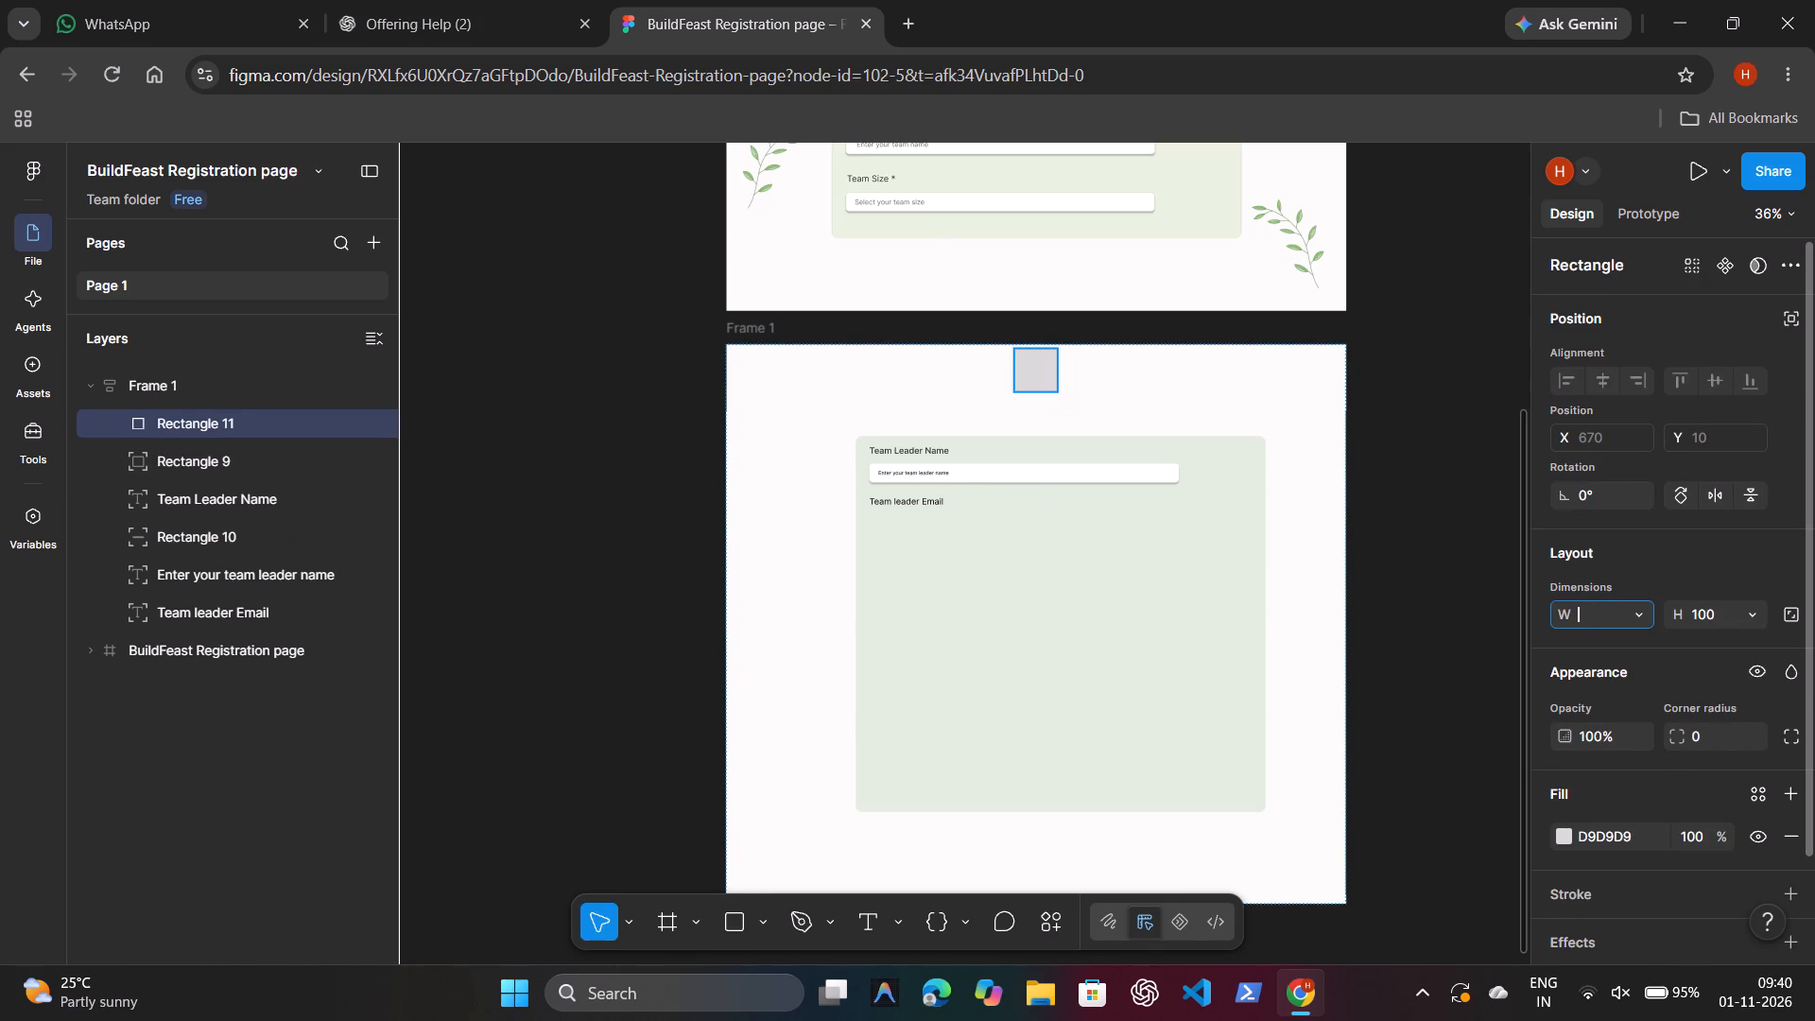
{"action": "type", "text": "719"}
{"action": "key", "text": "Return"}
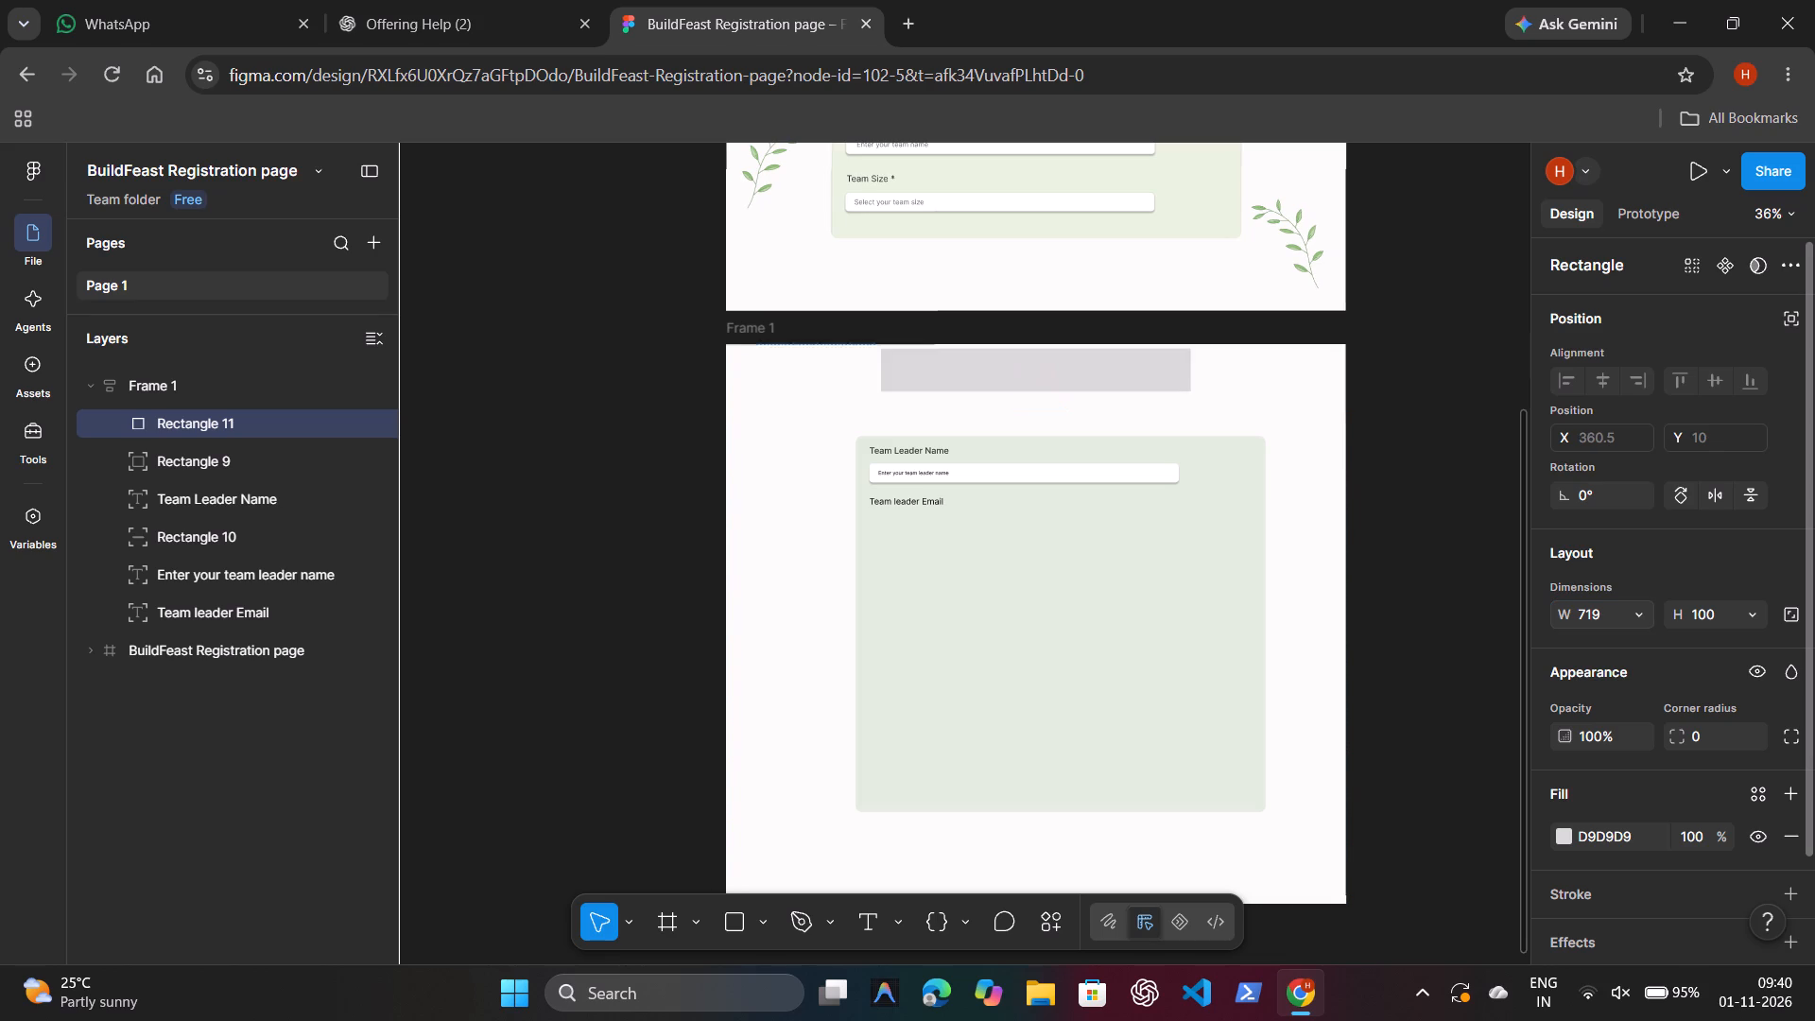
{"action": "left_click", "coordinate": [1720, 616]}
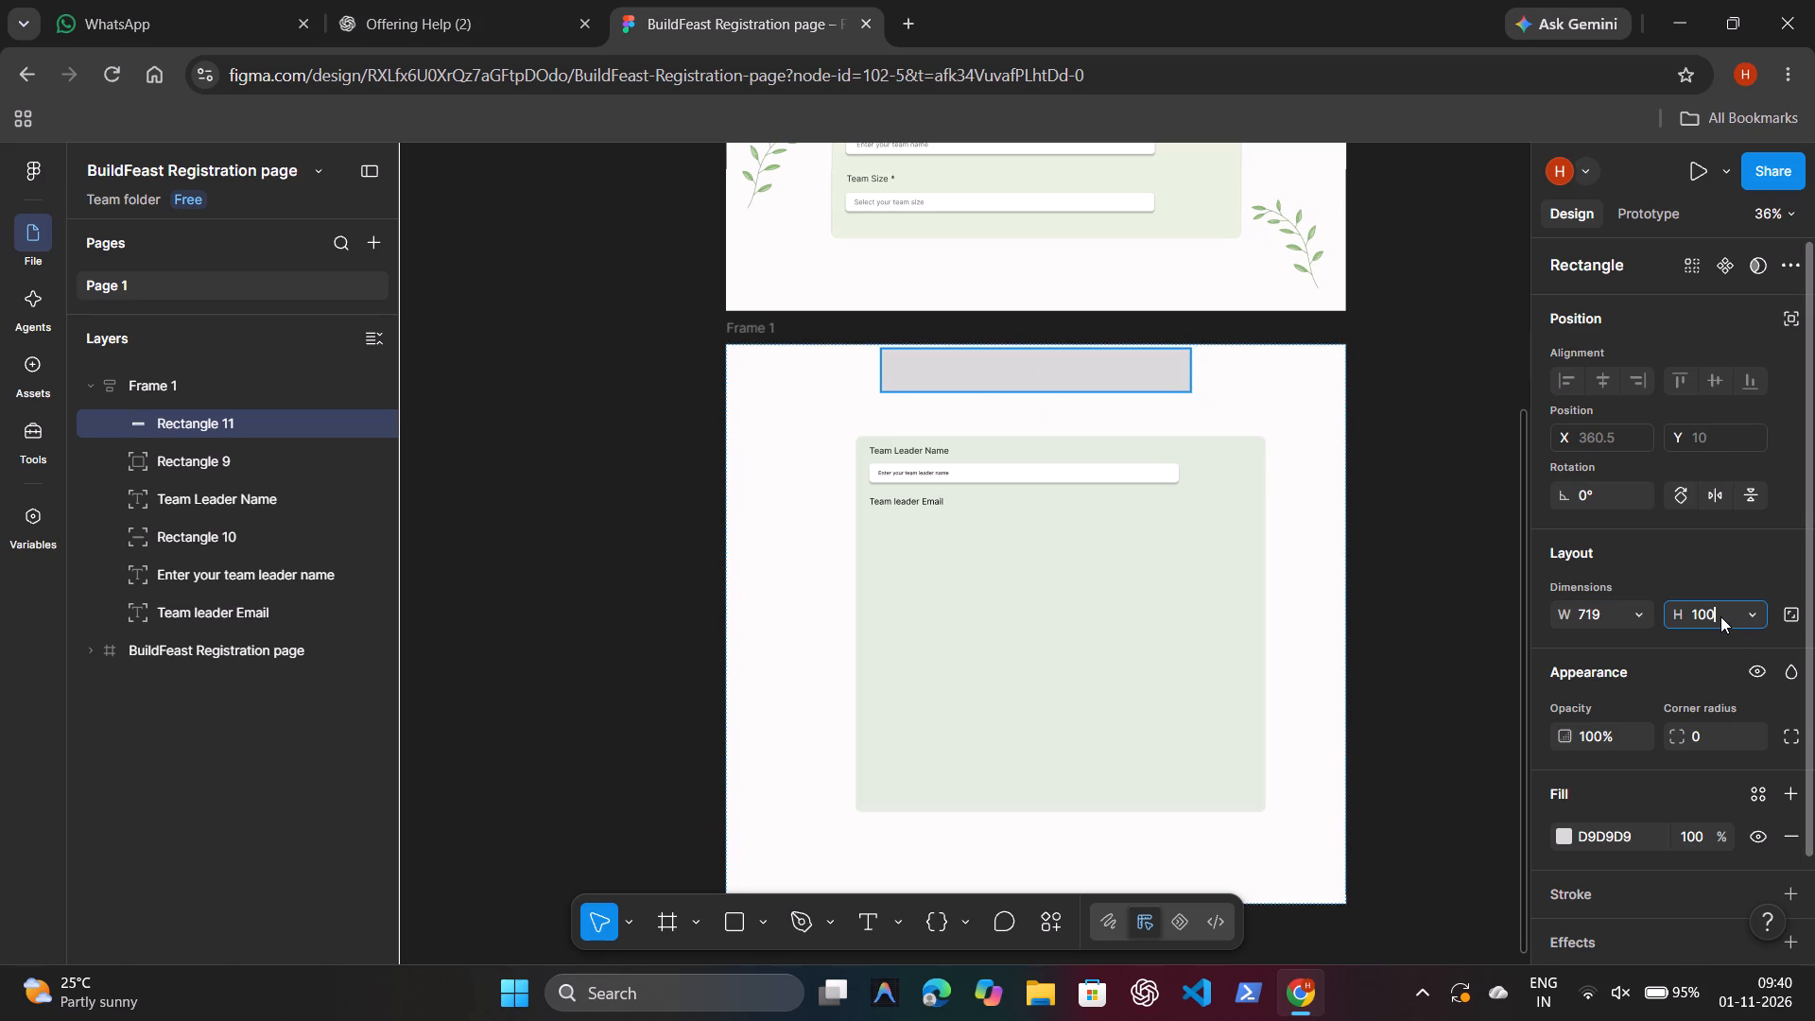
{"action": "key", "text": "BackSpace"}
{"action": "type", "text": "44"}
{"action": "key", "text": "Return"}
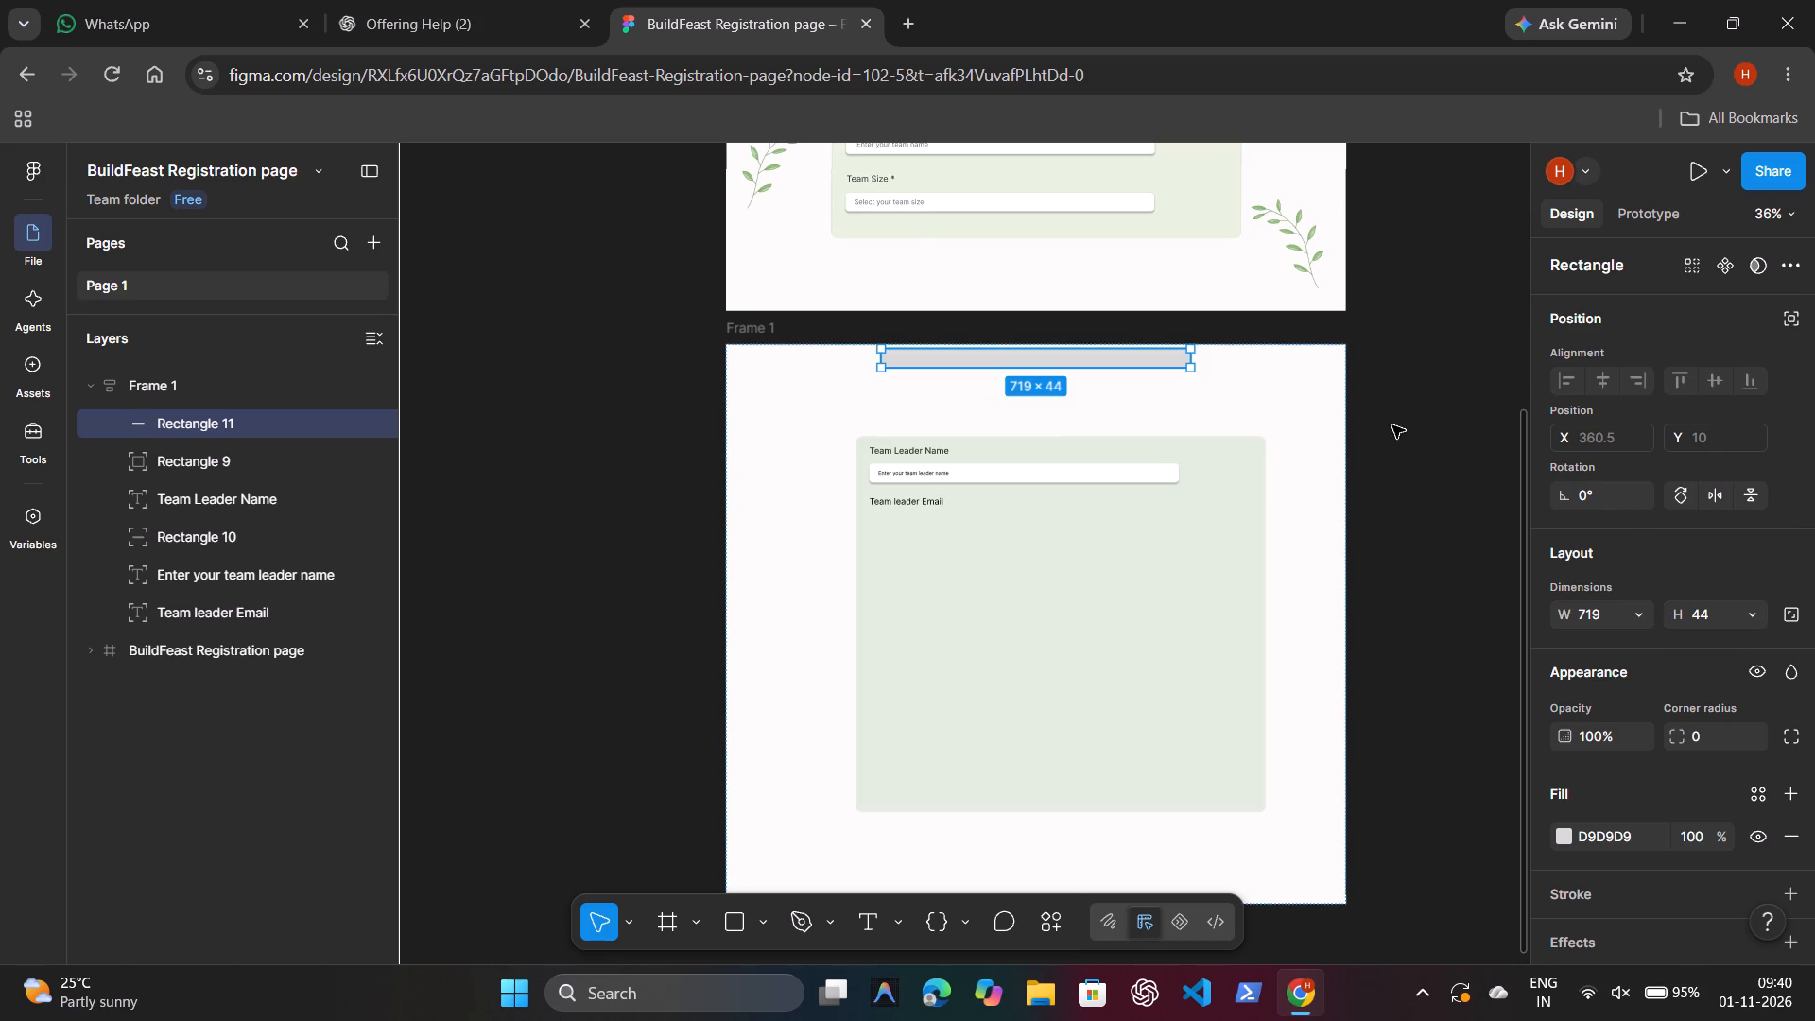
Set the new rectangle's corner radius to 8, matching the Team Leader Name input rectangle.
{"action": "left_click", "coordinate": [1730, 731]}
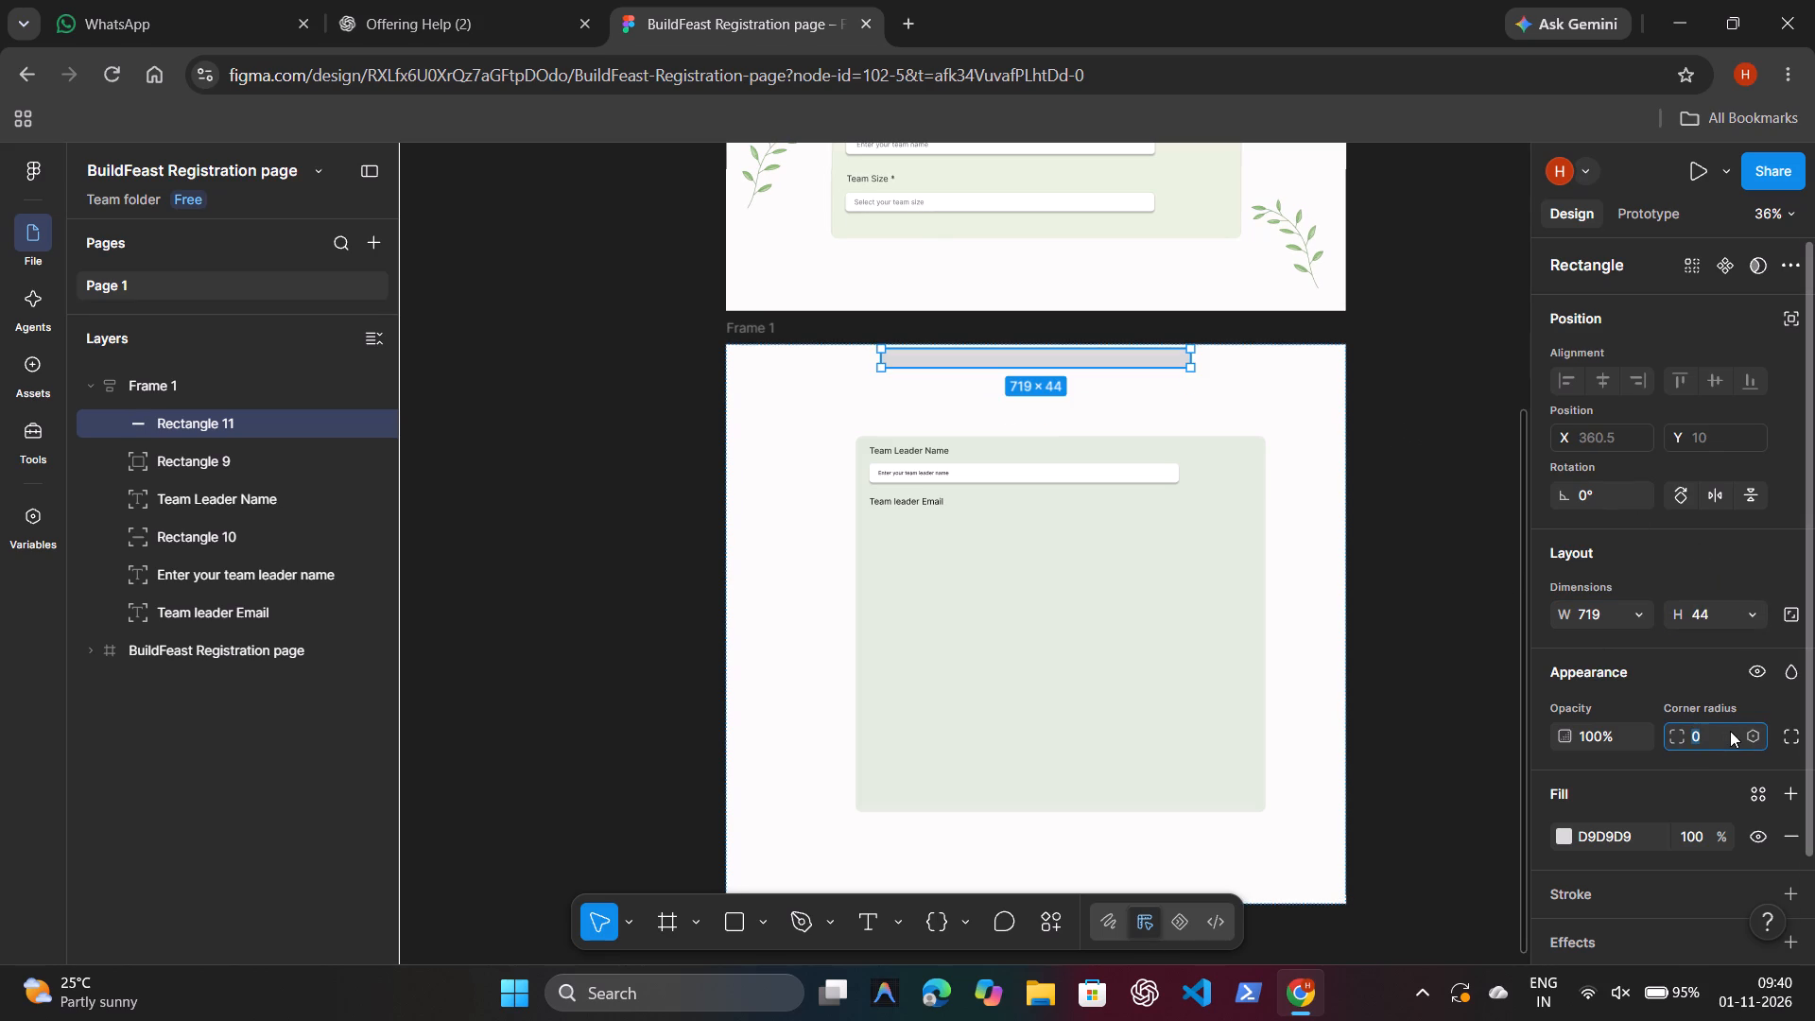
{"action": "key", "text": "BackSpace"}
{"action": "key", "text": "8"}
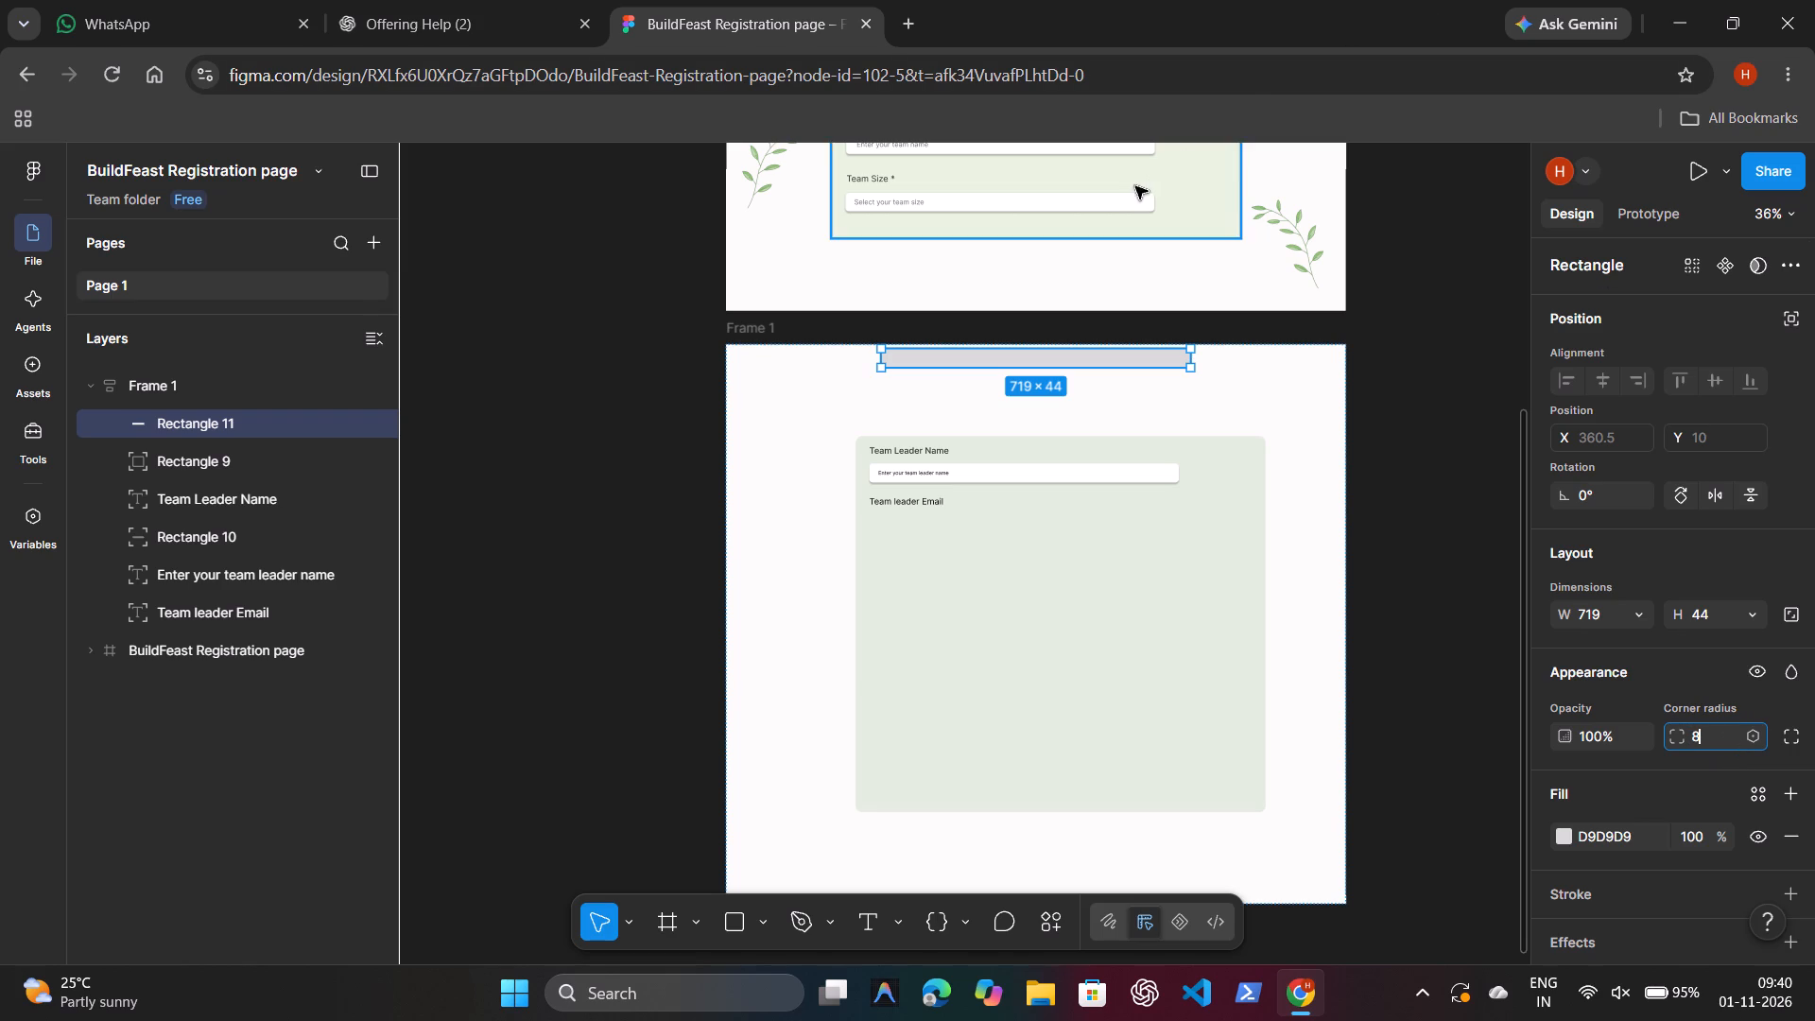
{"action": "left_click", "coordinate": [1086, 469]}
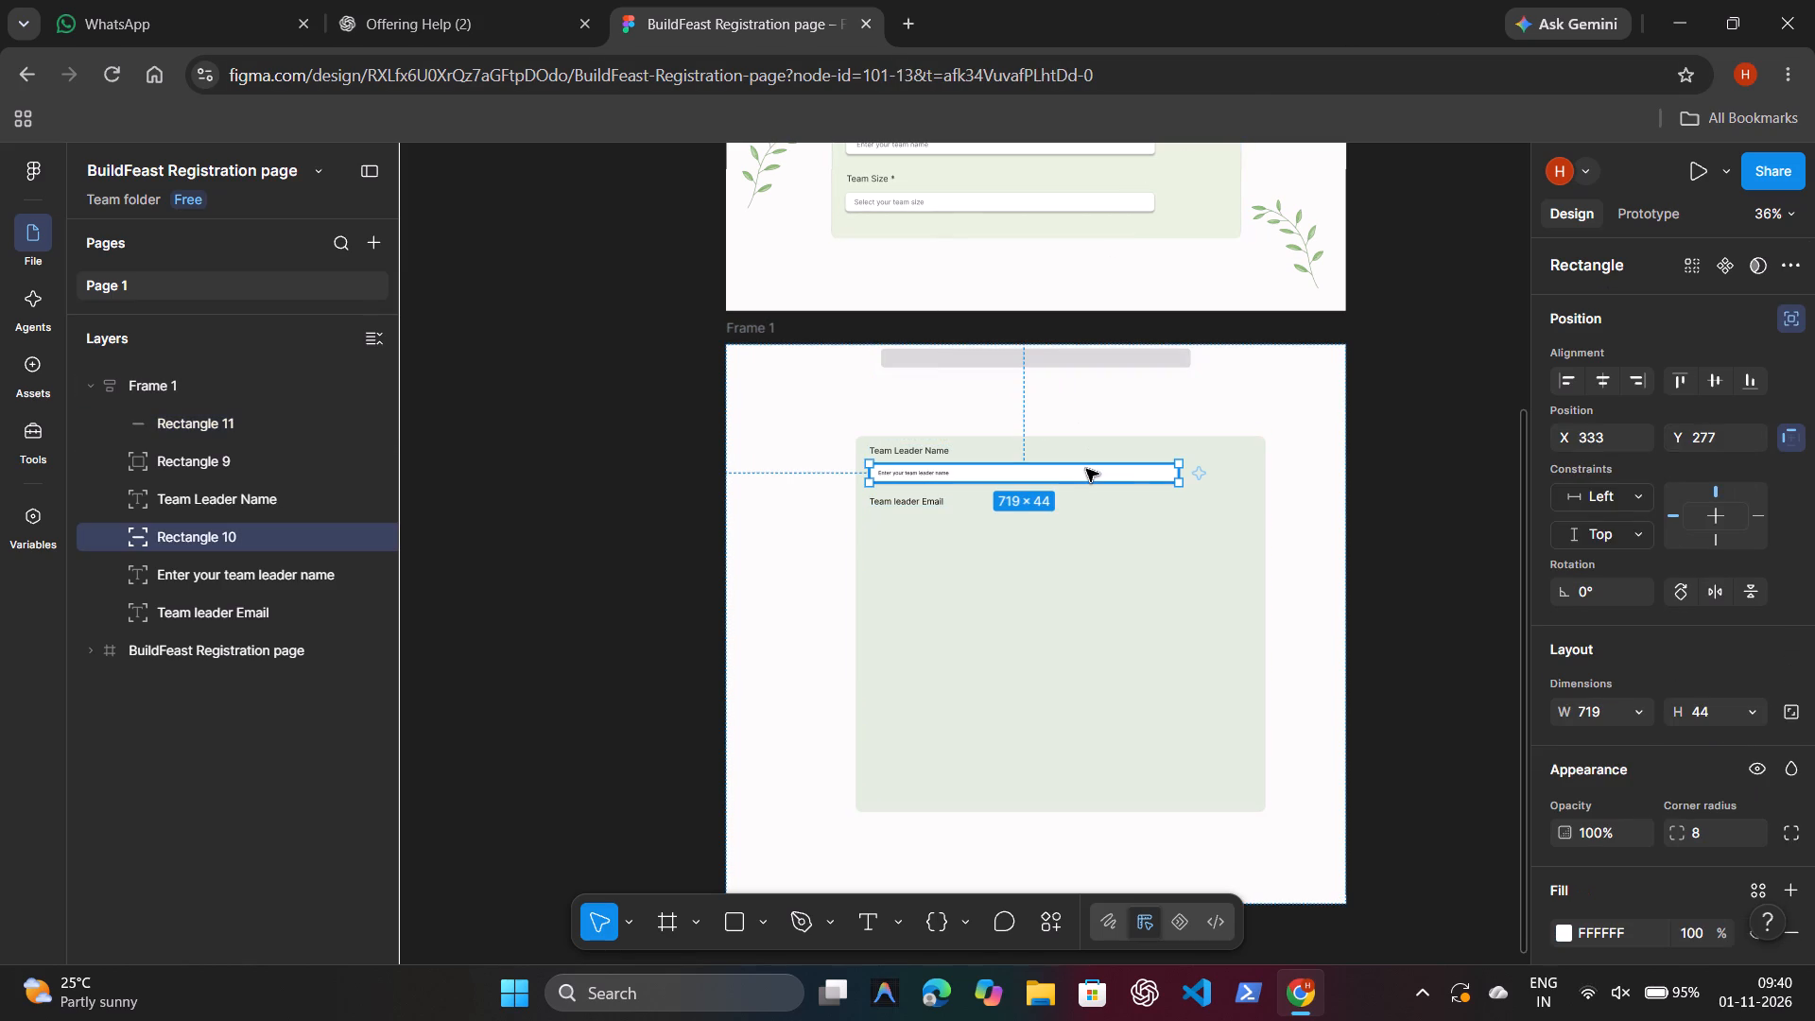
{"action": "left_click", "coordinate": [1091, 353]}
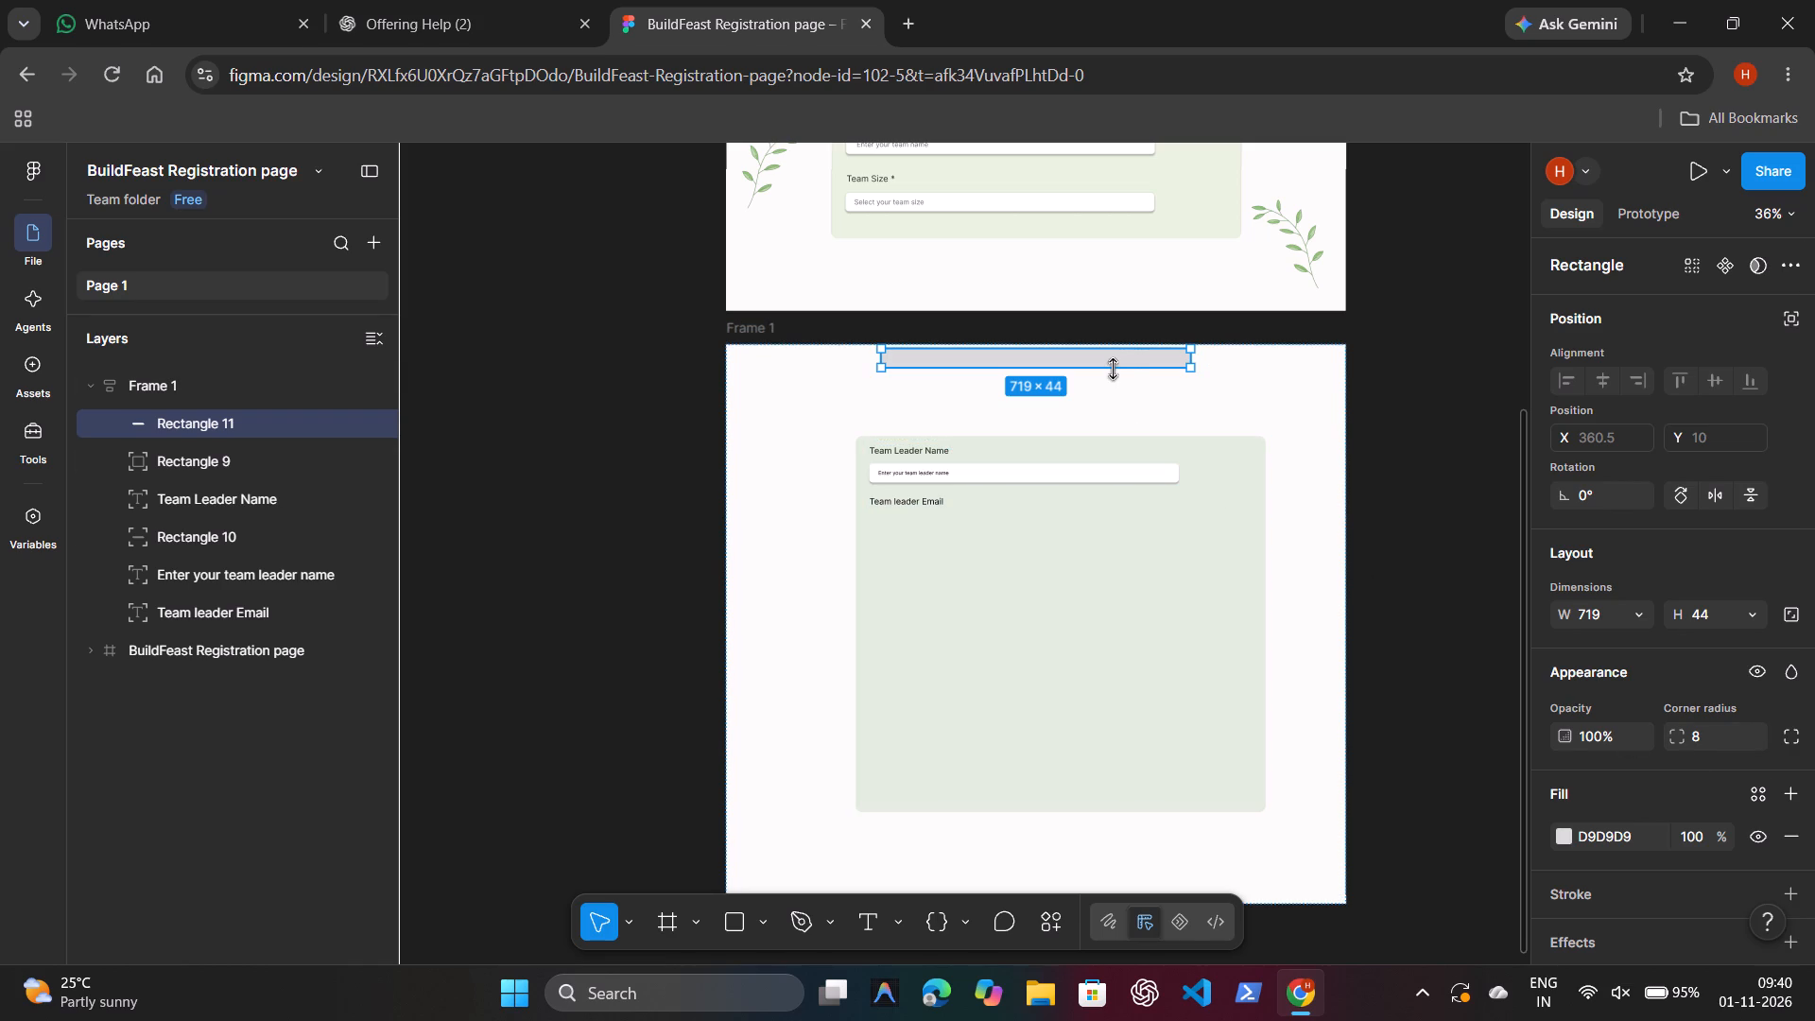
Make the new rectangle ignore auto layout and place it below the Team leader Email label at X 333, Y 395.
{"action": "left_click", "coordinate": [1792, 322]}
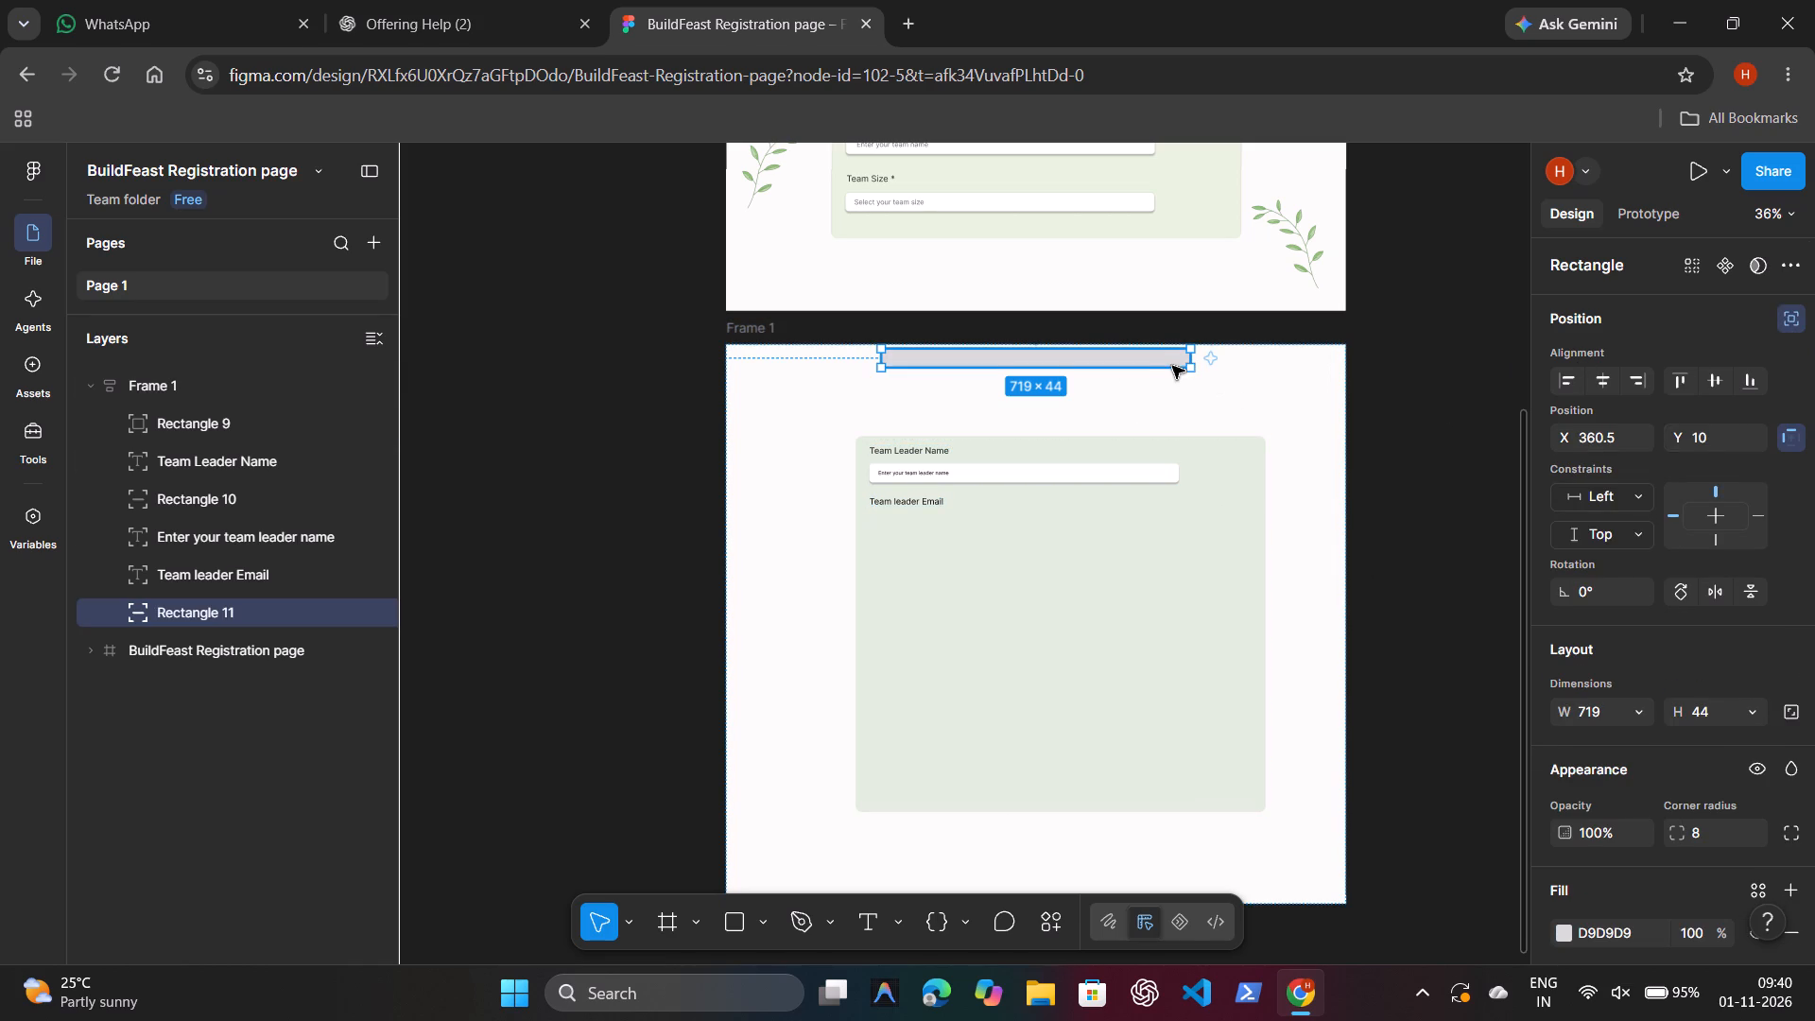
{"action": "left_click_drag", "start_coordinate": [1159, 360], "coordinate": [1143, 507]}
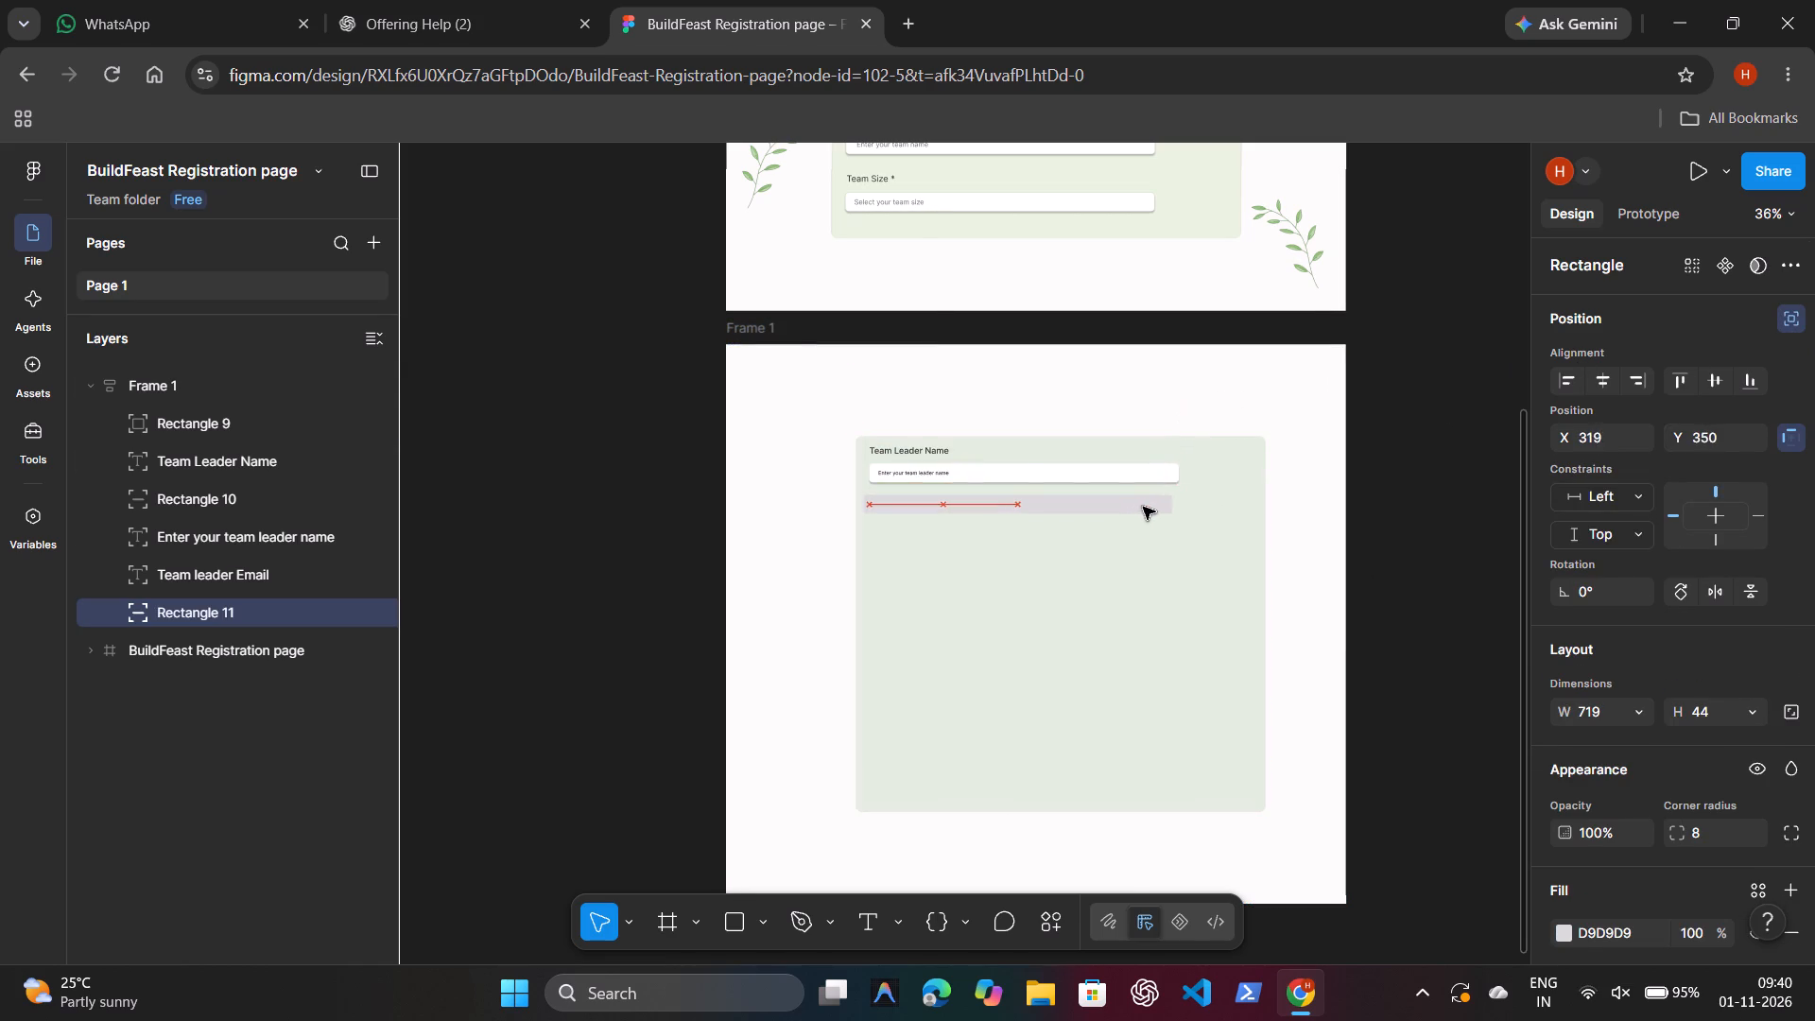
{"action": "left_click_drag", "start_coordinate": [1143, 507], "coordinate": [1151, 528]}
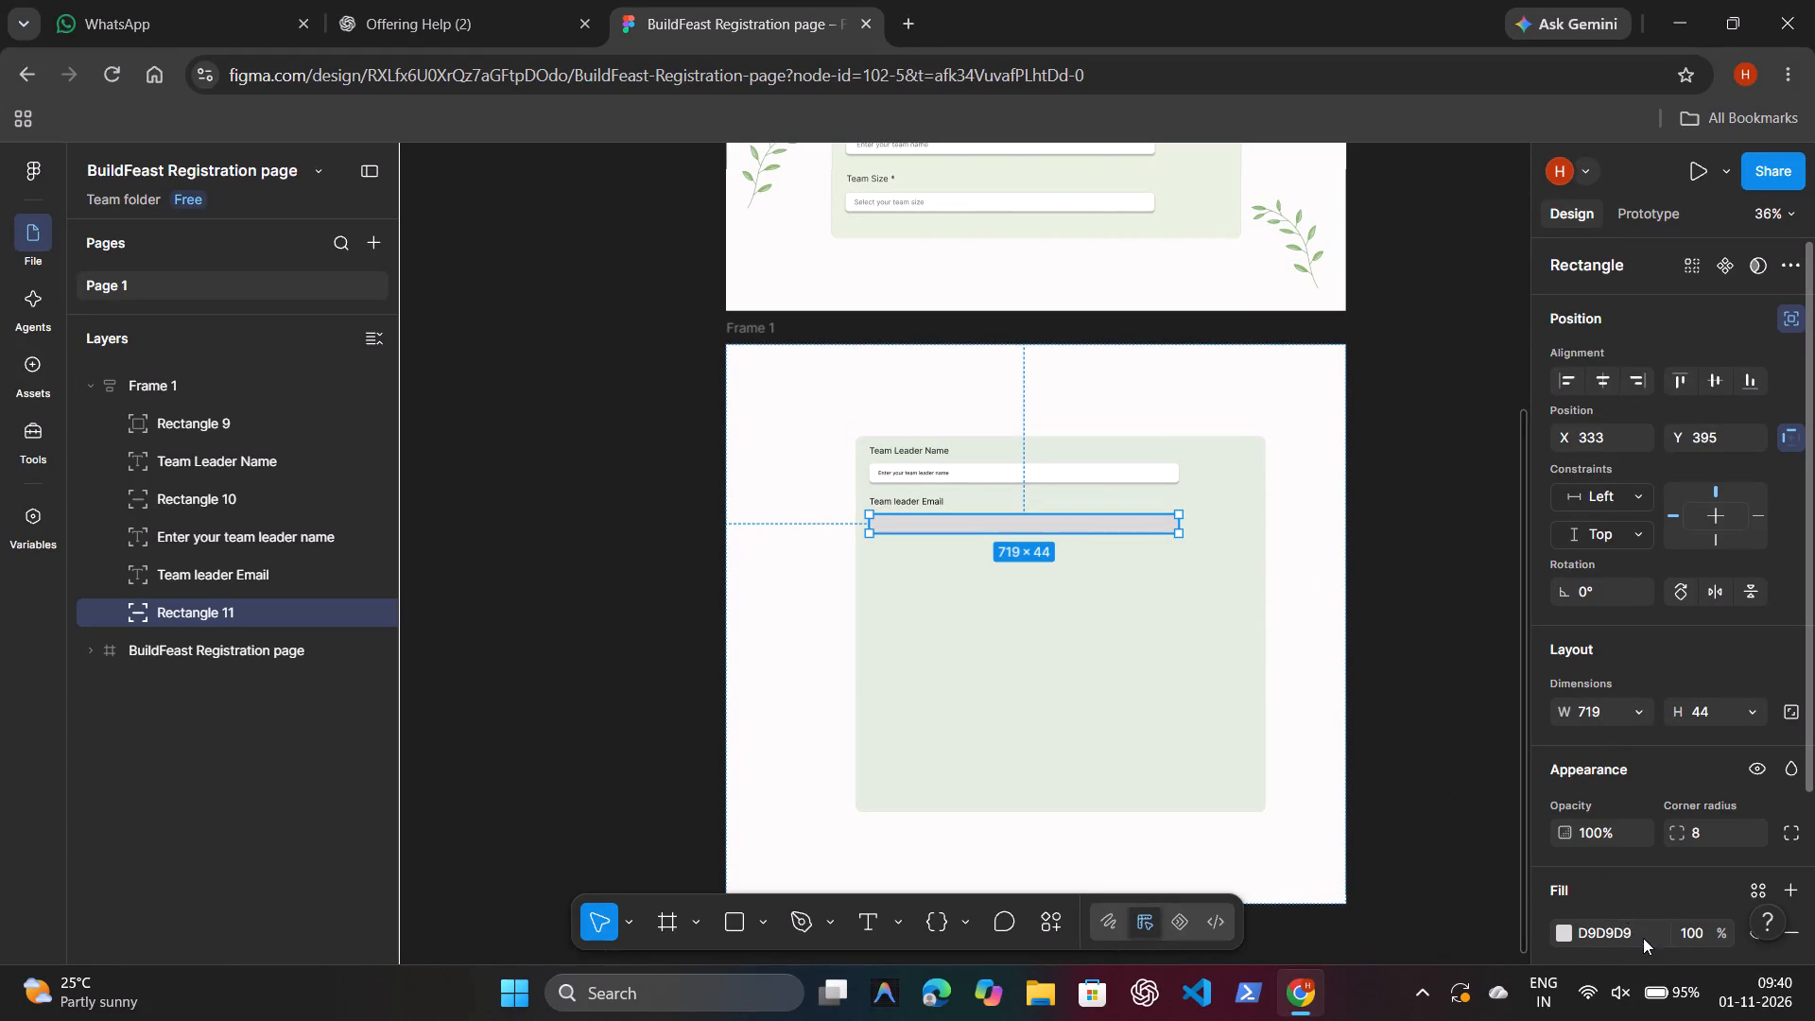
Fill the rectangle below the Team leader Email label with white (#FFFFFF) and add a drop shadow to it.
{"action": "left_click", "coordinate": [1645, 943]}
{"action": "key", "text": "BackSpace"}
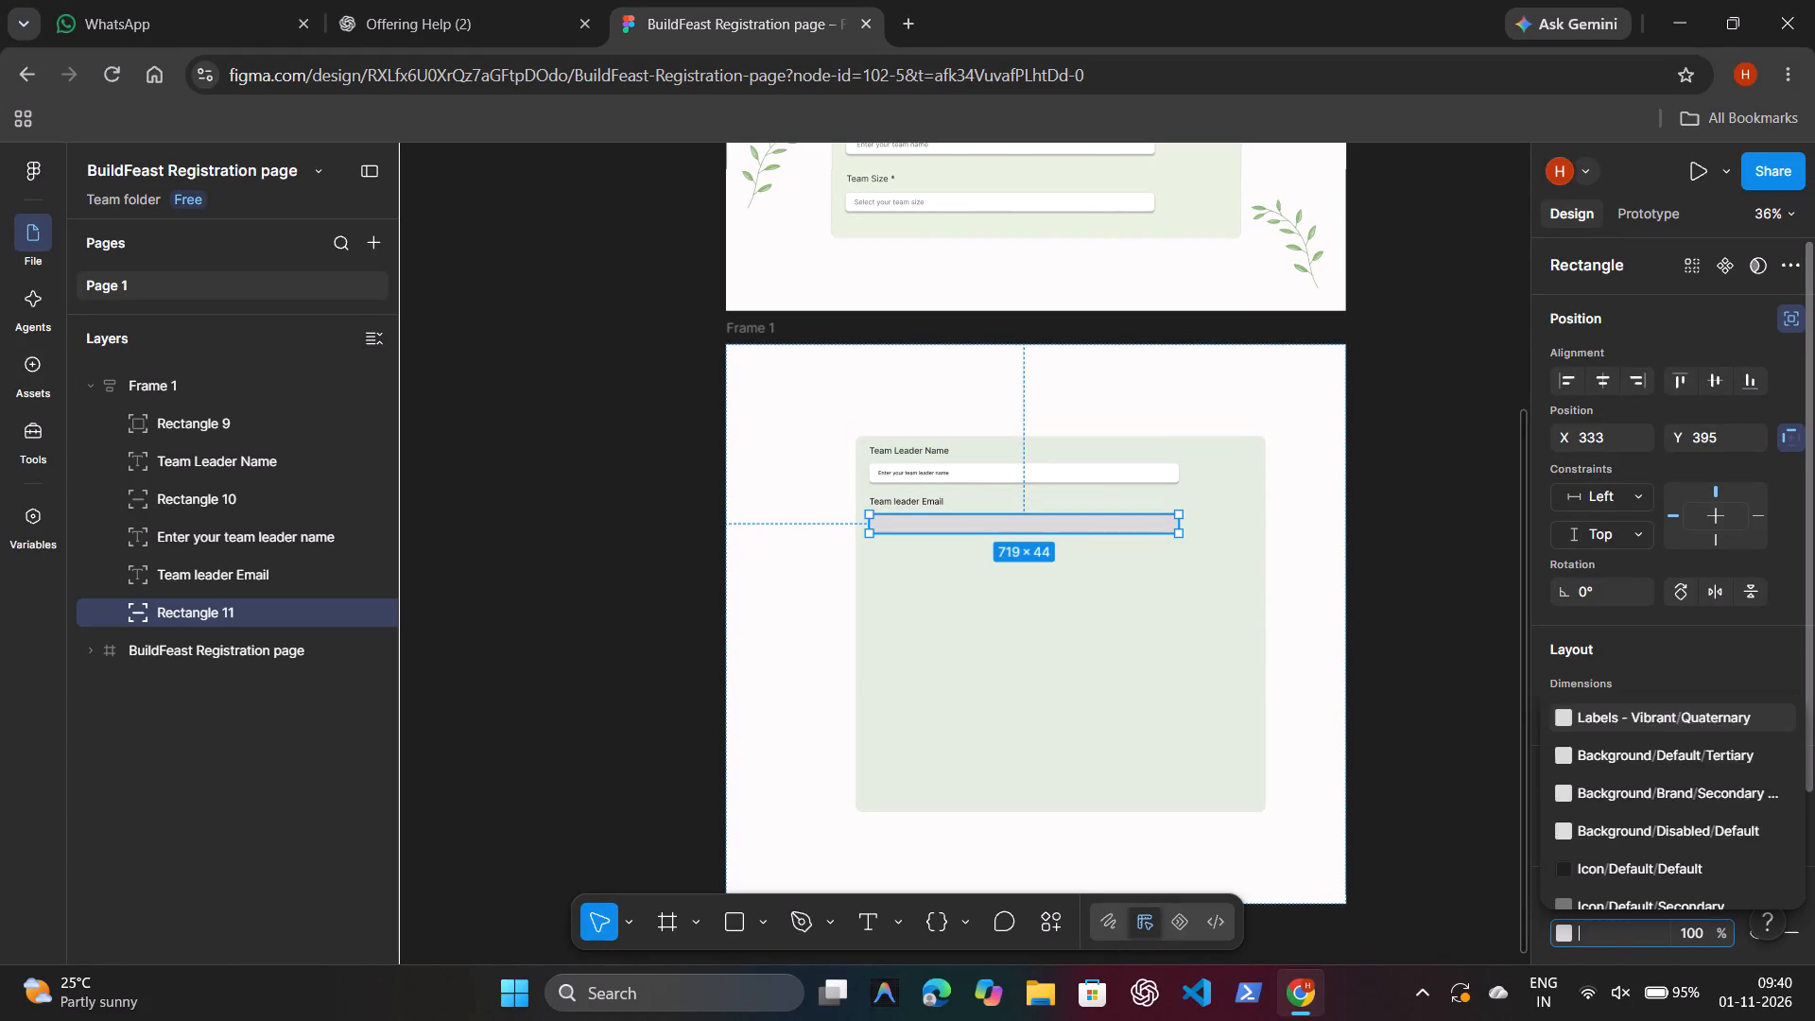
{"action": "type", "text": "white"}
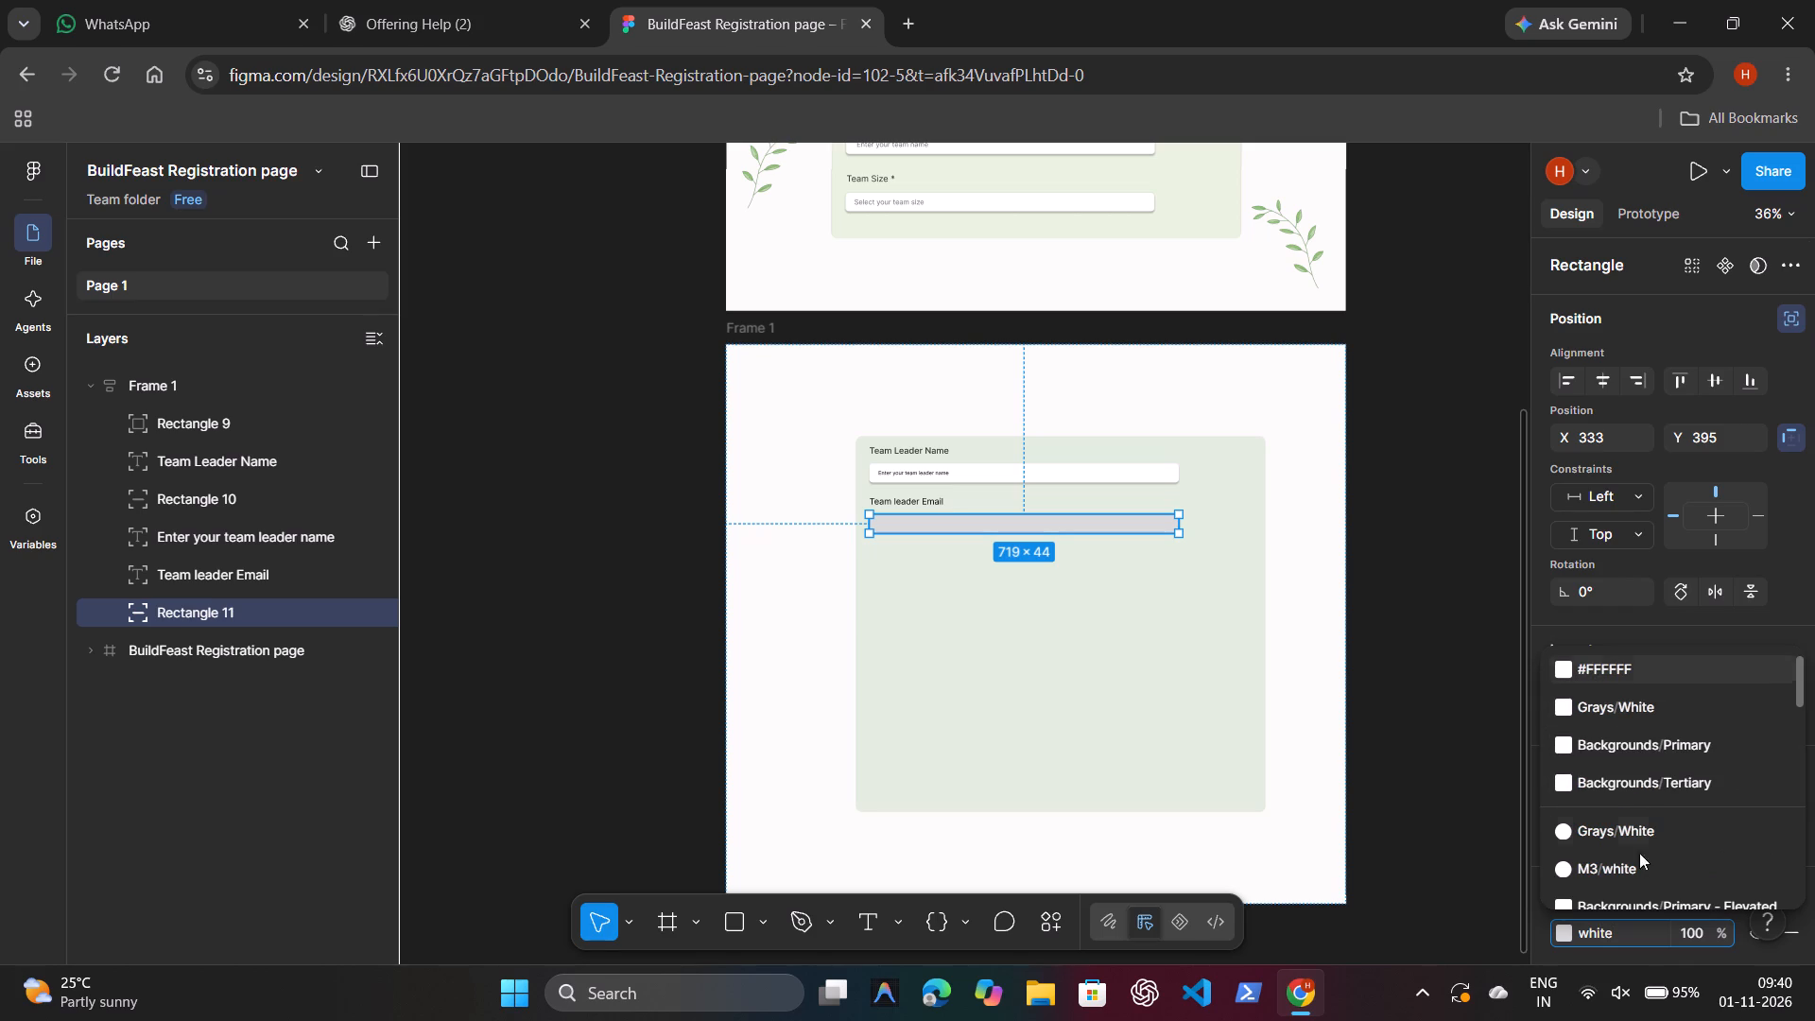
{"action": "left_click", "coordinate": [1630, 656]}
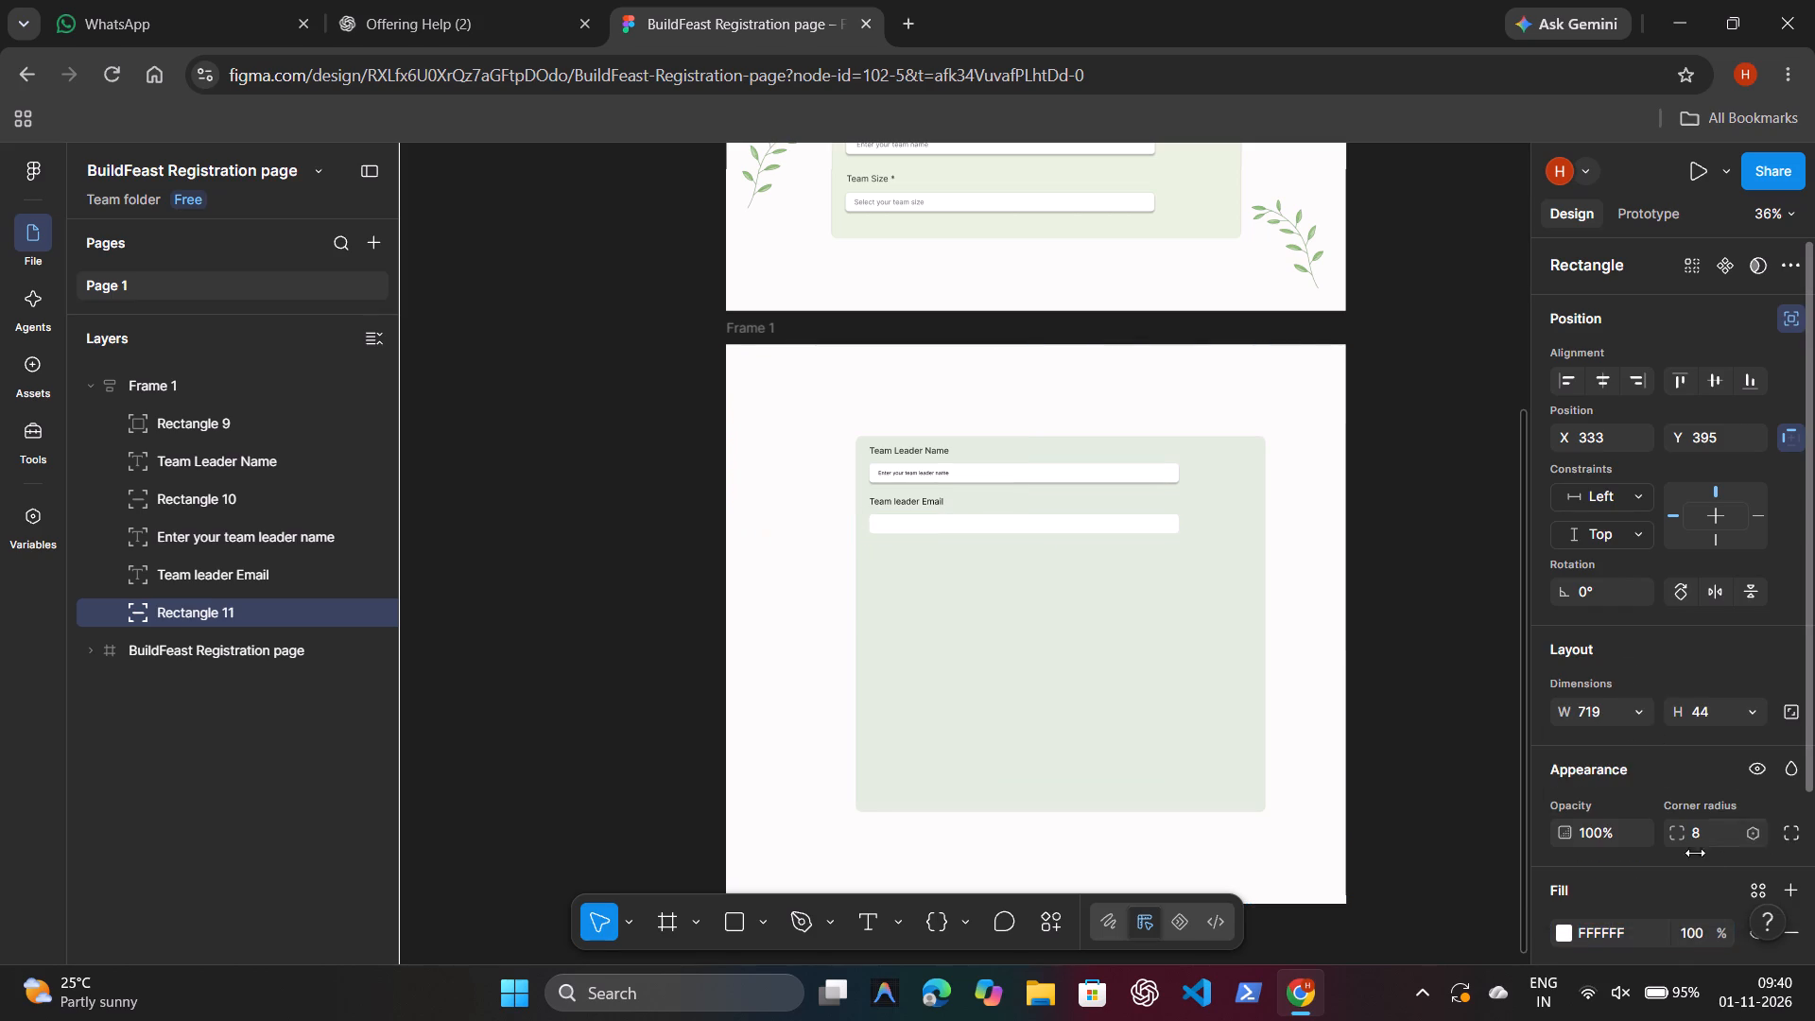
{"action": "scroll", "coordinate": [1753, 913], "scroll_direction": "down", "scroll_amount": 2}
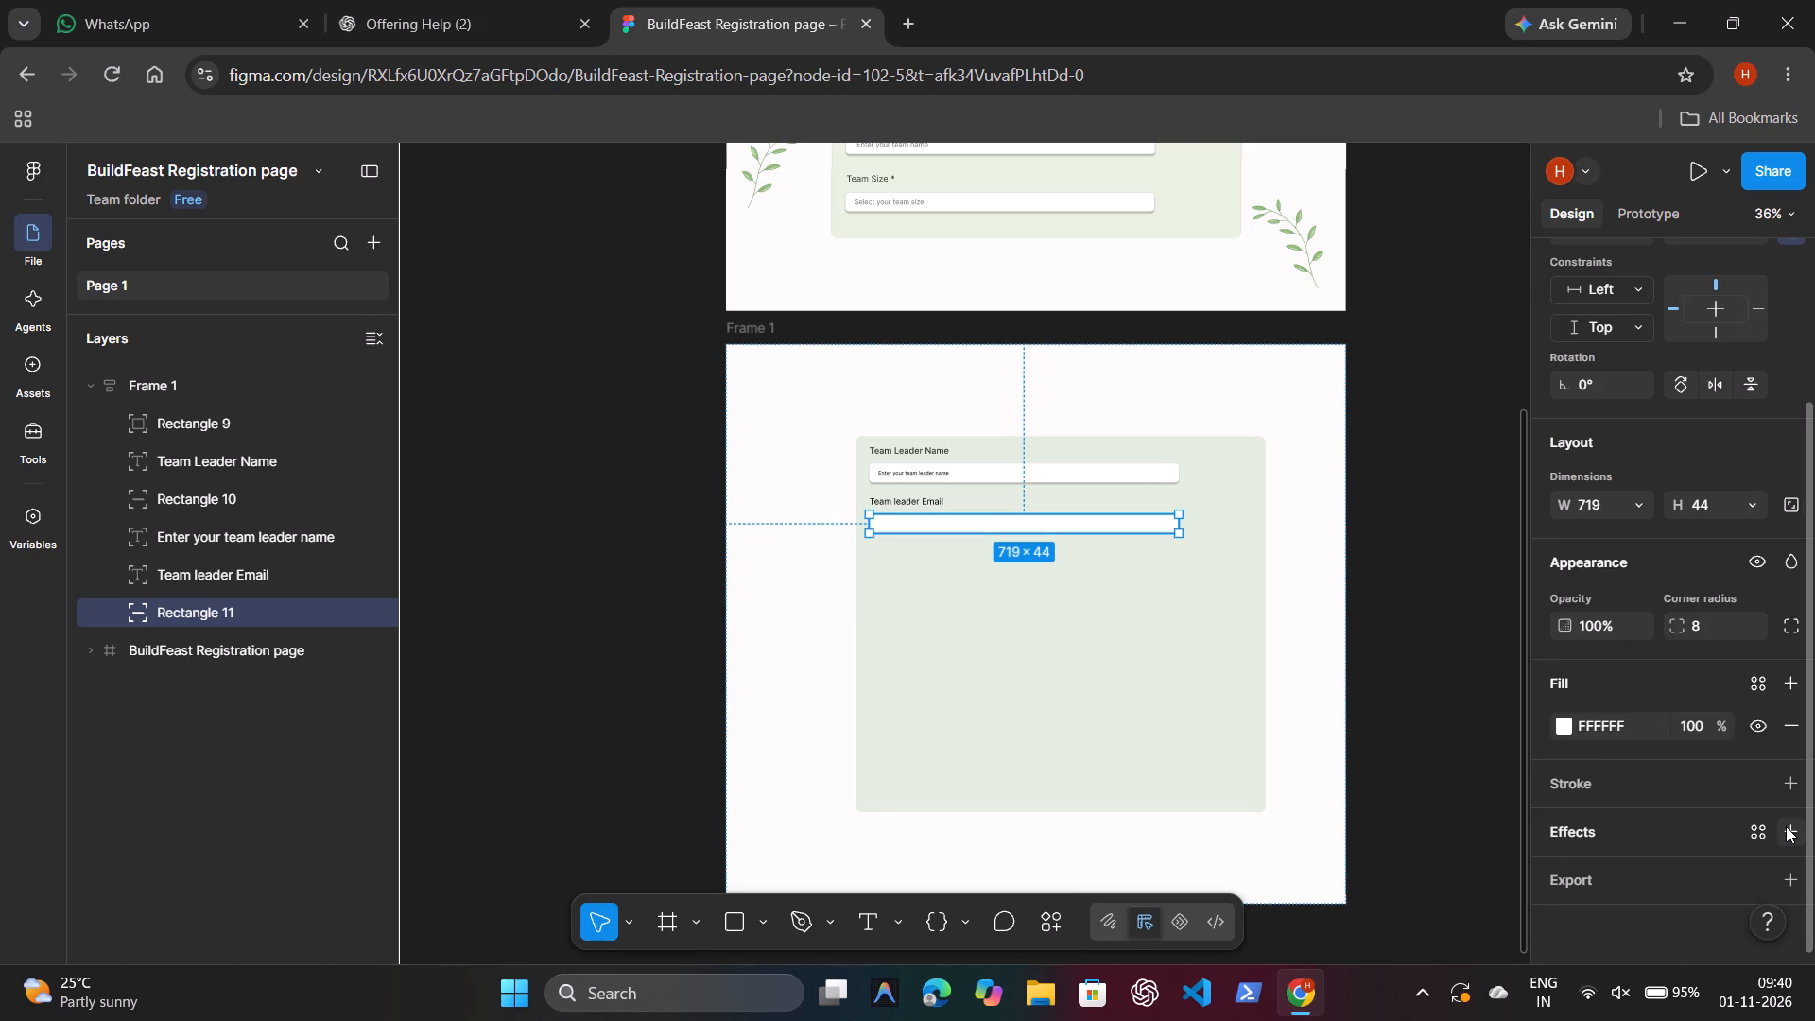
{"action": "left_click", "coordinate": [1785, 826]}
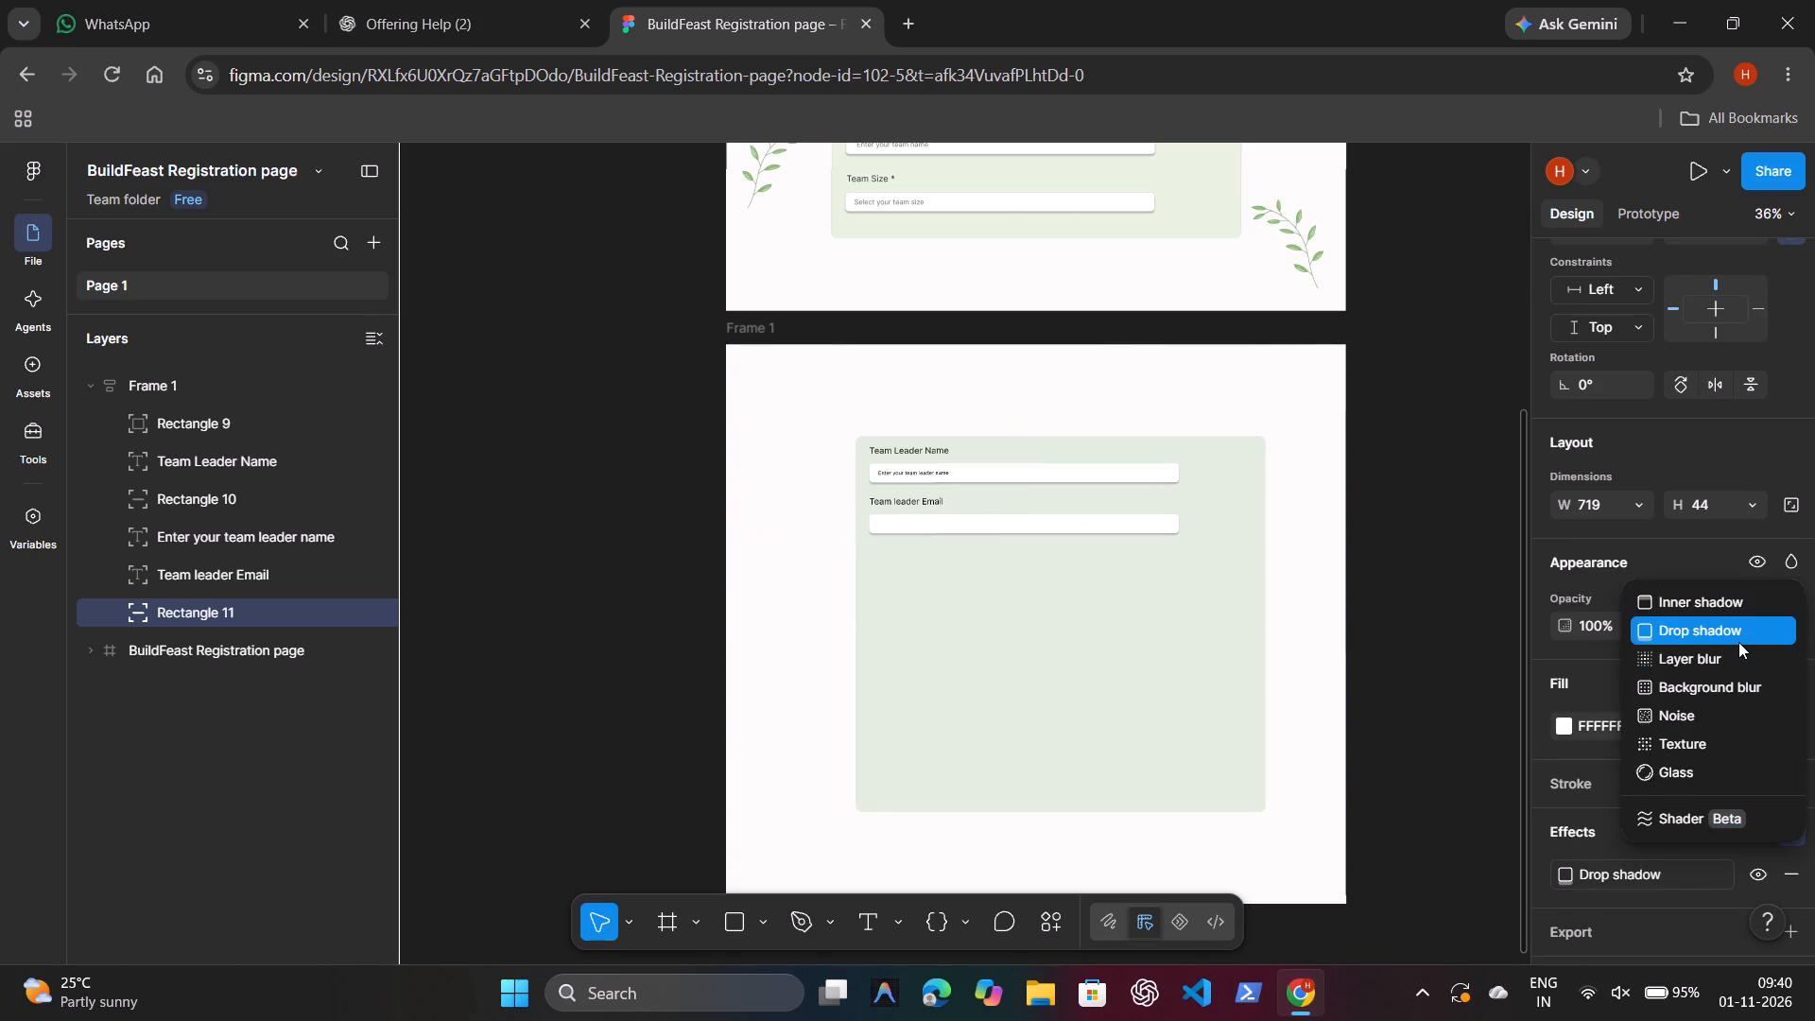
{"action": "left_click", "coordinate": [1738, 642]}
{"action": "left_click", "coordinate": [1391, 474]}
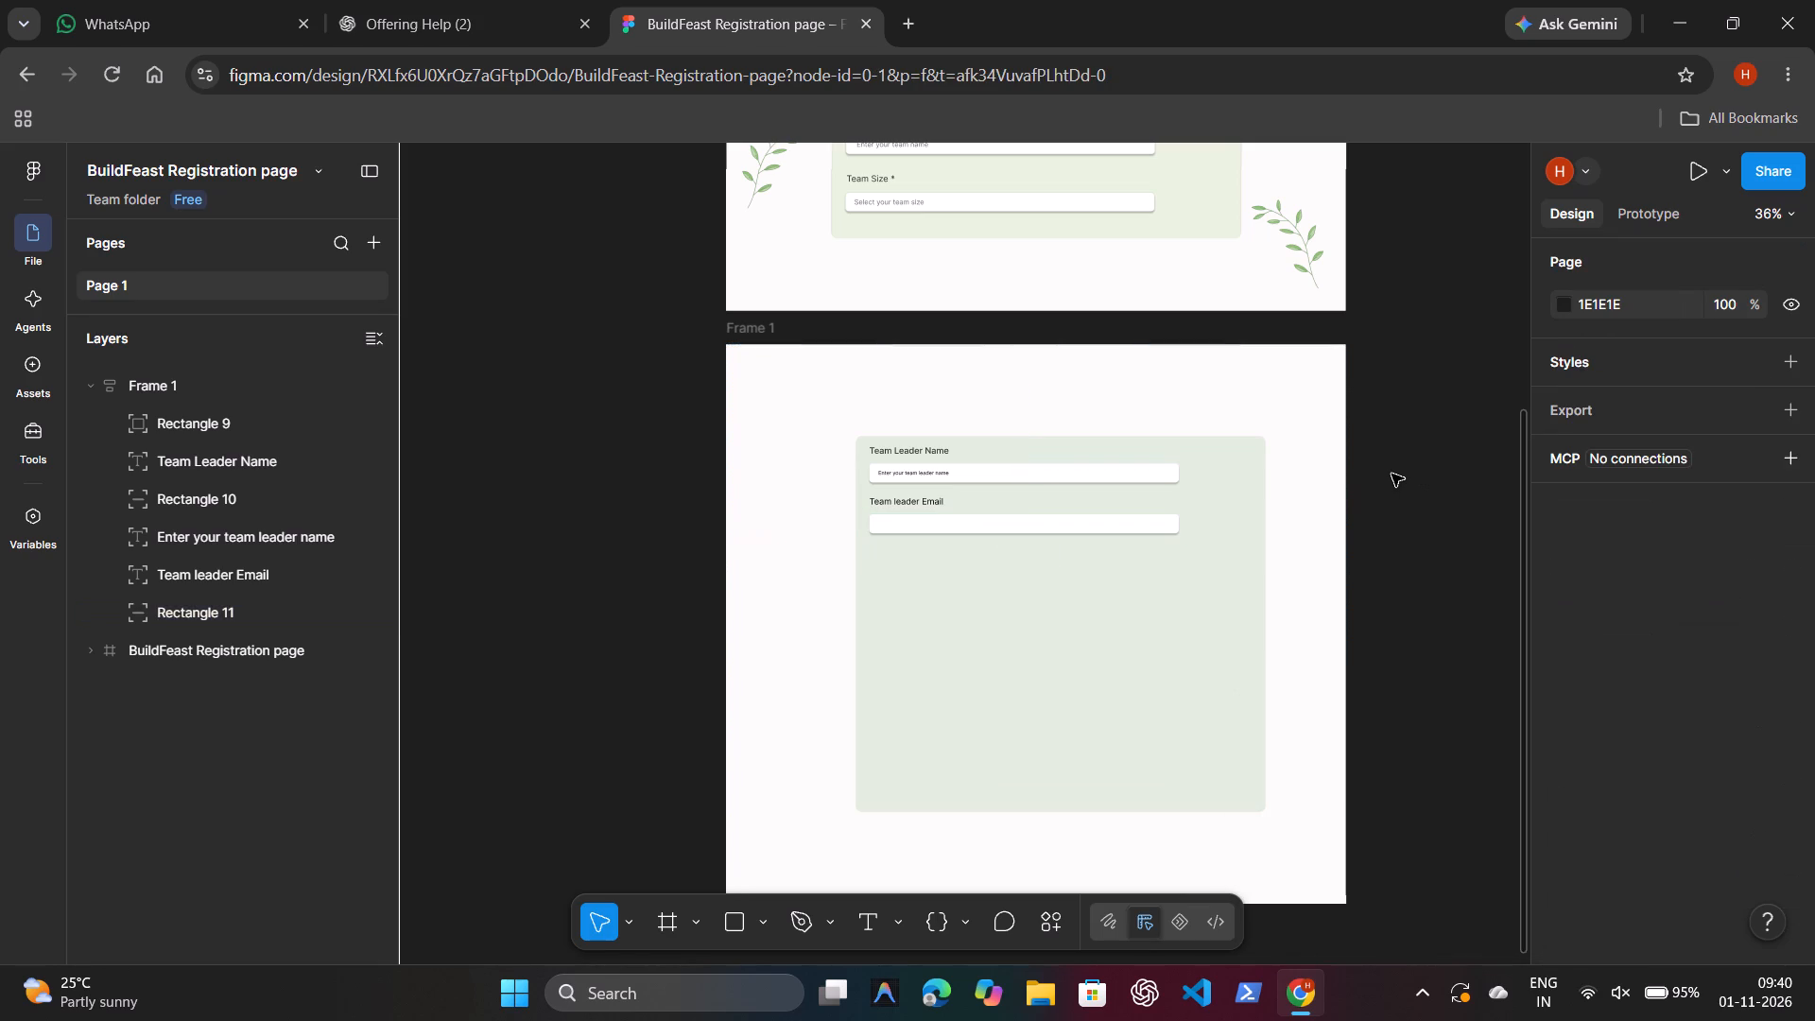
Start a new text layer with the Text tool.
{"action": "key", "text": "t"}
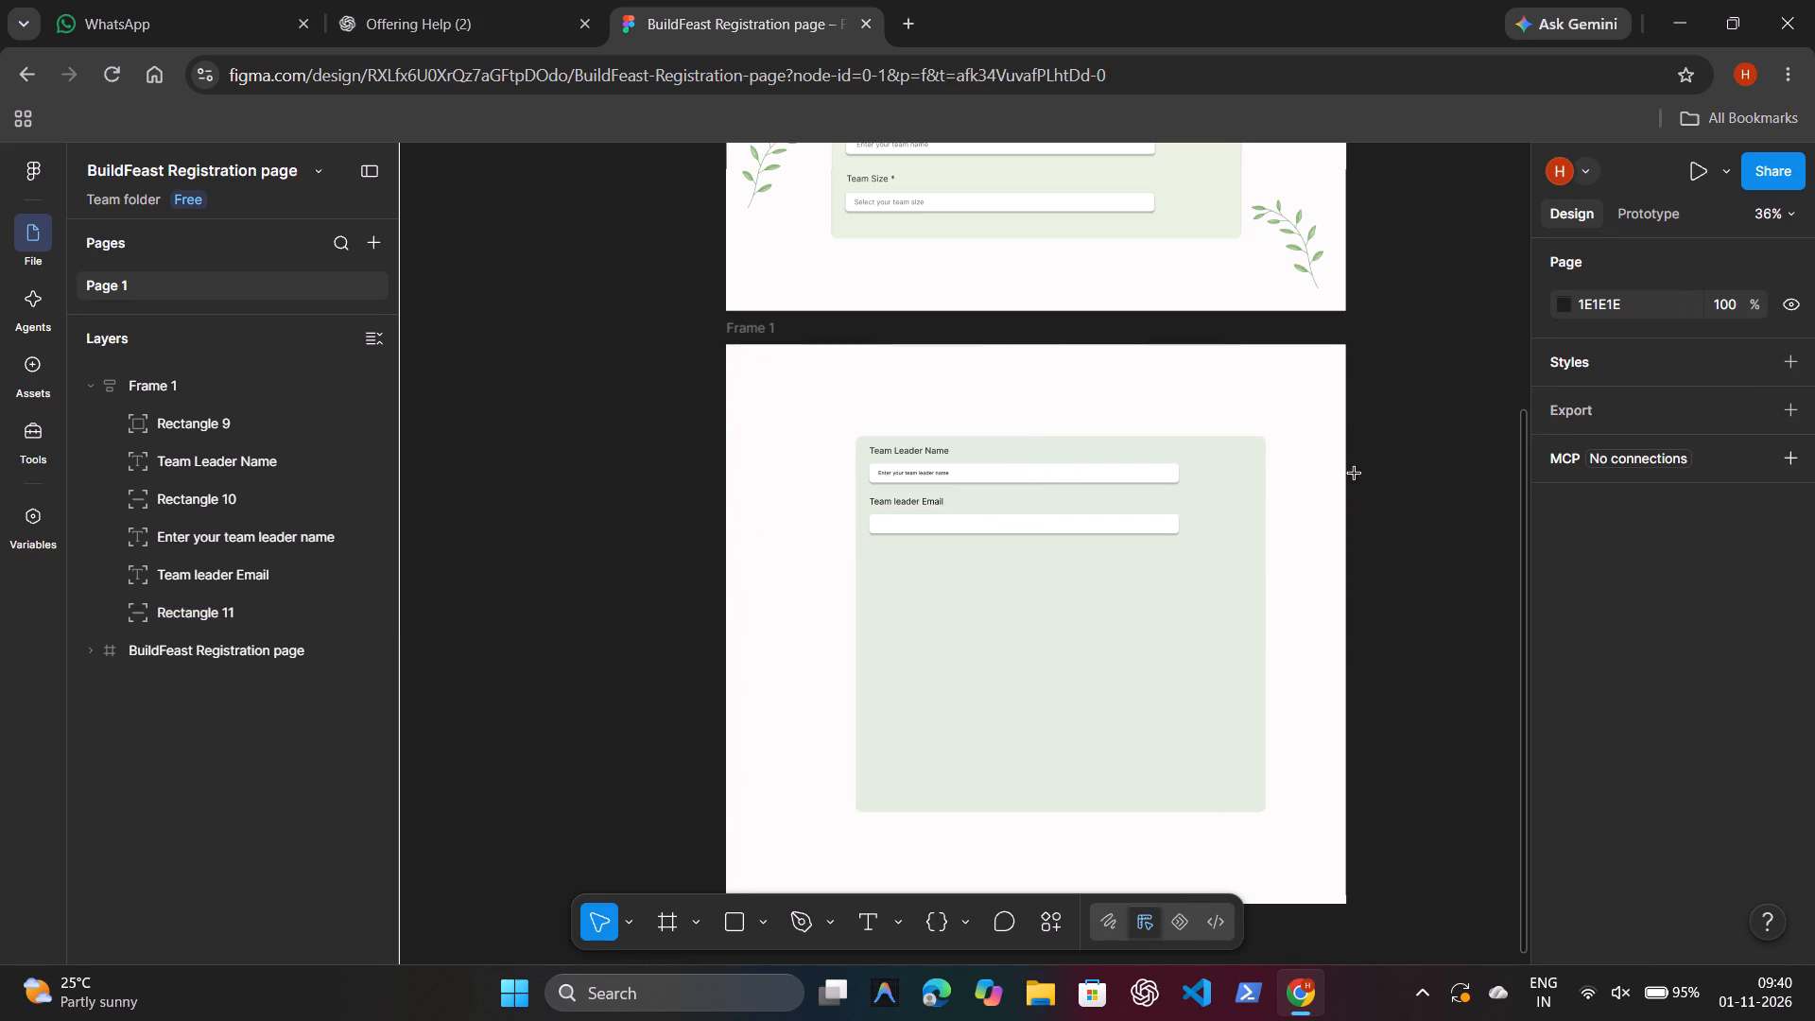
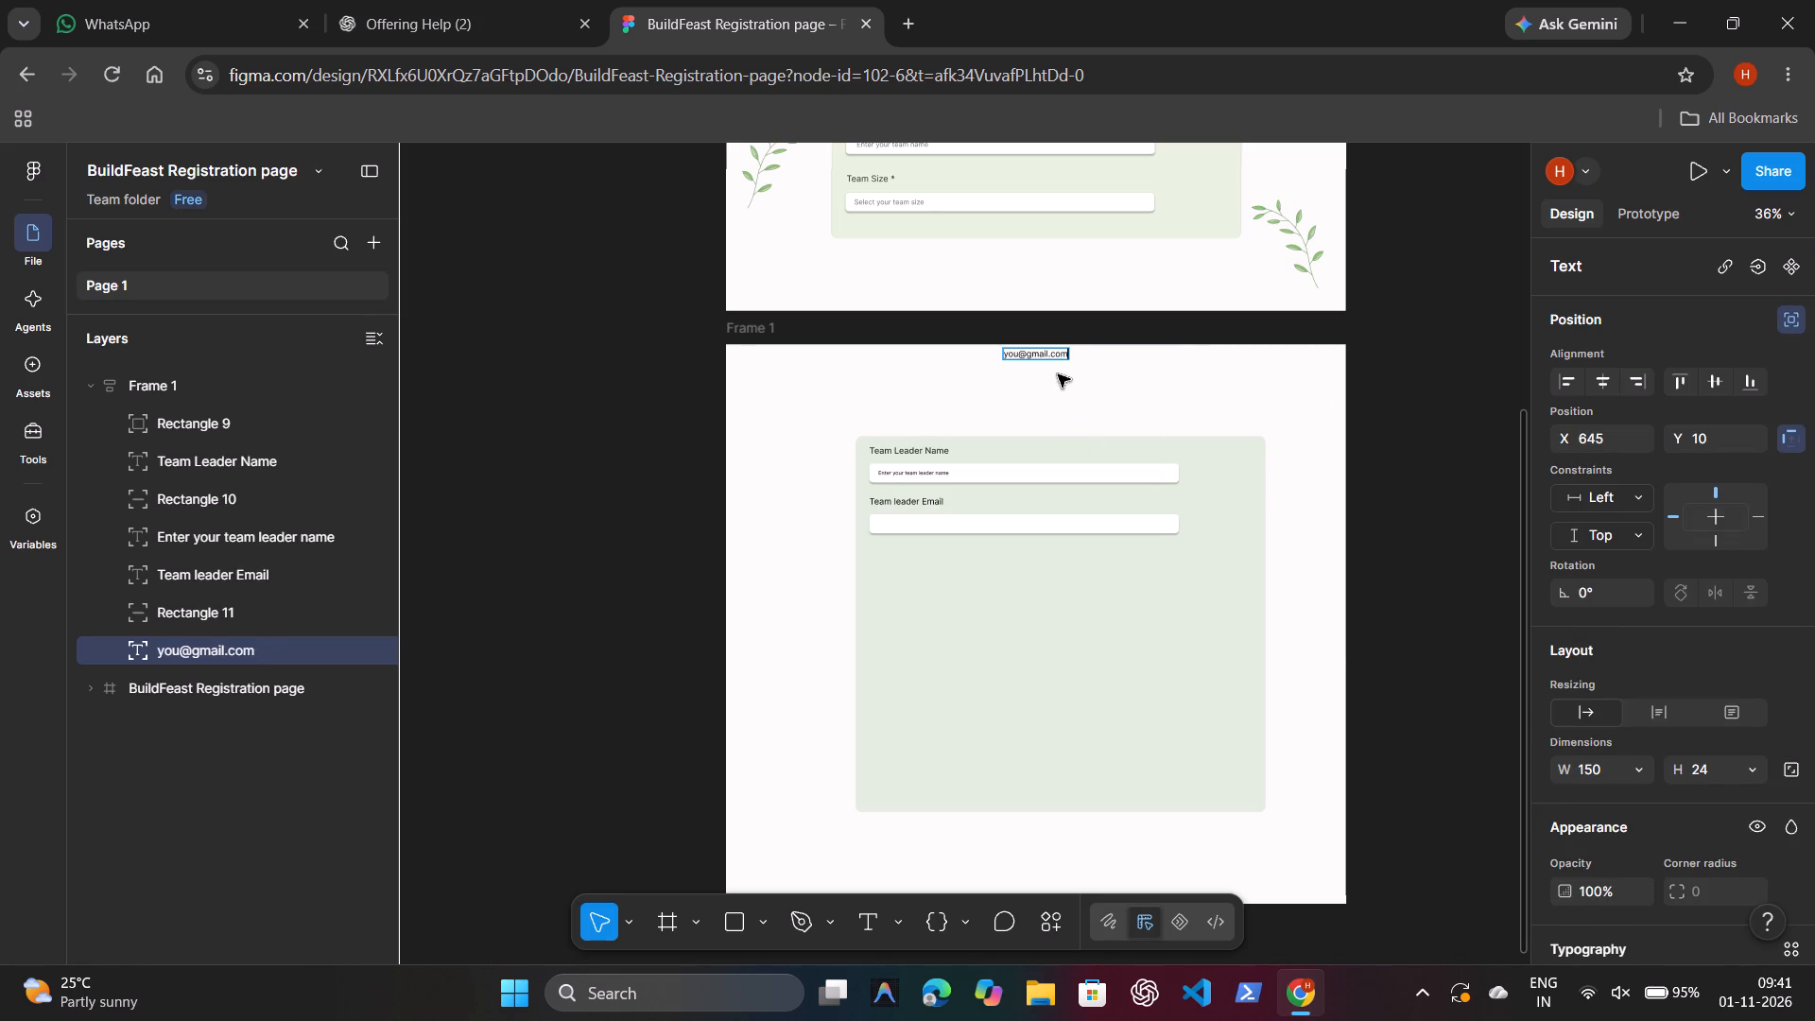
Move the email placeholder text from the top of Frame 1 into the white rectangle below Team leader Email, at about X 369, Y 401.
{"action": "left_click", "coordinate": [1075, 359]}
{"action": "left_click_drag", "start_coordinate": [1075, 359], "coordinate": [1072, 379]}
{"action": "double_click", "coordinate": [1039, 373]}
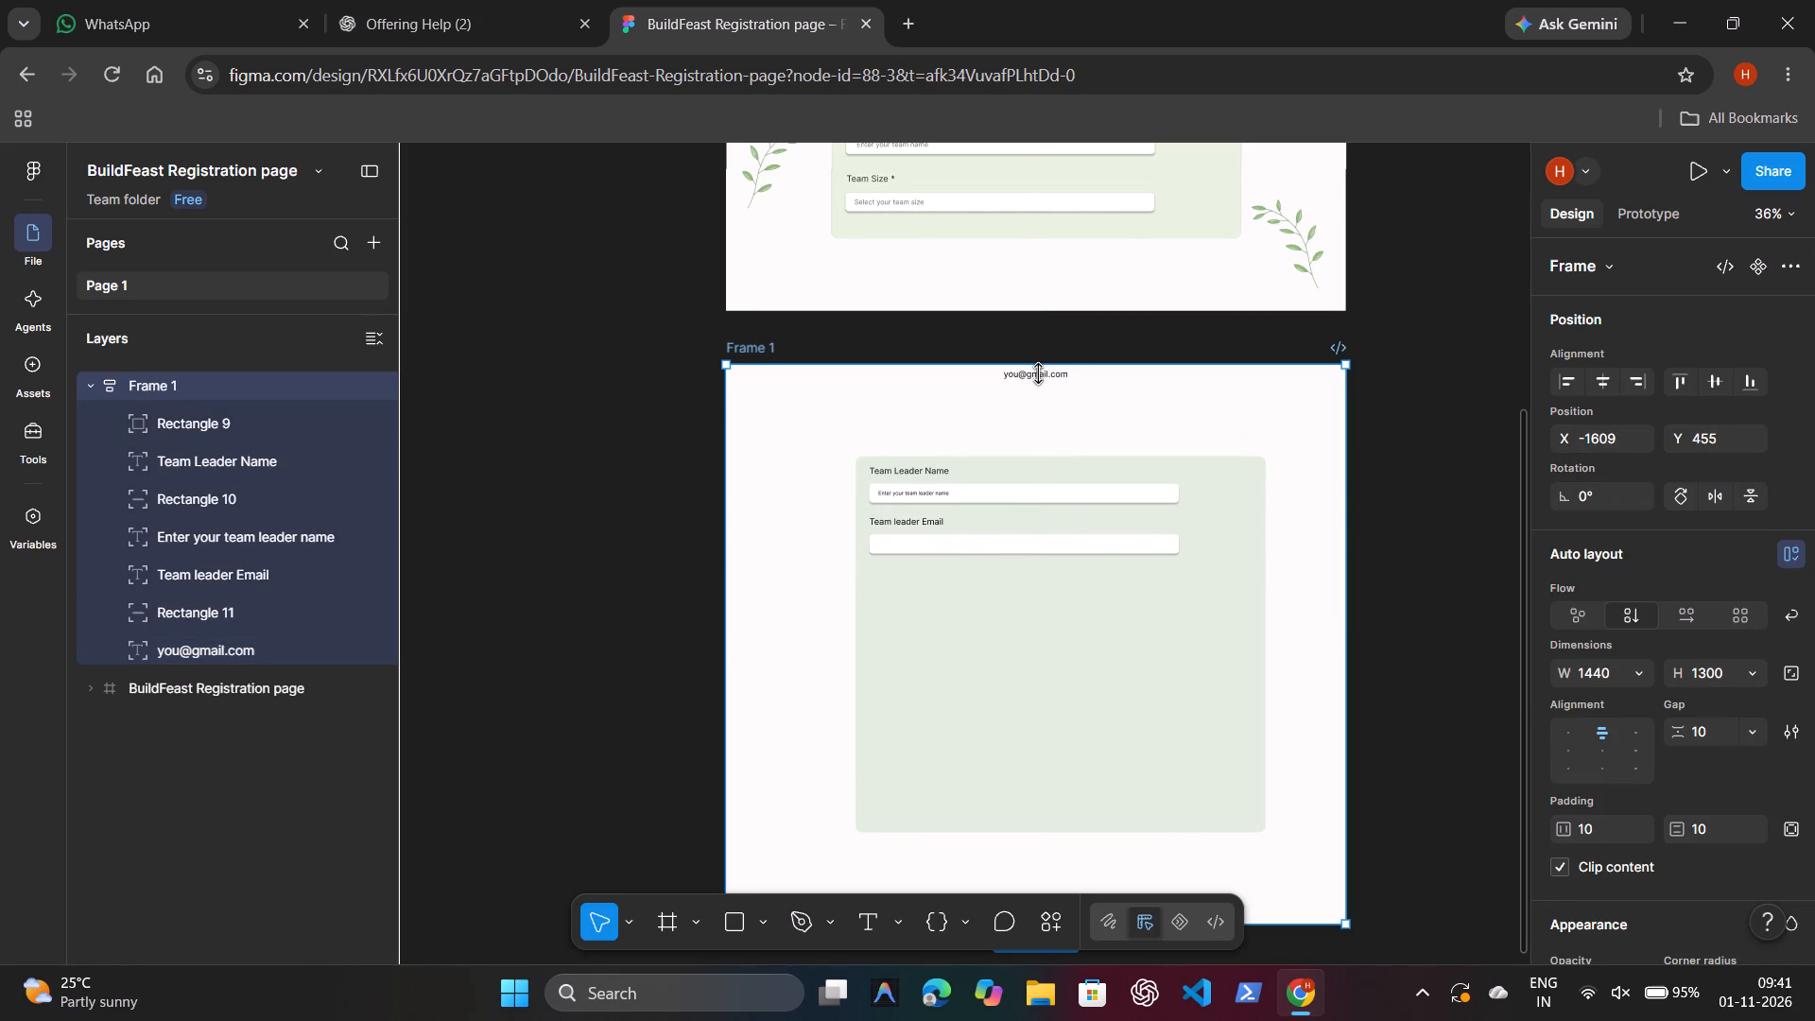
{"action": "left_click", "coordinate": [659, 475]}
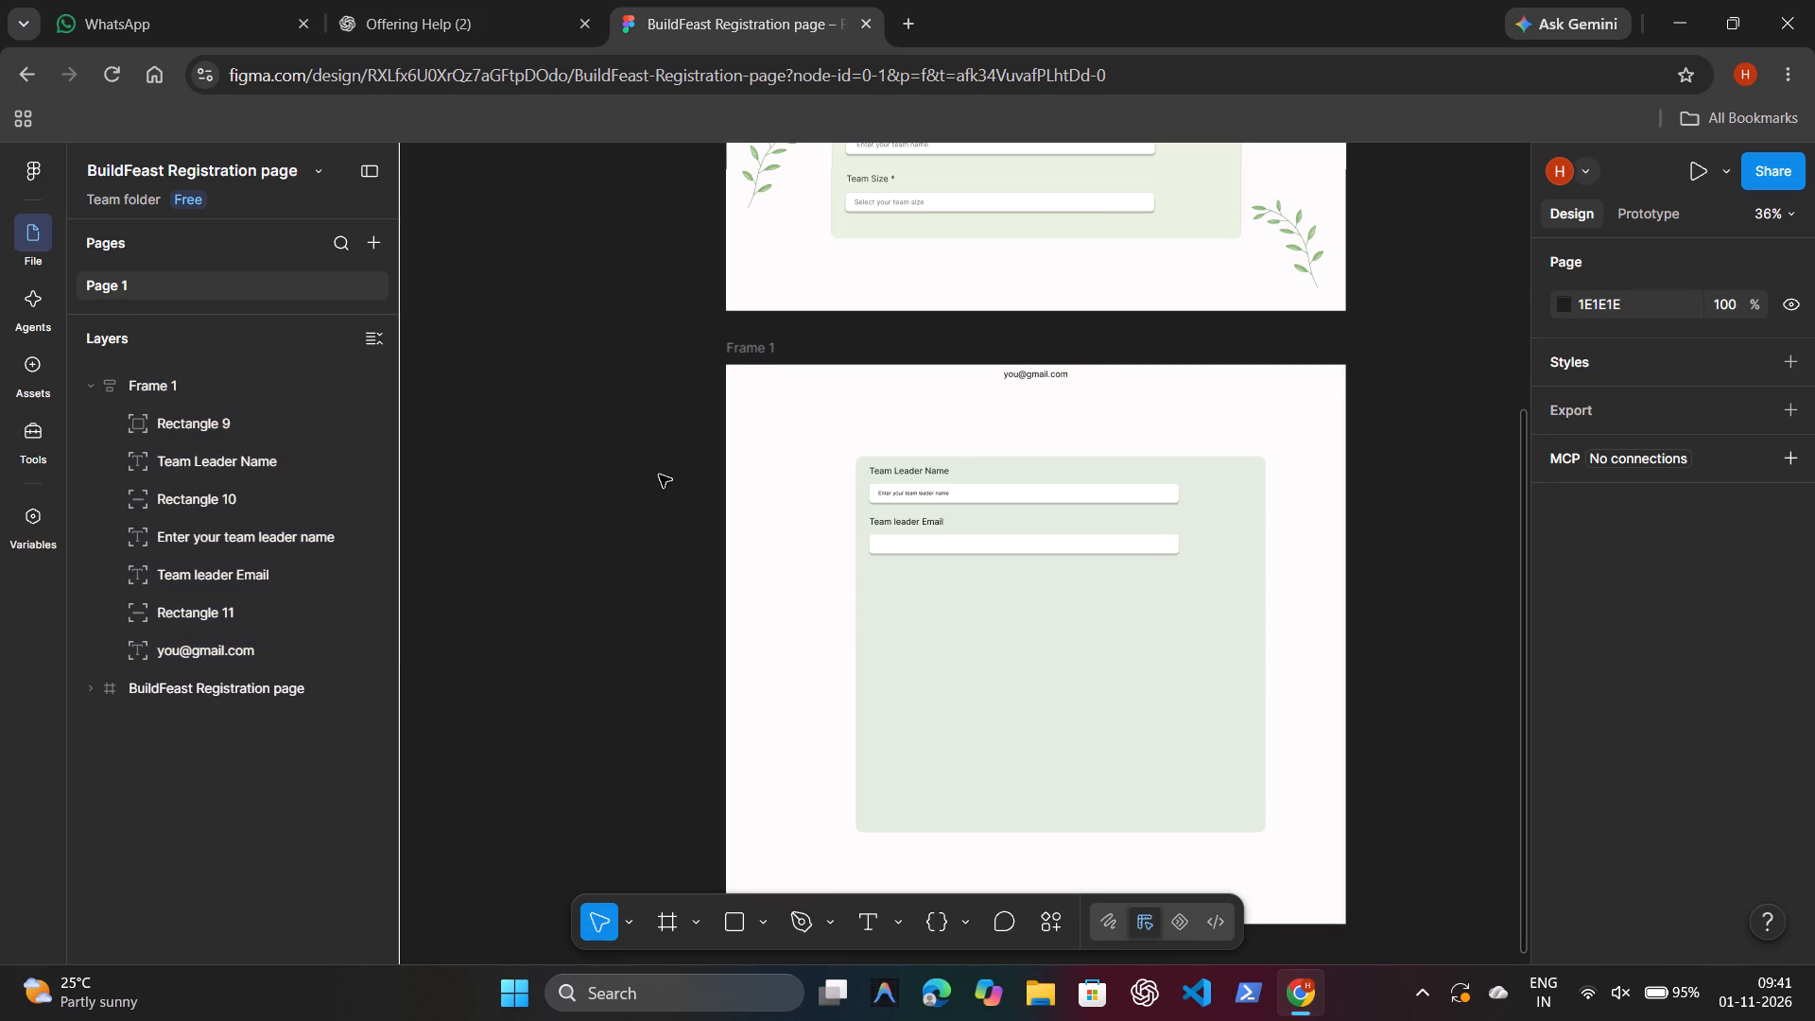
{"action": "left_click", "coordinate": [1041, 380]}
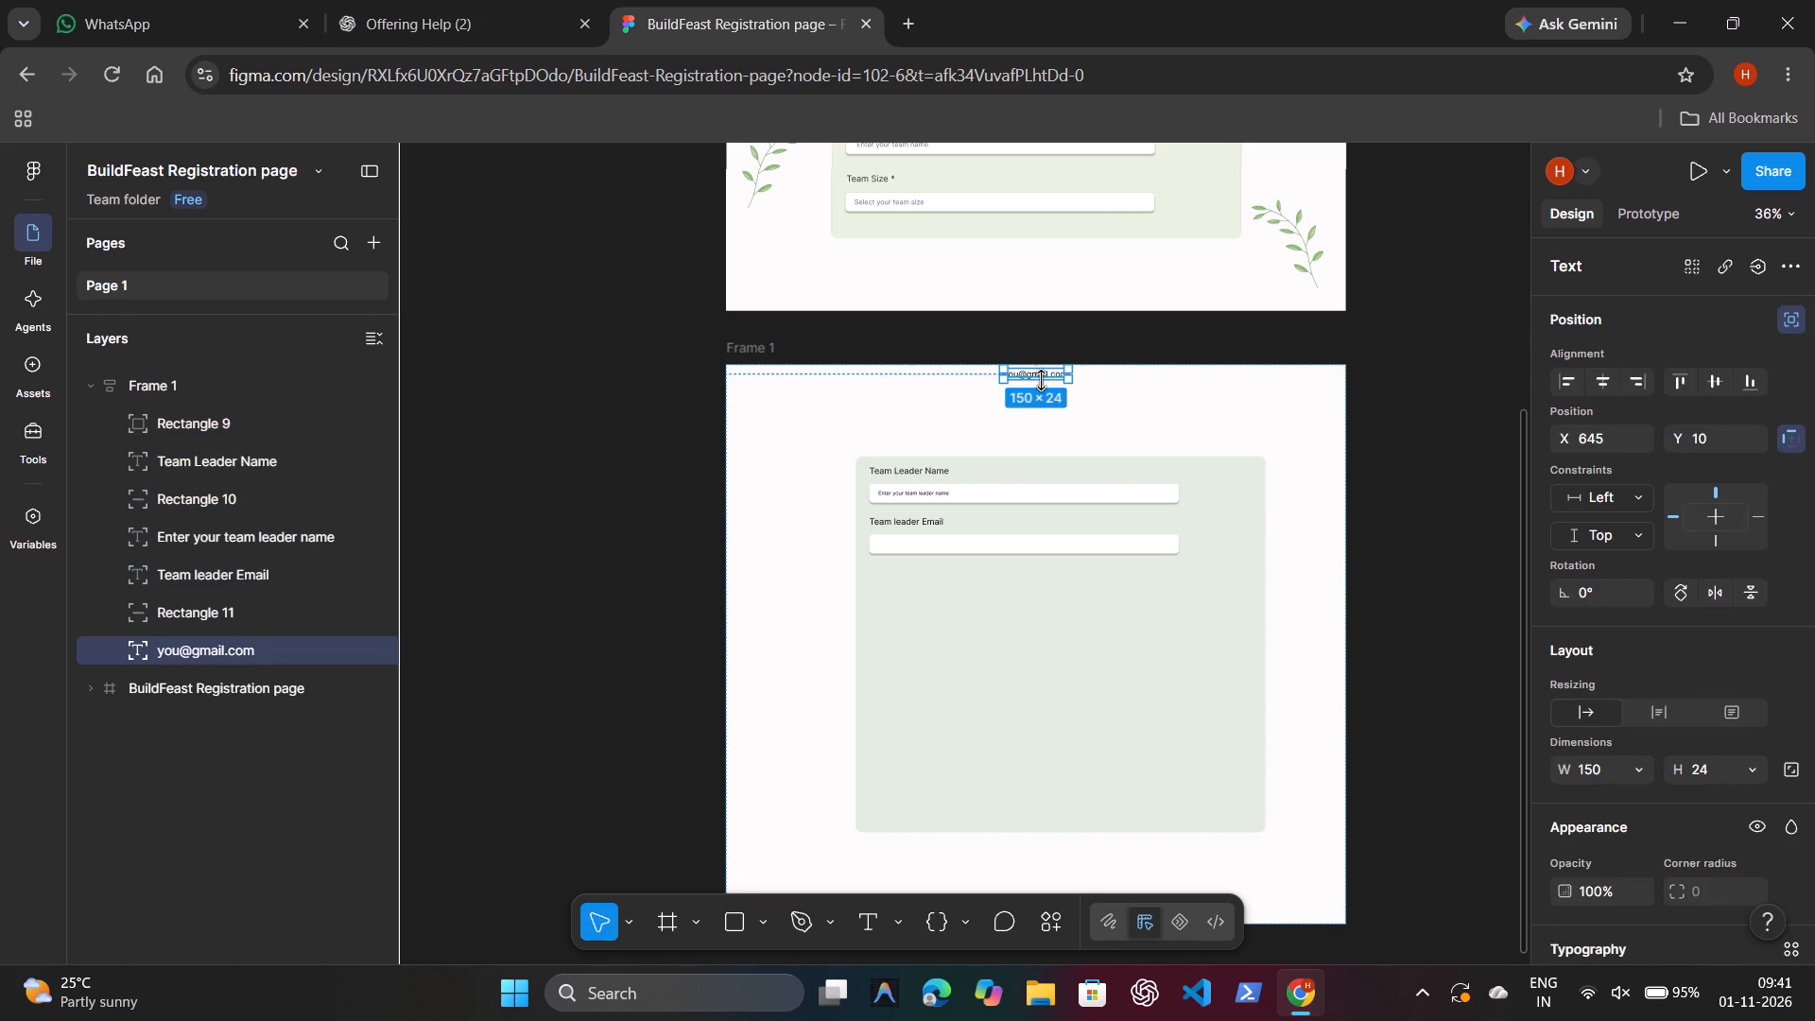
{"action": "left_click_drag", "start_coordinate": [1041, 380], "coordinate": [1035, 424]}
{"action": "left_click_drag", "start_coordinate": [1035, 424], "coordinate": [1034, 386]}
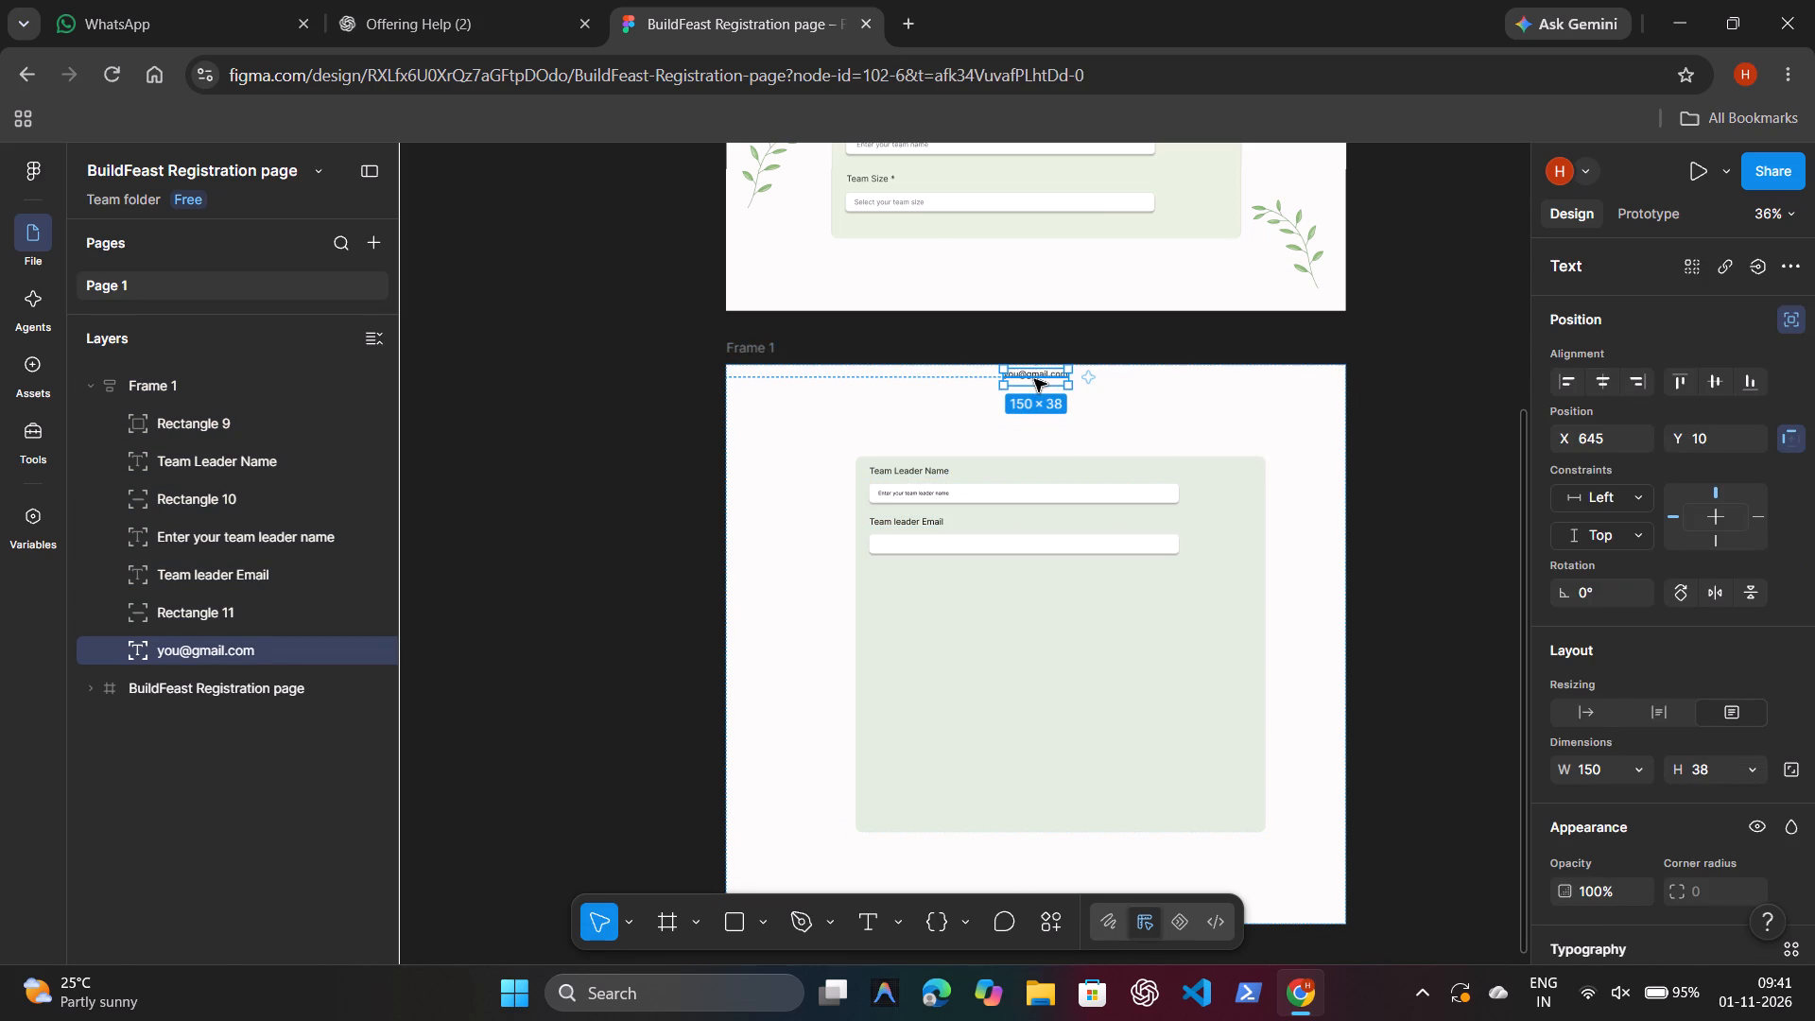
{"action": "left_click_drag", "start_coordinate": [1034, 379], "coordinate": [918, 549]}
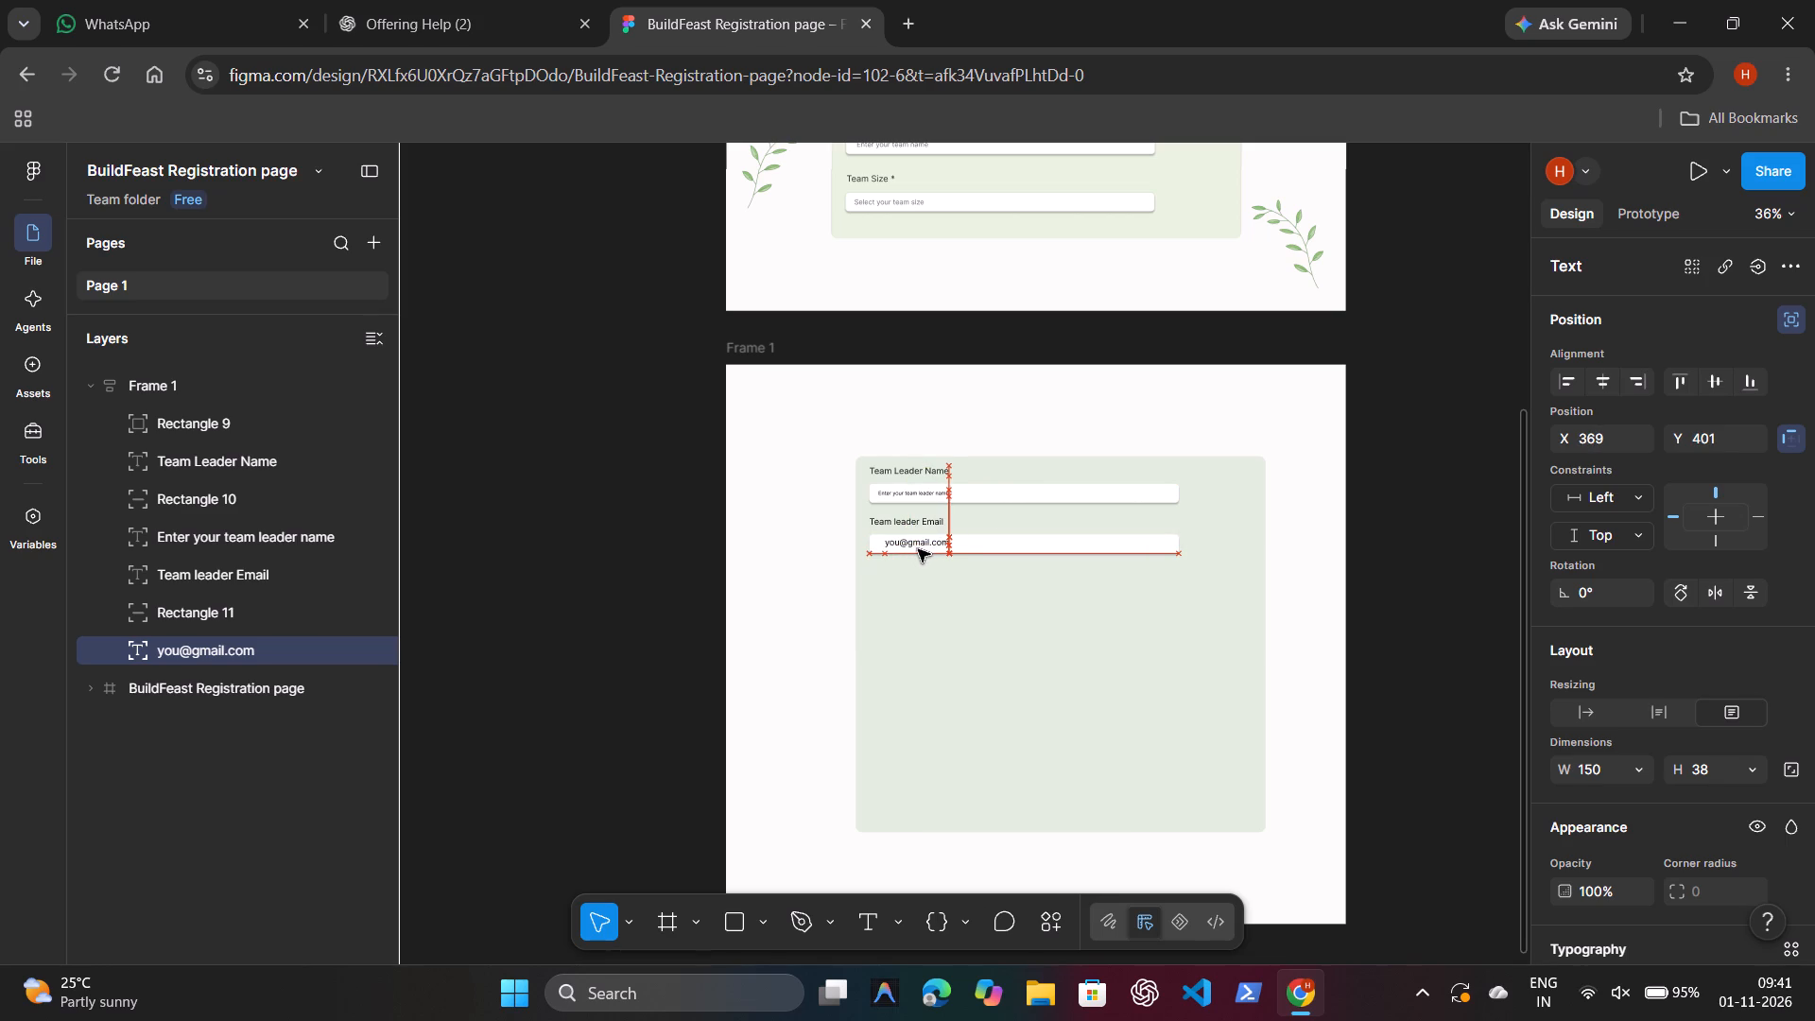
{"action": "left_click_drag", "start_coordinate": [918, 549], "coordinate": [916, 549]}
{"action": "left_click", "coordinate": [660, 562]}
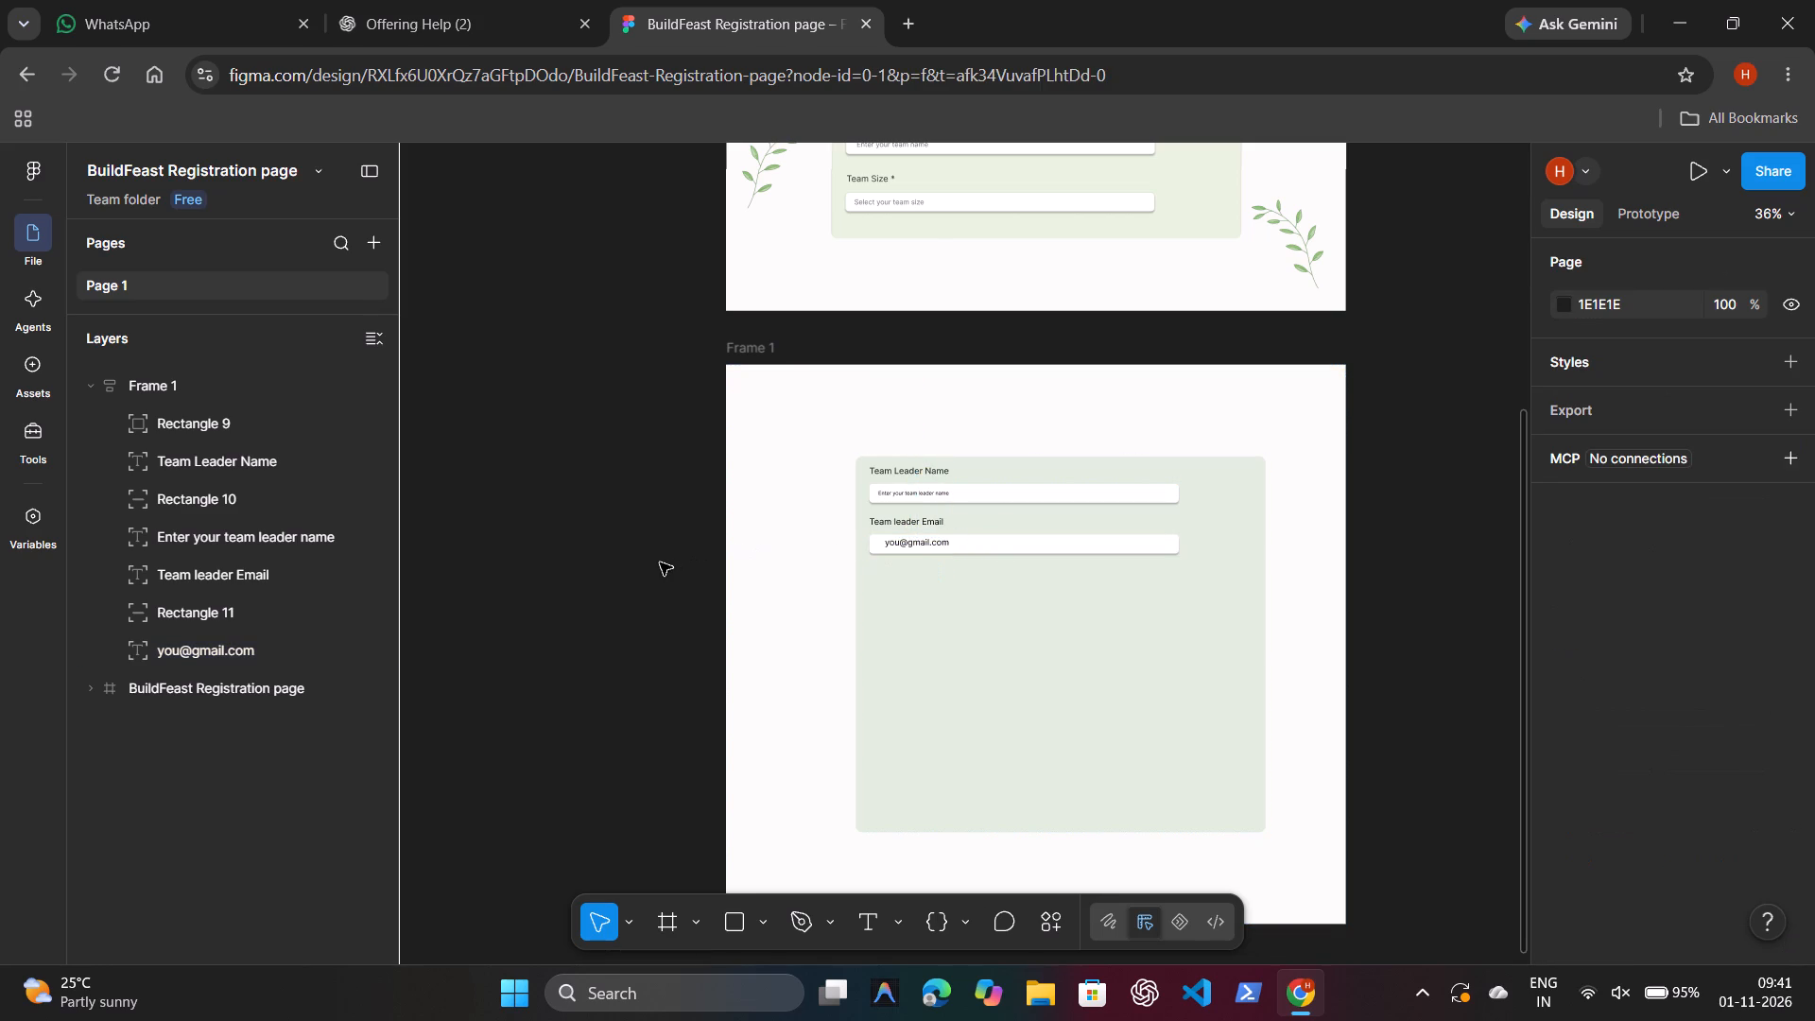
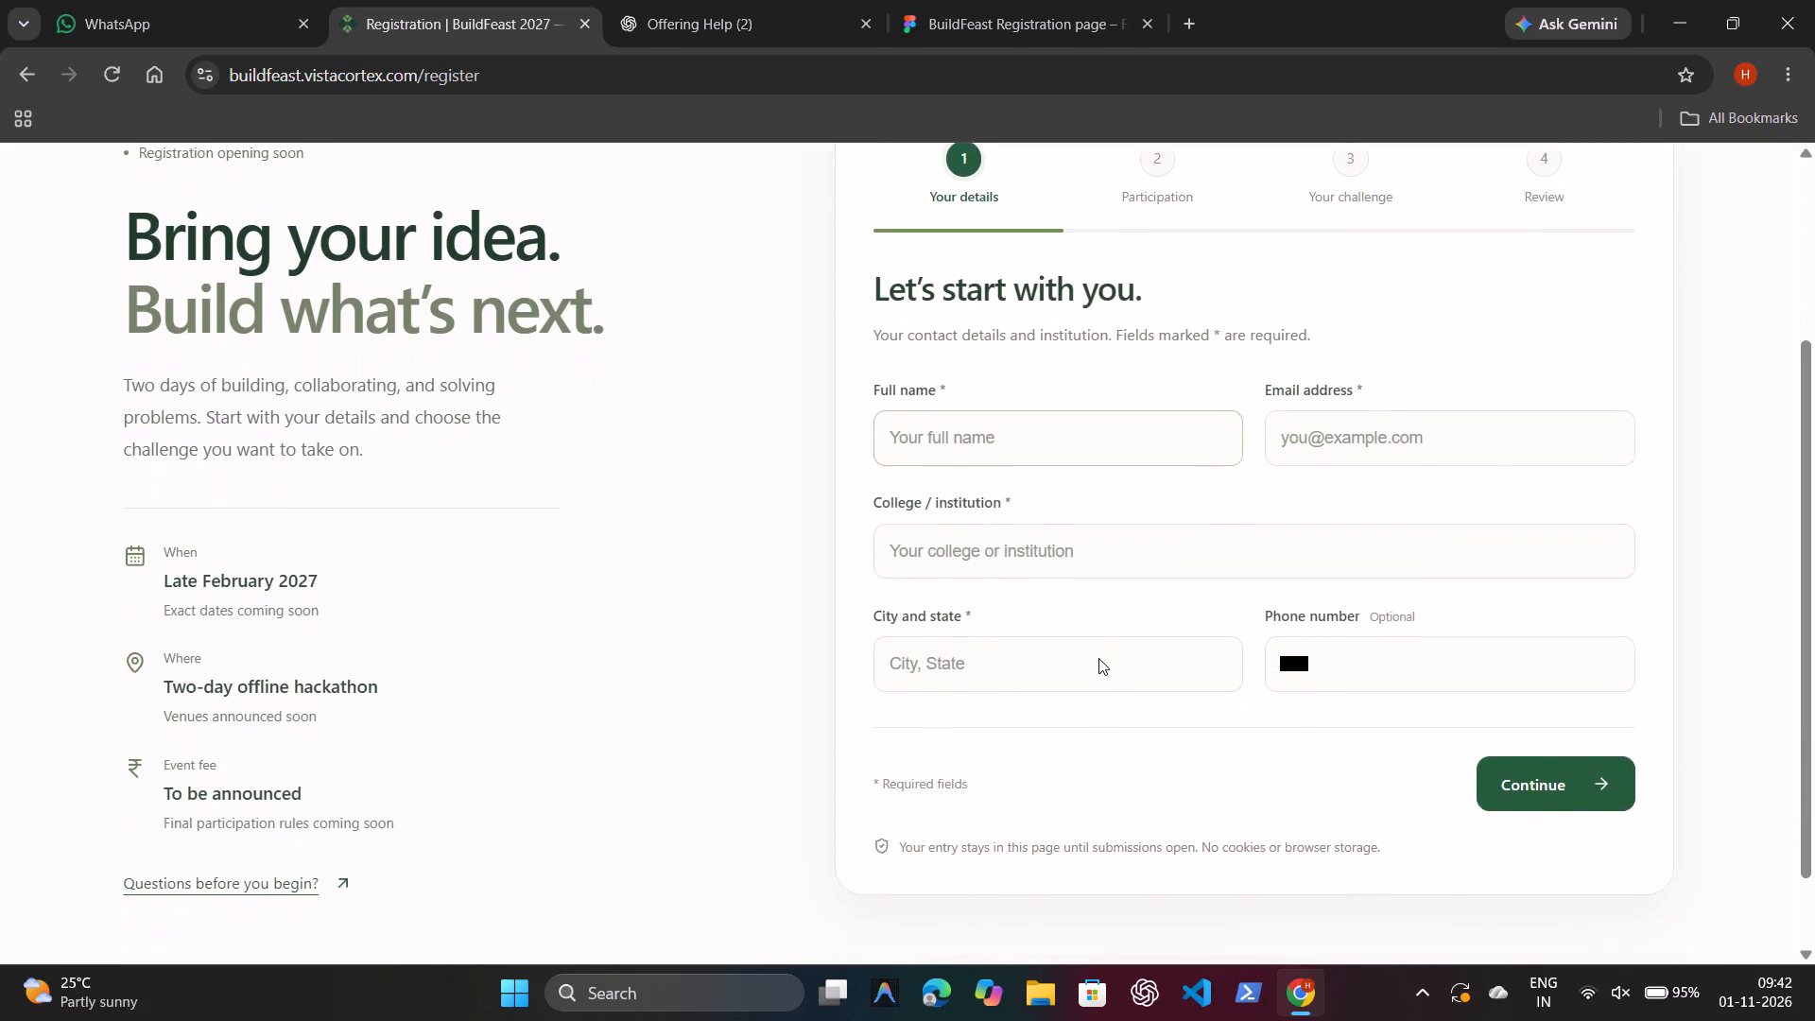
Fill the registration site's Your details form from the saved browser profile and continue to the Participation step.
{"action": "scroll", "coordinate": [1098, 658], "scroll_direction": "down", "scroll_amount": 3}
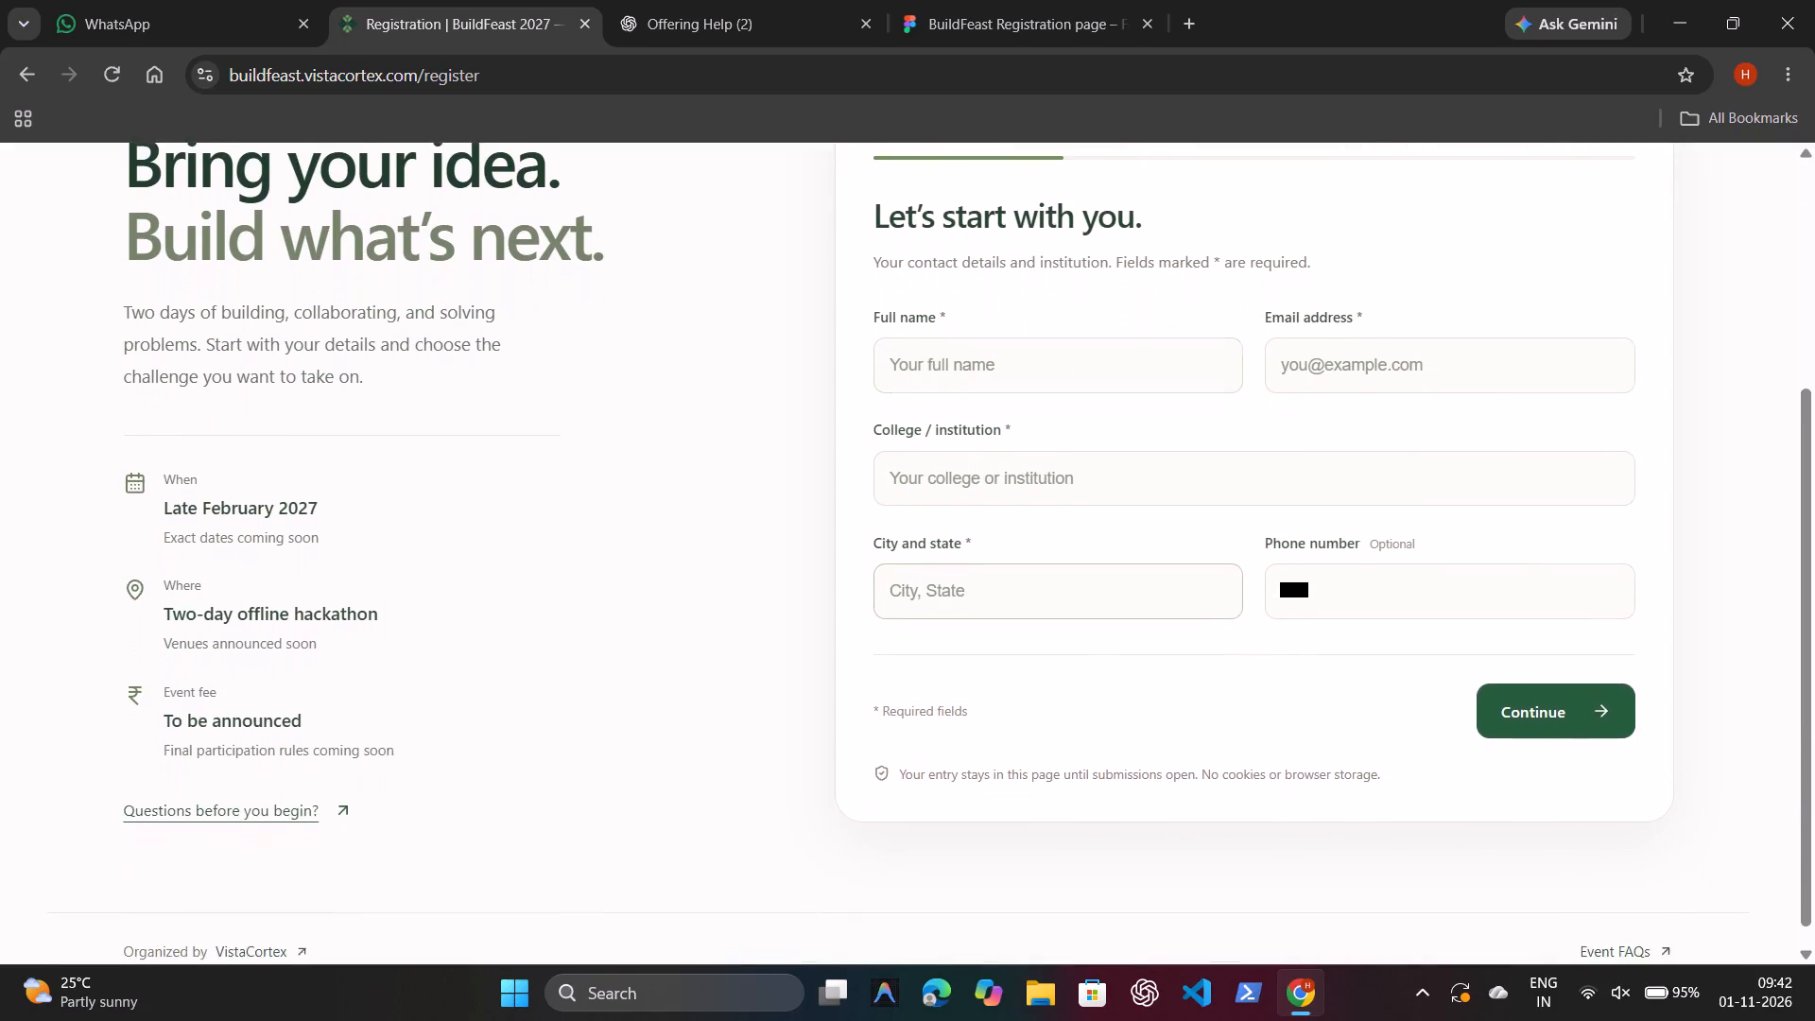
{"action": "scroll", "coordinate": [1098, 658], "scroll_direction": "down", "scroll_amount": 1}
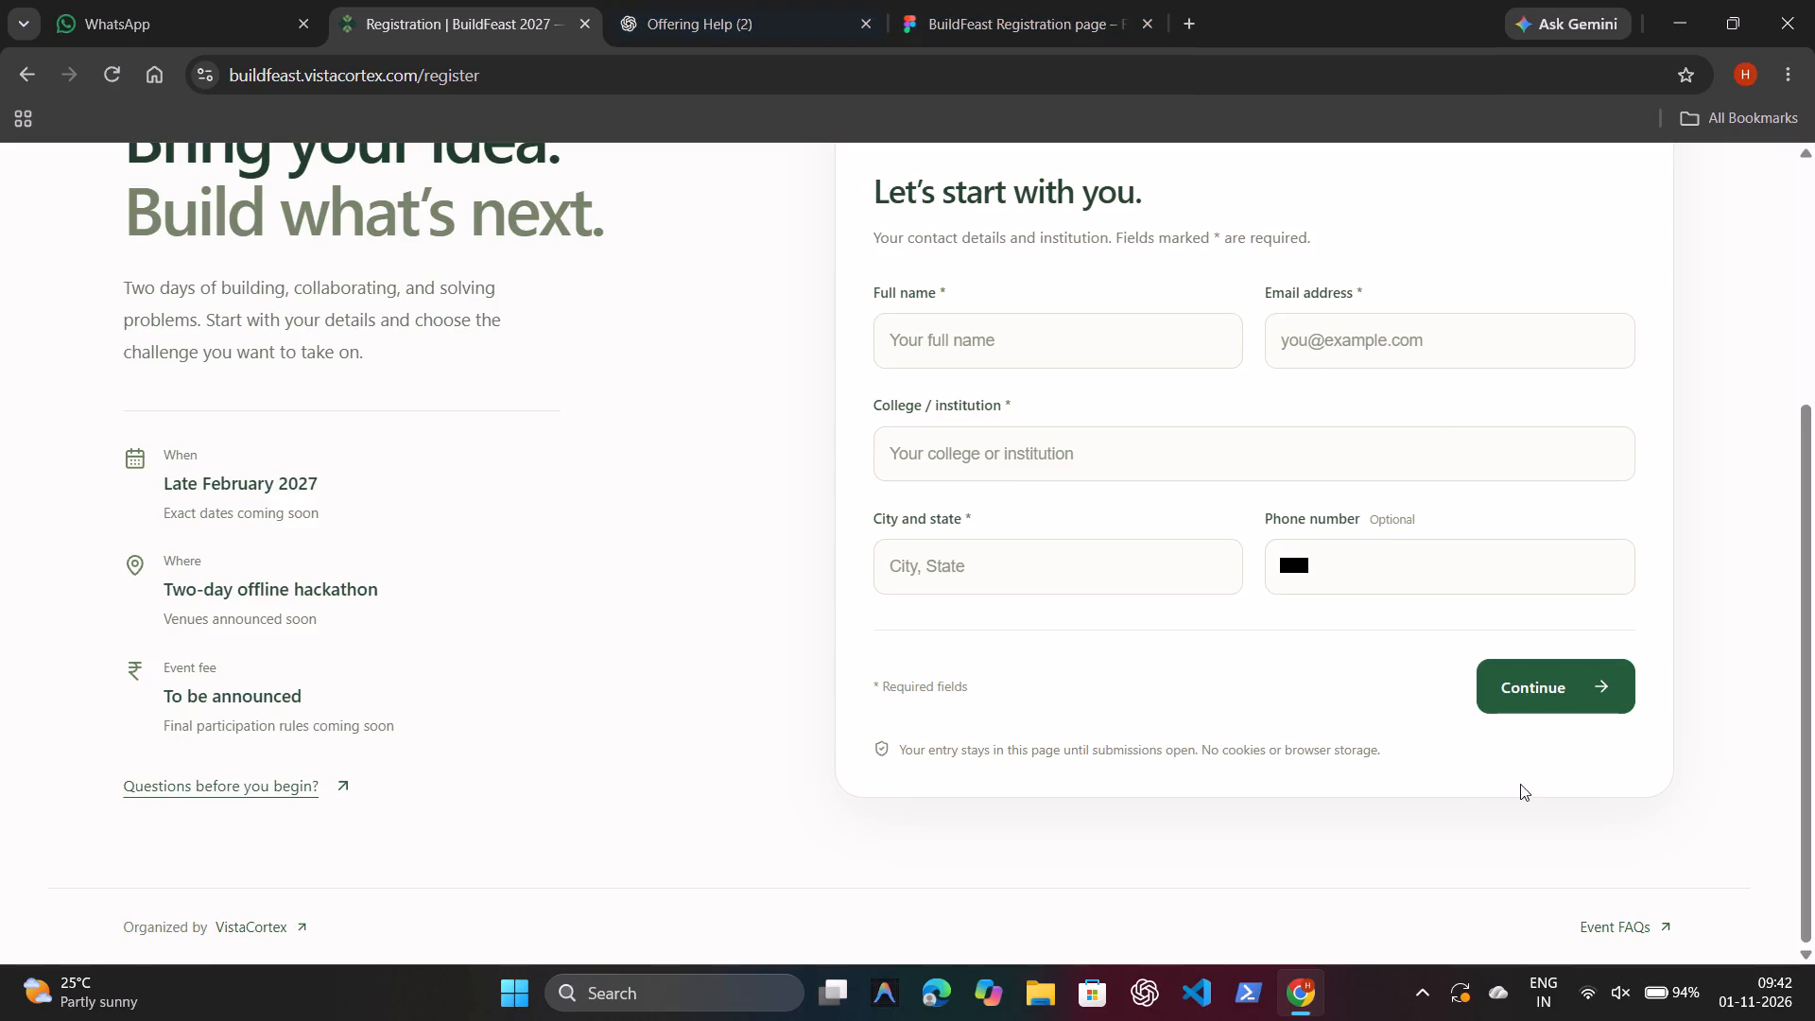
{"action": "left_click", "coordinate": [1095, 345]}
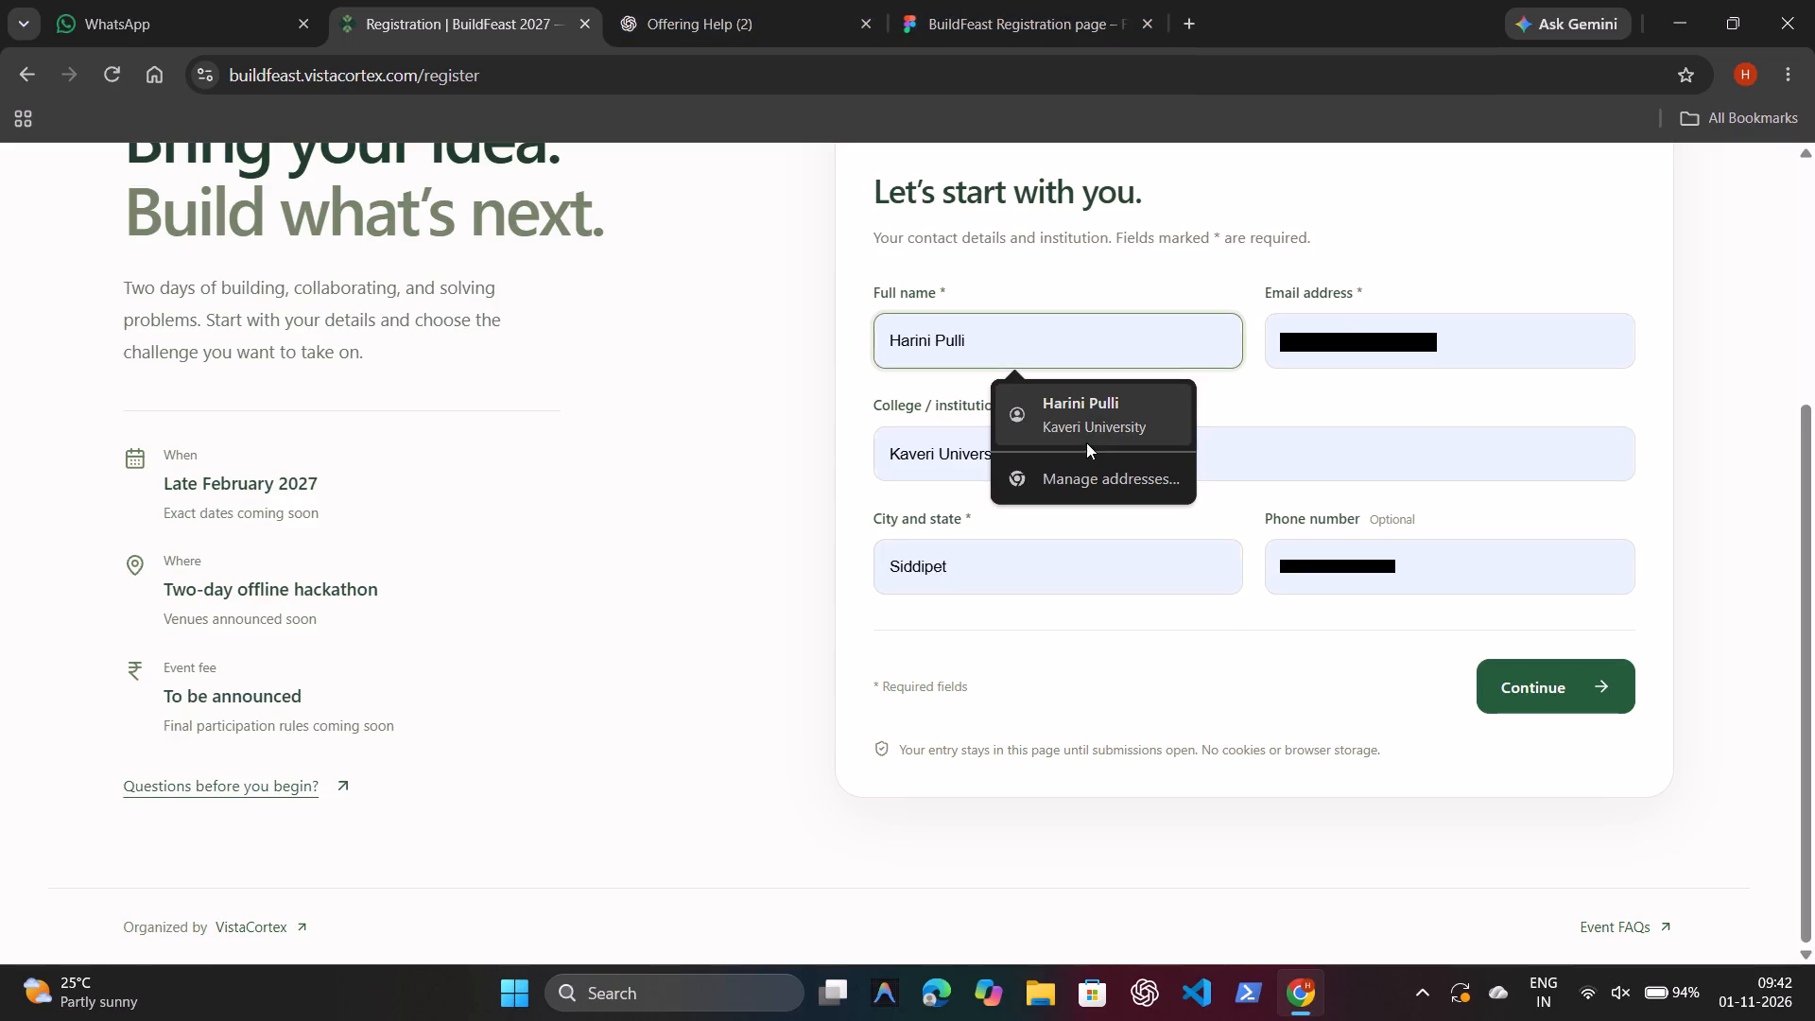
{"action": "left_click", "coordinate": [1099, 419]}
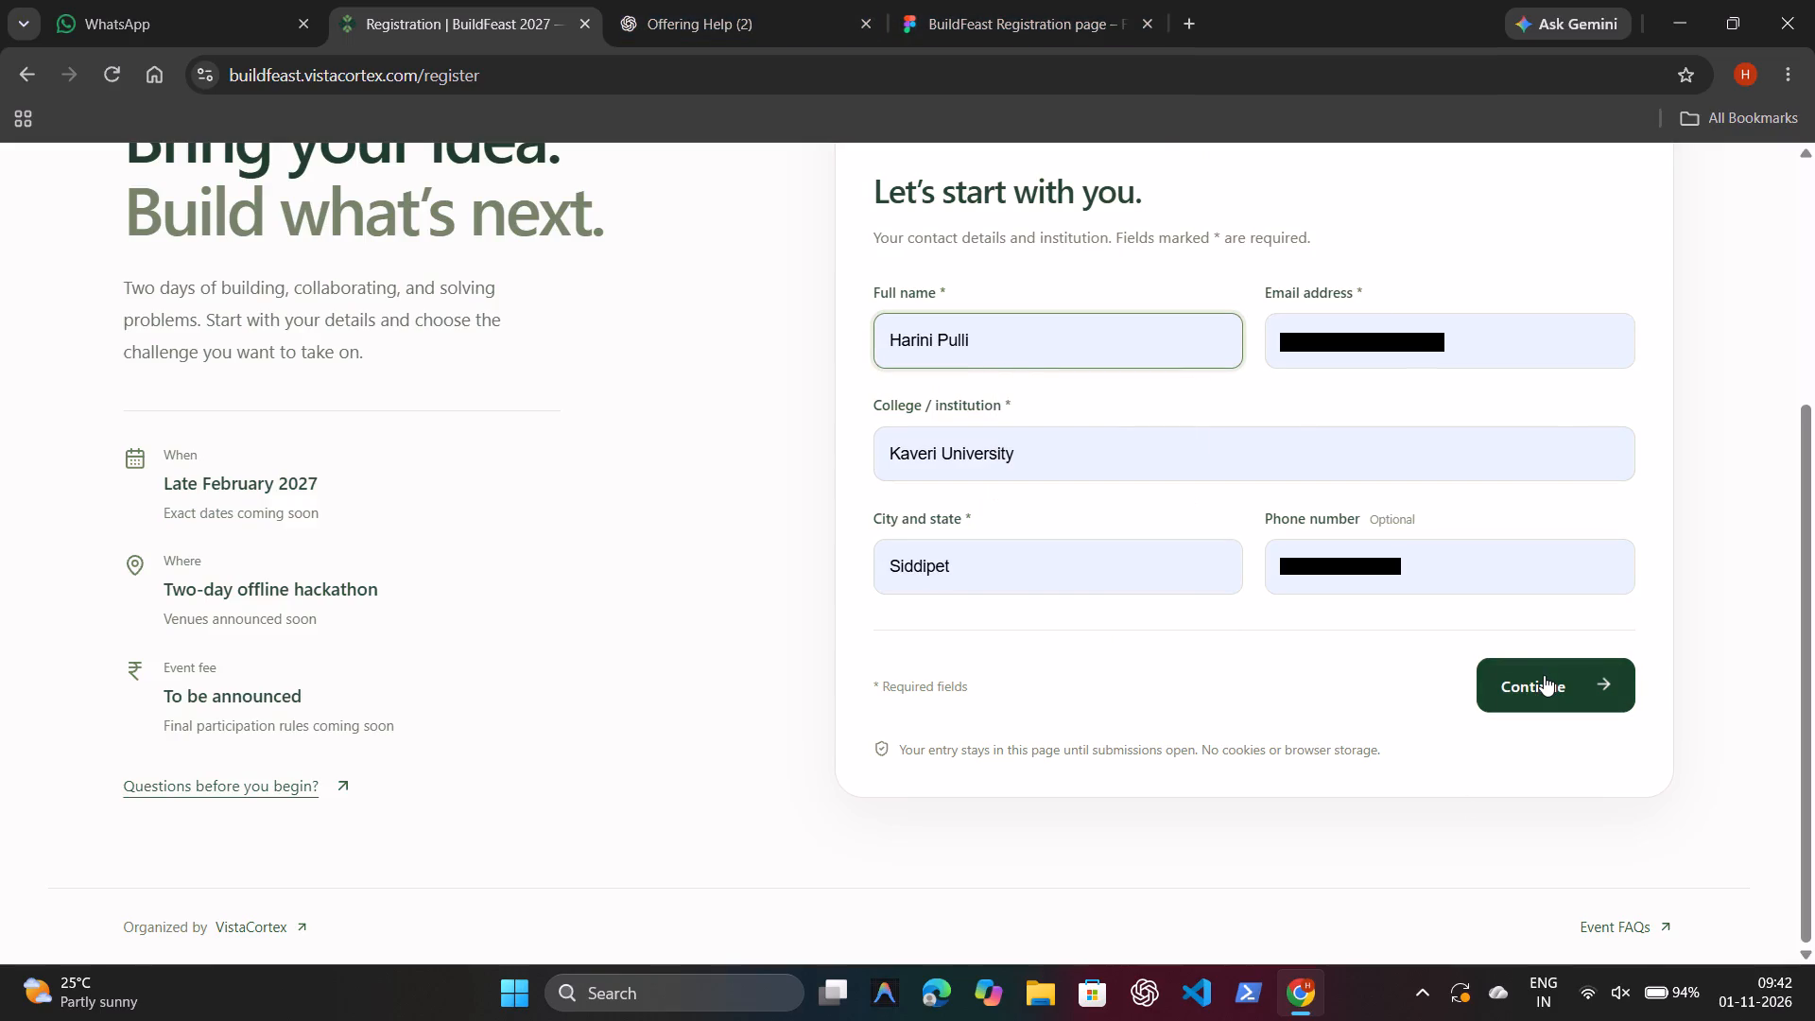
{"action": "left_click", "coordinate": [1544, 675]}
Compare the site's Participation step with the ChatGPT form mockup and the Frame 1 design in Figma.
{"action": "scroll", "coordinate": [1031, 286], "scroll_direction": "up", "scroll_amount": 1}
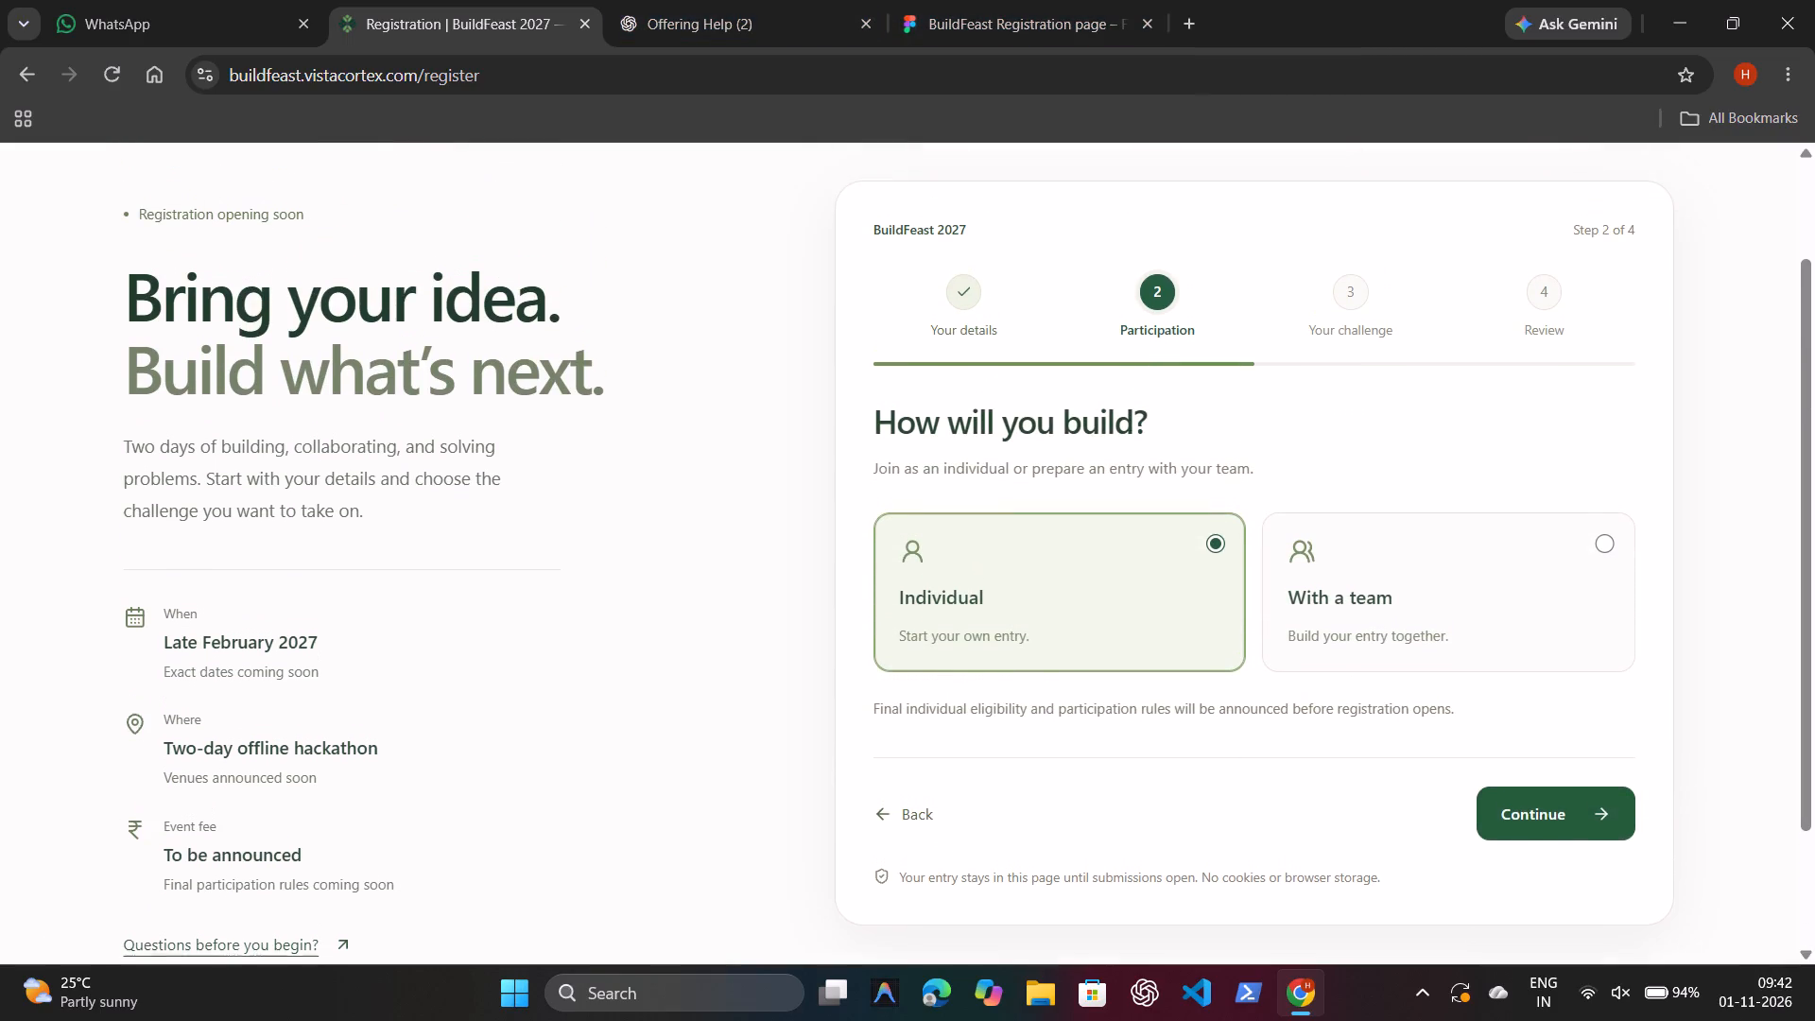
{"action": "scroll", "coordinate": [1031, 286], "scroll_direction": "up", "scroll_amount": 3}
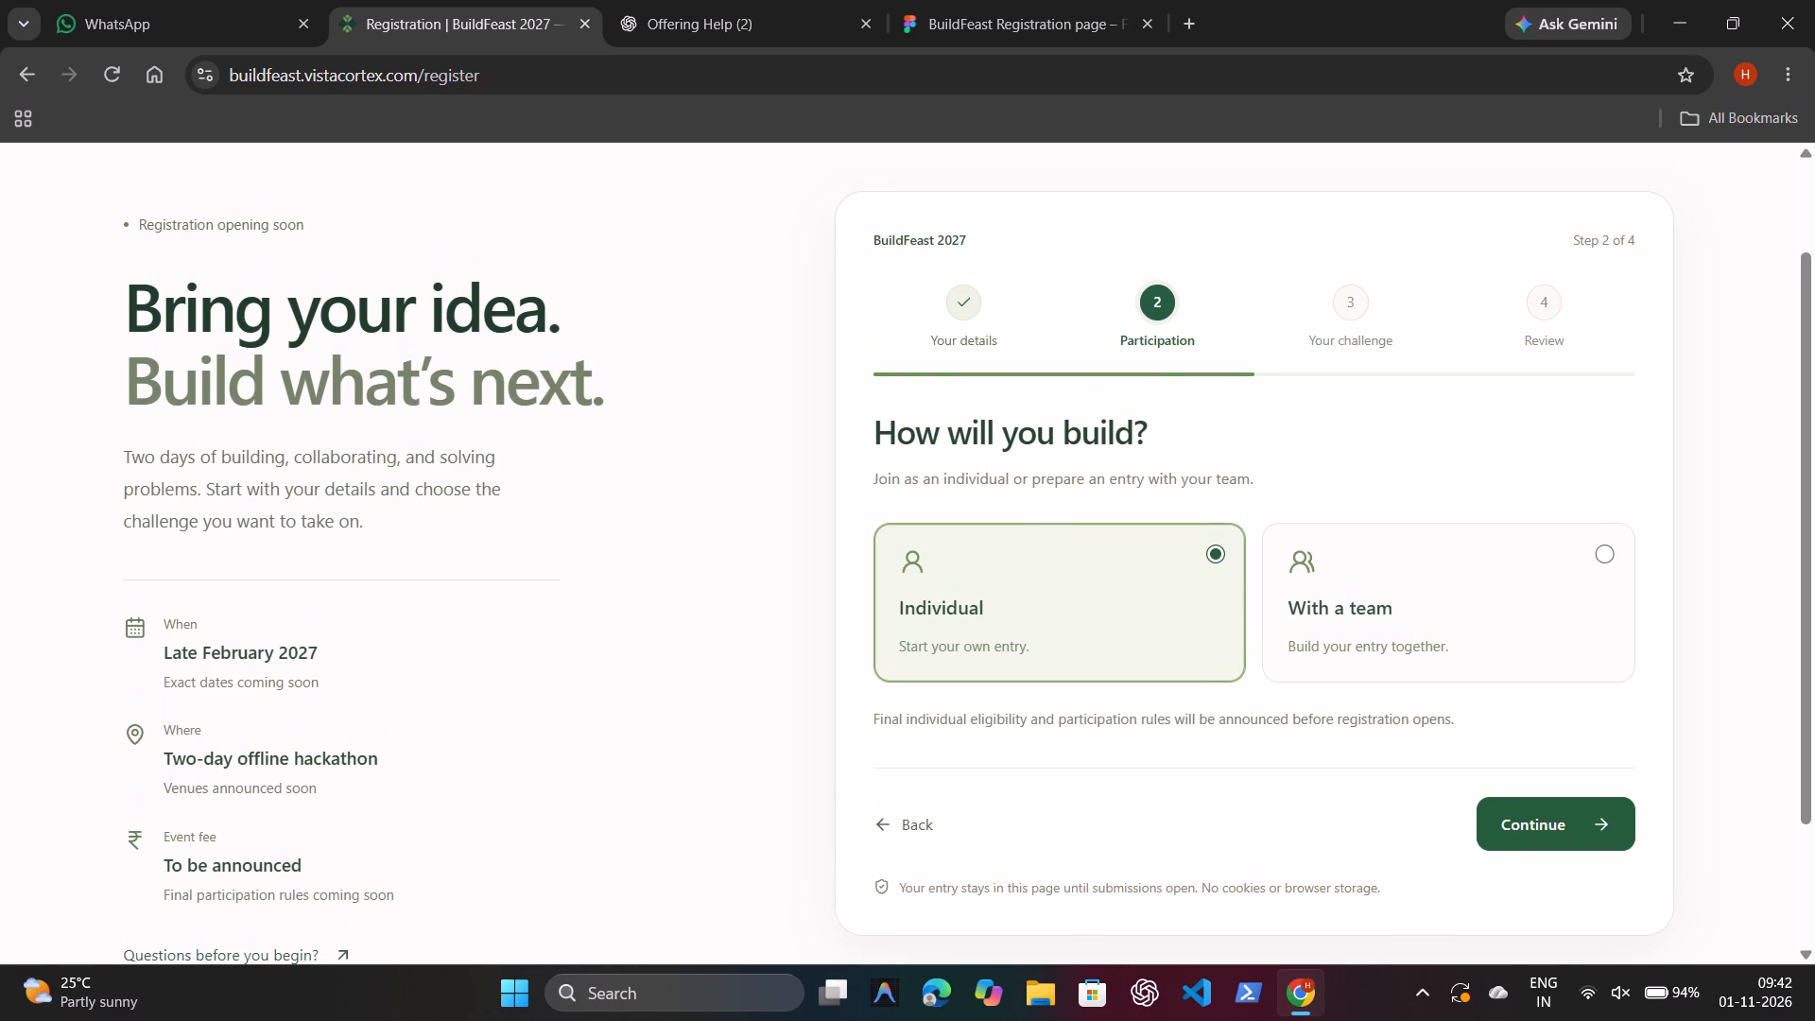
{"action": "scroll", "coordinate": [1031, 286], "scroll_direction": "up", "scroll_amount": 1}
{"action": "left_click", "coordinate": [713, 0]}
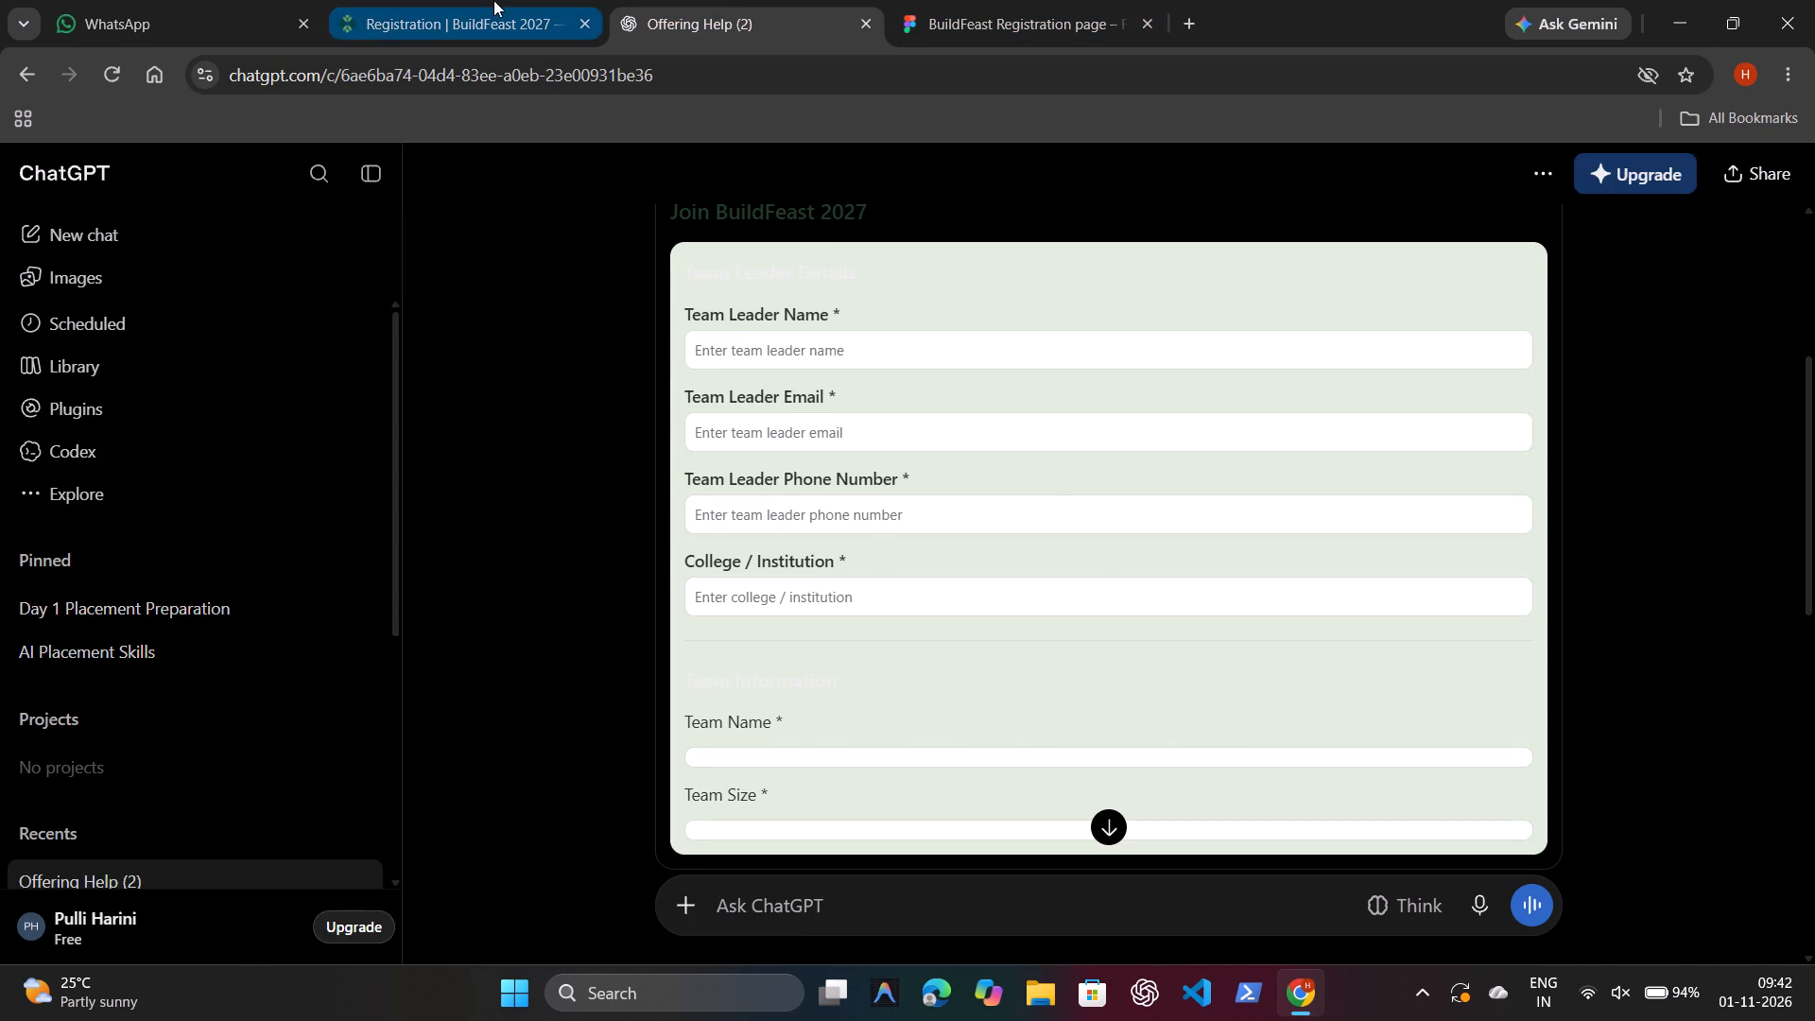
{"action": "left_click", "coordinate": [493, 0]}
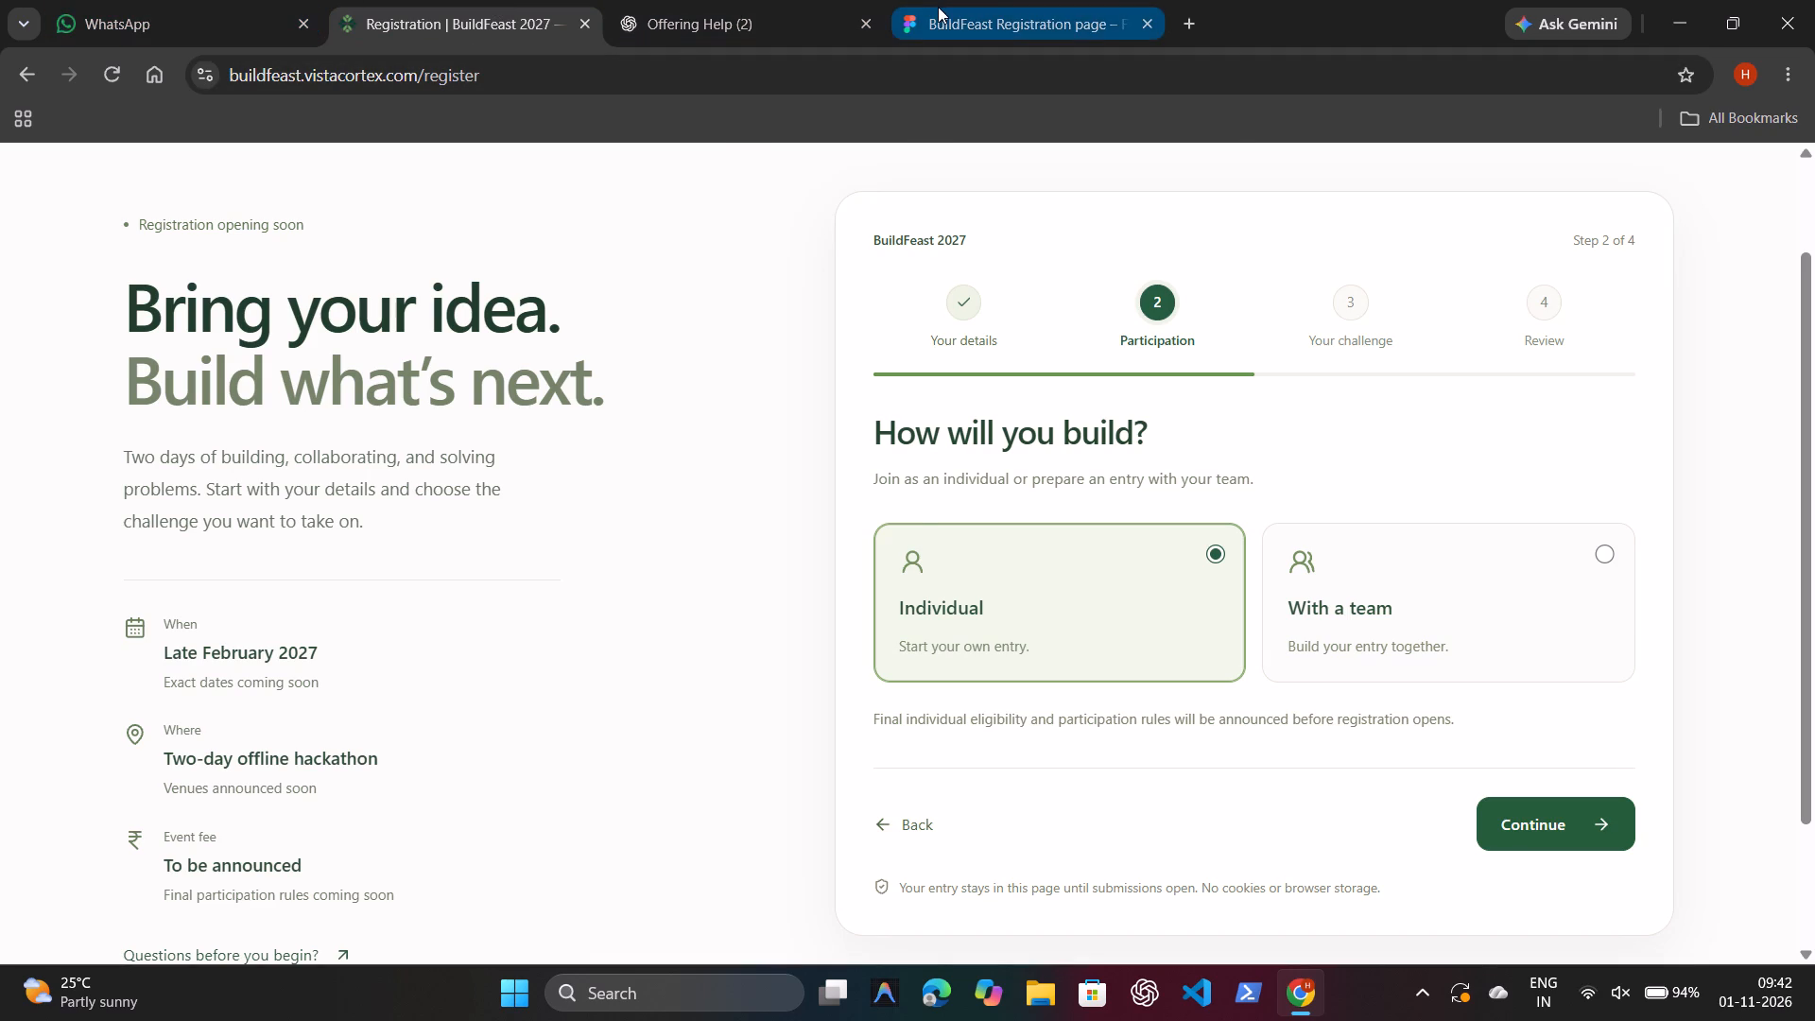
{"action": "left_click", "coordinate": [942, 9]}
{"action": "scroll", "coordinate": [730, 459], "scroll_direction": "right", "scroll_amount": 1}
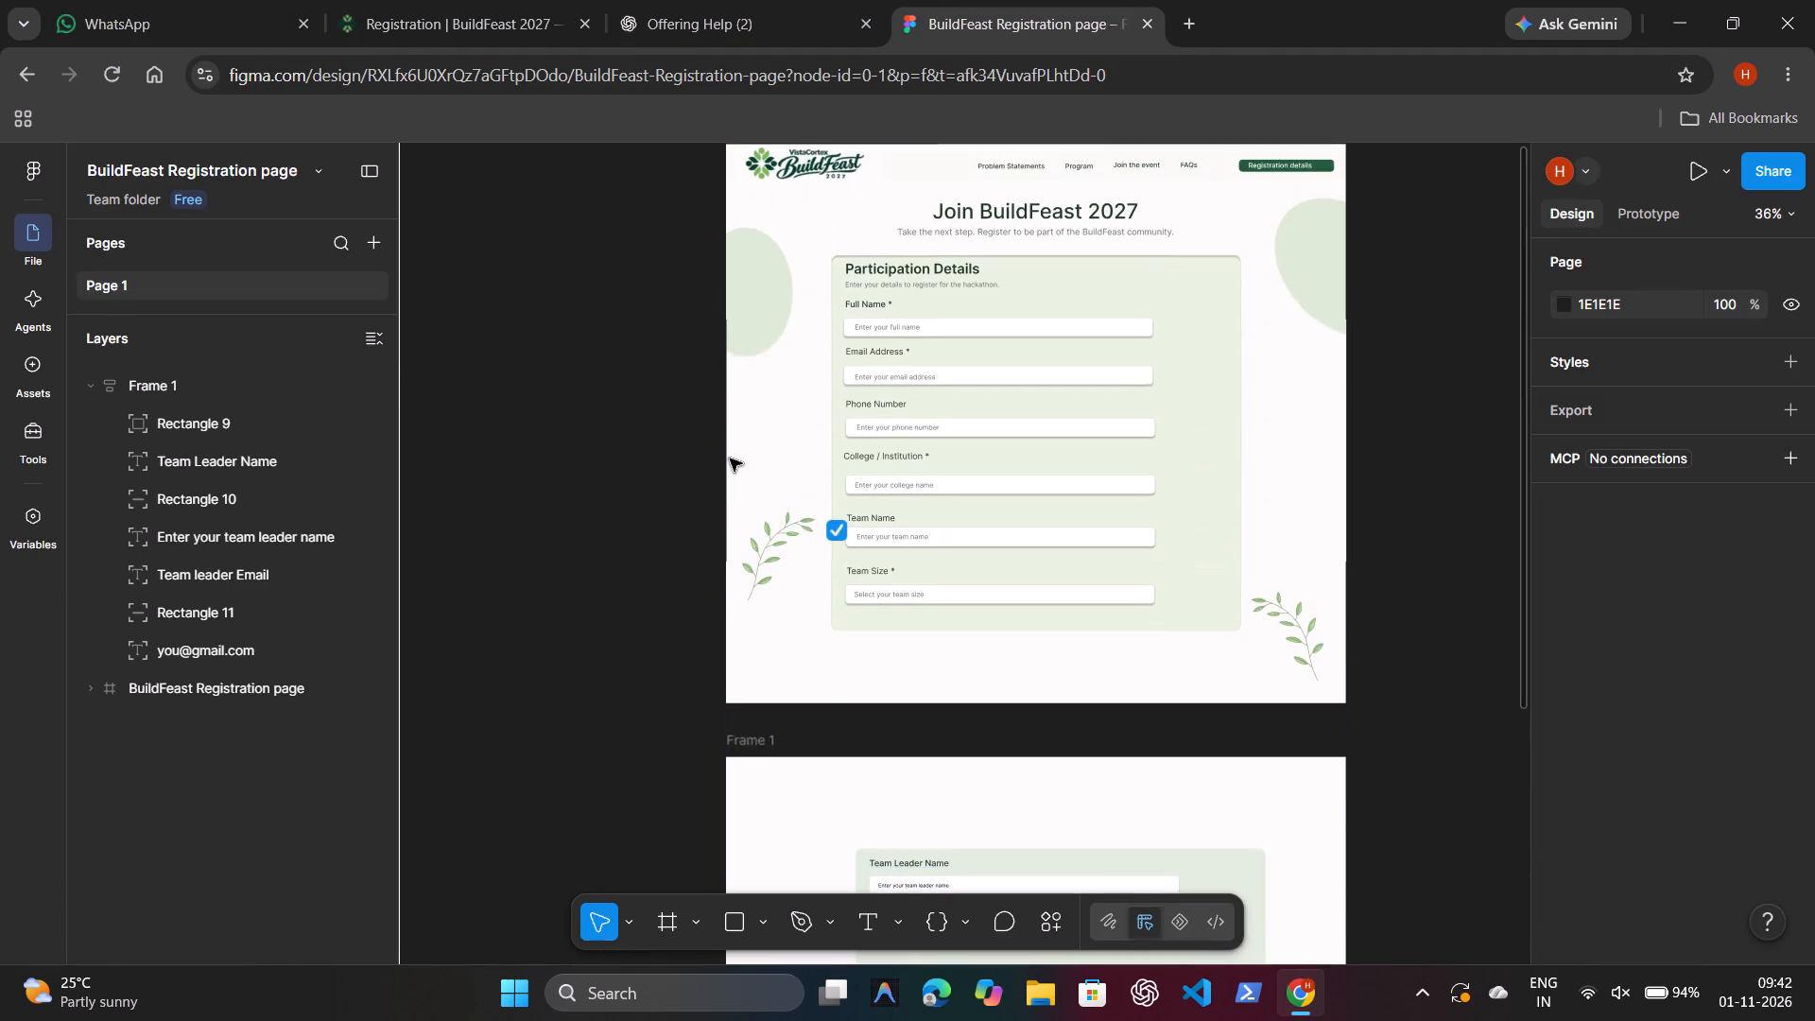
{"action": "scroll", "coordinate": [730, 459], "scroll_direction": "right", "scroll_amount": 2}
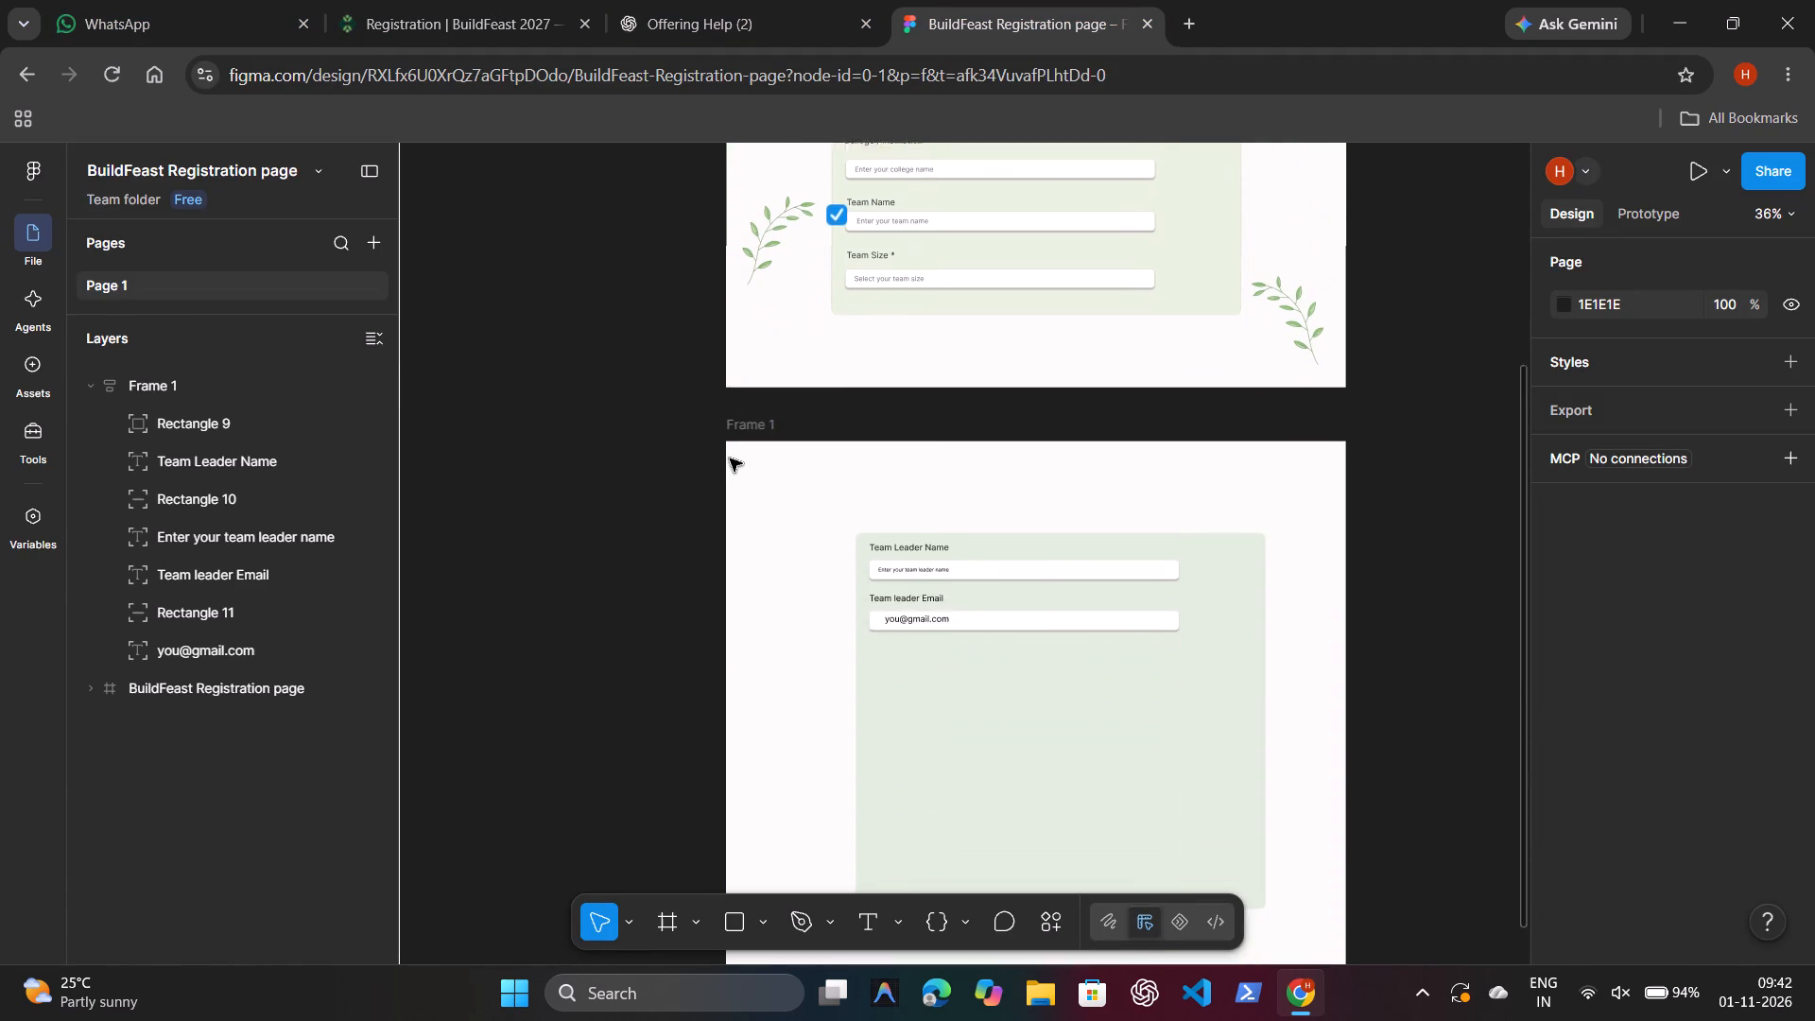
{"action": "scroll", "coordinate": [730, 459], "scroll_direction": "right", "scroll_amount": 1}
{"action": "scroll", "coordinate": [730, 459], "scroll_direction": "down", "scroll_amount": 1}
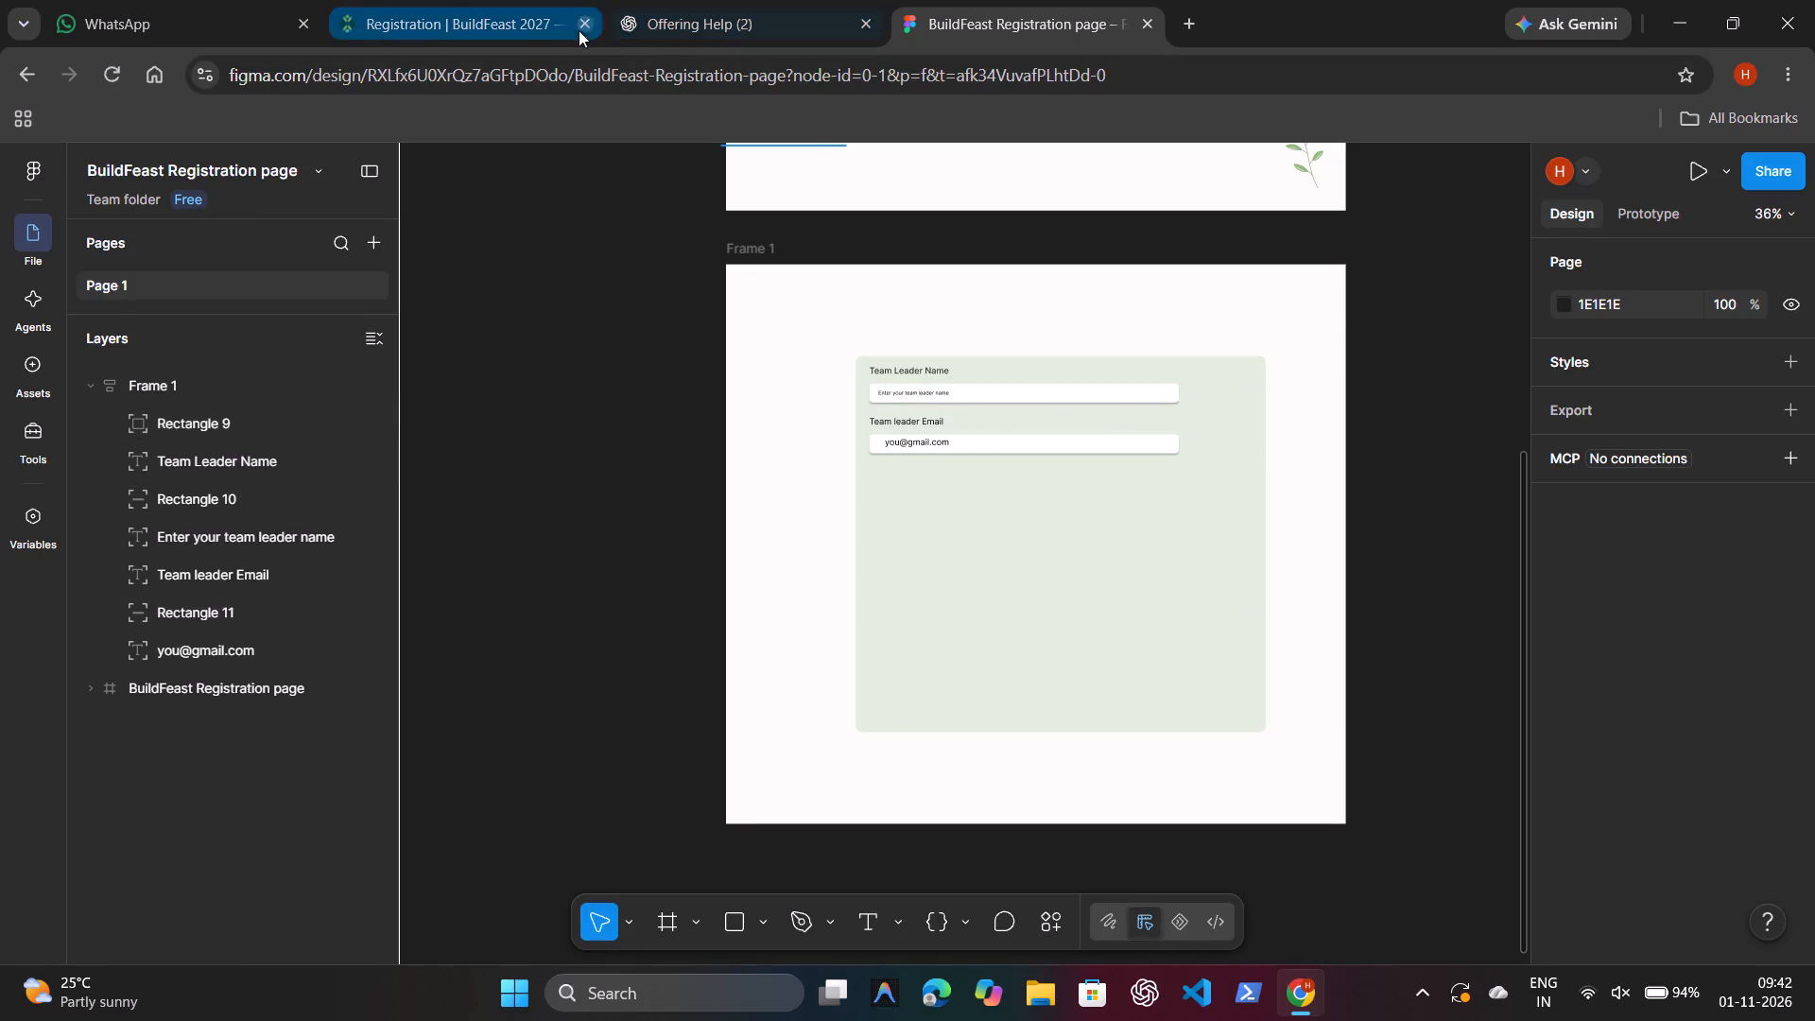
Return to the registration site, choose With a team as the participation type, and add a teammate entry to see its fields.
{"action": "left_click", "coordinate": [554, 29]}
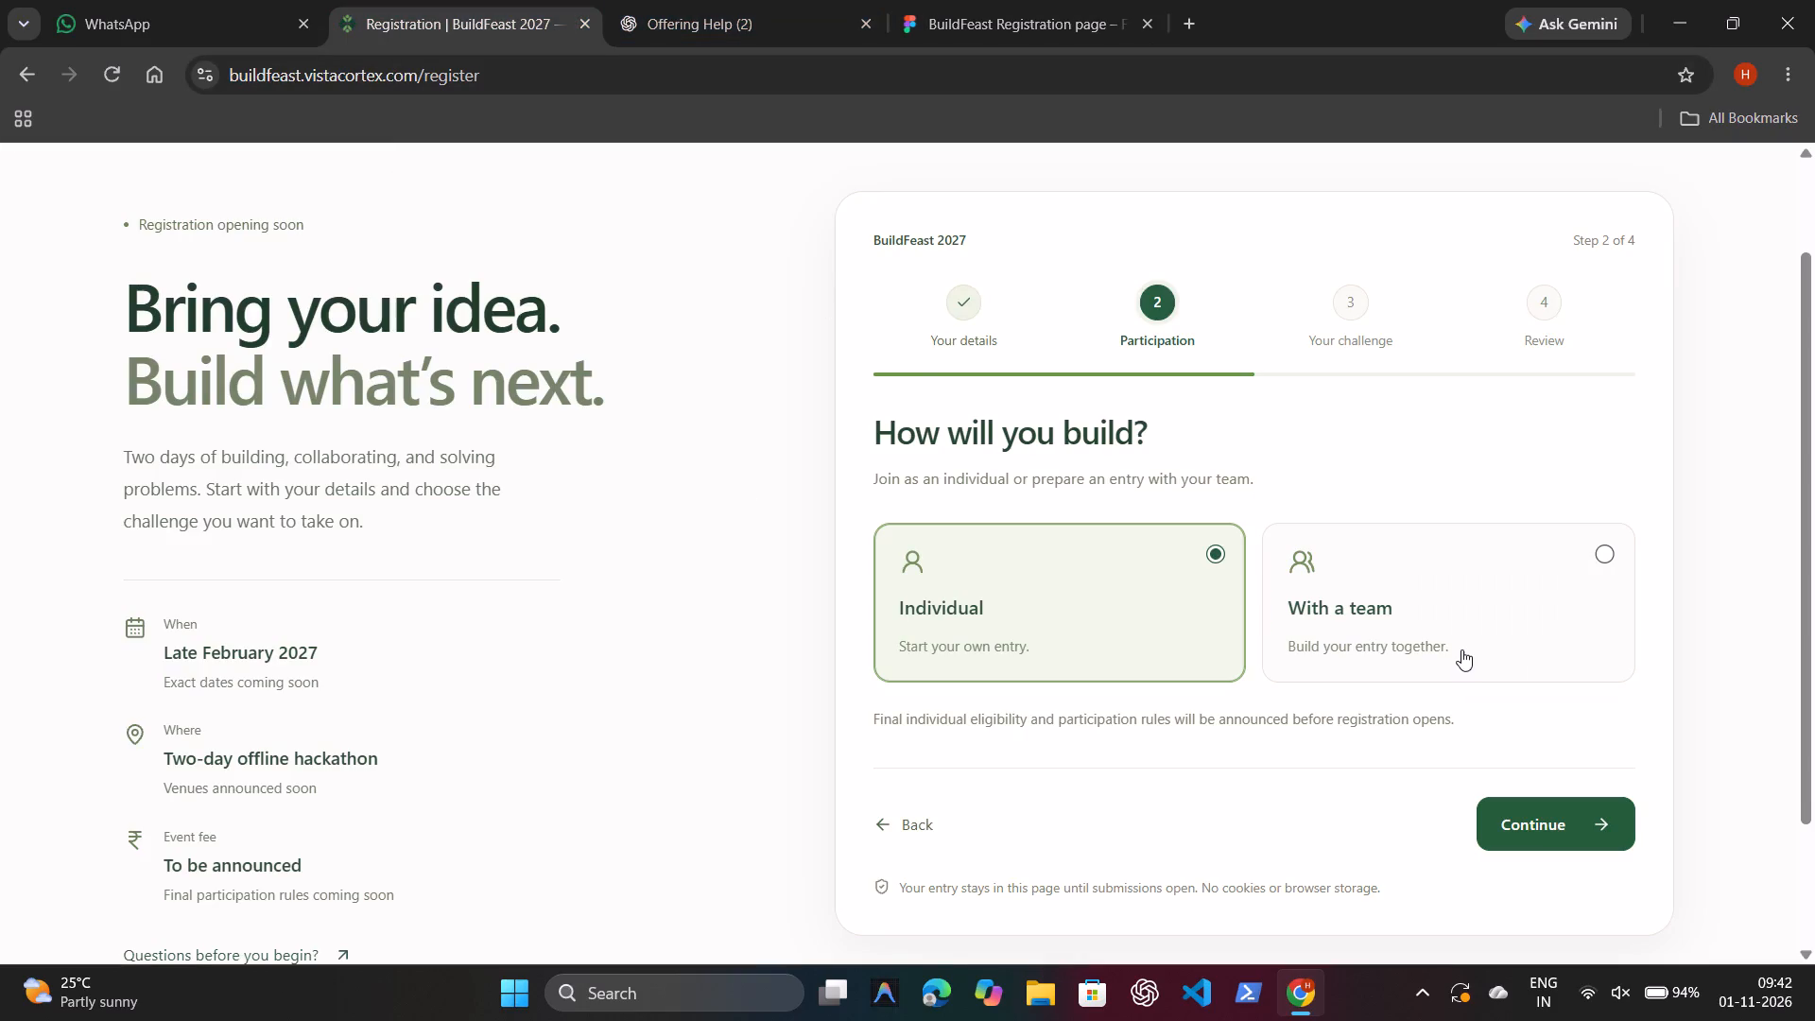
{"action": "left_click", "coordinate": [1461, 649]}
{"action": "scroll", "coordinate": [1372, 825], "scroll_direction": "down", "scroll_amount": 1}
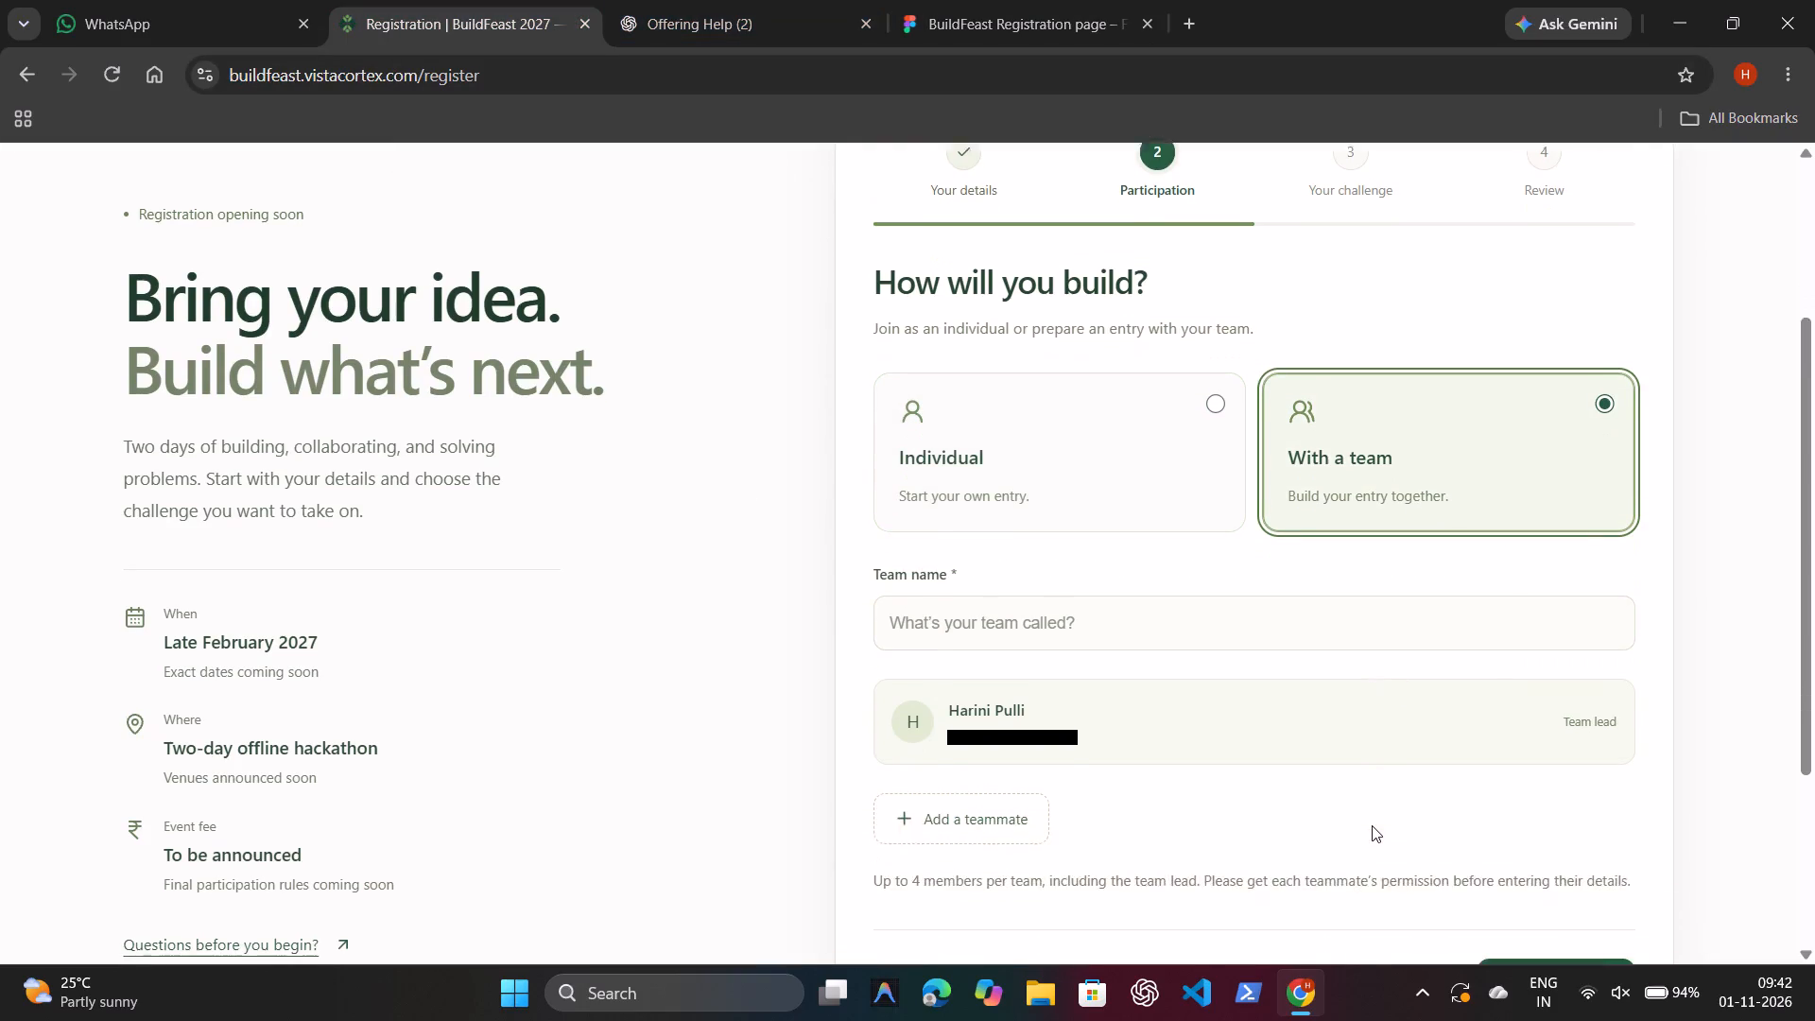
{"action": "scroll", "coordinate": [1372, 825], "scroll_direction": "down", "scroll_amount": 4}
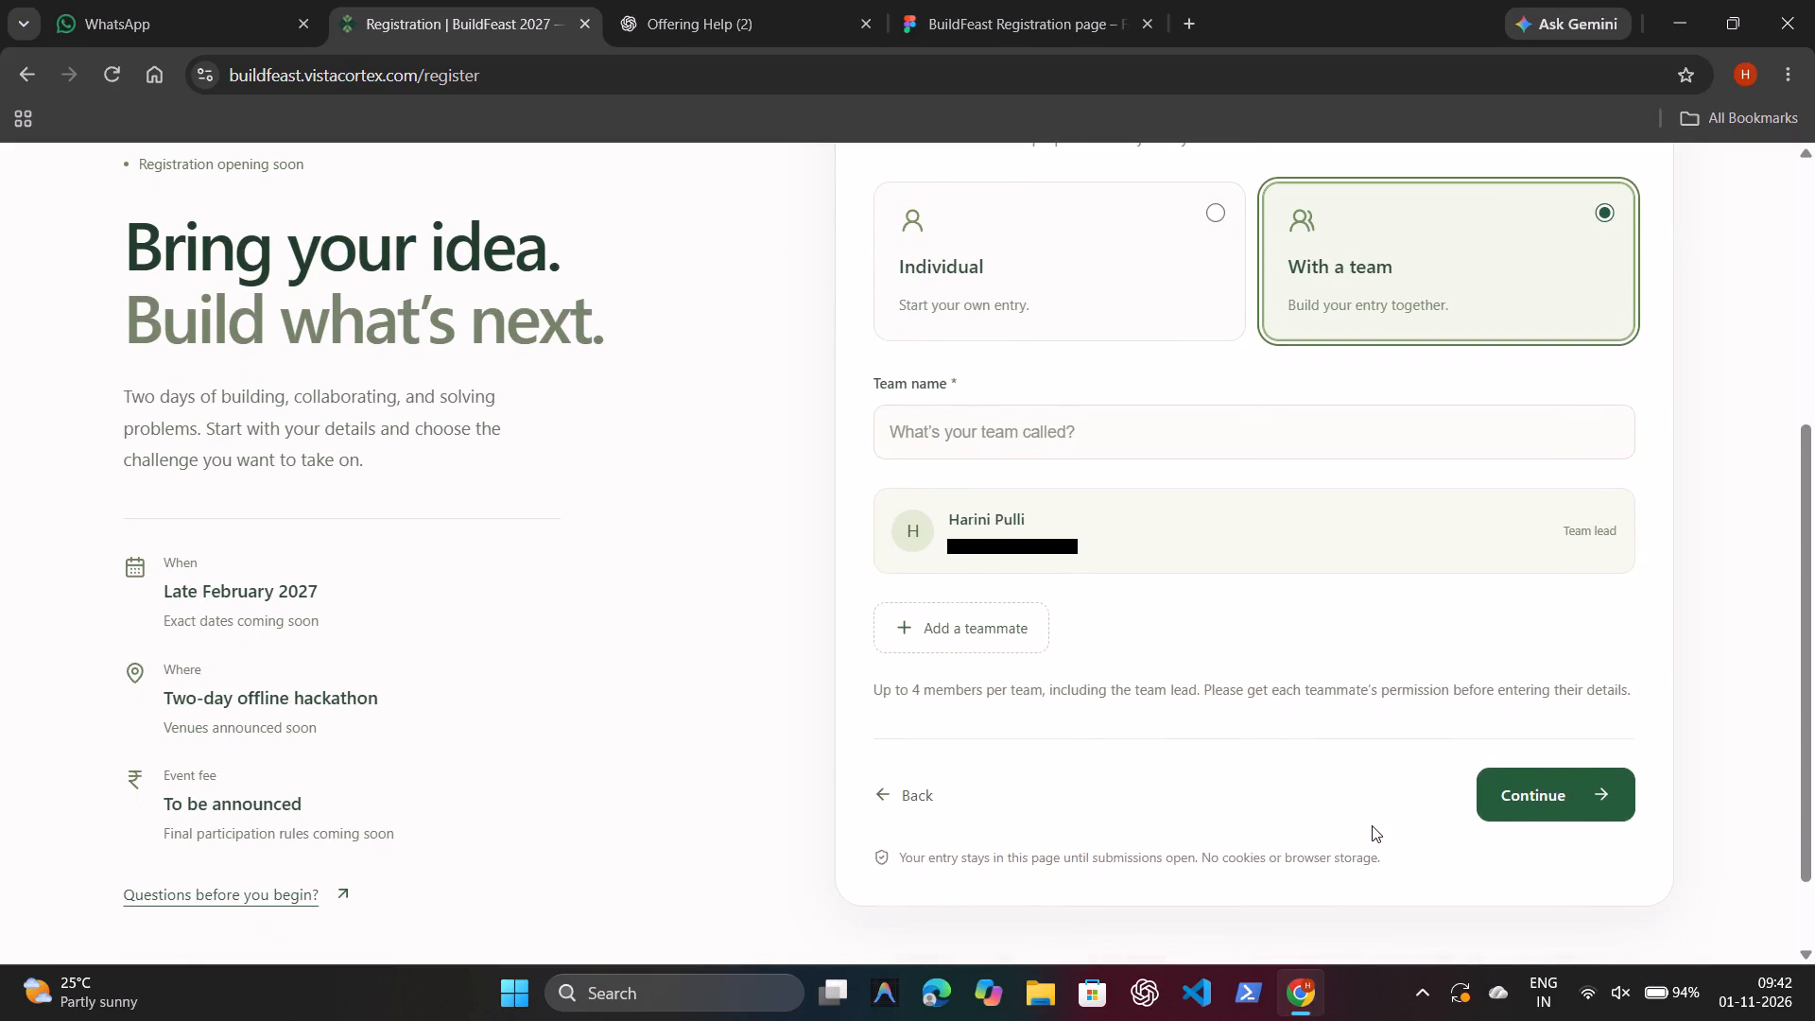
{"action": "left_click", "coordinate": [933, 632]}
{"action": "scroll", "coordinate": [933, 632], "scroll_direction": "down", "scroll_amount": 1}
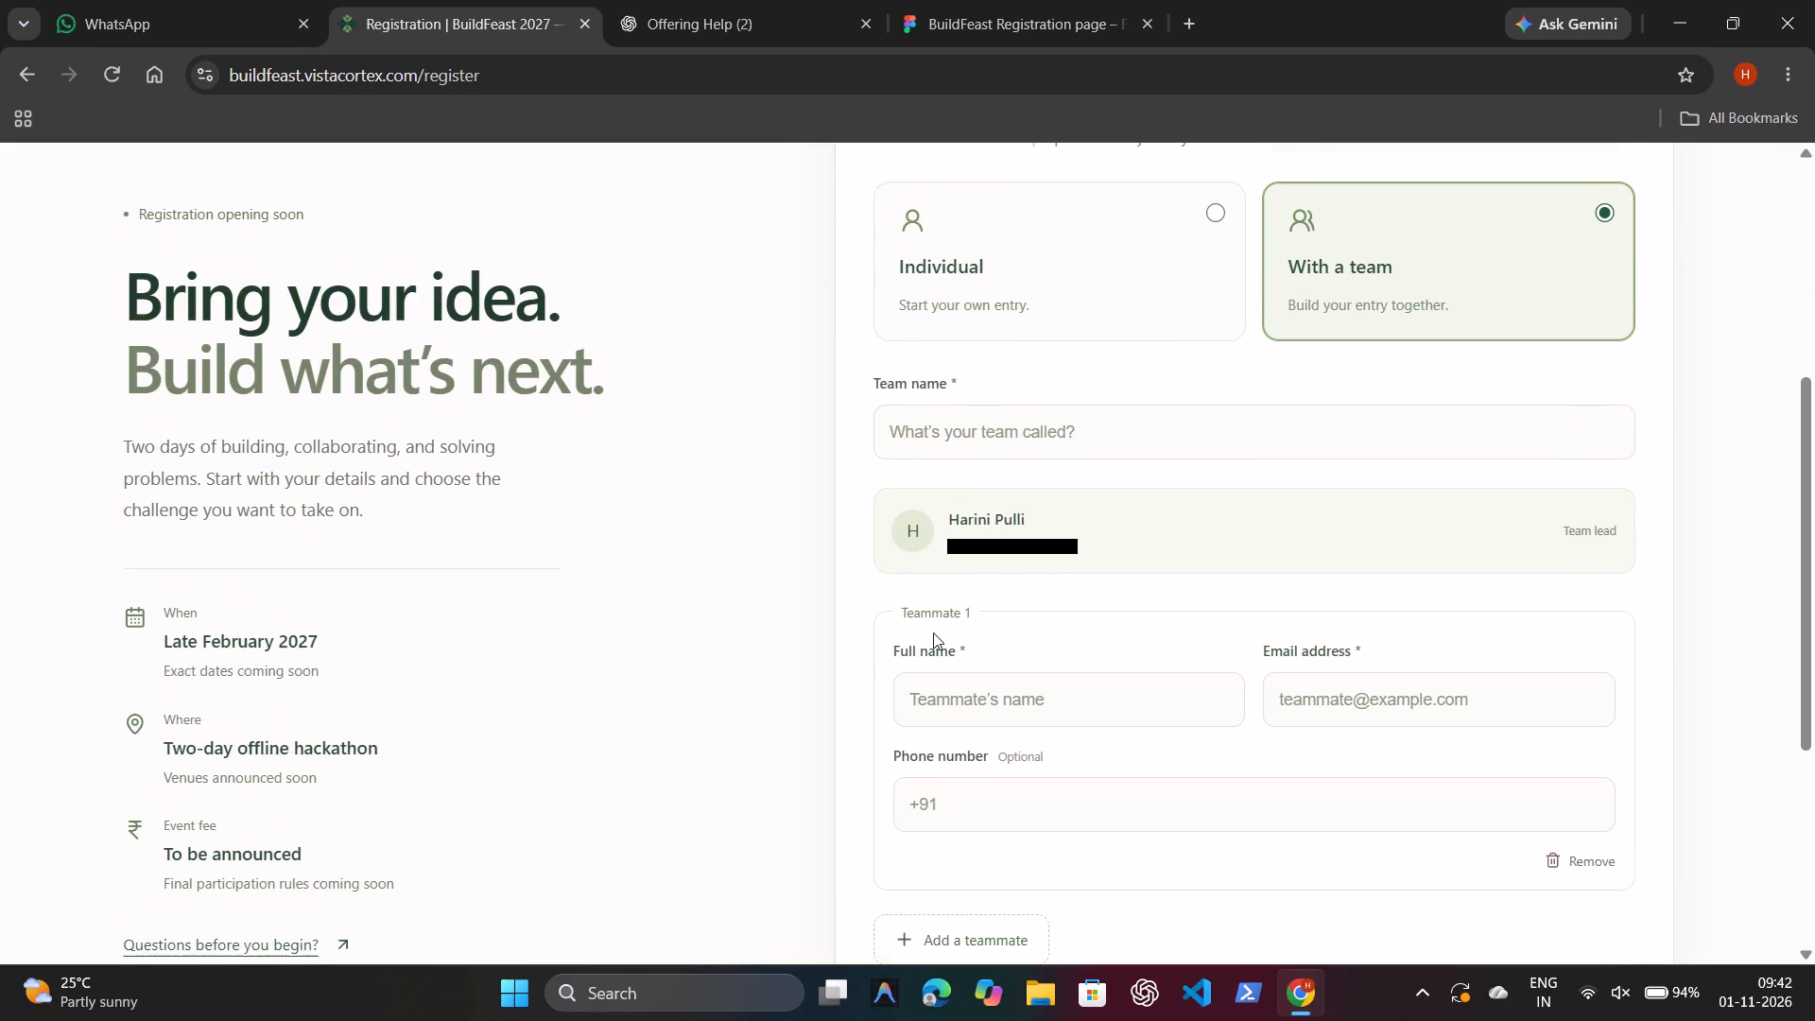
{"action": "scroll", "coordinate": [933, 632], "scroll_direction": "down", "scroll_amount": 3}
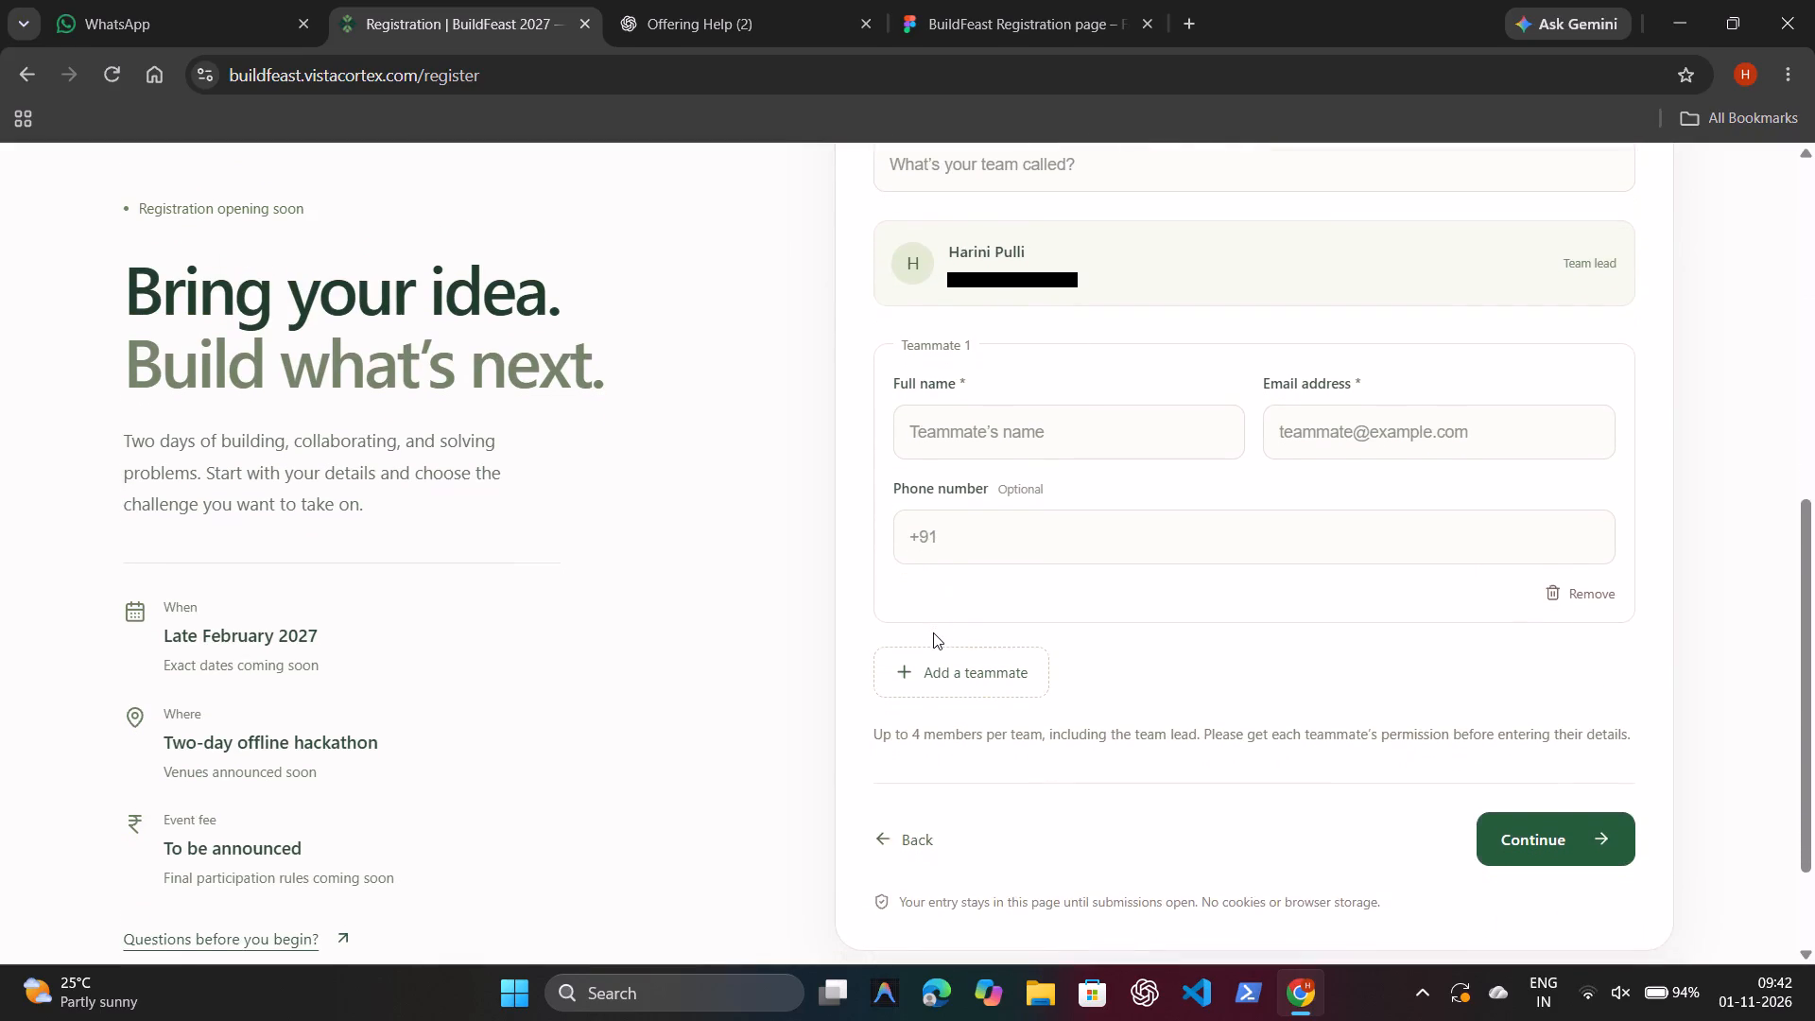
{"action": "scroll", "coordinate": [933, 632], "scroll_direction": "down", "scroll_amount": 2}
{"action": "scroll", "coordinate": [933, 632], "scroll_direction": "up", "scroll_amount": 5}
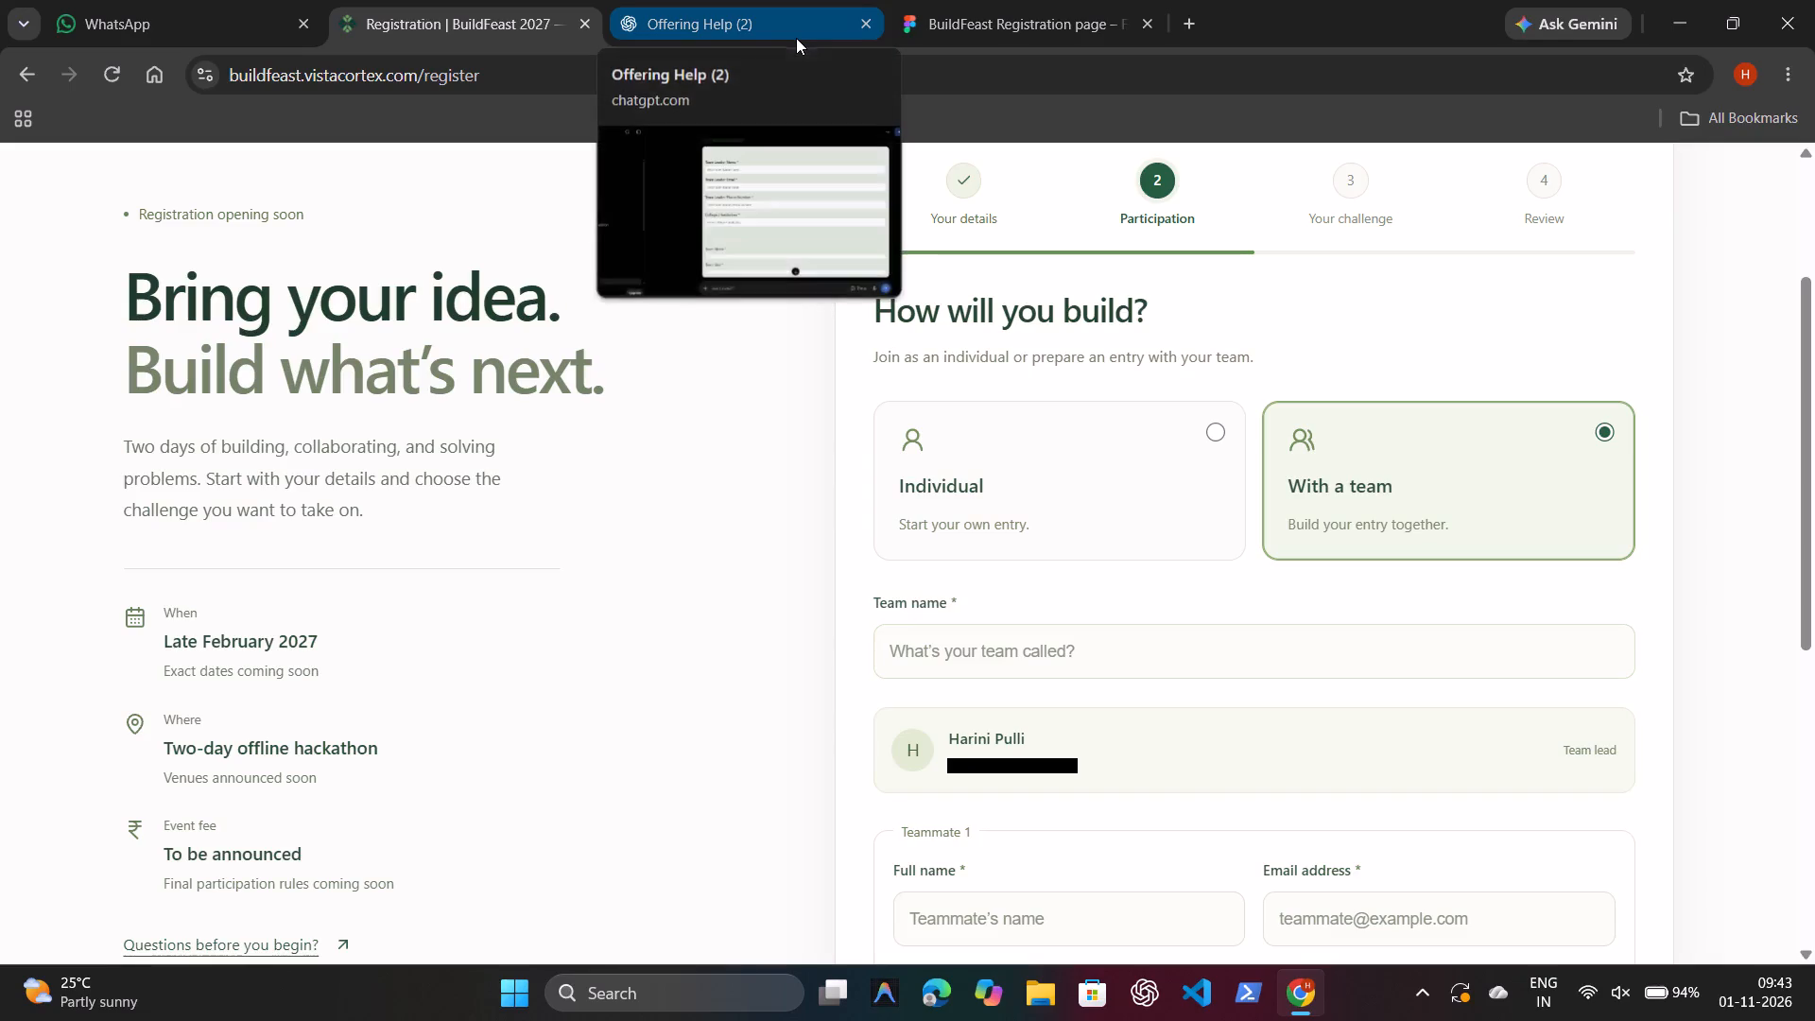
Switch back to the Figma file and review the Participation Details form alongside the team leader form in Frame 1.
{"action": "left_click", "coordinate": [925, 25]}
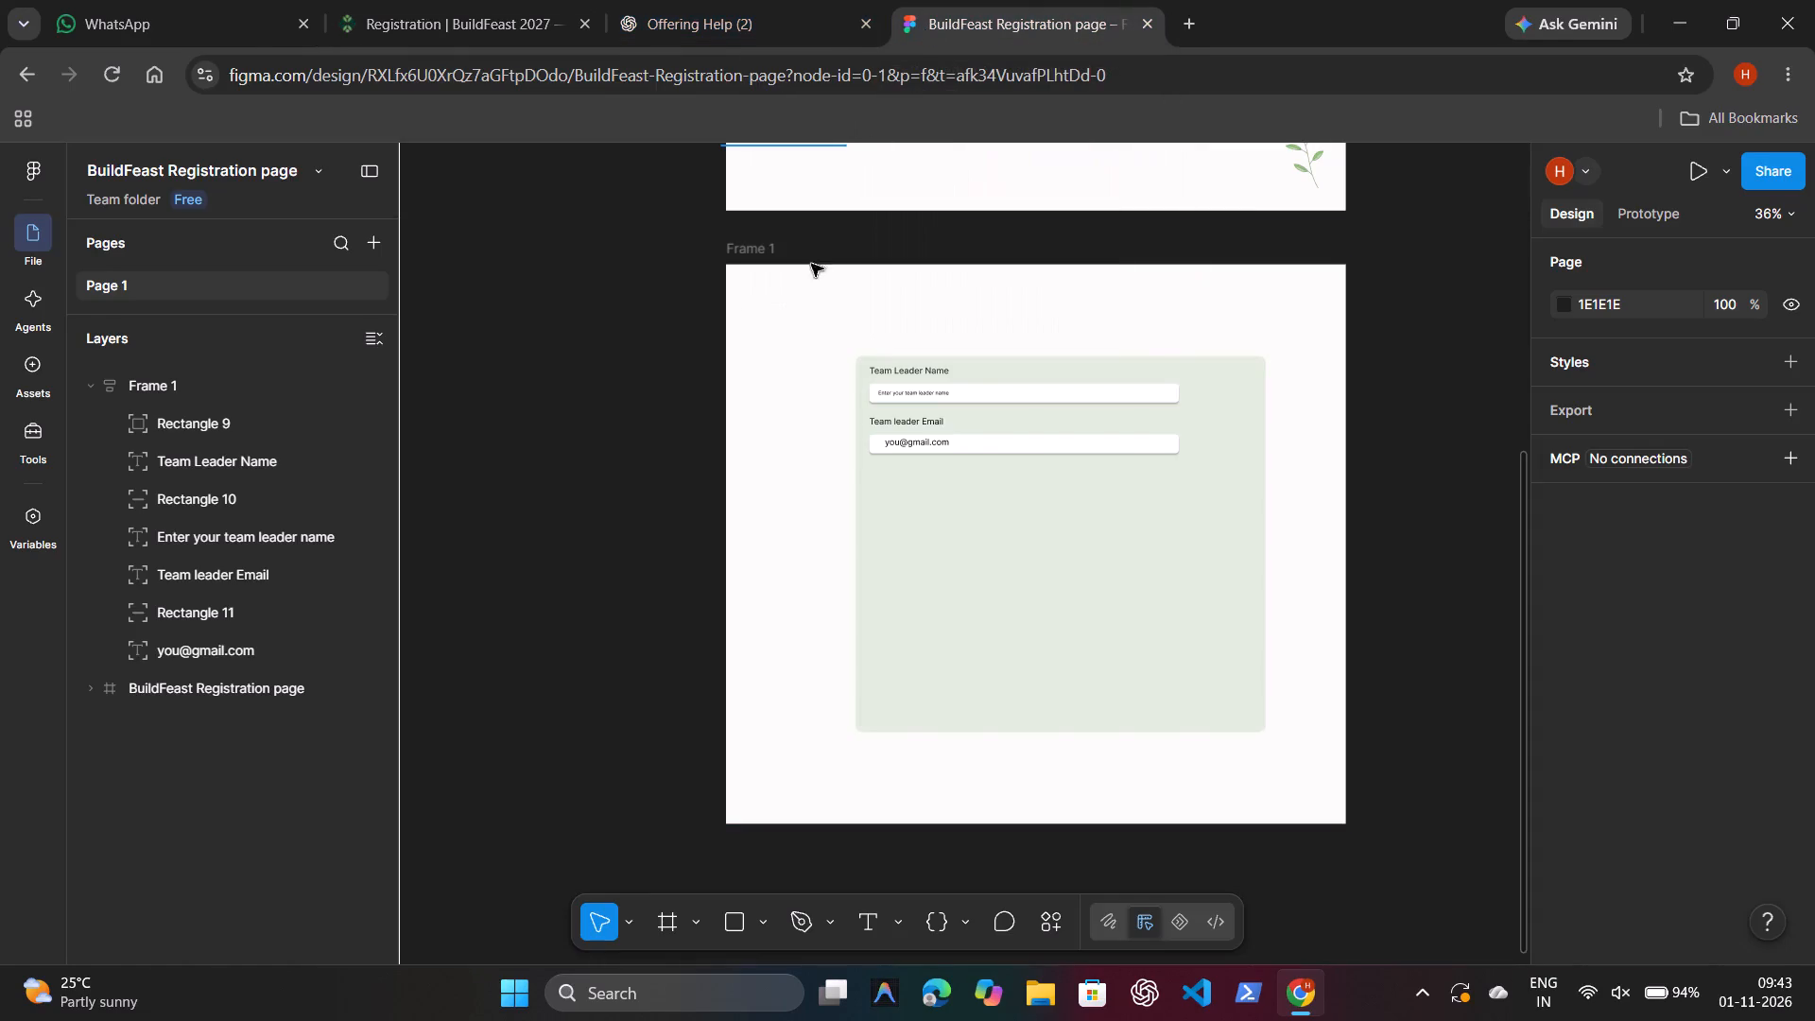
{"action": "scroll", "coordinate": [774, 331], "scroll_direction": "up", "scroll_amount": 4}
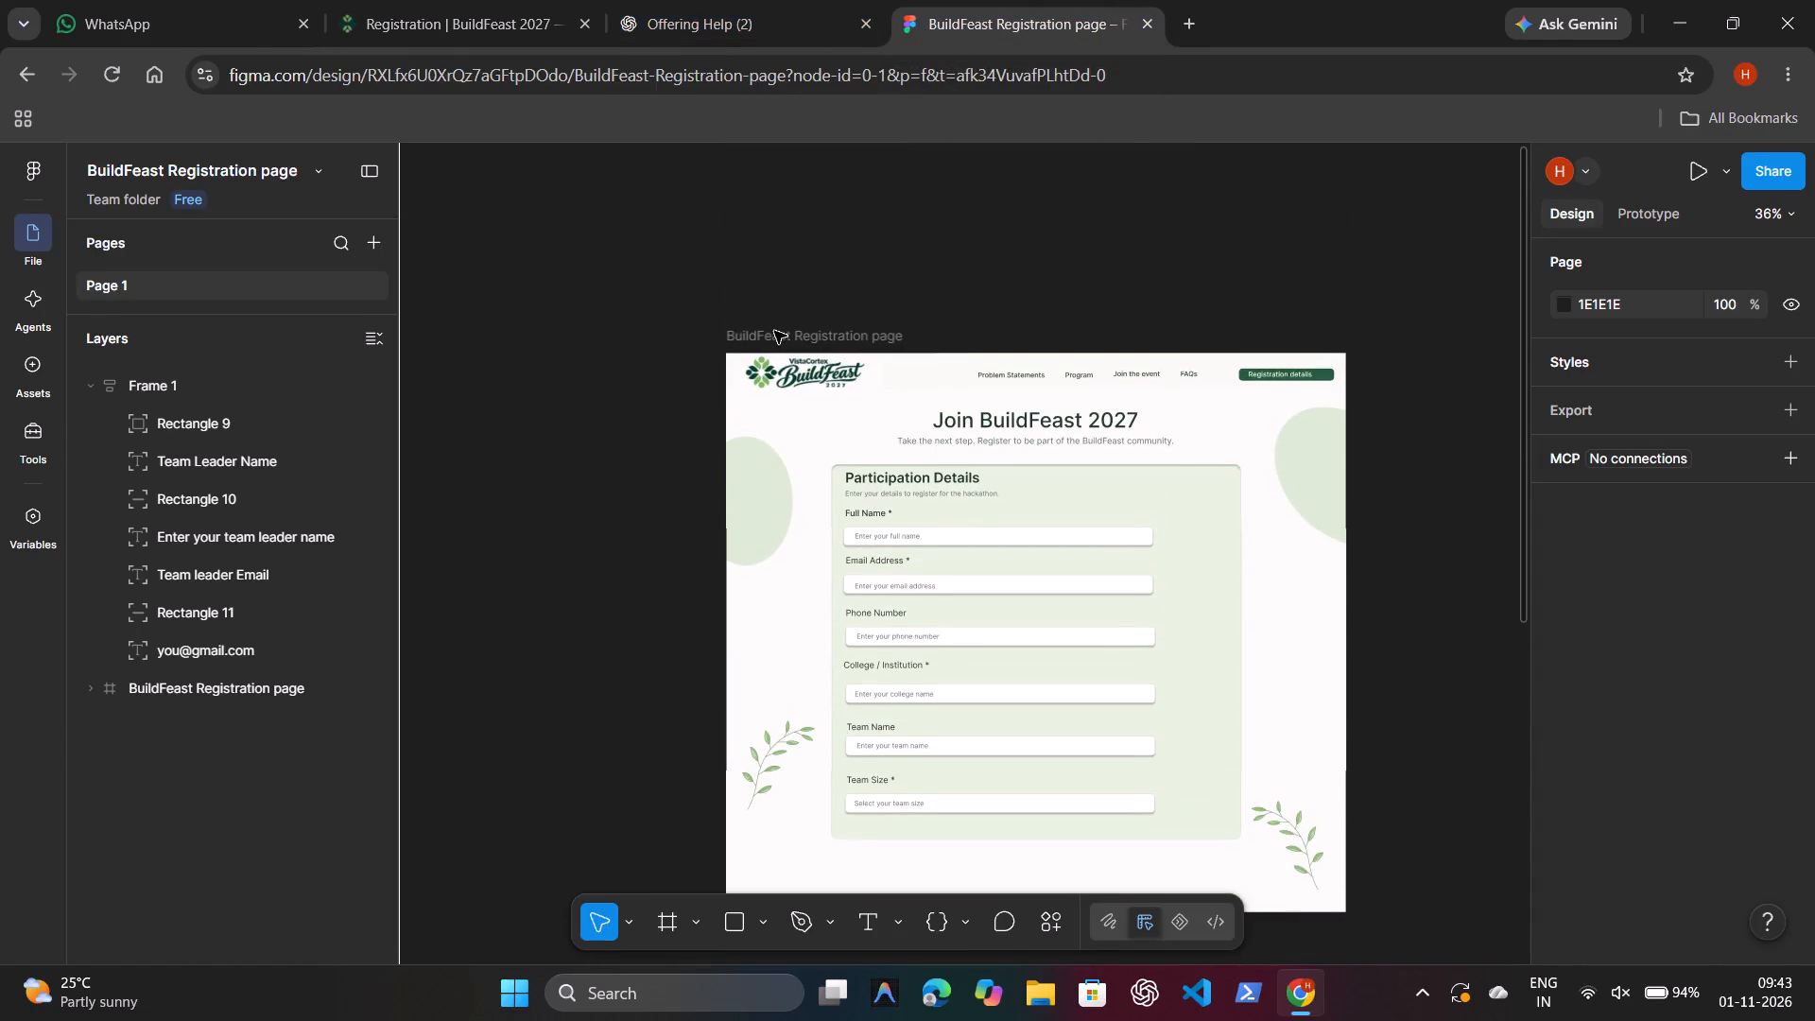
{"action": "scroll", "coordinate": [774, 331], "scroll_direction": "down", "scroll_amount": 1}
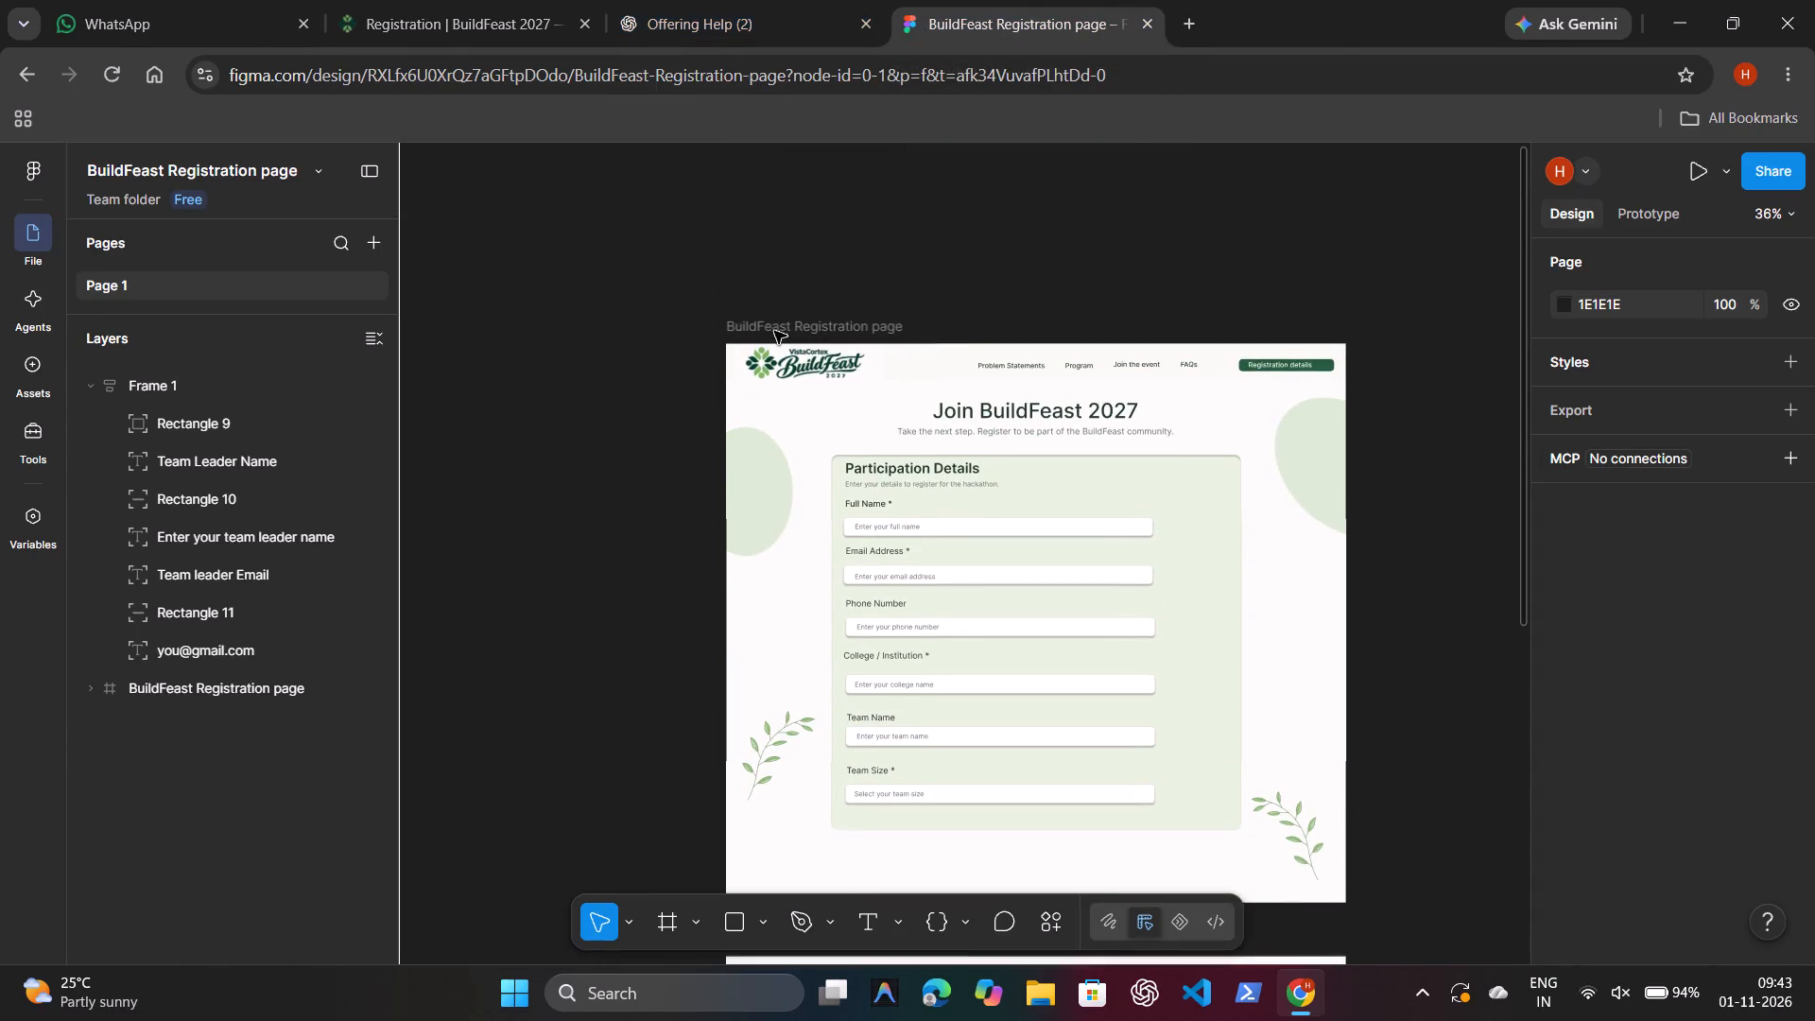
{"action": "scroll", "coordinate": [774, 331], "scroll_direction": "down", "scroll_amount": 2}
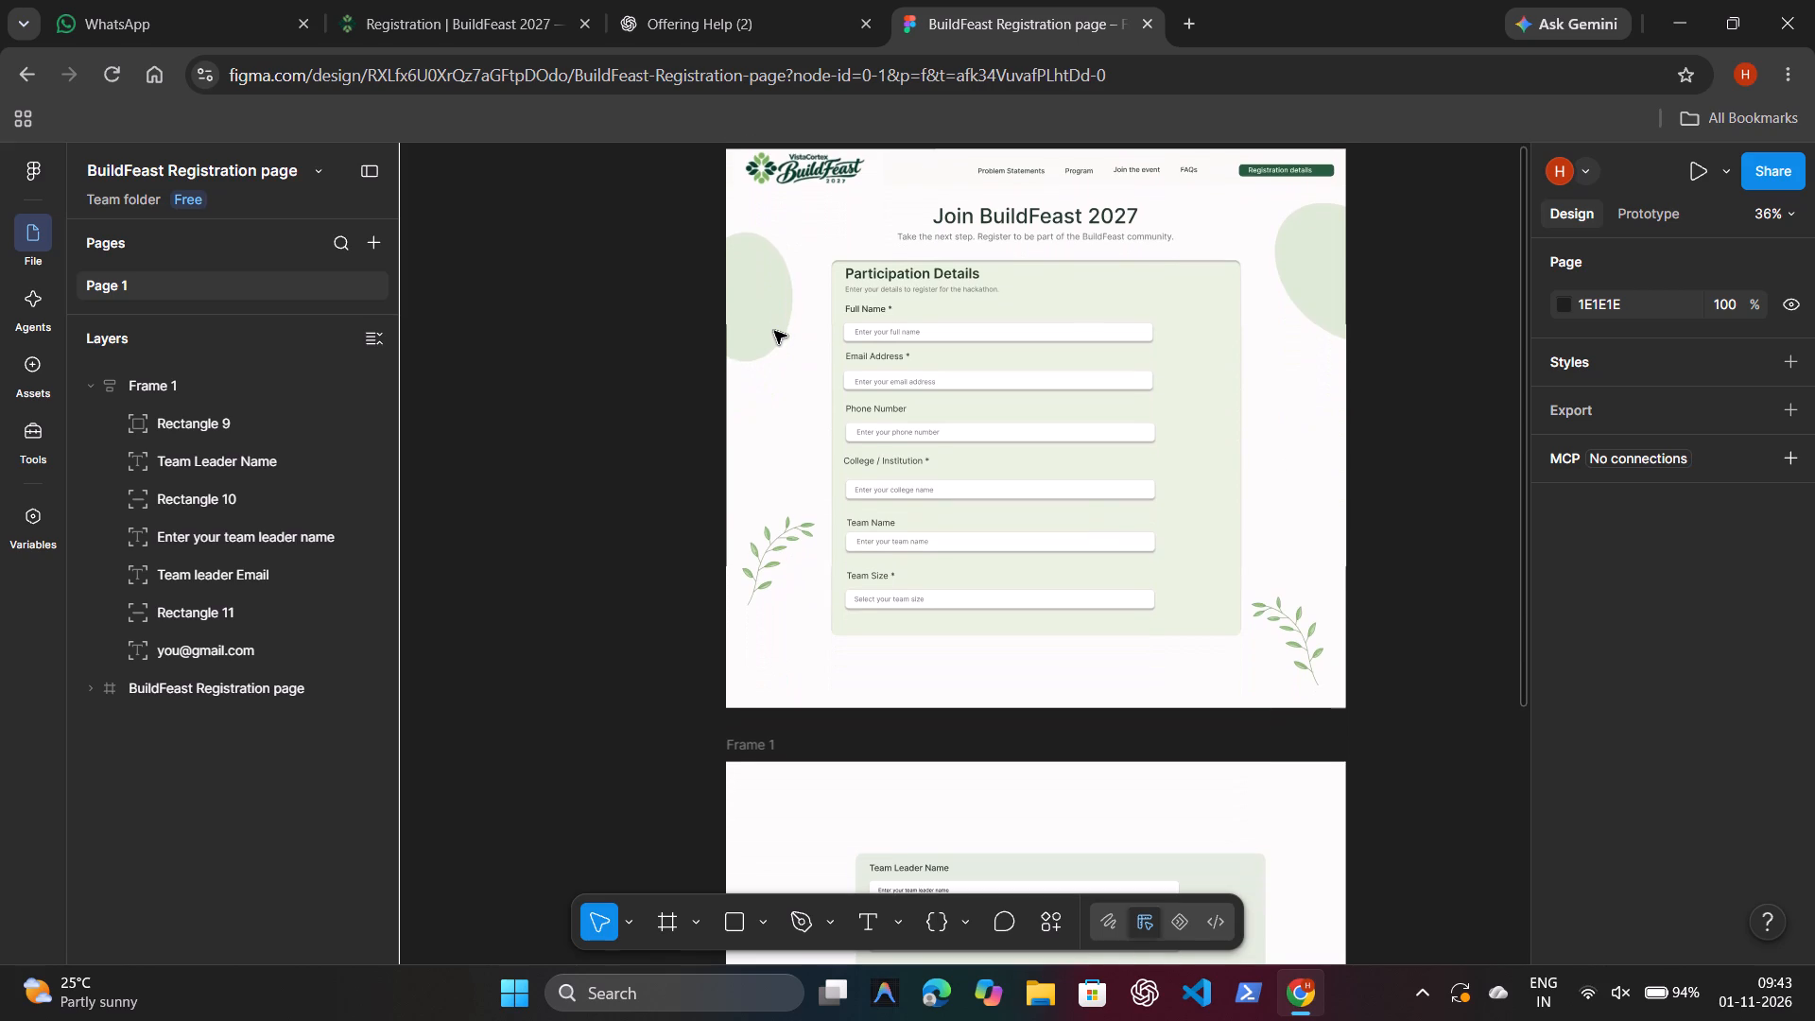
{"action": "scroll", "coordinate": [774, 331], "scroll_direction": "down", "scroll_amount": 2}
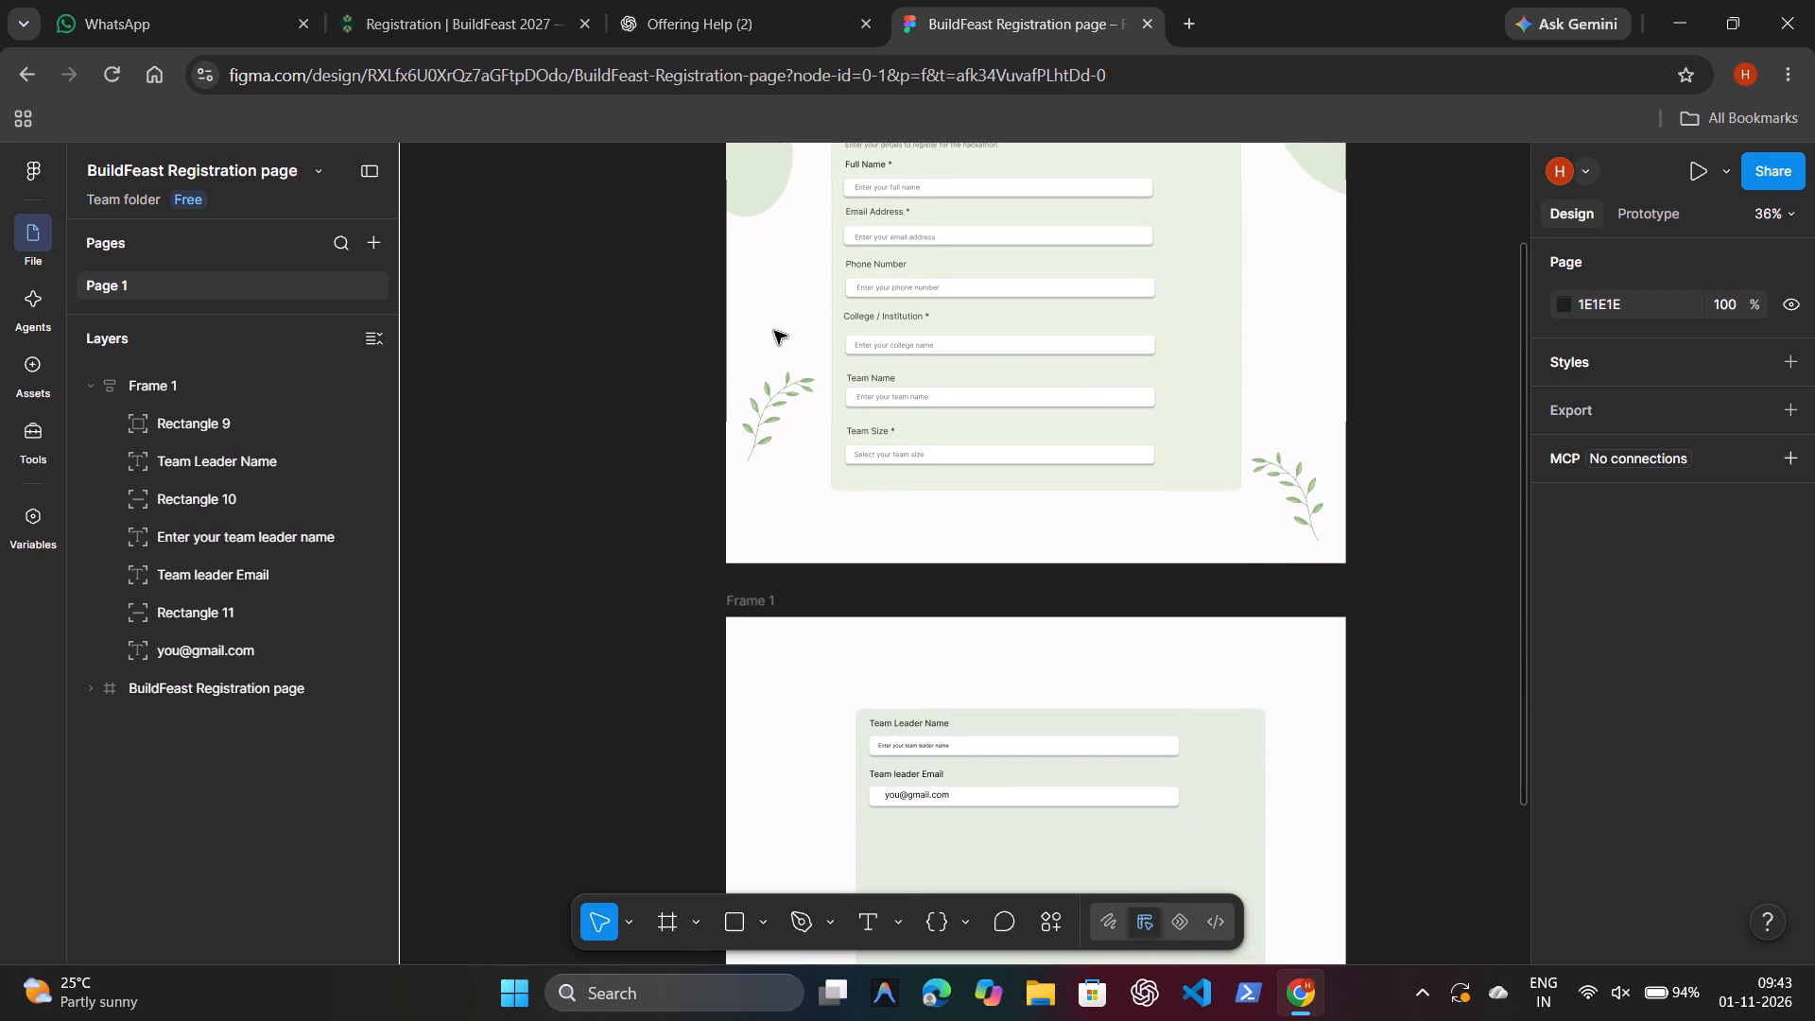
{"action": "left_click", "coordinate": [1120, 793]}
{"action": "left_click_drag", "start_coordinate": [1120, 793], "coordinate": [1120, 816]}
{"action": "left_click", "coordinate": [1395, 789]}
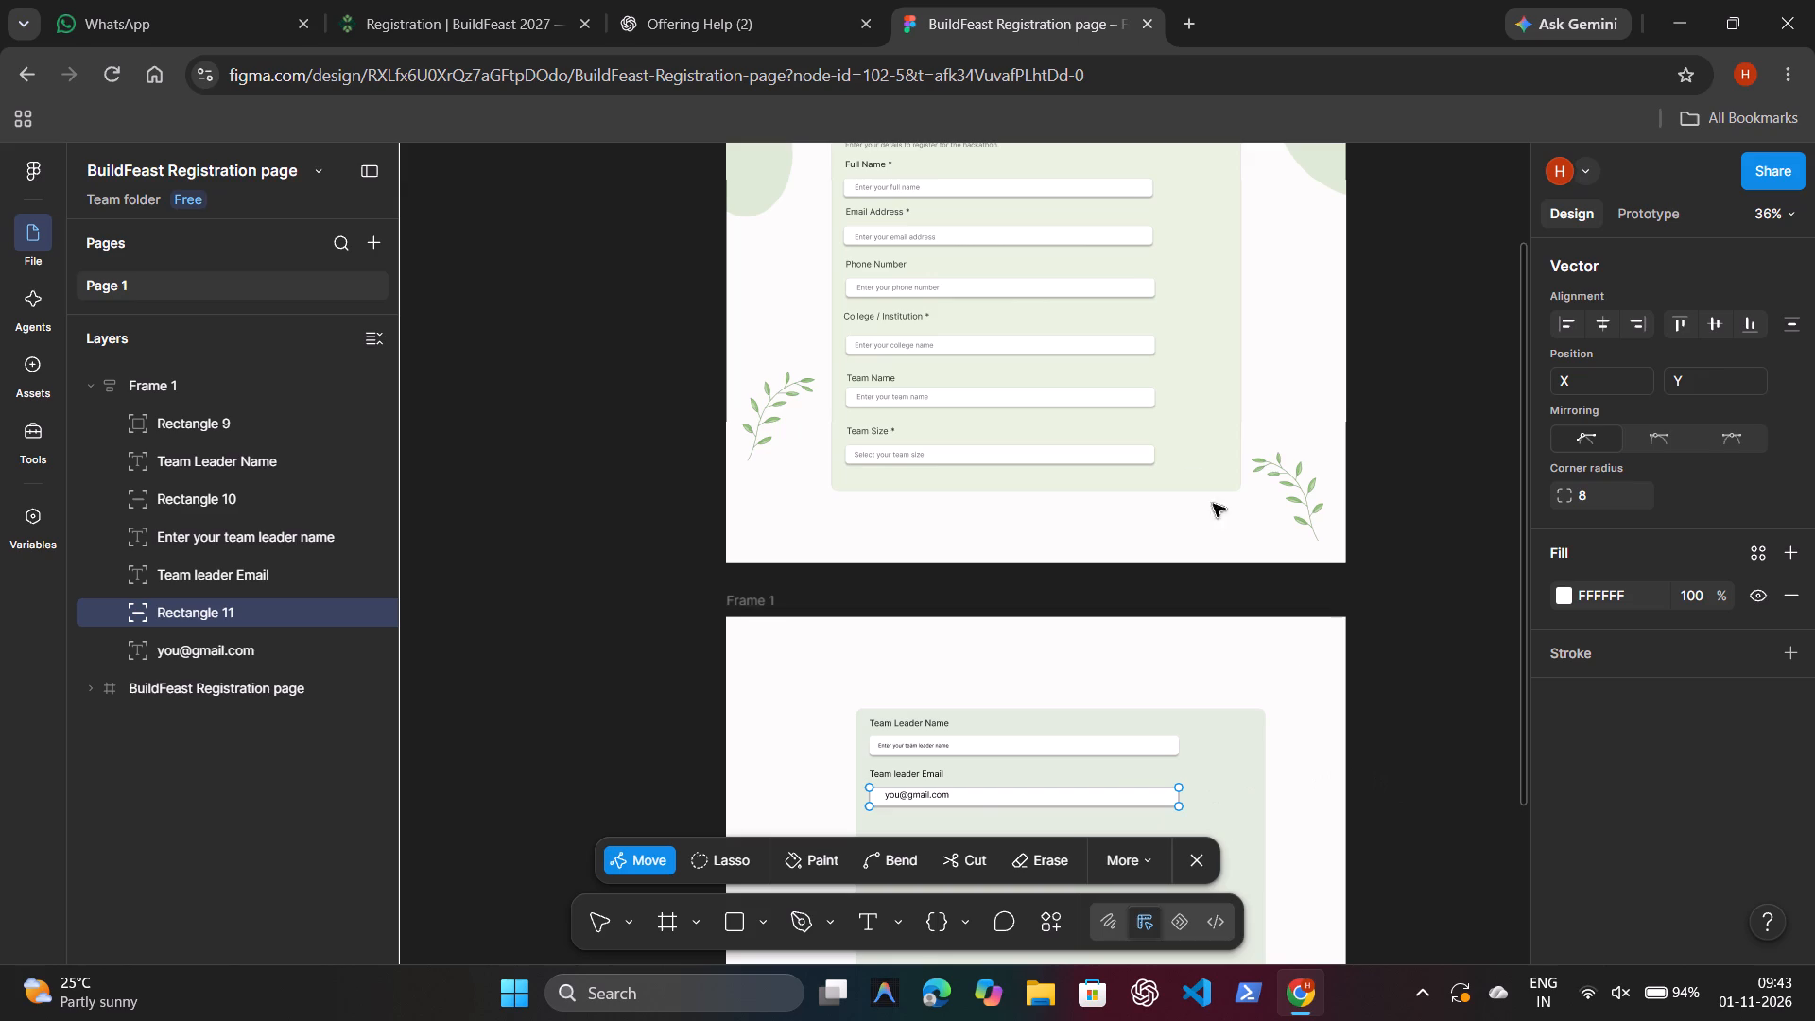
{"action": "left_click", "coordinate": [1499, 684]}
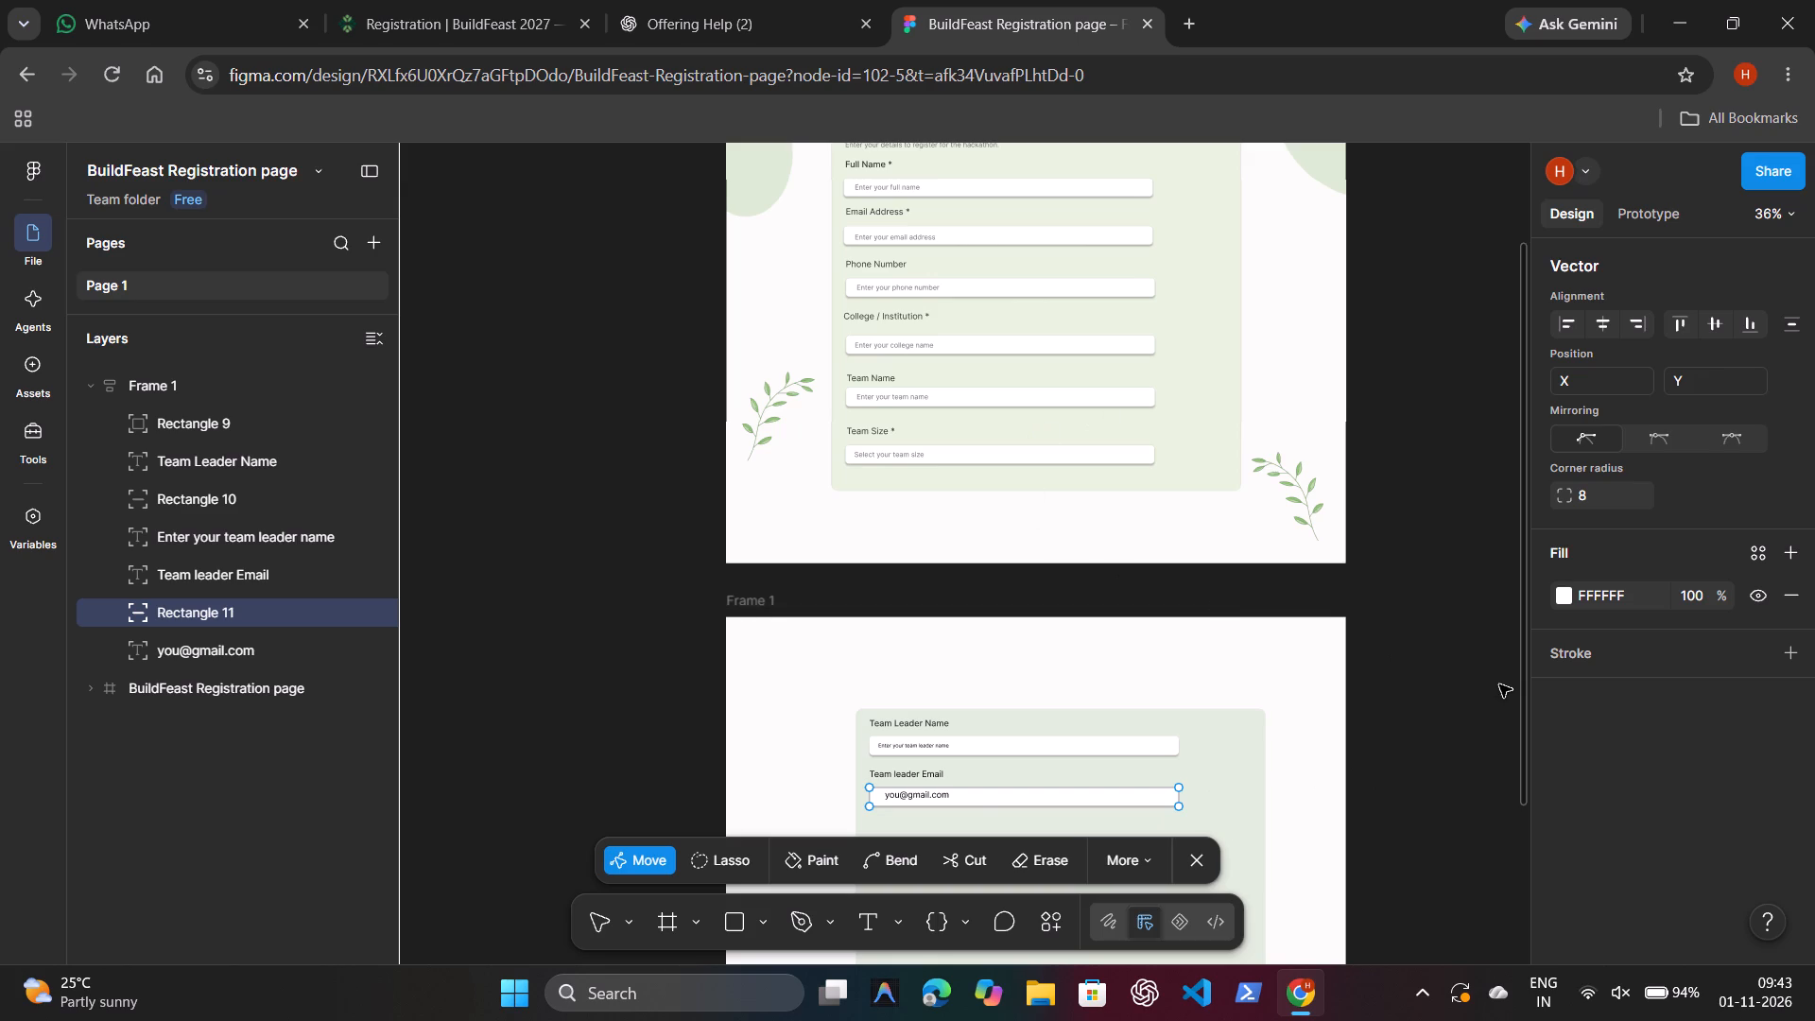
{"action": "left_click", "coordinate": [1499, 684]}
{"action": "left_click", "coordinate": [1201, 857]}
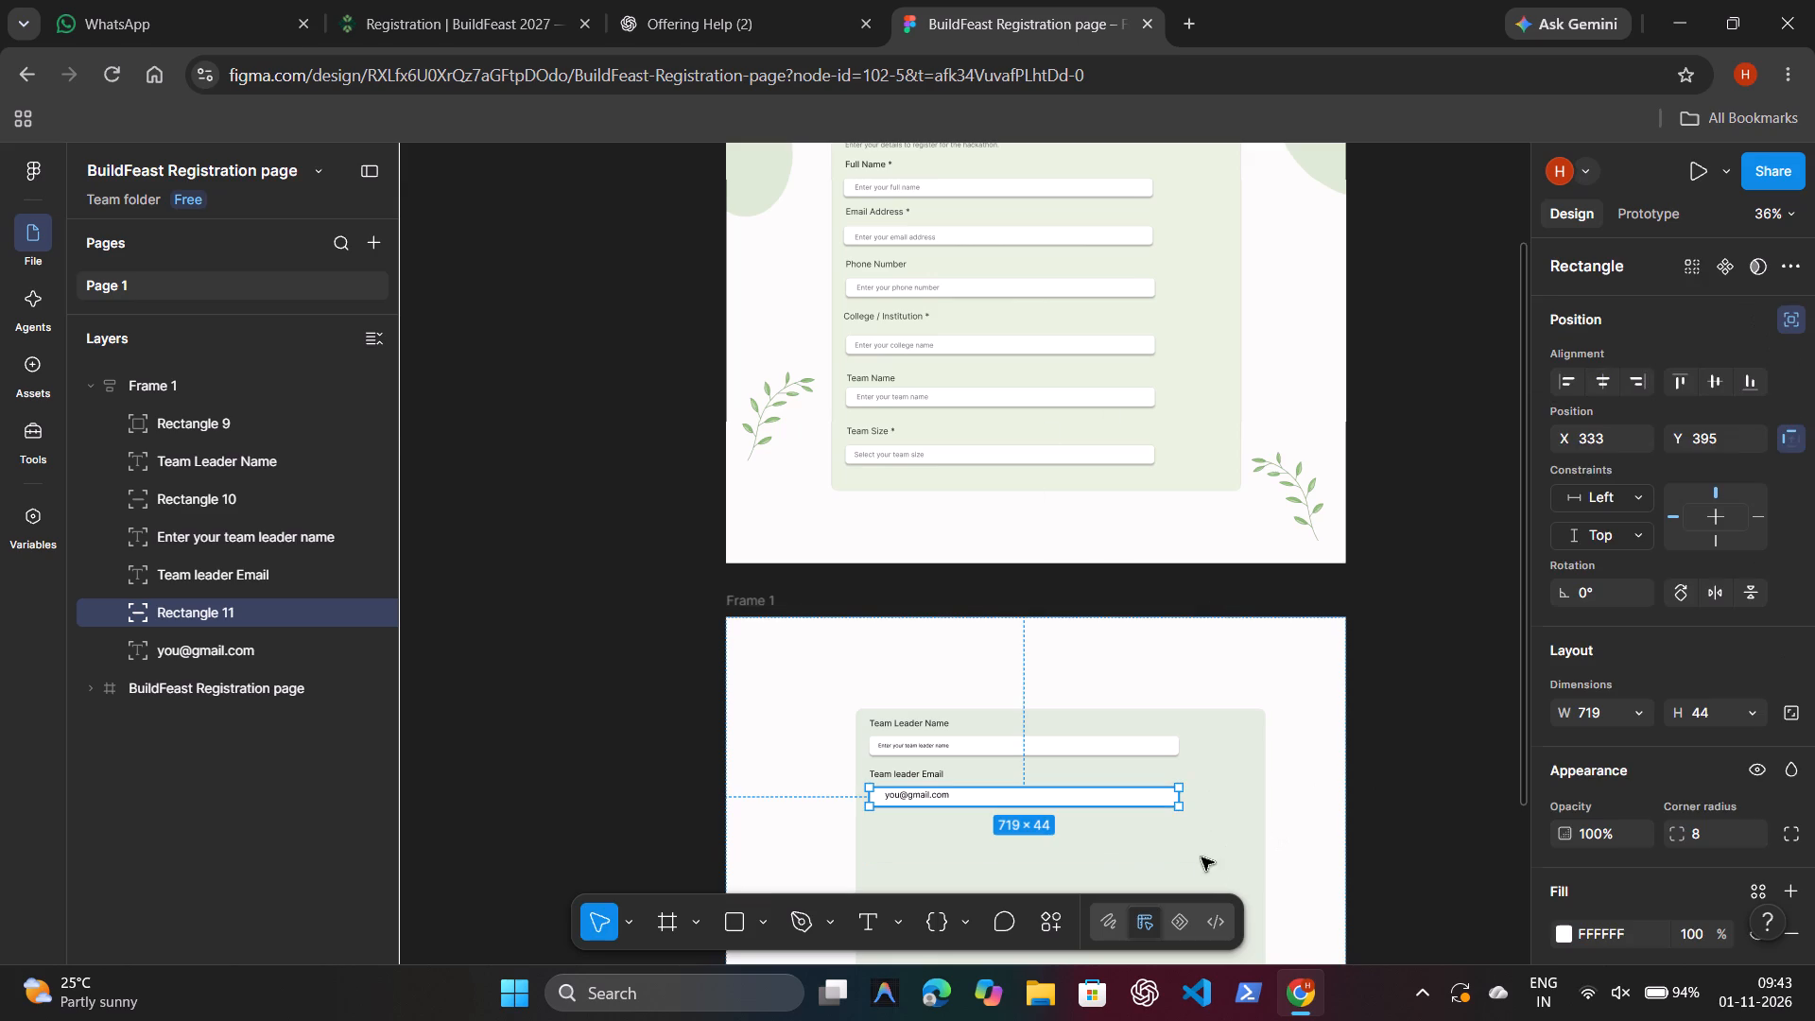
Move the Team leader Email group down the form, with the label at Y 452 and the placeholder inside its input box at X 368, Y 525.
{"action": "left_click_drag", "start_coordinate": [1111, 794], "coordinate": [1111, 812]}
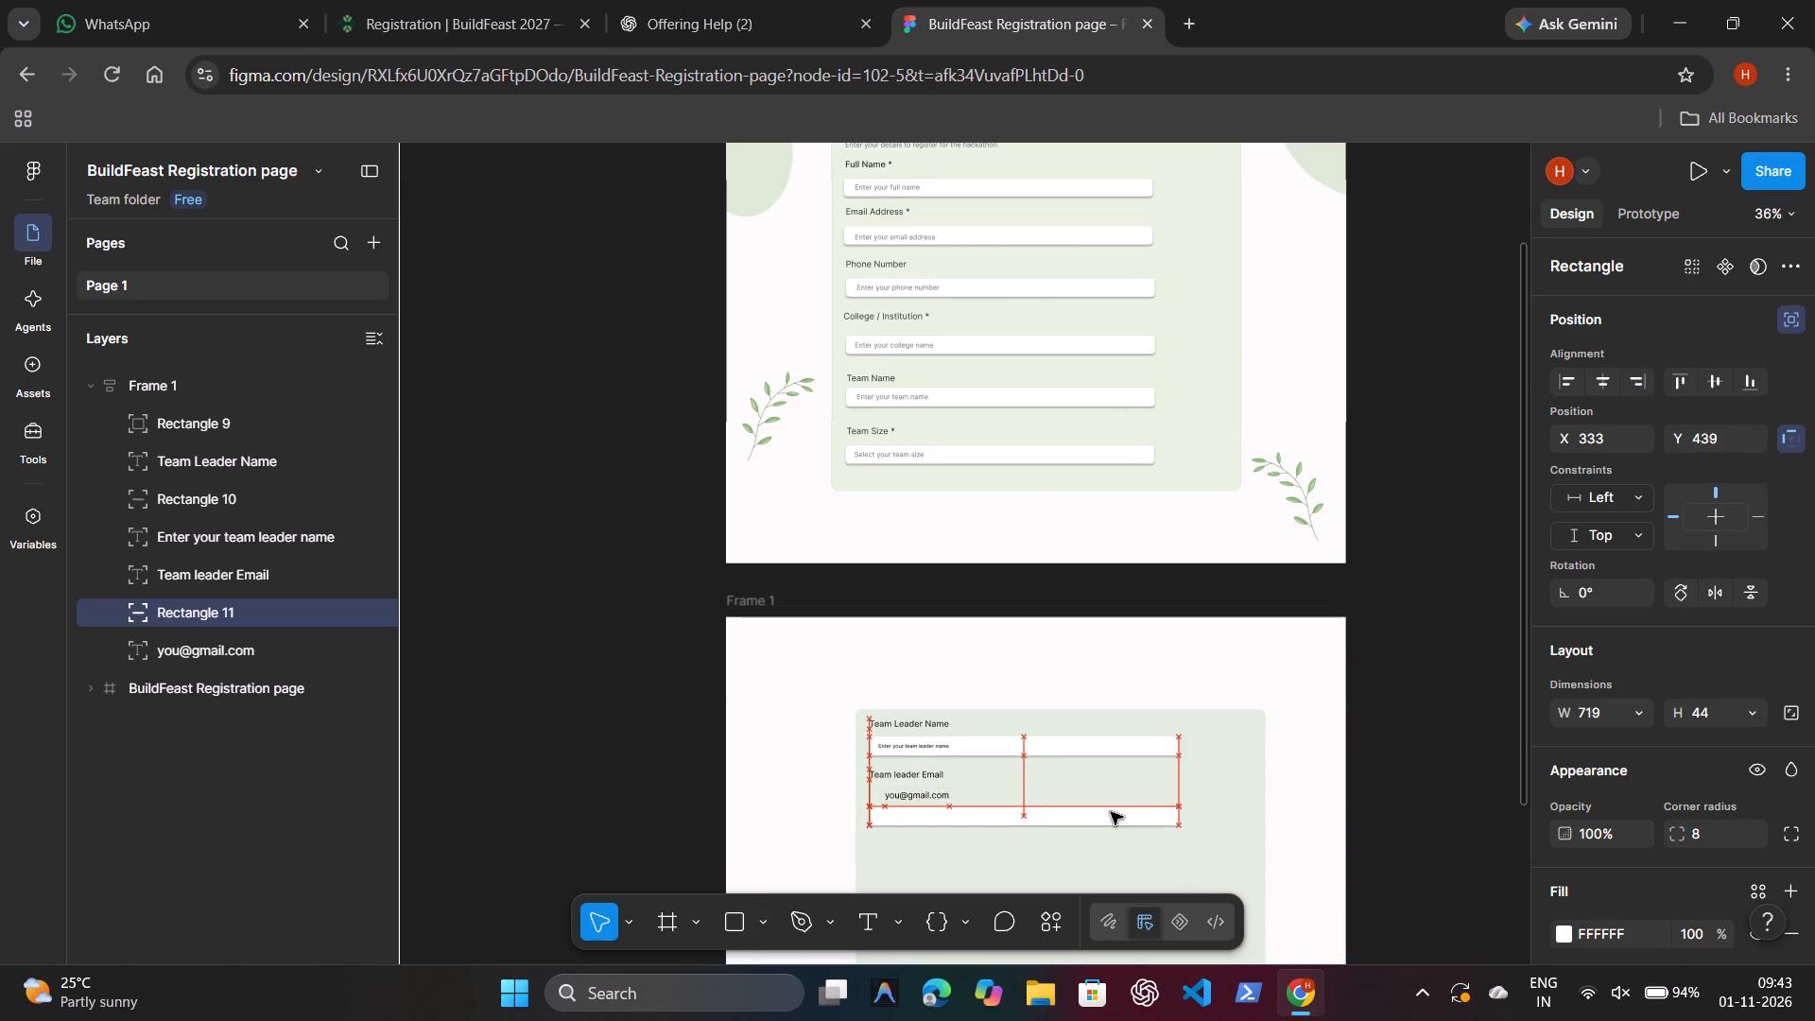
{"action": "left_click_drag", "start_coordinate": [1111, 812], "coordinate": [1111, 846]}
{"action": "left_click", "coordinate": [942, 794]}
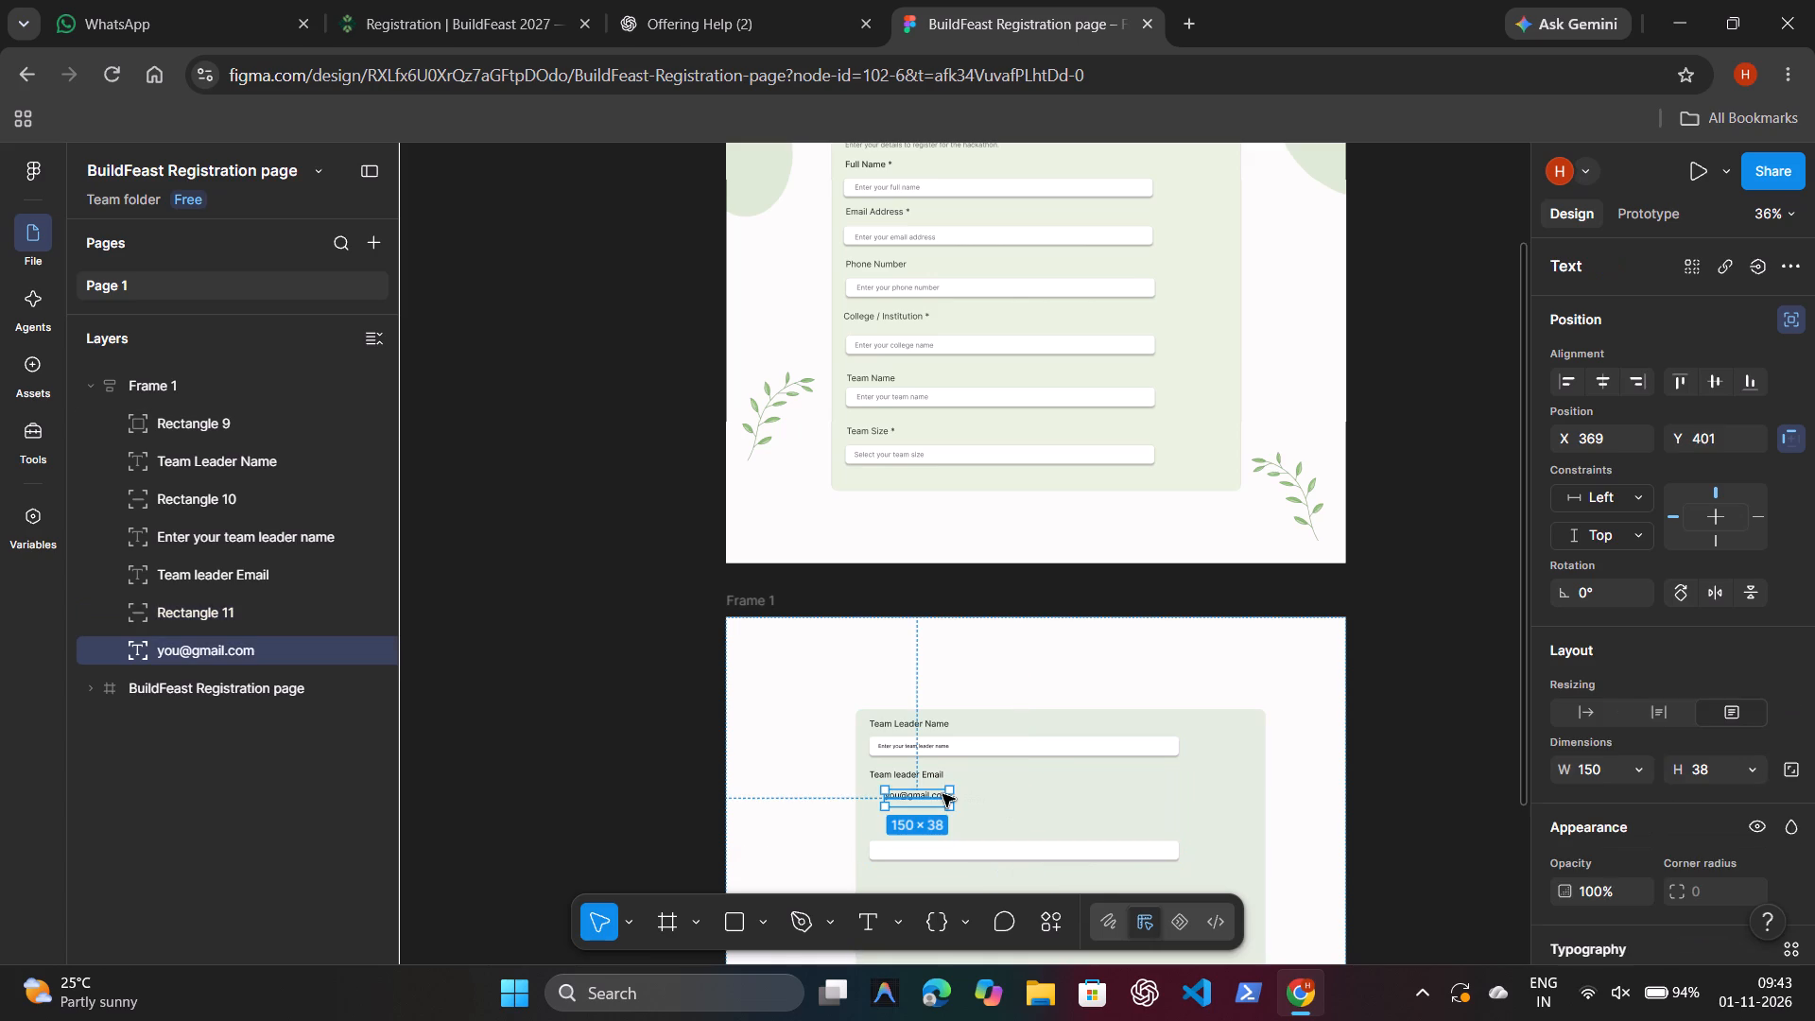
{"action": "left_click_drag", "start_coordinate": [942, 794], "coordinate": [942, 848]}
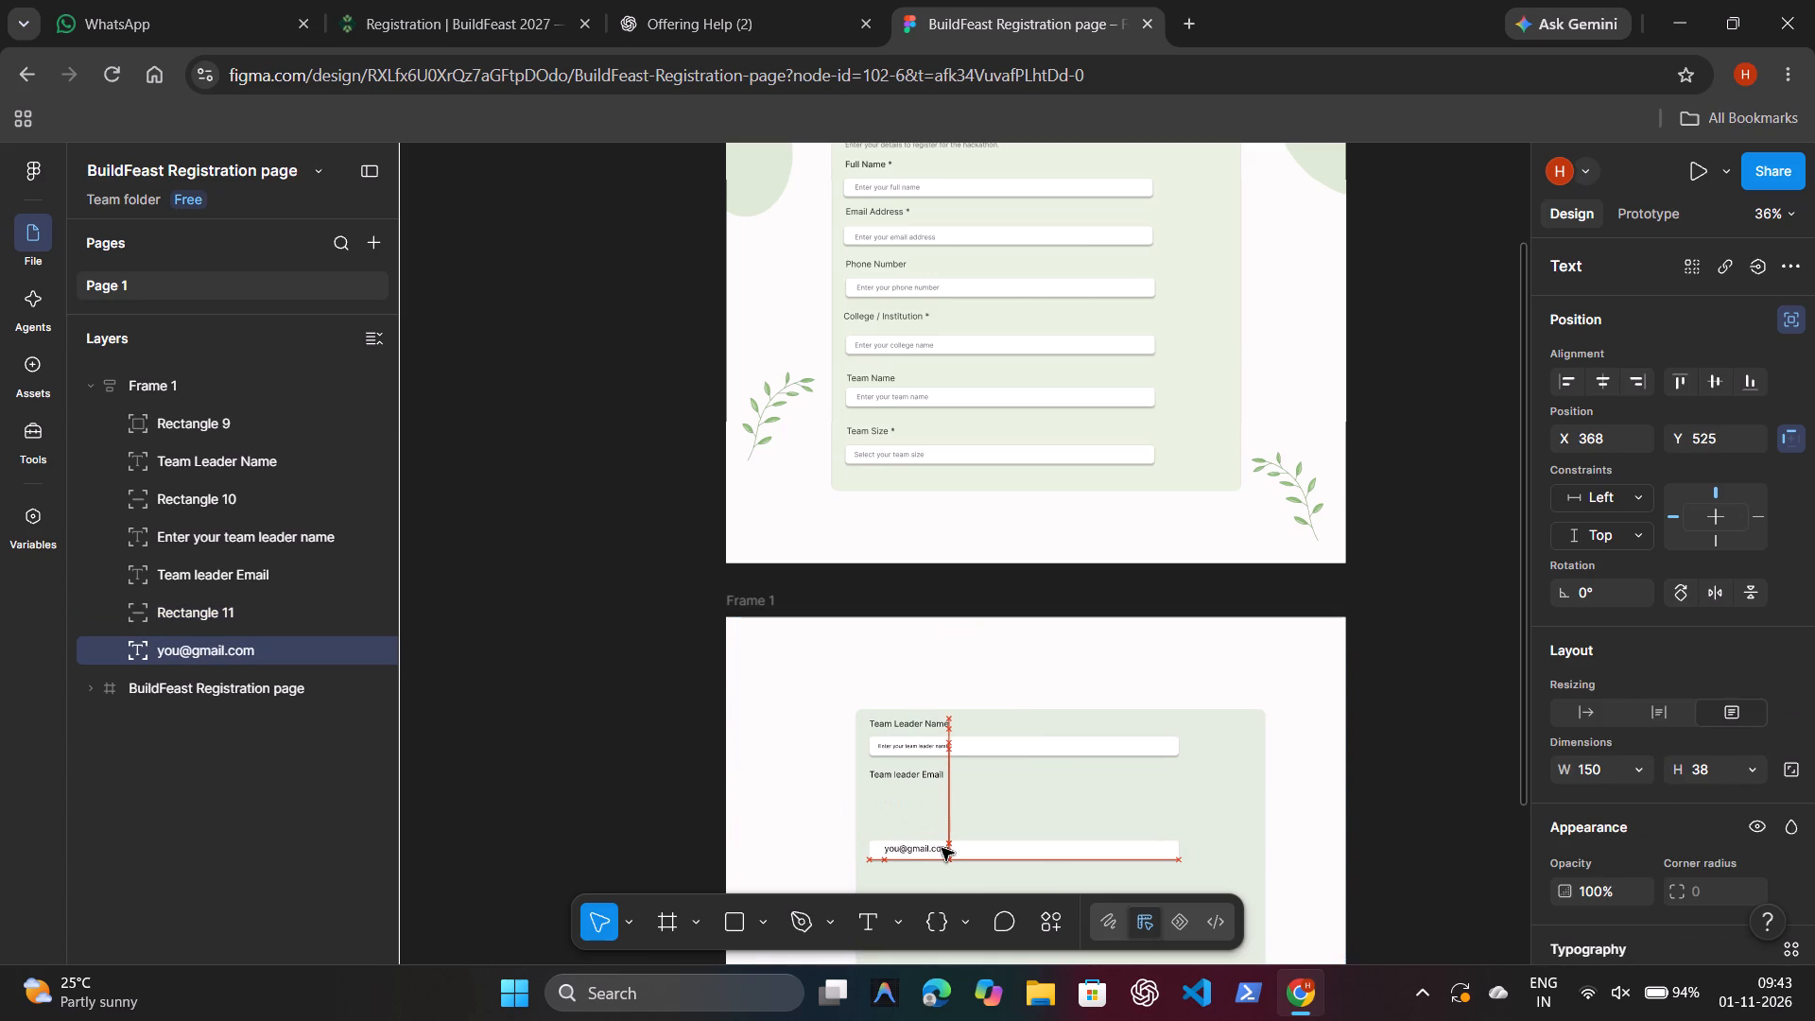
{"action": "left_click_drag", "start_coordinate": [942, 848], "coordinate": [942, 845]}
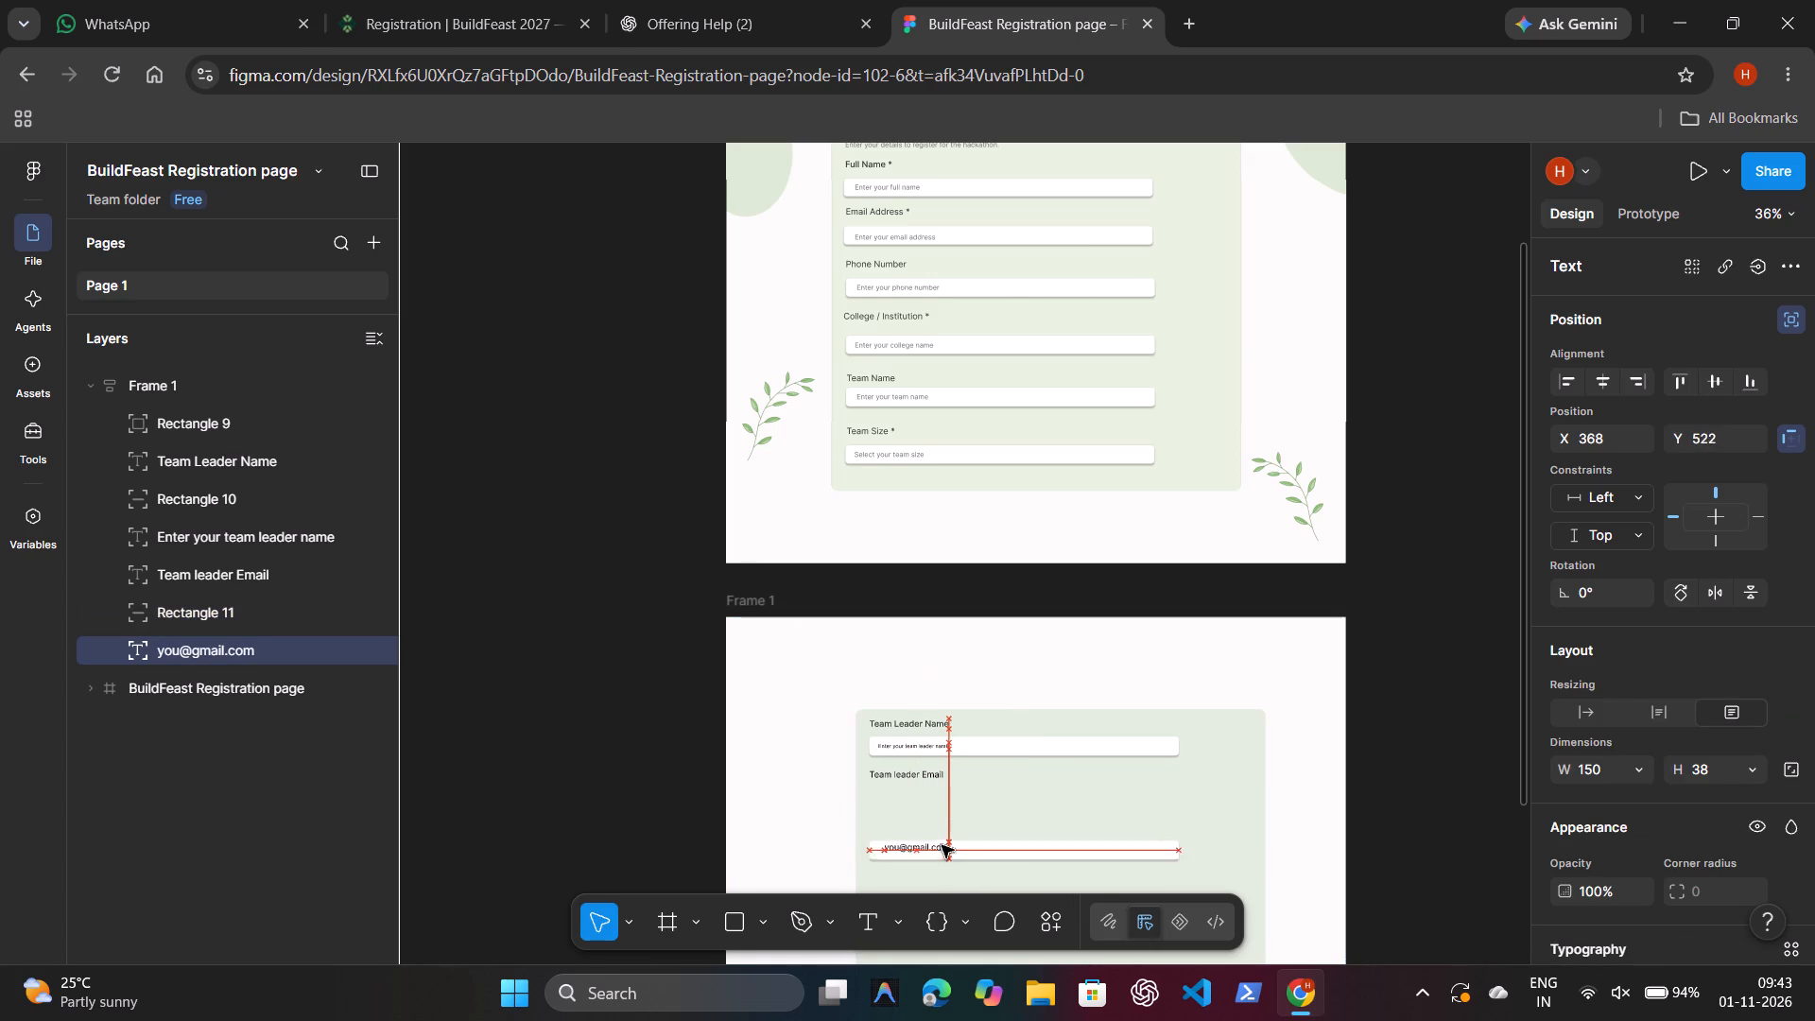
{"action": "left_click_drag", "start_coordinate": [942, 845], "coordinate": [942, 850]}
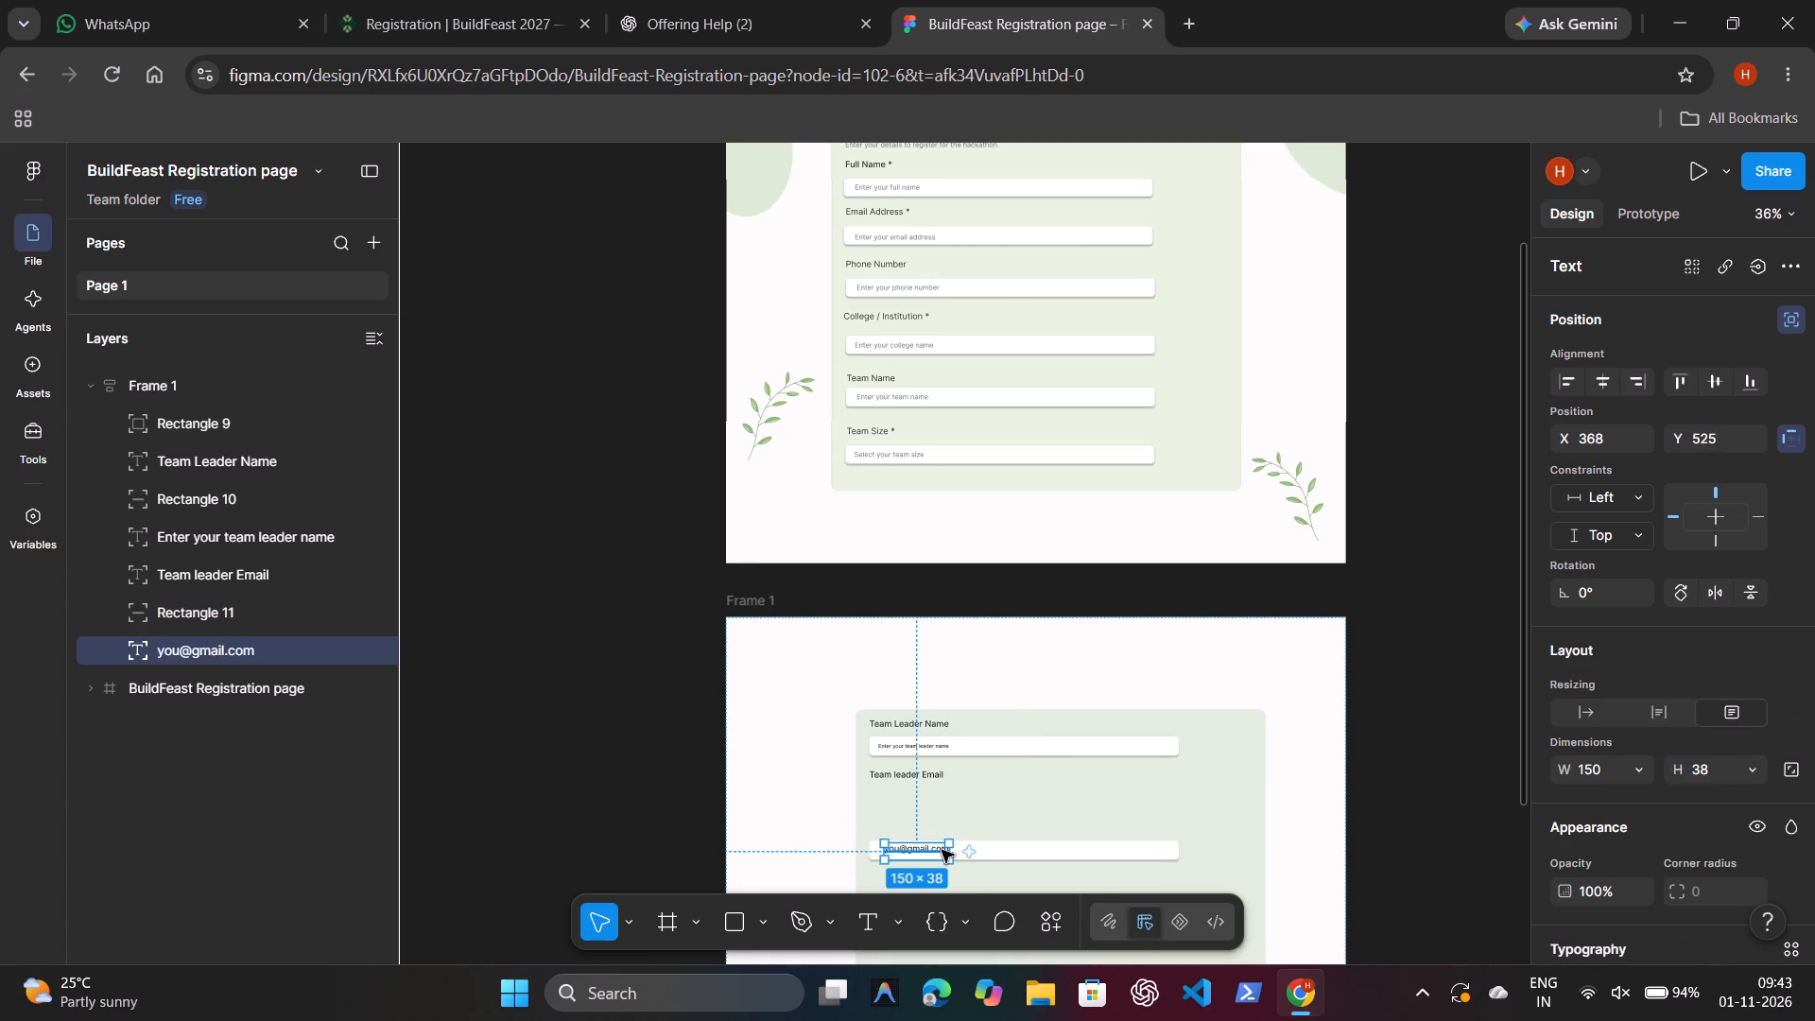
{"action": "left_click_drag", "start_coordinate": [933, 778], "coordinate": [931, 820]}
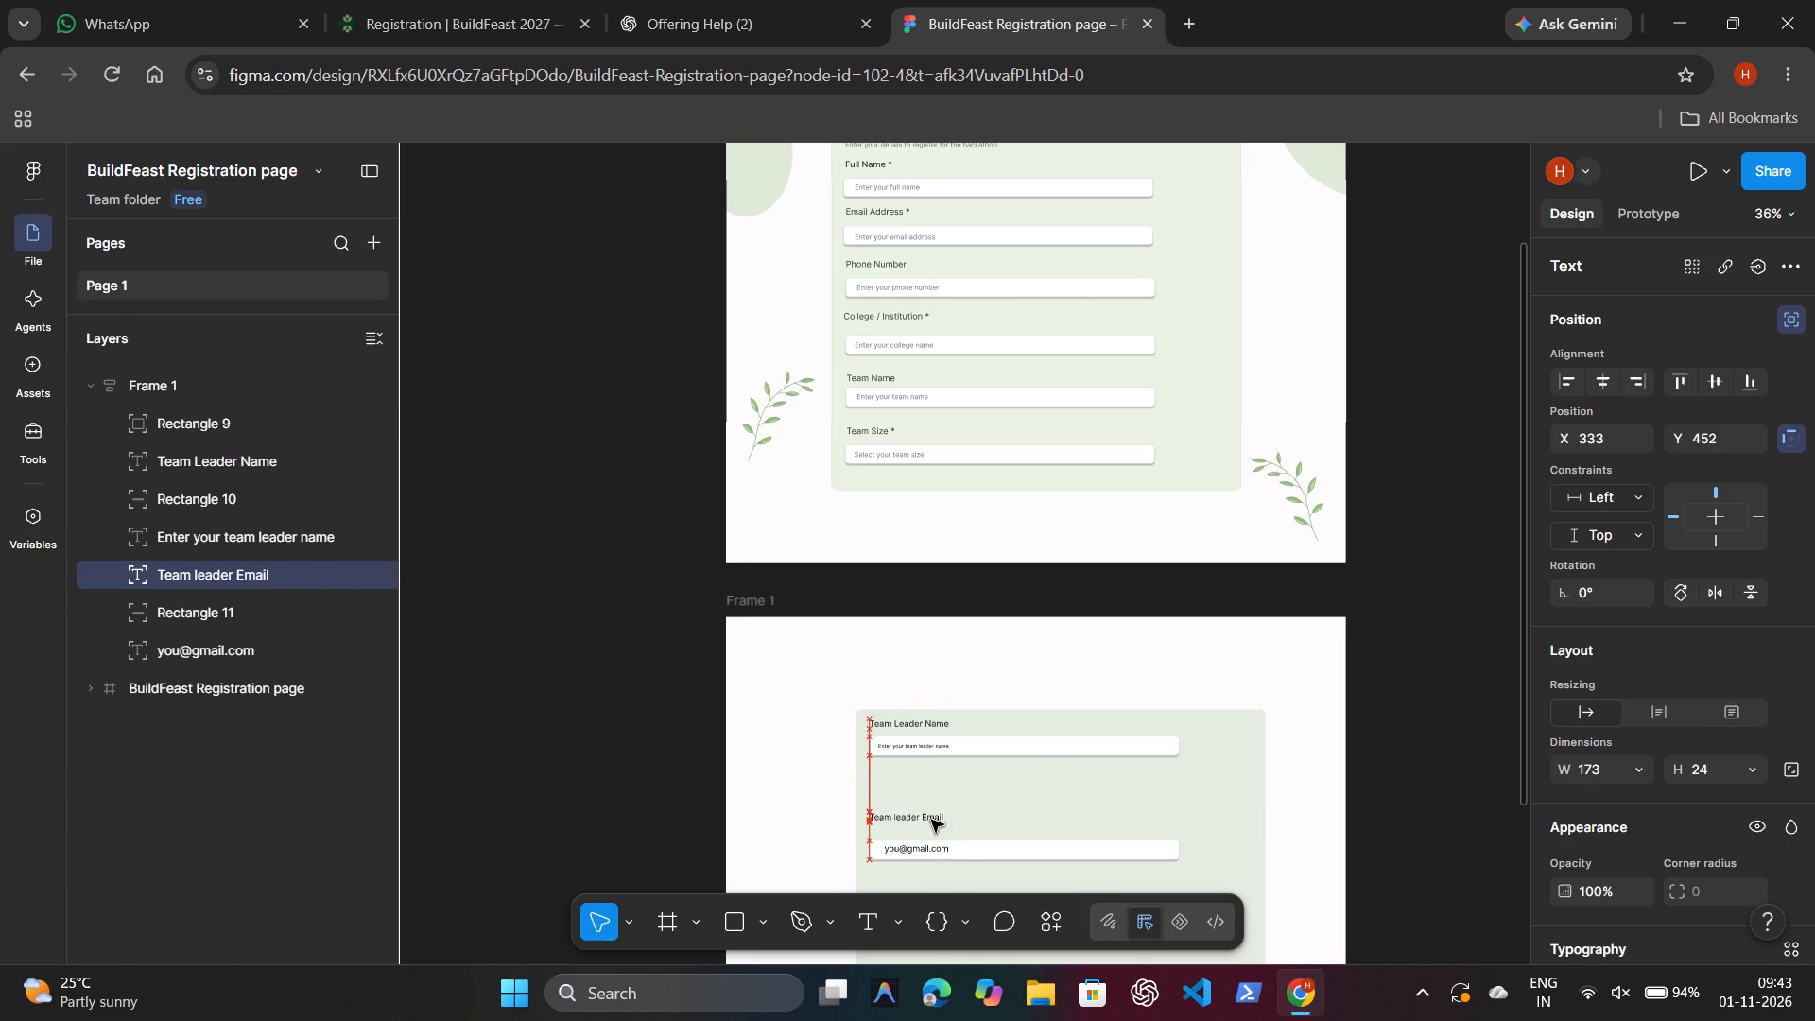
{"action": "left_click_drag", "start_coordinate": [931, 820], "coordinate": [931, 821]}
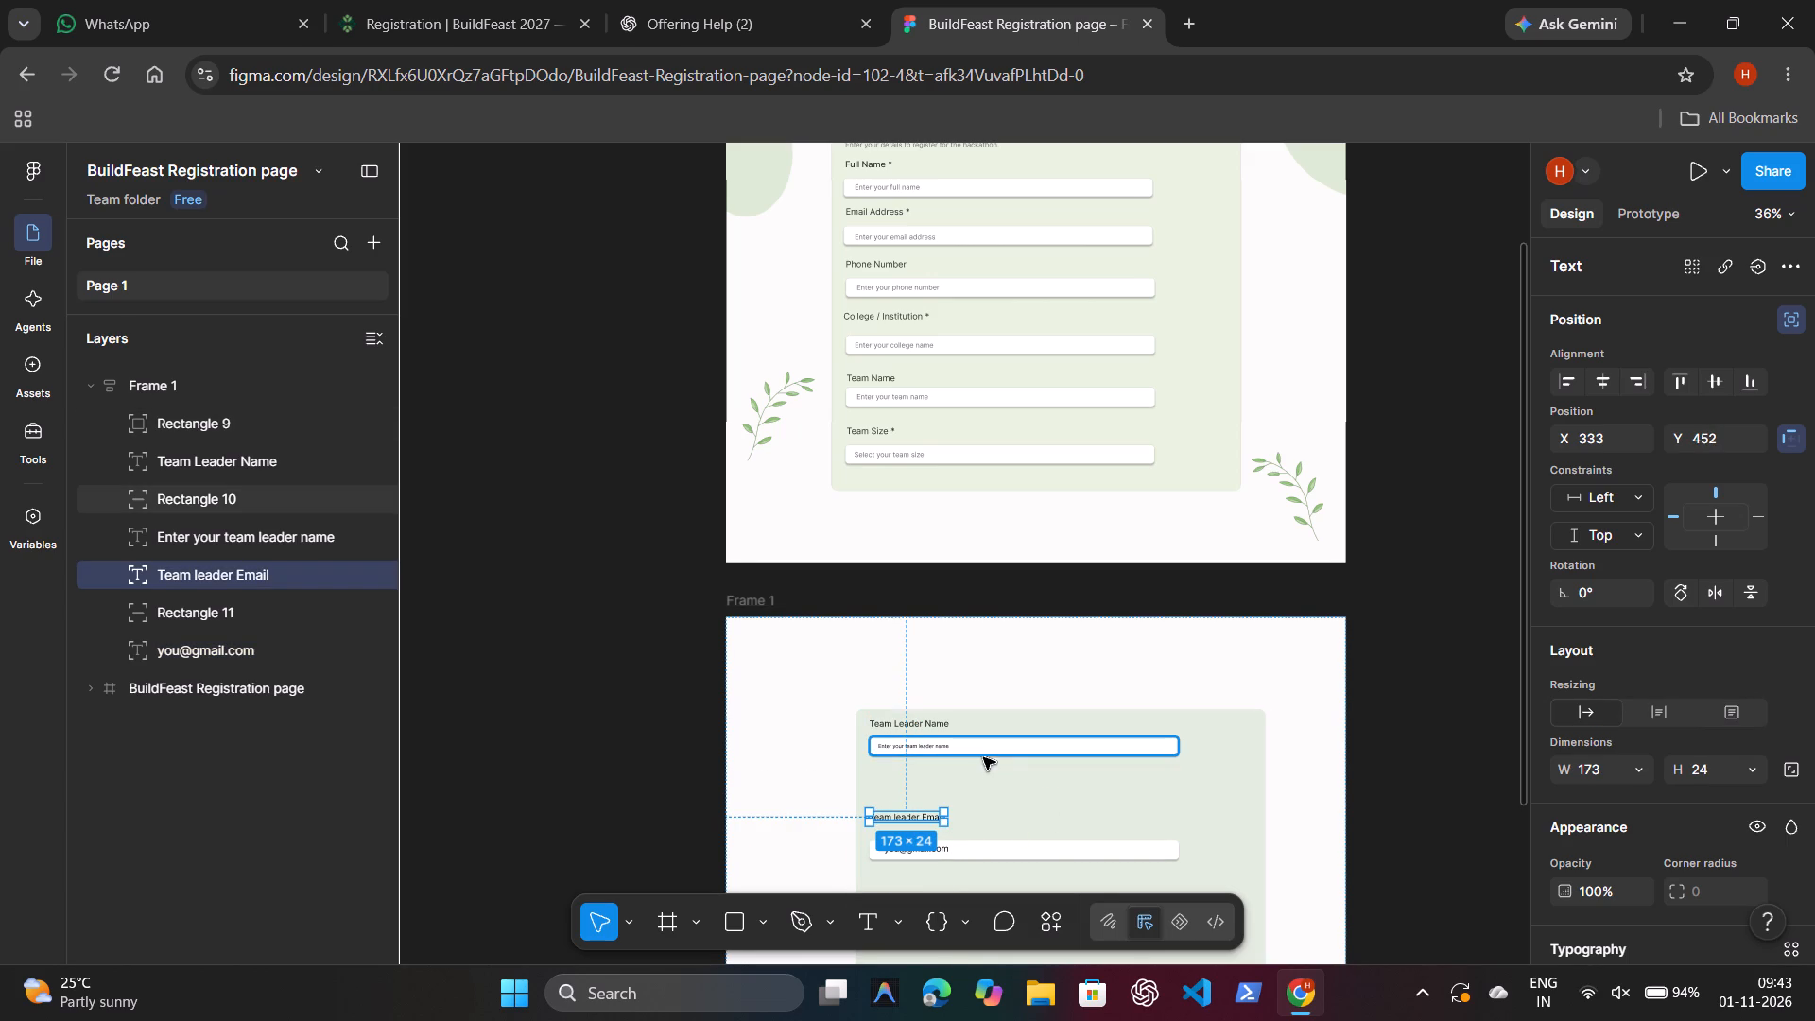
Move the team leader name input box down to just above the Team leader Email label, placing its placeholder inside at X 354, Y 384.
{"action": "left_click_drag", "start_coordinate": [985, 749], "coordinate": [983, 789]}
{"action": "left_click_drag", "start_coordinate": [916, 748], "coordinate": [911, 790]}
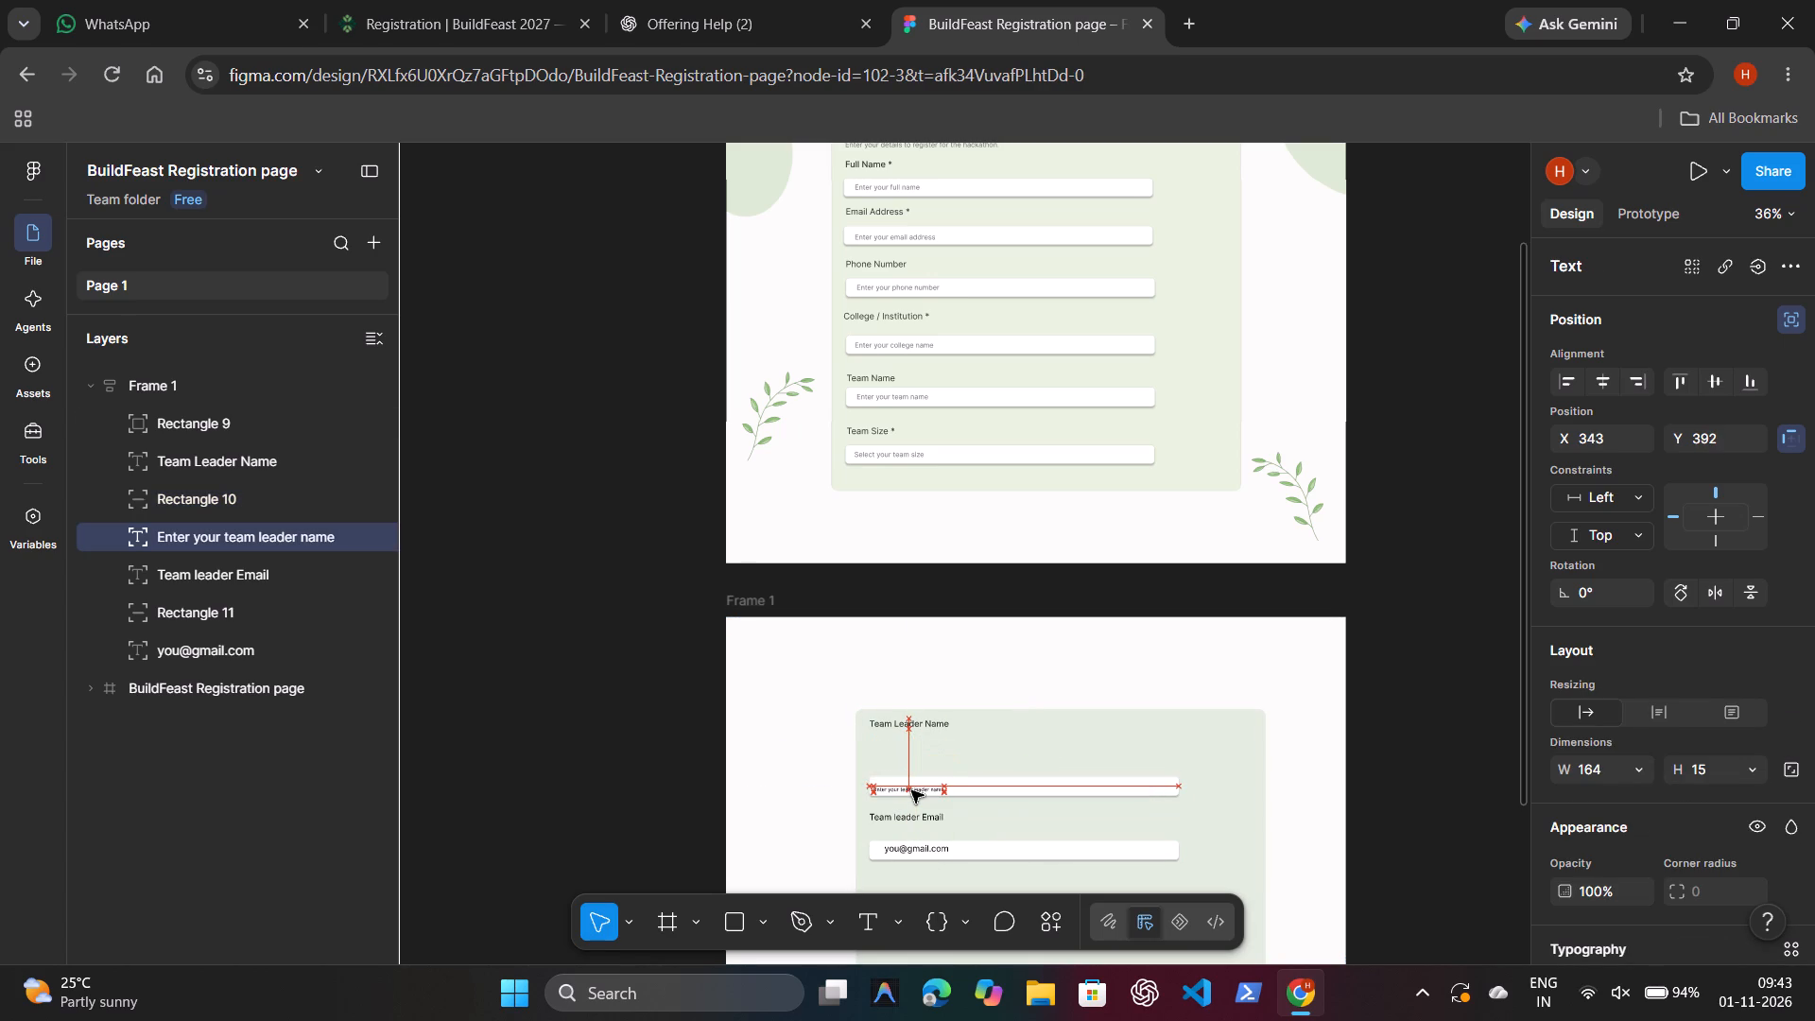
{"action": "left_click_drag", "start_coordinate": [911, 790], "coordinate": [912, 791]}
{"action": "left_click_drag", "start_coordinate": [912, 791], "coordinate": [914, 788]}
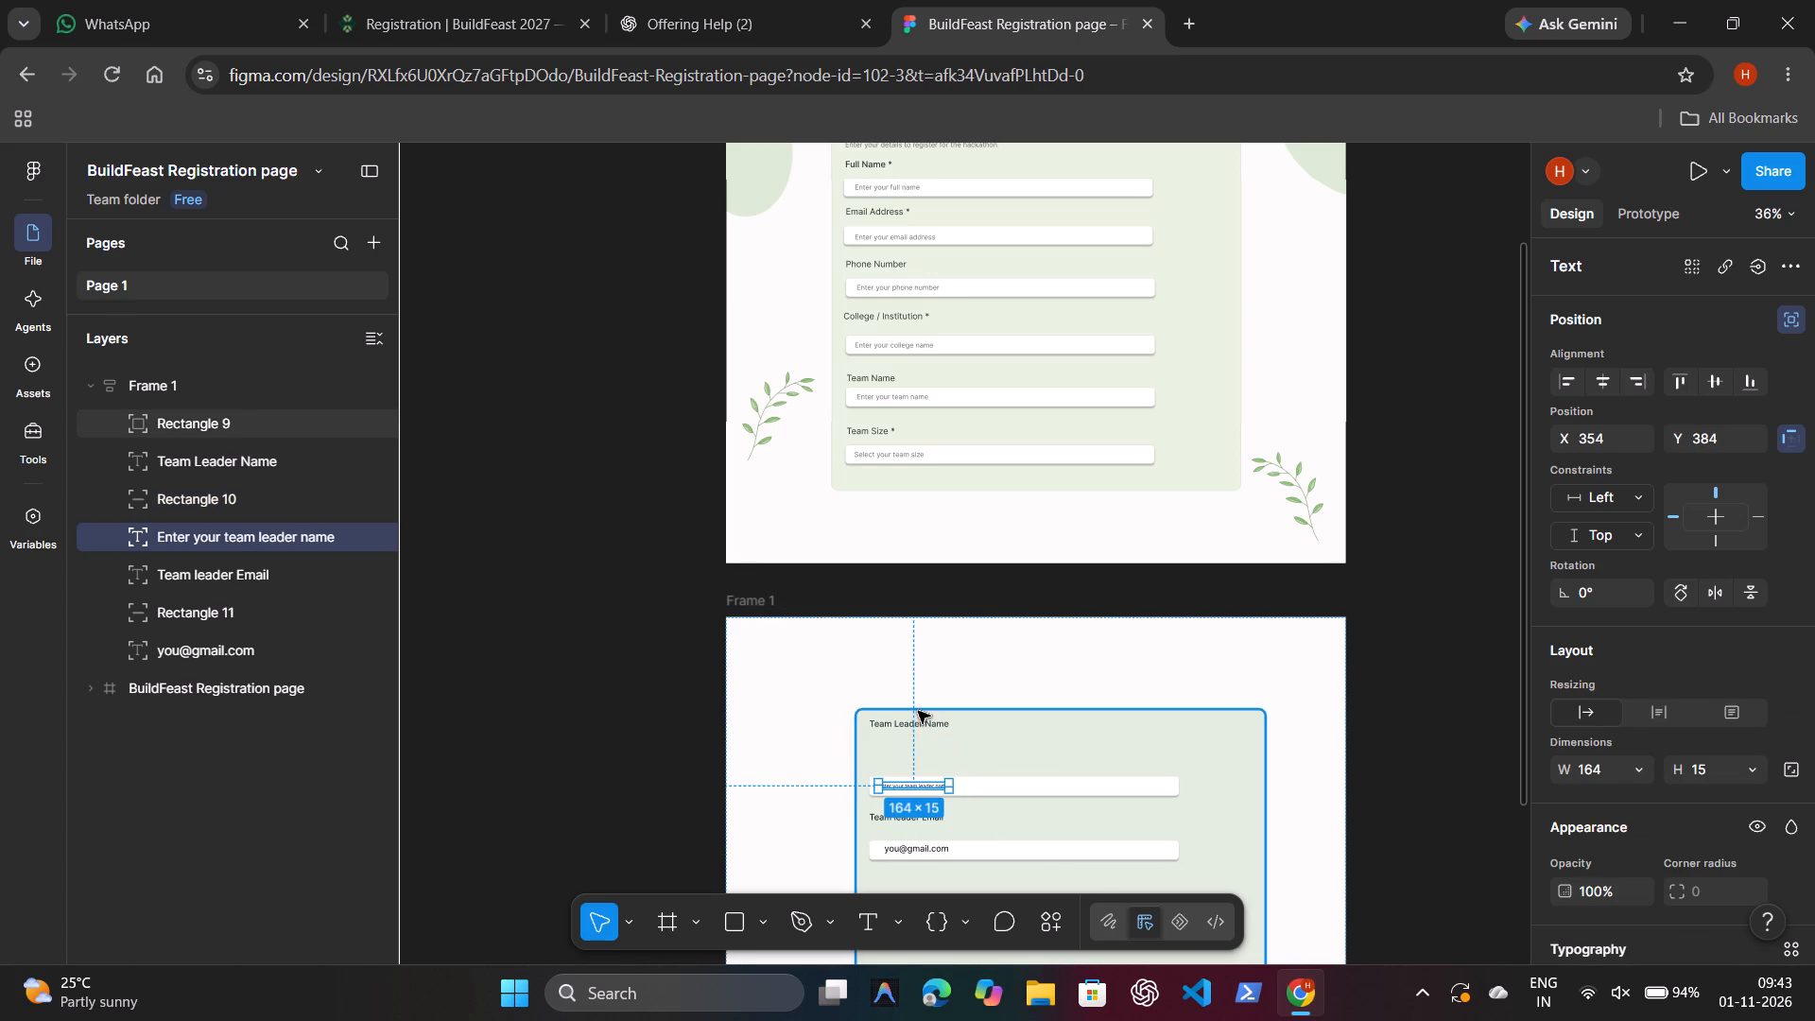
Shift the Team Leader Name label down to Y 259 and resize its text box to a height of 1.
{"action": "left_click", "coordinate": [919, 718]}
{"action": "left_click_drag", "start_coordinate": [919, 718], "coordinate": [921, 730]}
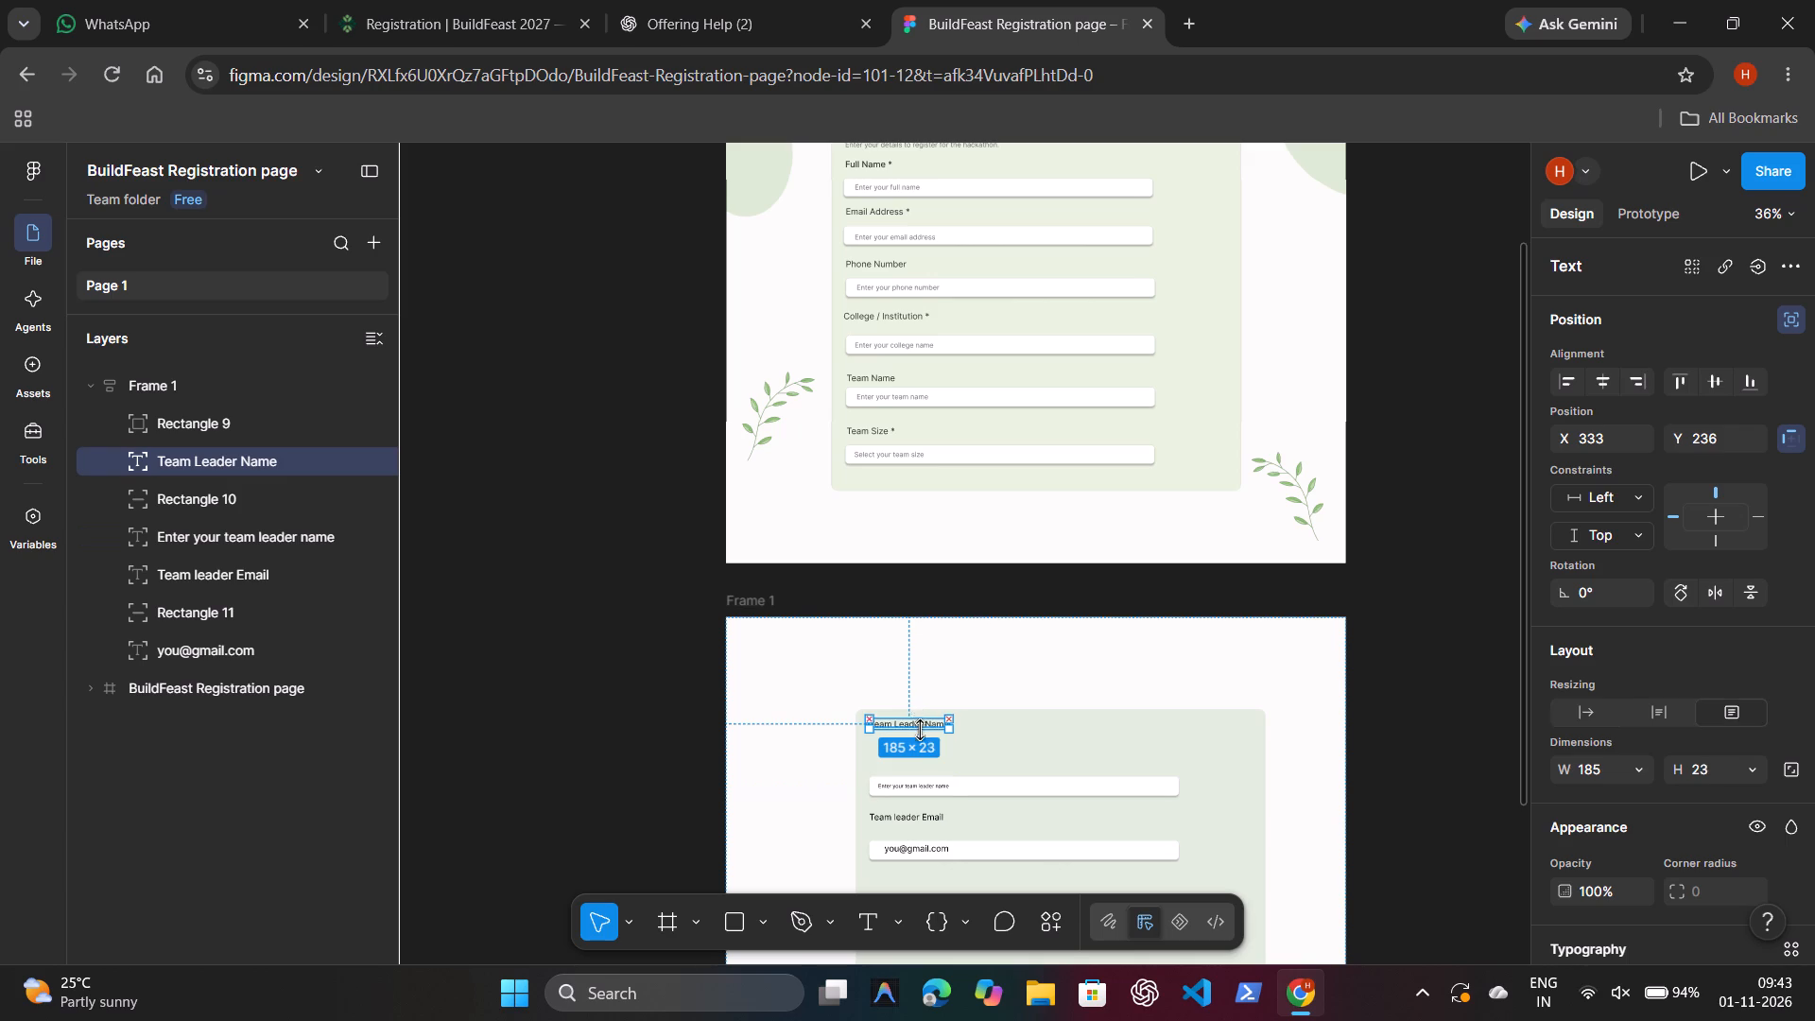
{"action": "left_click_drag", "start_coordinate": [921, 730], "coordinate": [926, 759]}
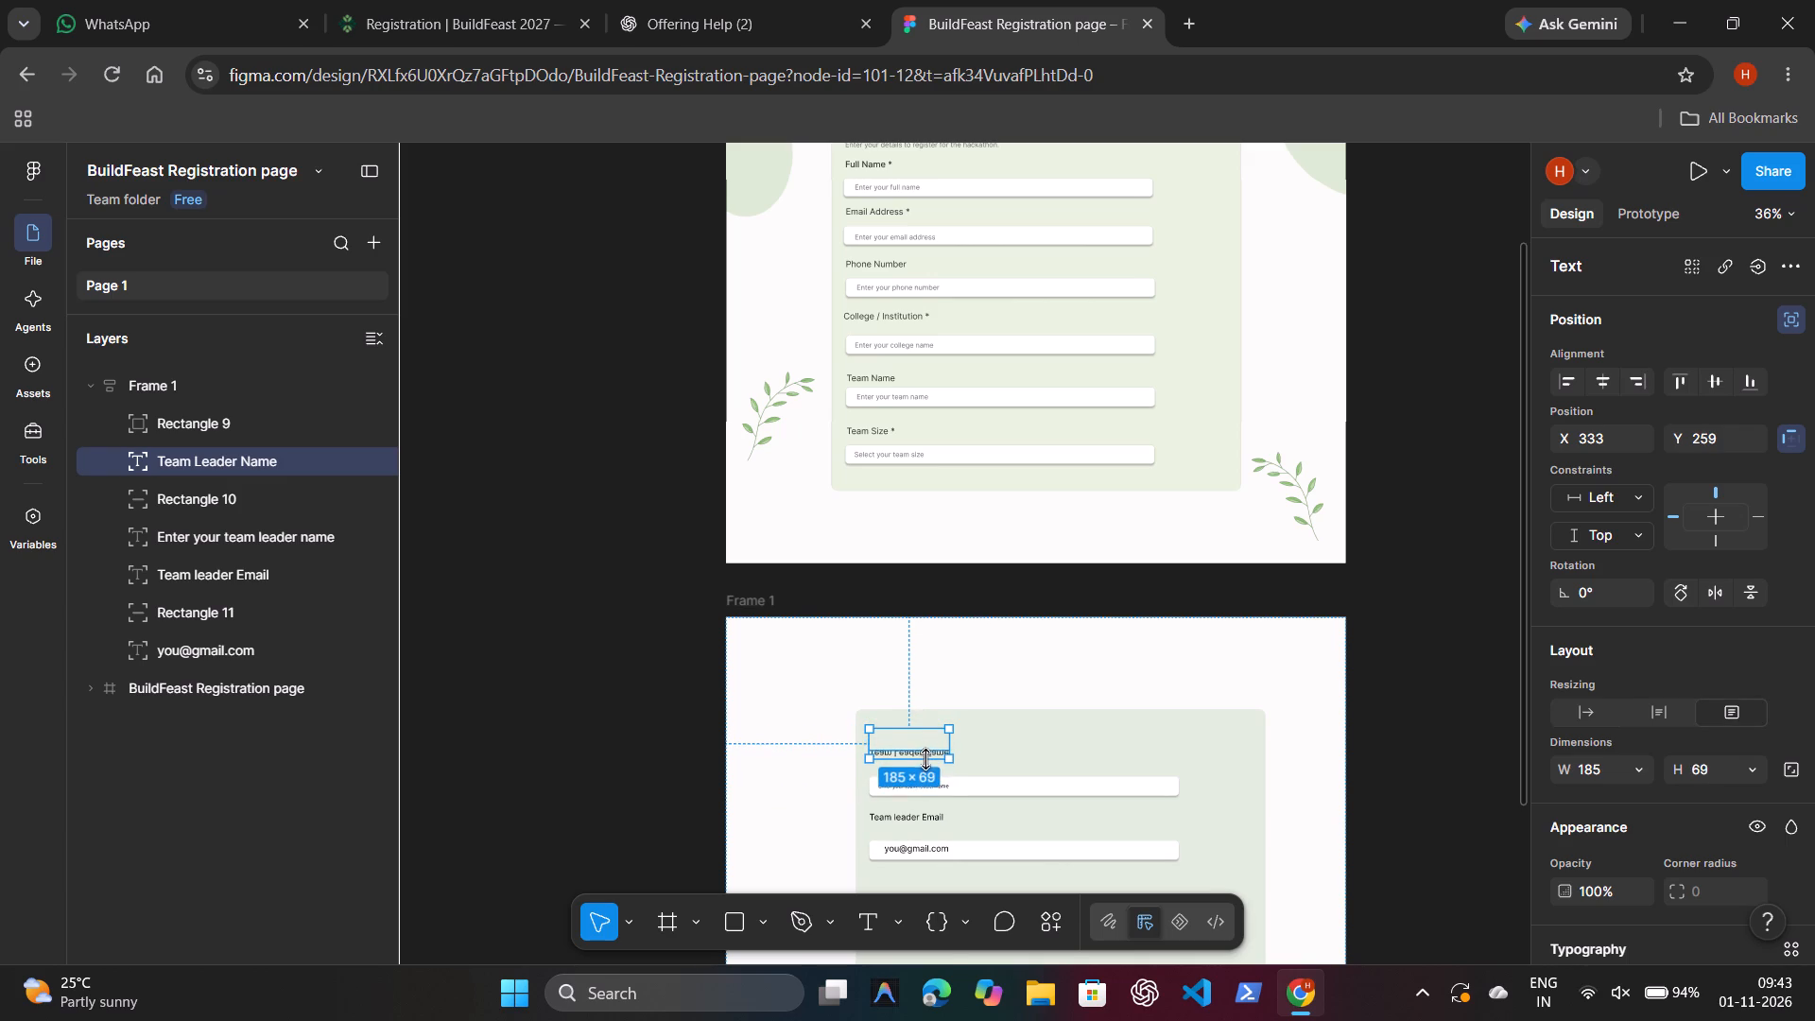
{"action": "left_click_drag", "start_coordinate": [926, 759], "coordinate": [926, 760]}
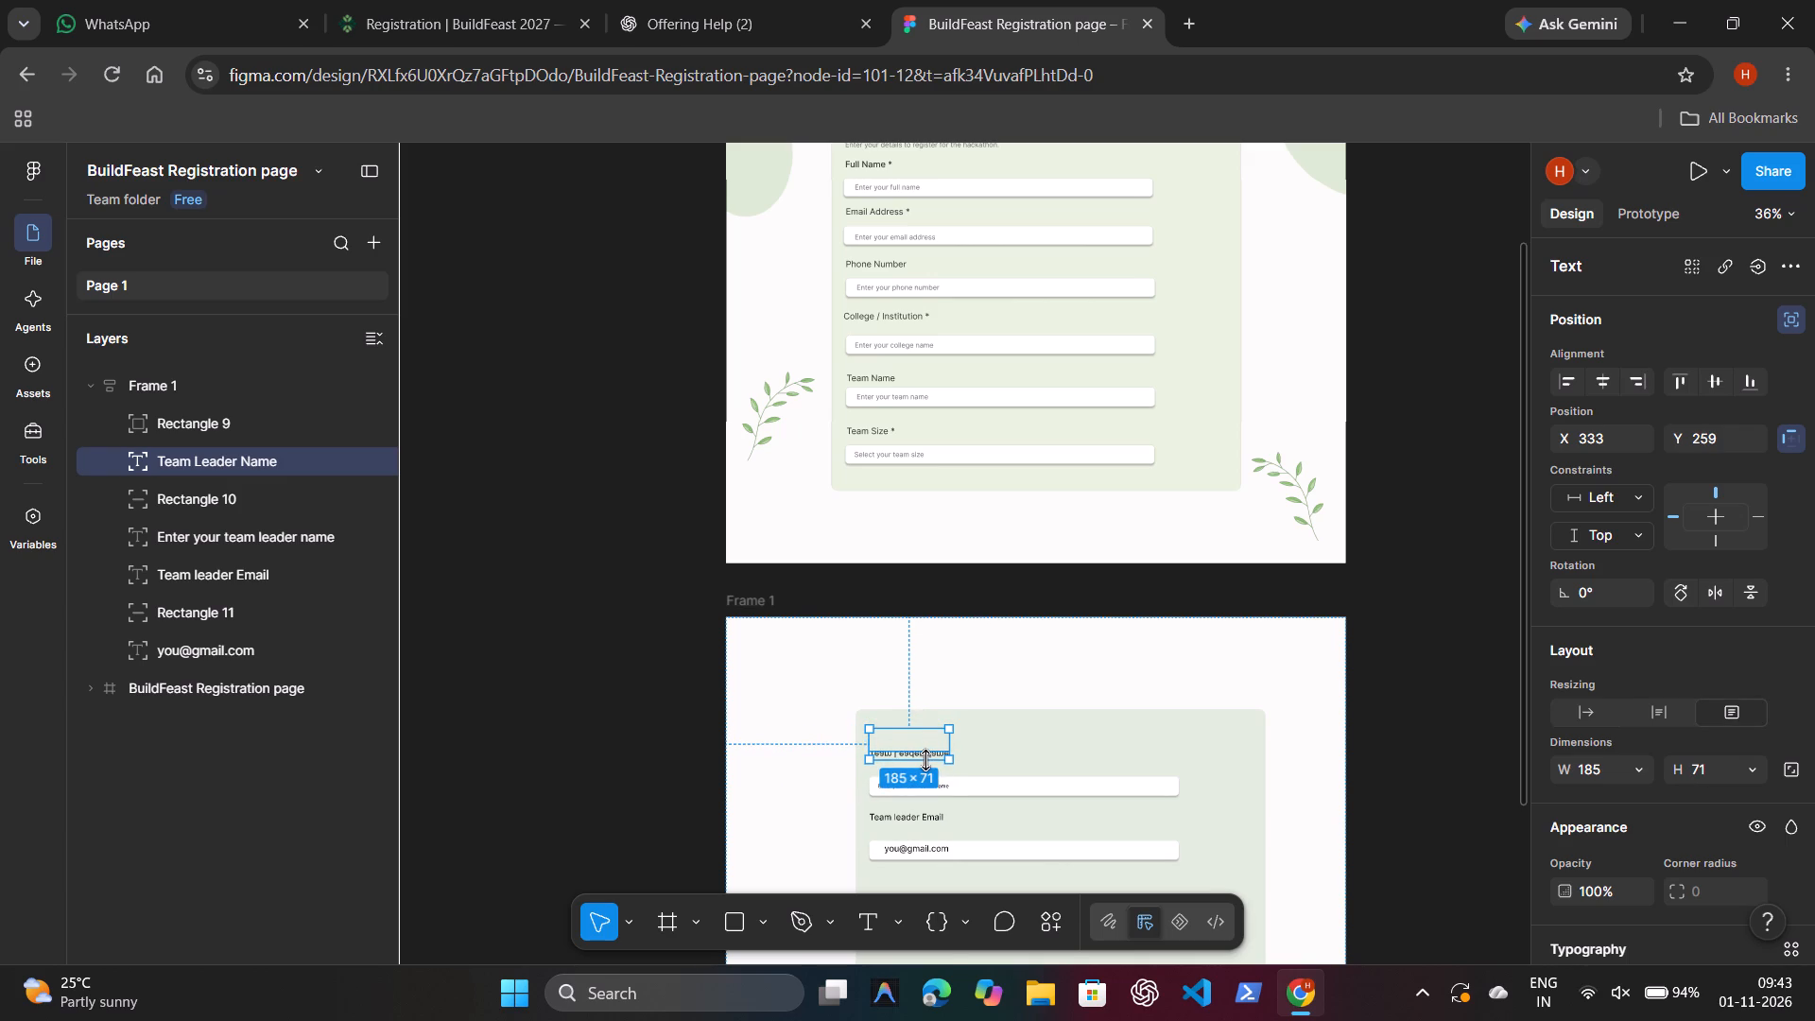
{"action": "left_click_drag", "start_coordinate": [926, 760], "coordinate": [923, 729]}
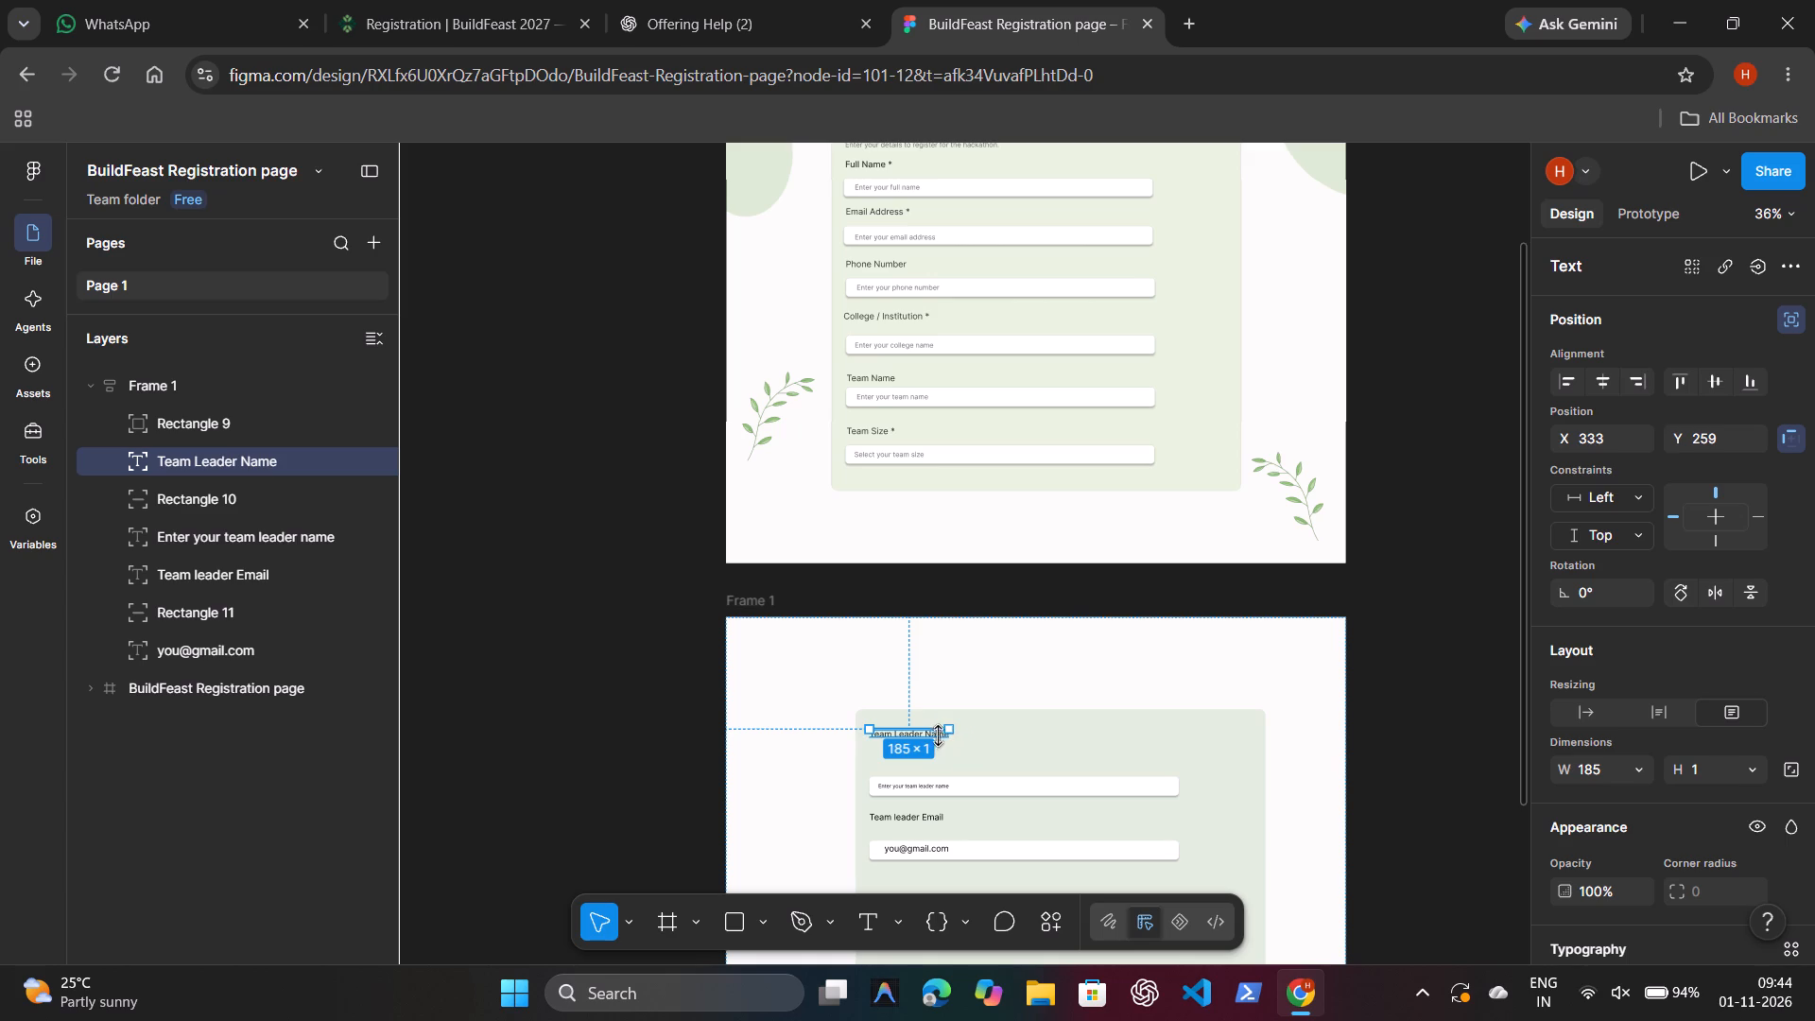
Return the Team Leader Name label to auto height and position it at X 333, Y 235 near the green panel's top edge.
{"action": "left_click", "coordinate": [778, 702]}
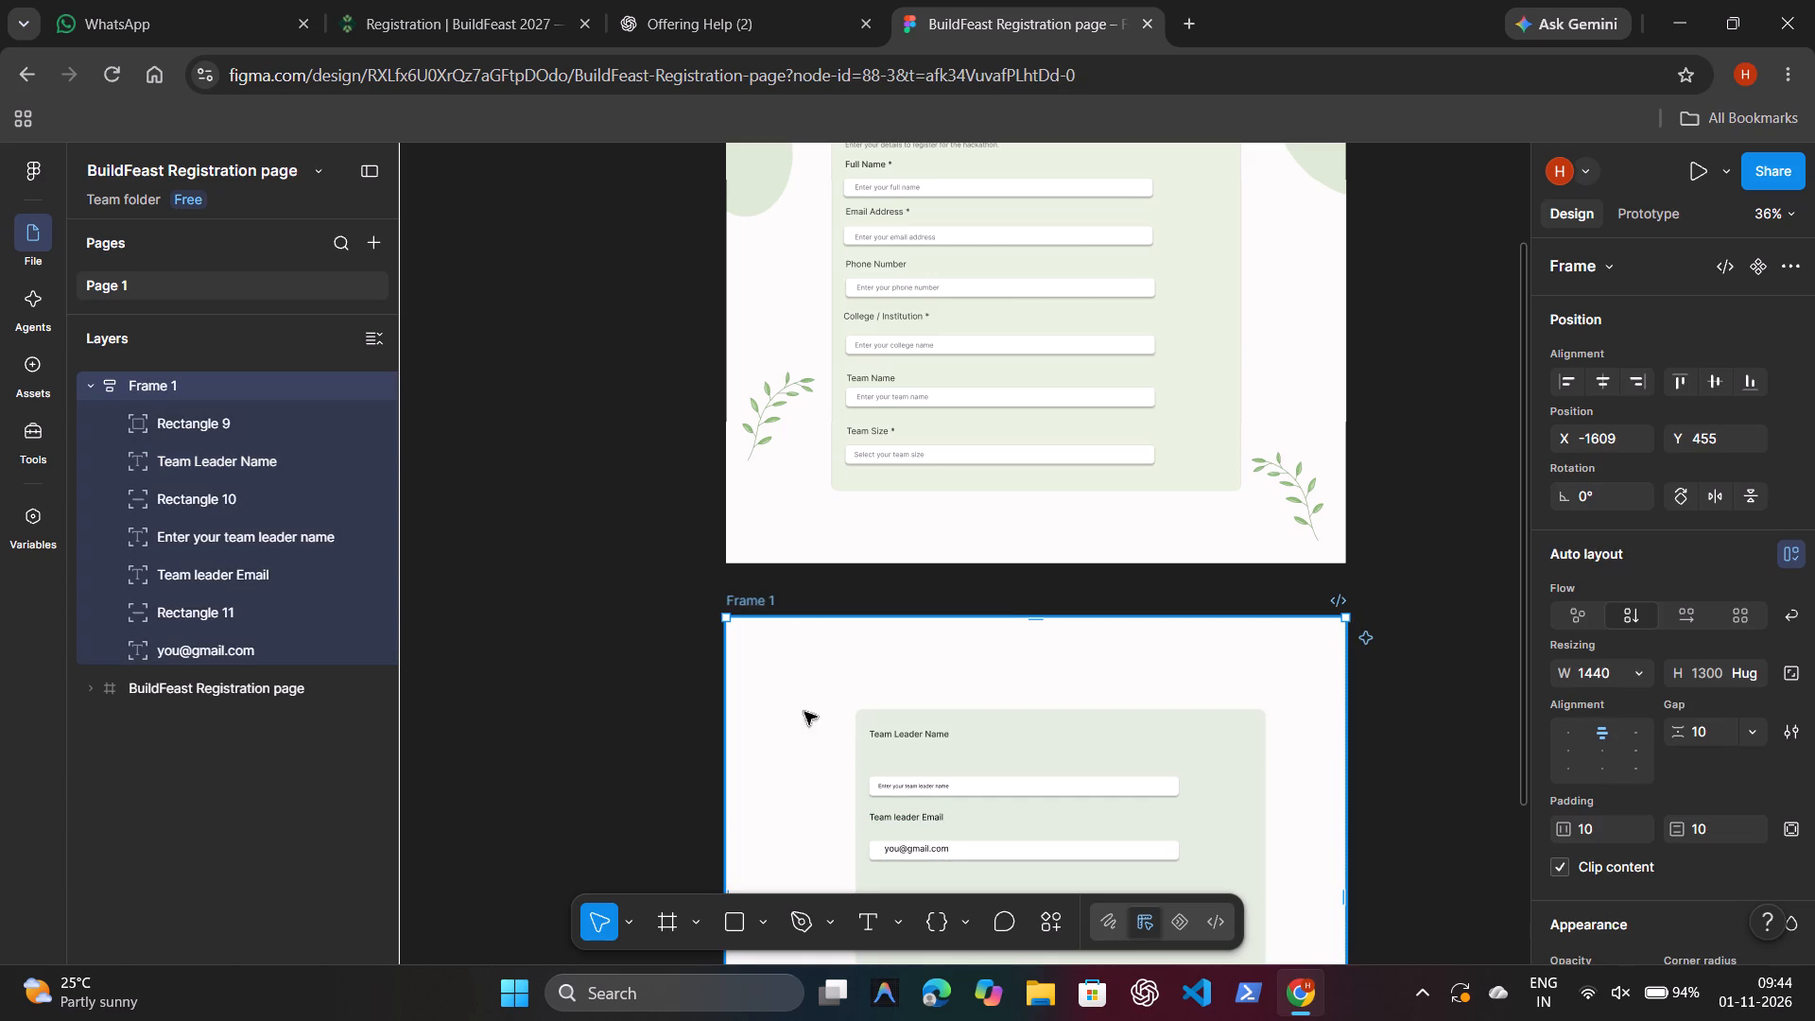
{"action": "left_click", "coordinate": [931, 735]}
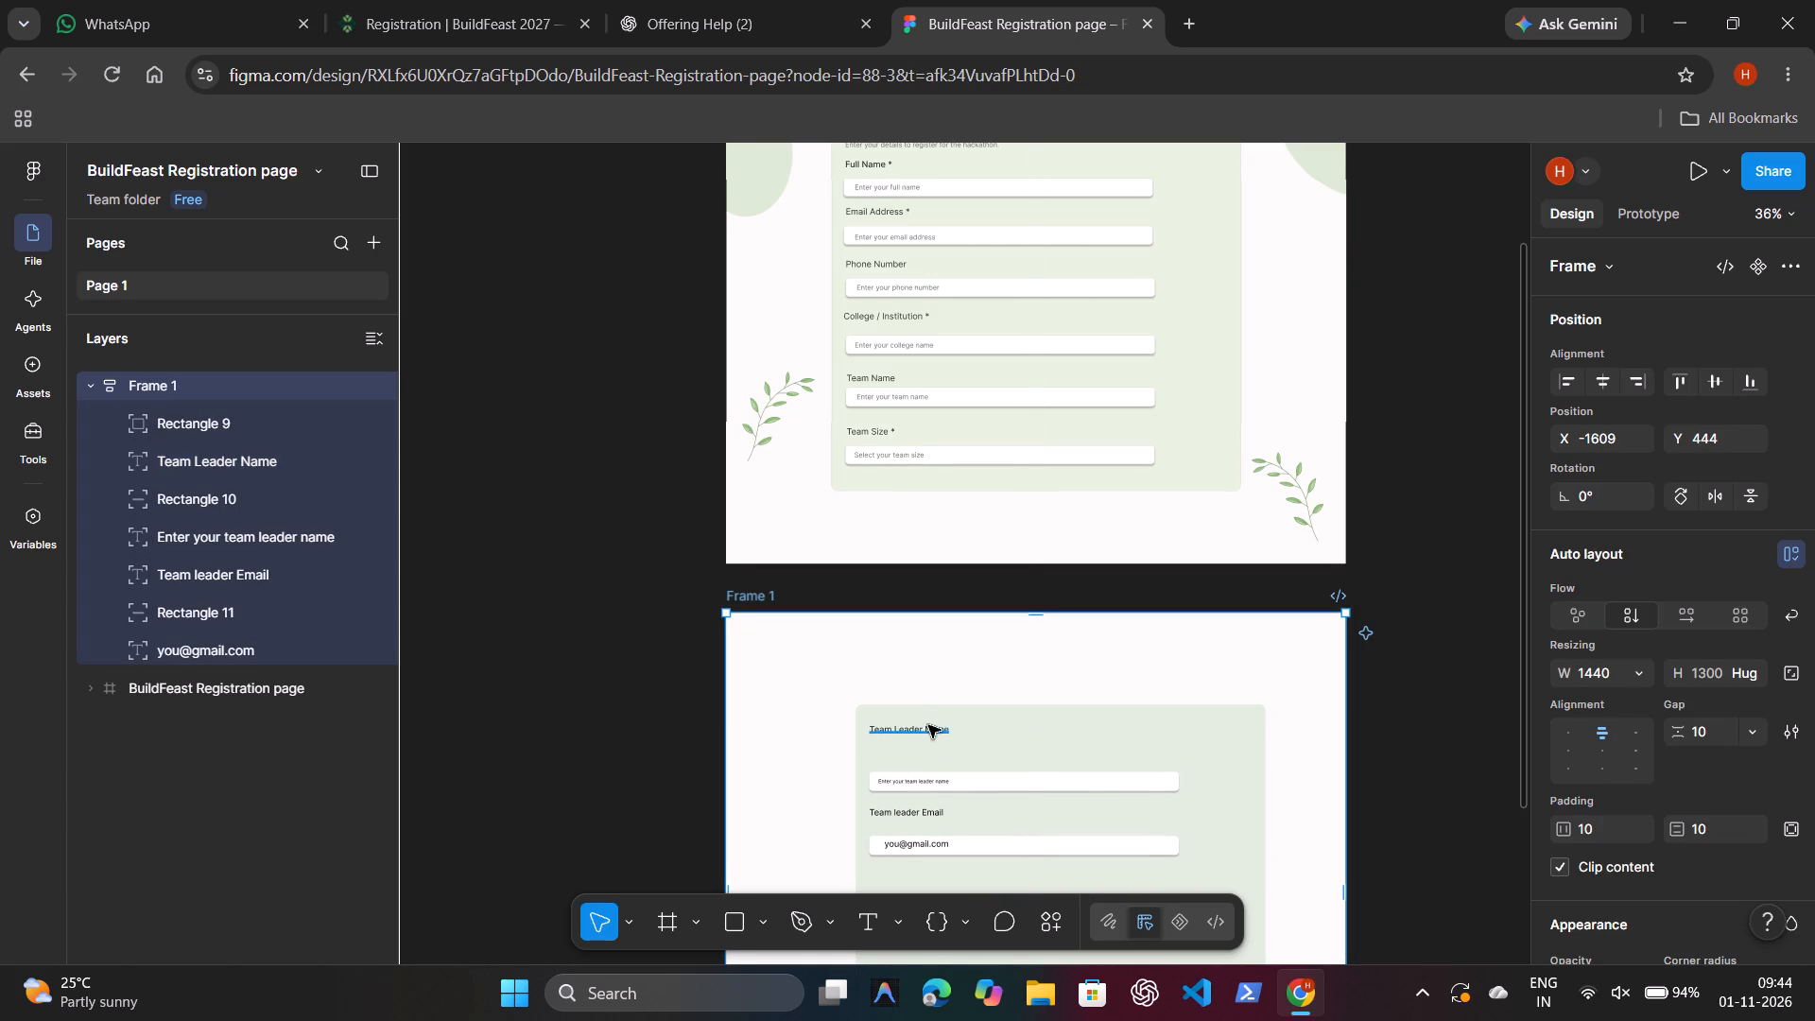
{"action": "left_click", "coordinate": [928, 731]}
{"action": "left_click", "coordinate": [928, 731]}
{"action": "left_click_drag", "start_coordinate": [928, 731], "coordinate": [934, 752]}
{"action": "left_click_drag", "start_coordinate": [932, 731], "coordinate": [932, 751]}
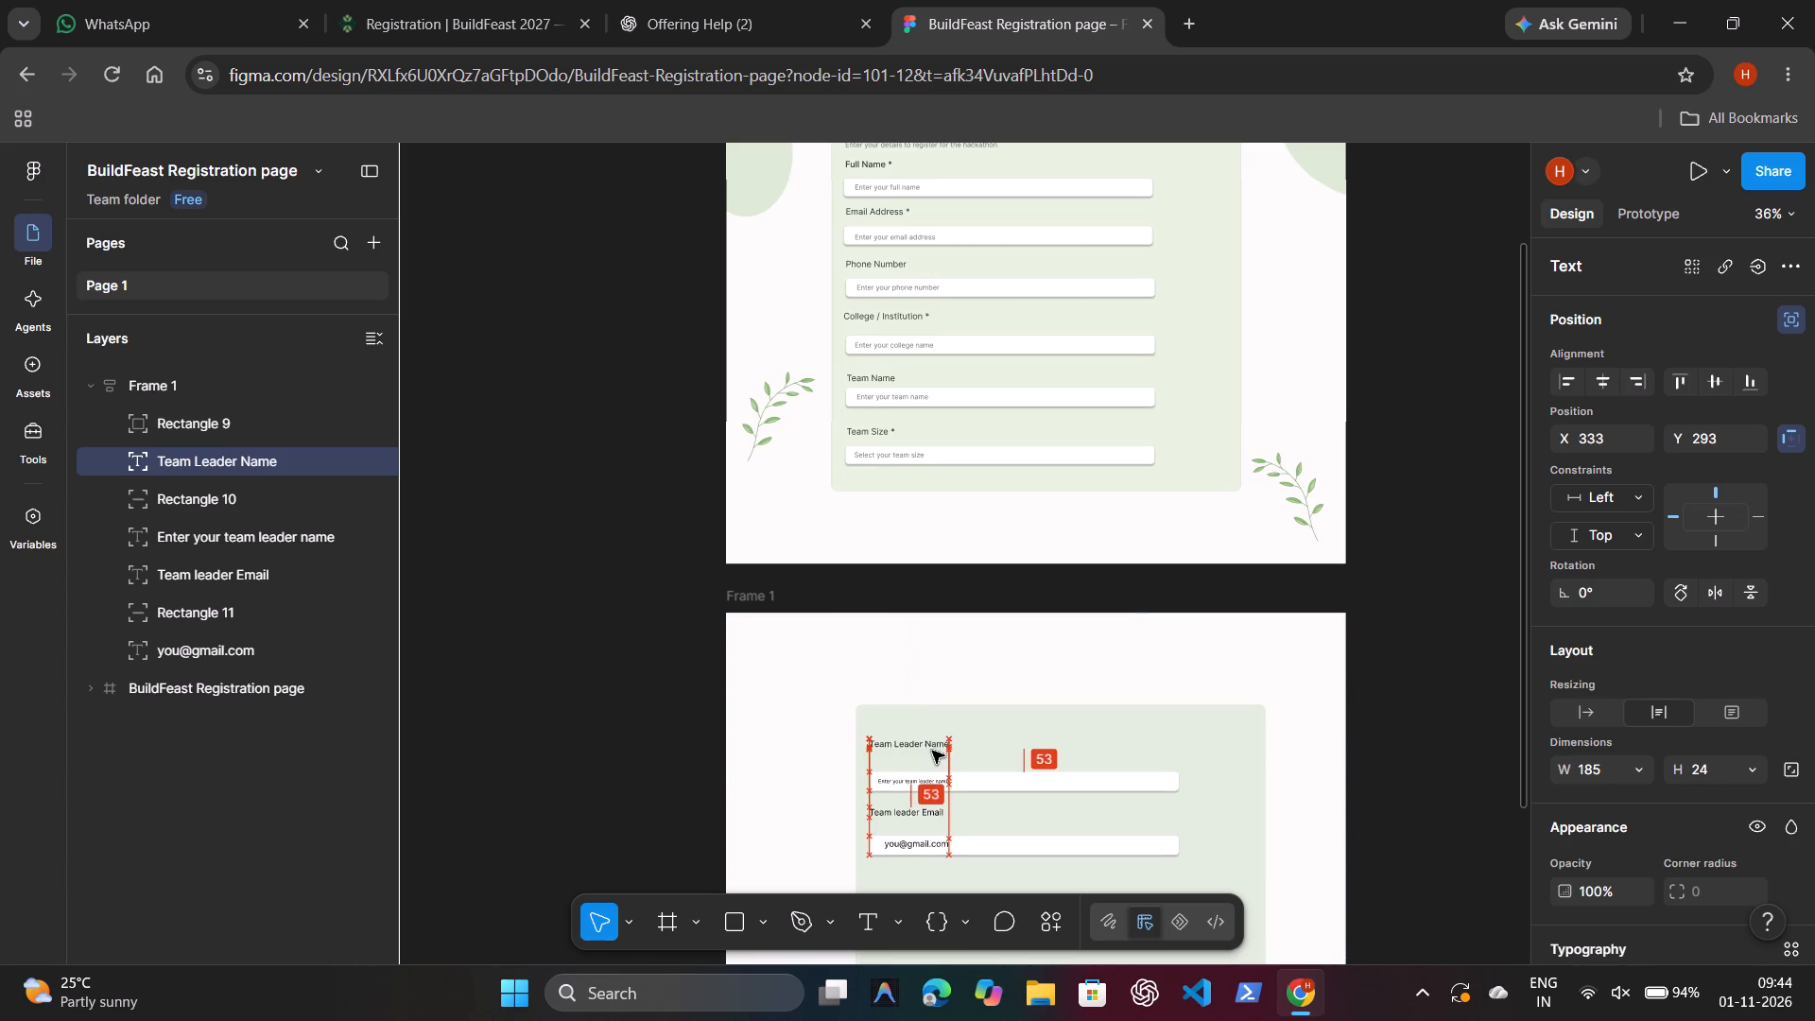
{"action": "left_click_drag", "start_coordinate": [932, 751], "coordinate": [932, 756]}
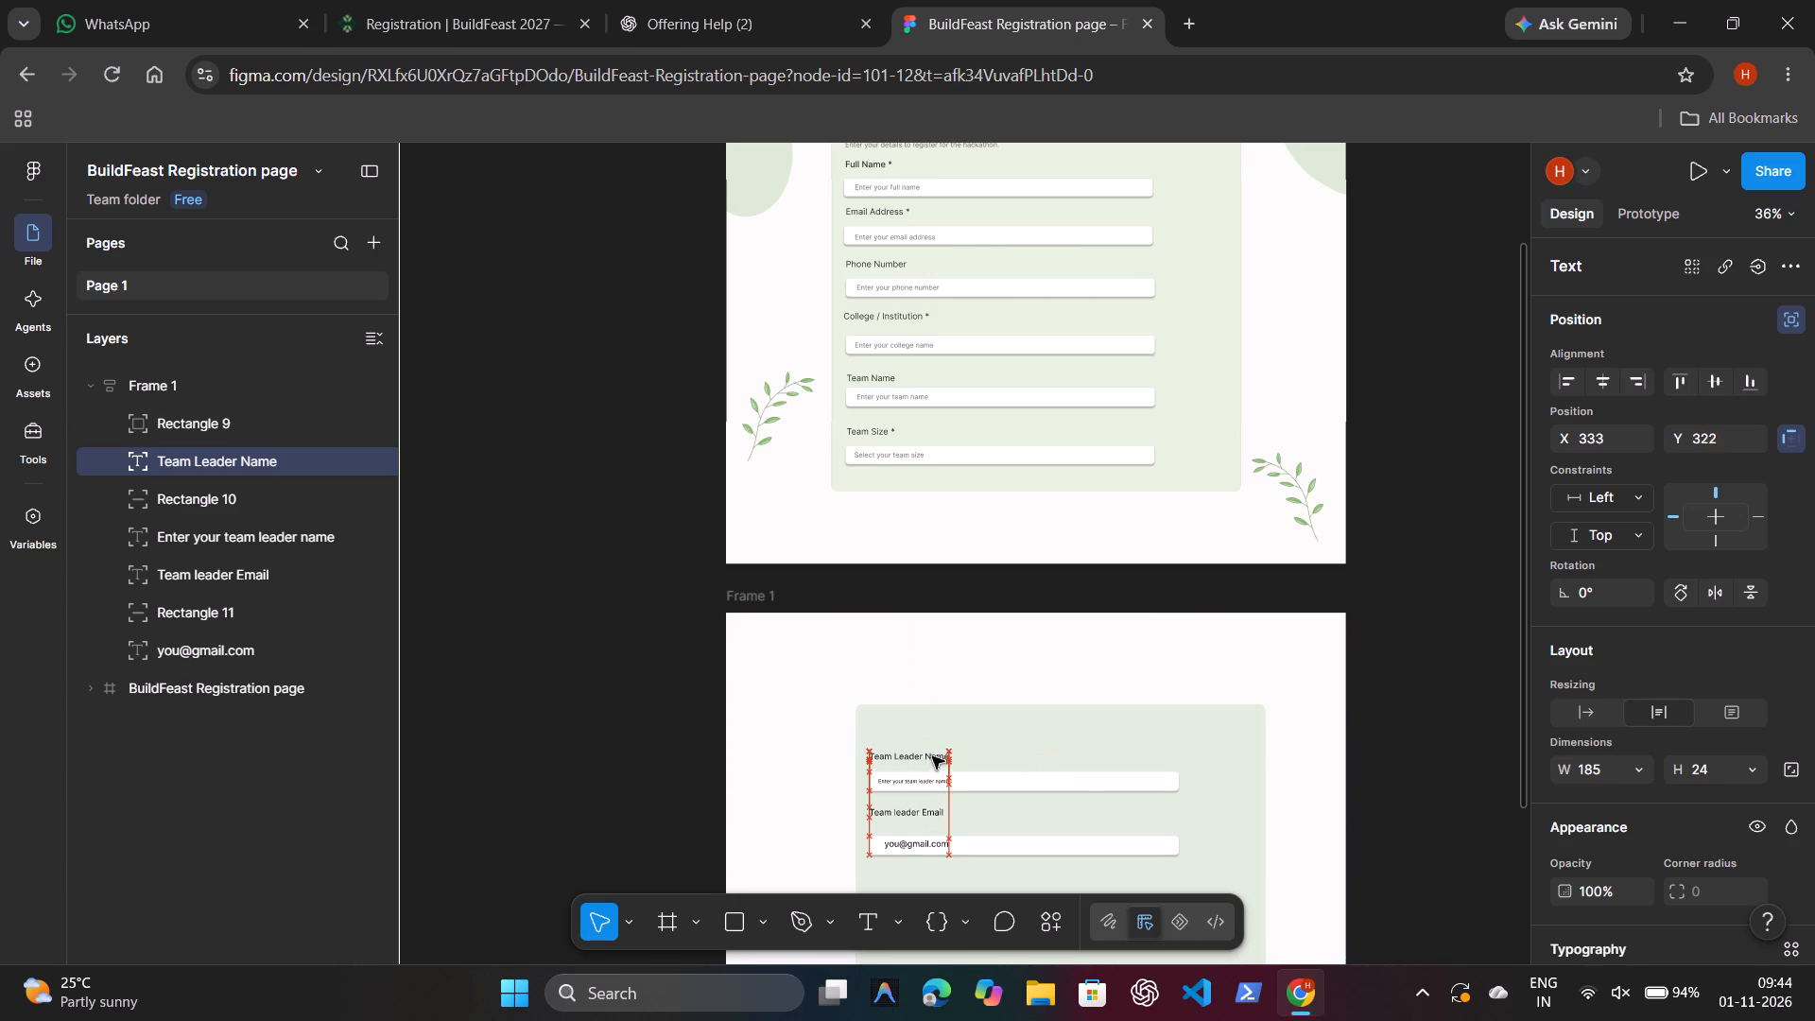
{"action": "left_click_drag", "start_coordinate": [932, 756], "coordinate": [926, 724]}
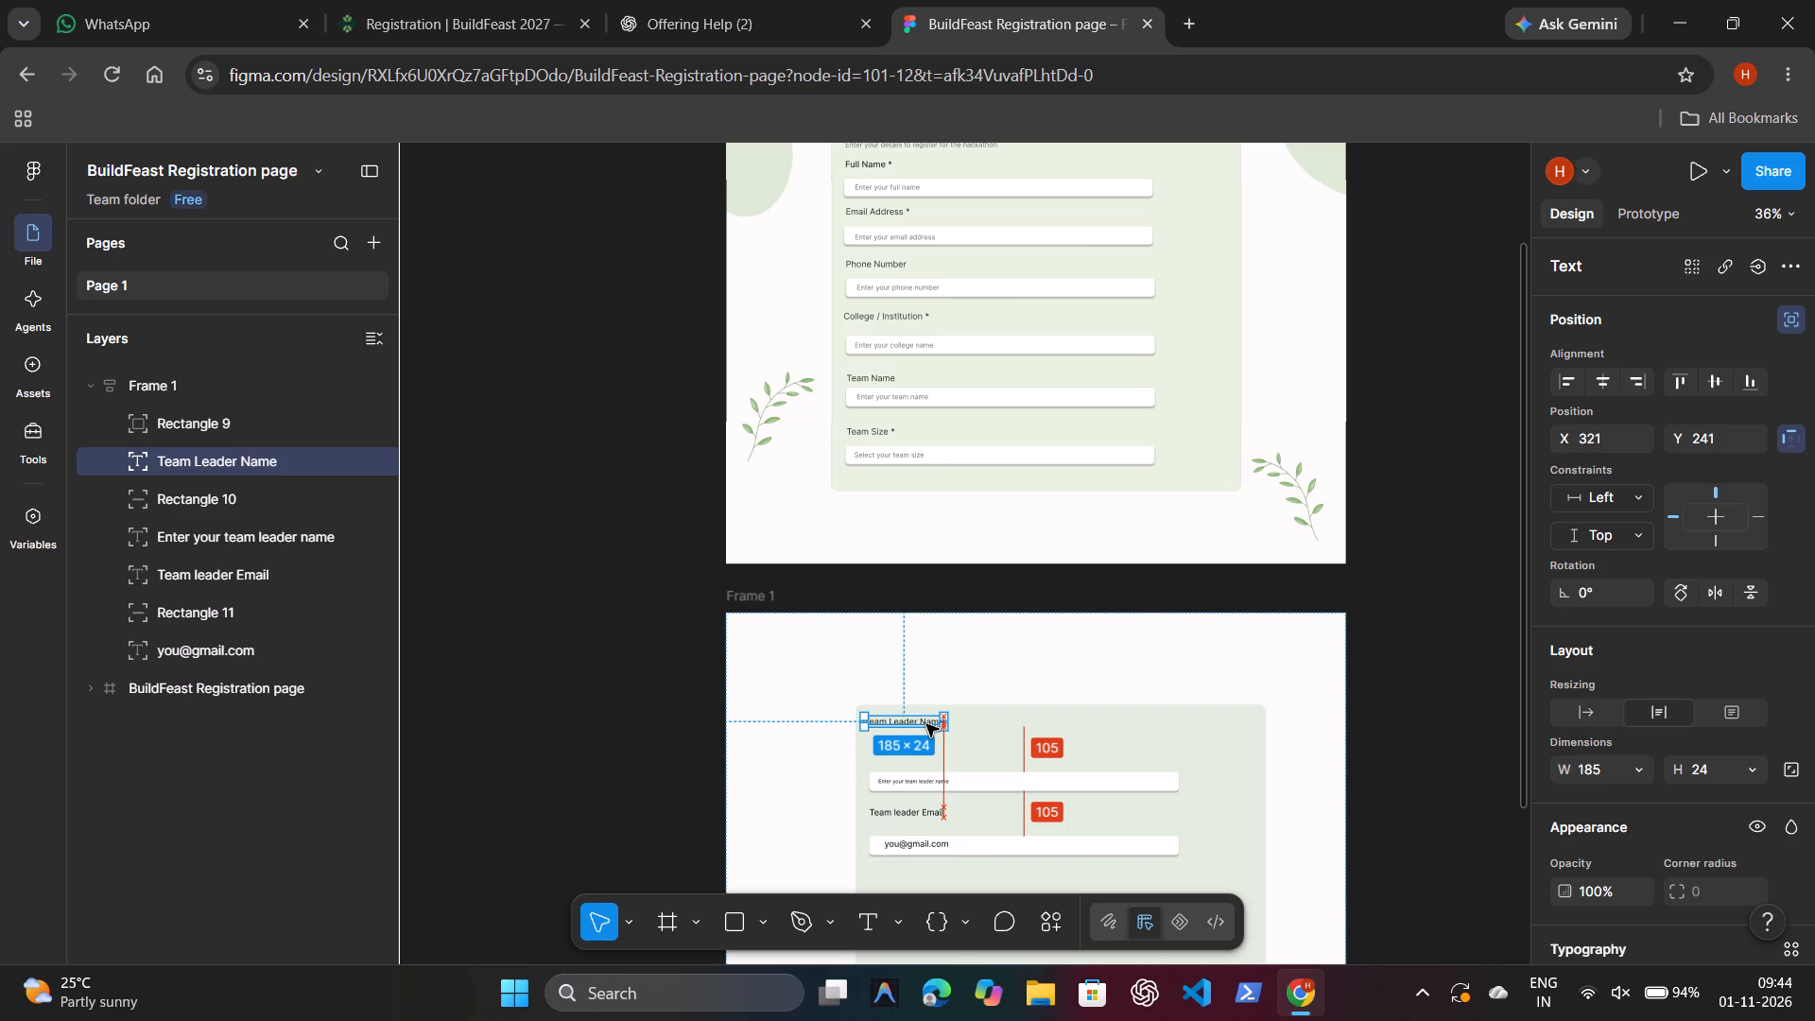
{"action": "left_click_drag", "start_coordinate": [926, 724], "coordinate": [935, 721]}
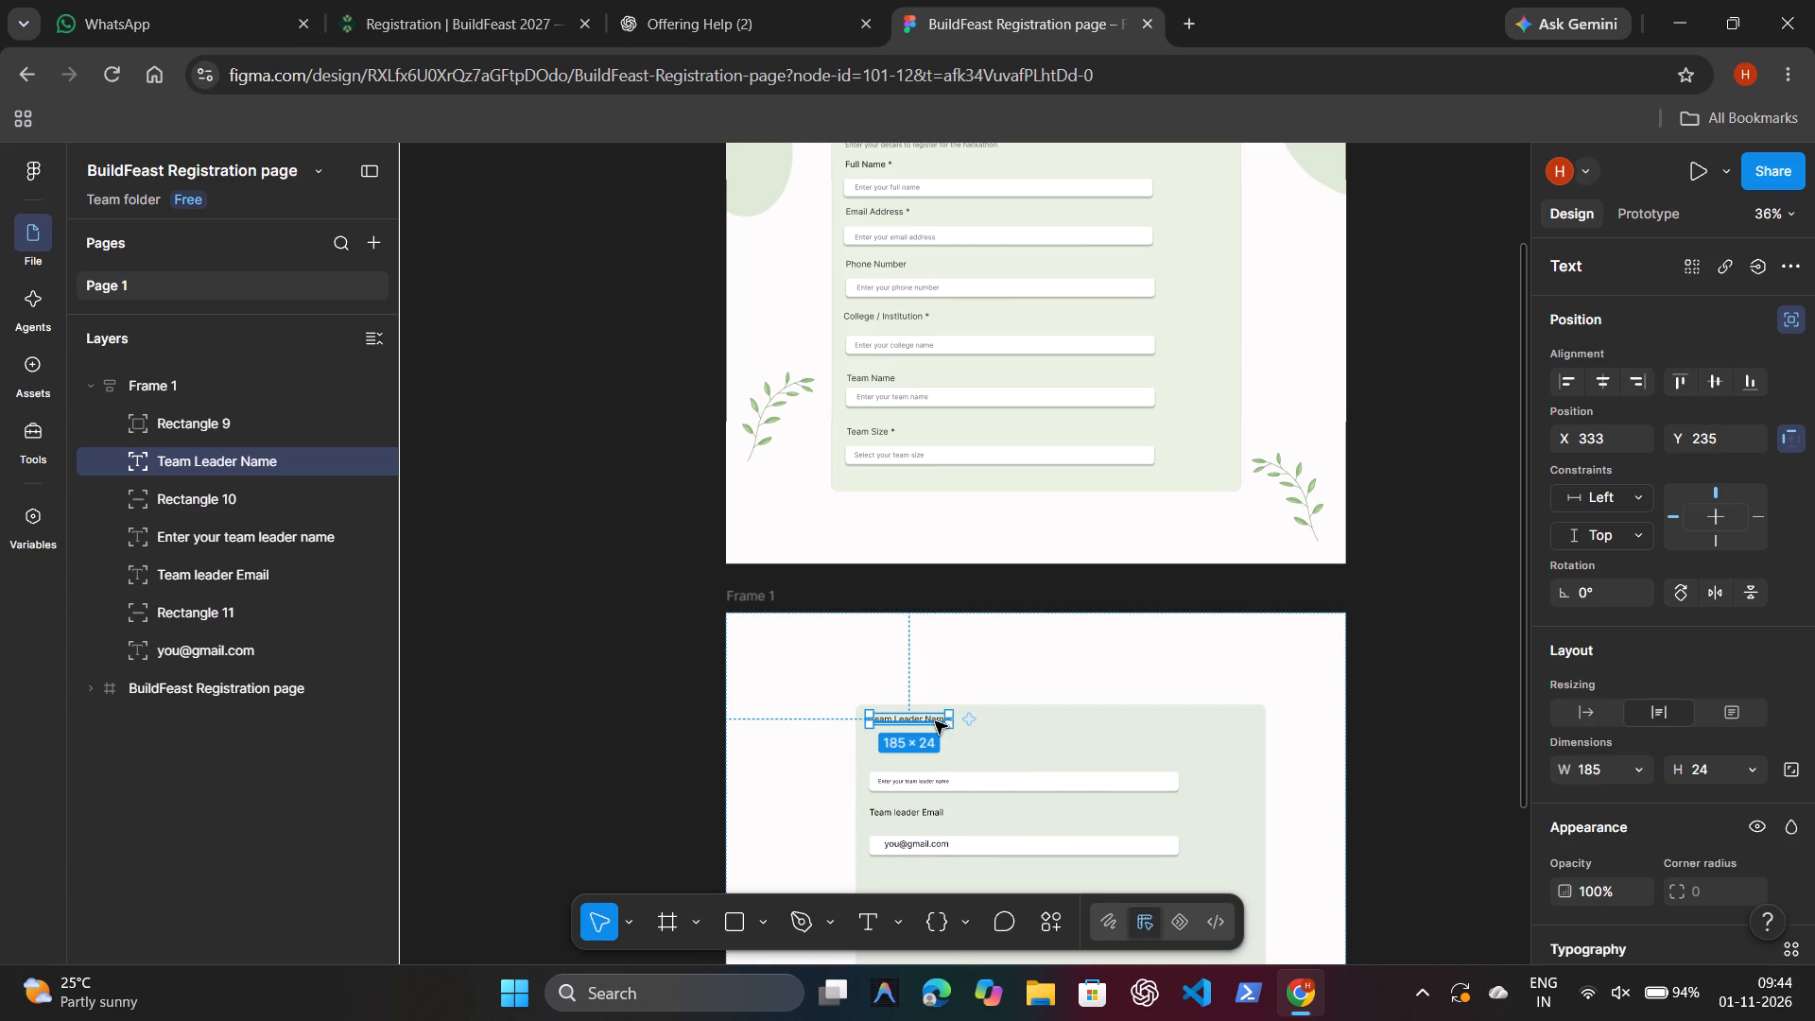
Move the team leader name input rectangle in Frame 1 up beneath its label, to X 333, Y 285.
{"action": "left_click_drag", "start_coordinate": [977, 784], "coordinate": [970, 742]}
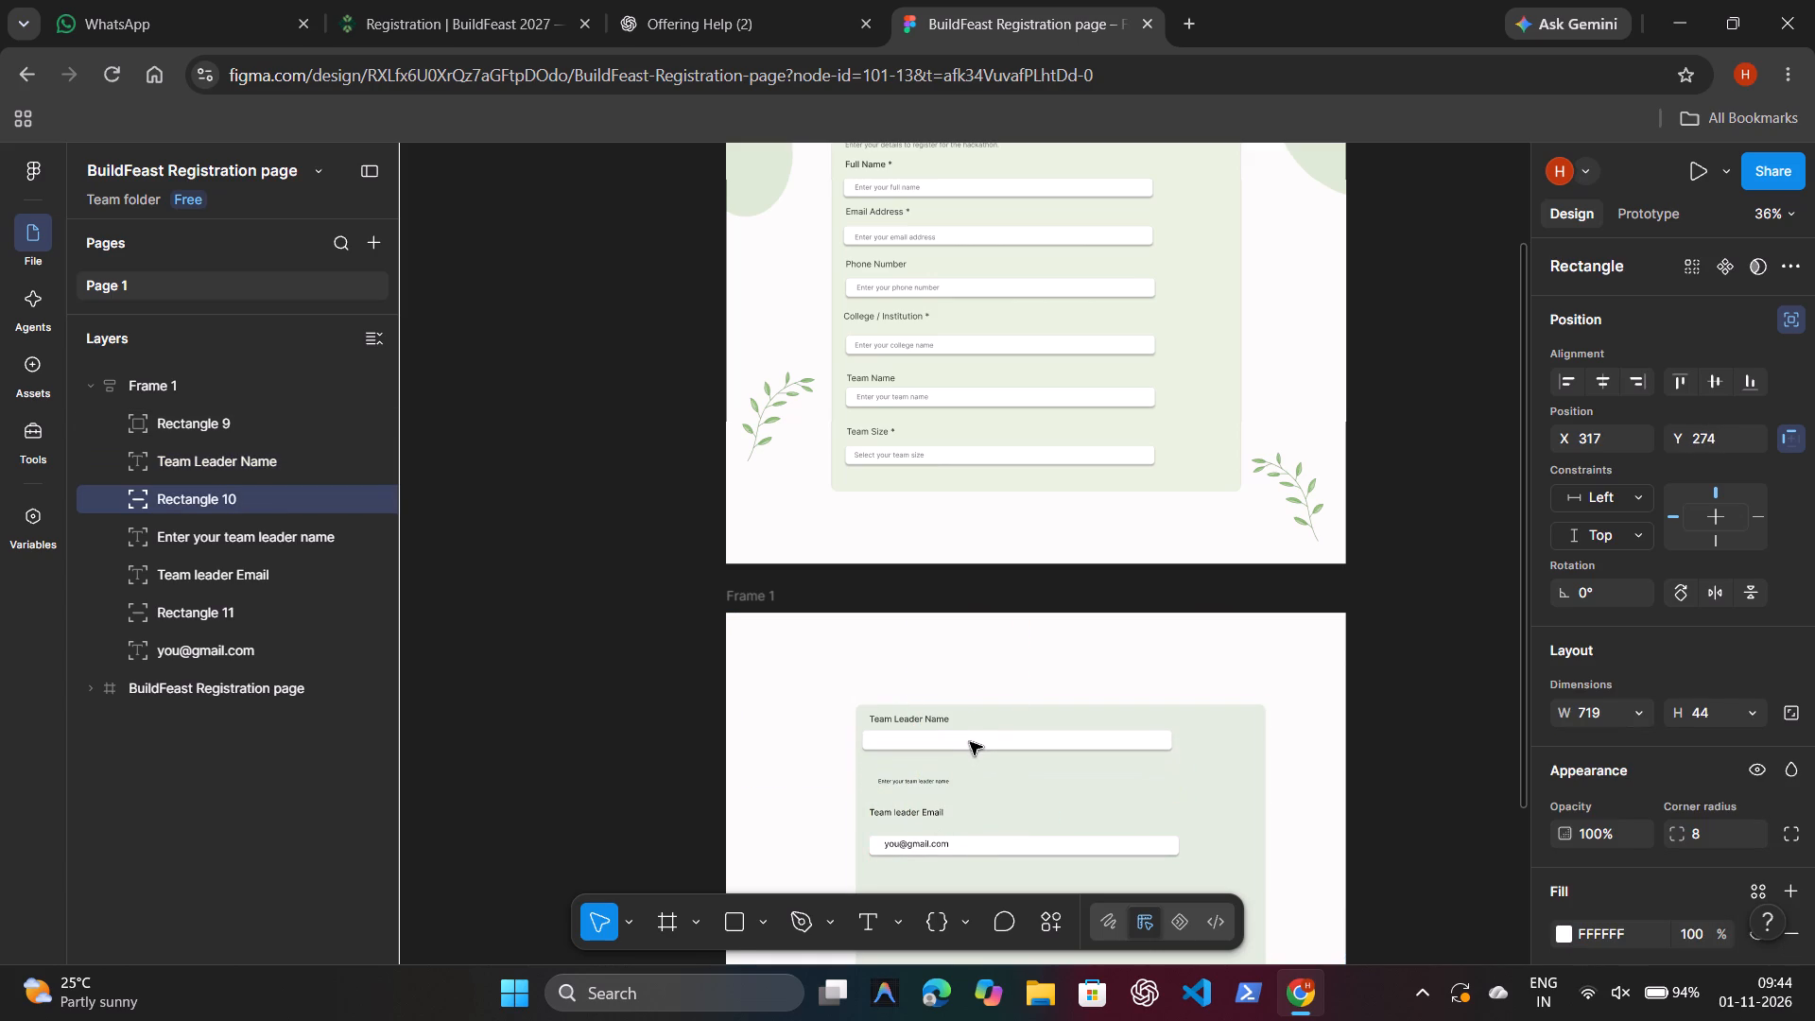
{"action": "left_click_drag", "start_coordinate": [970, 742], "coordinate": [981, 745]}
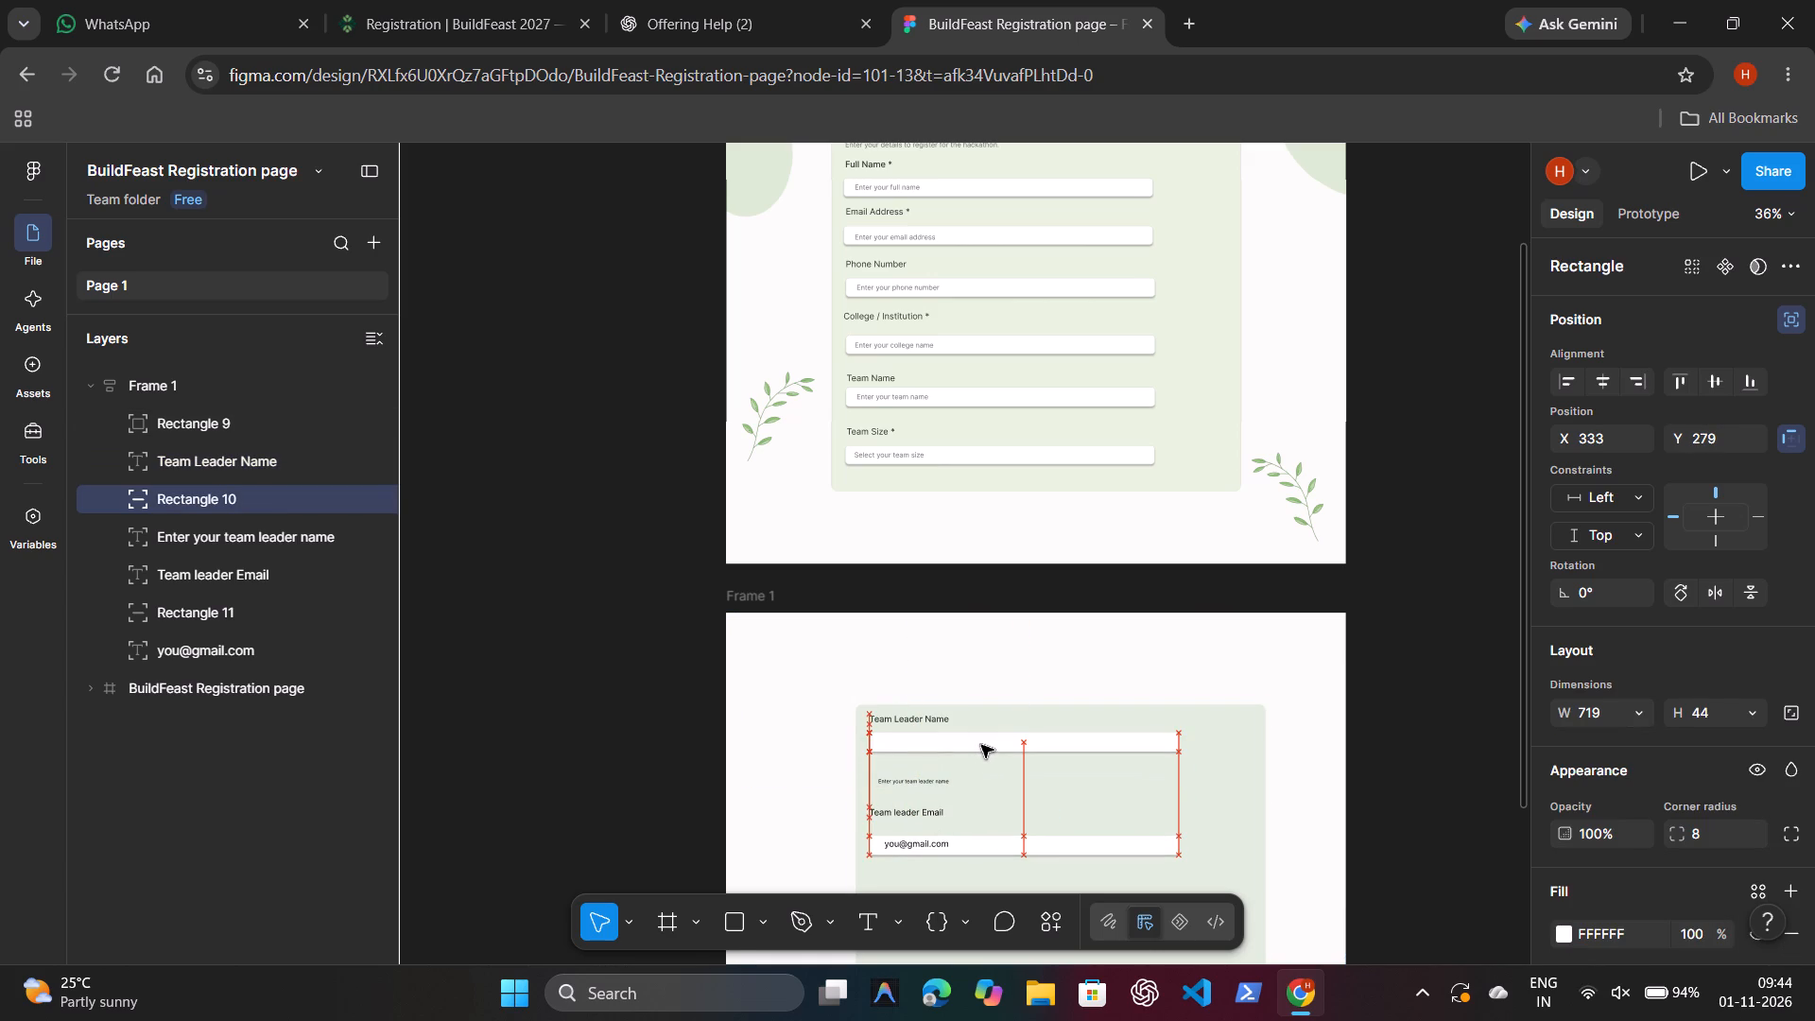
{"action": "left_click_drag", "start_coordinate": [981, 745], "coordinate": [977, 747]}
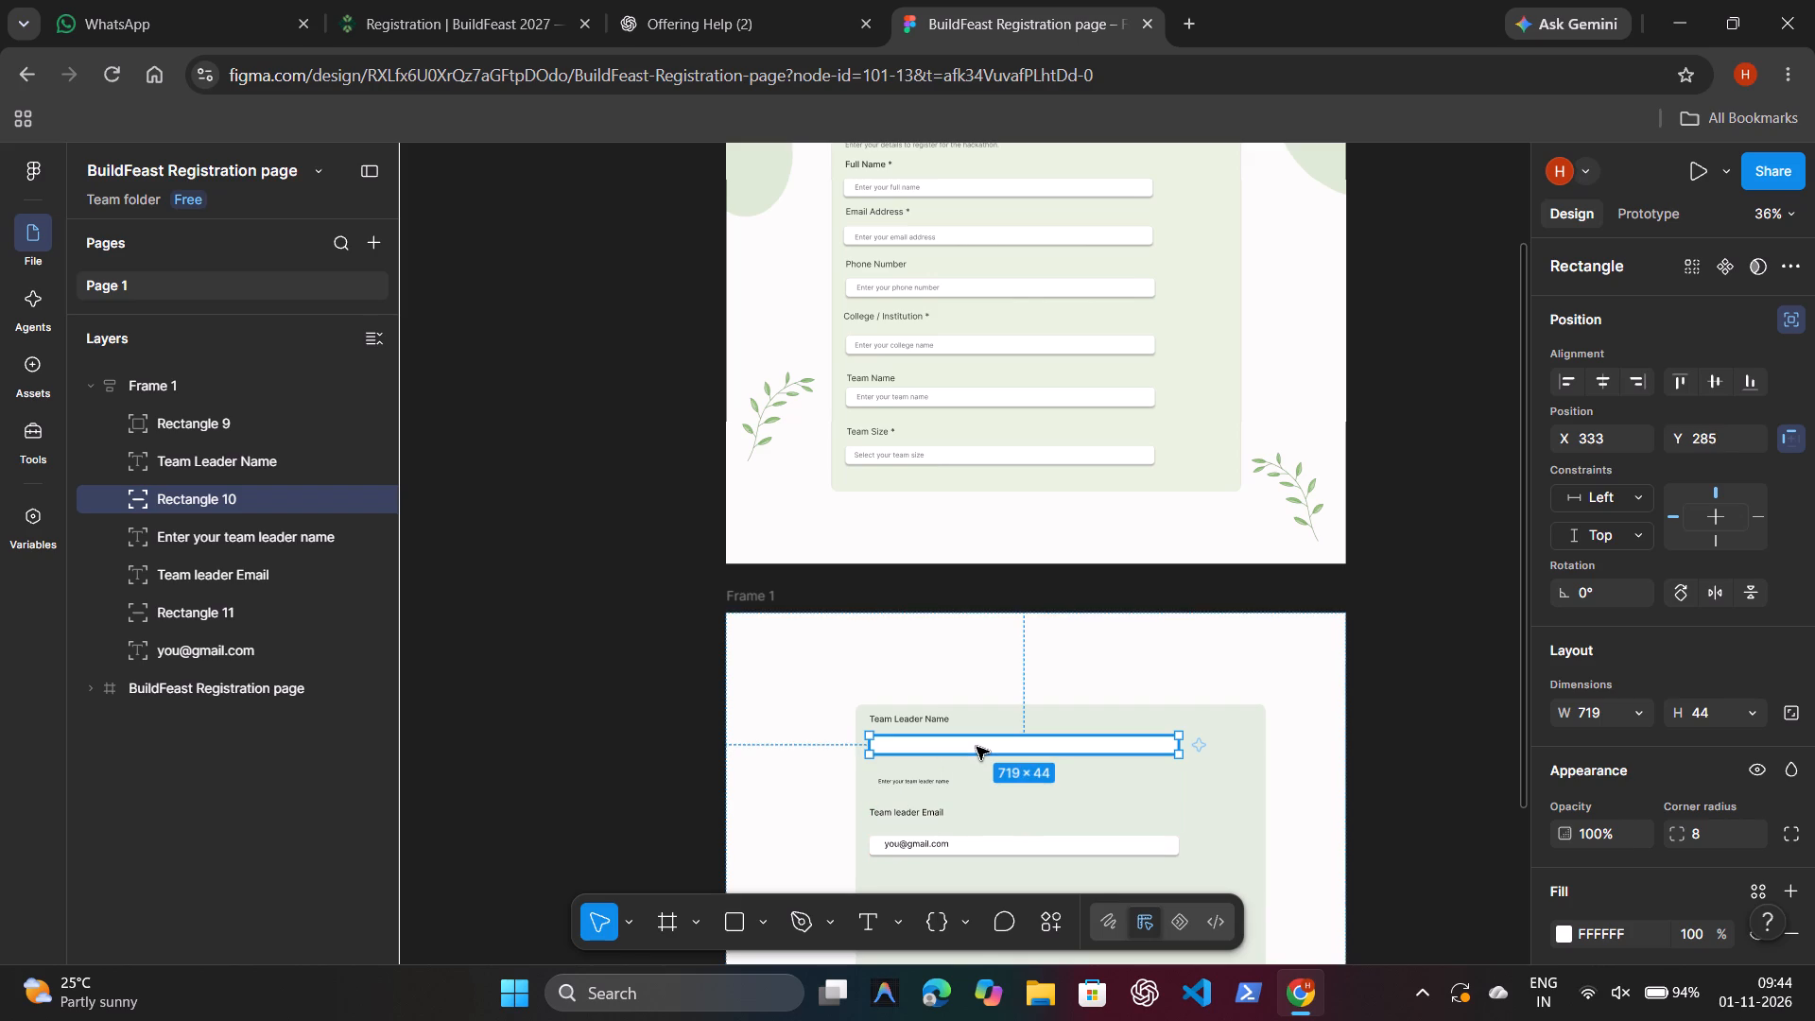
Copy the fill colour code 657568 from the "Select your team size" placeholder on the registration page.
{"action": "left_click", "coordinate": [938, 784]}
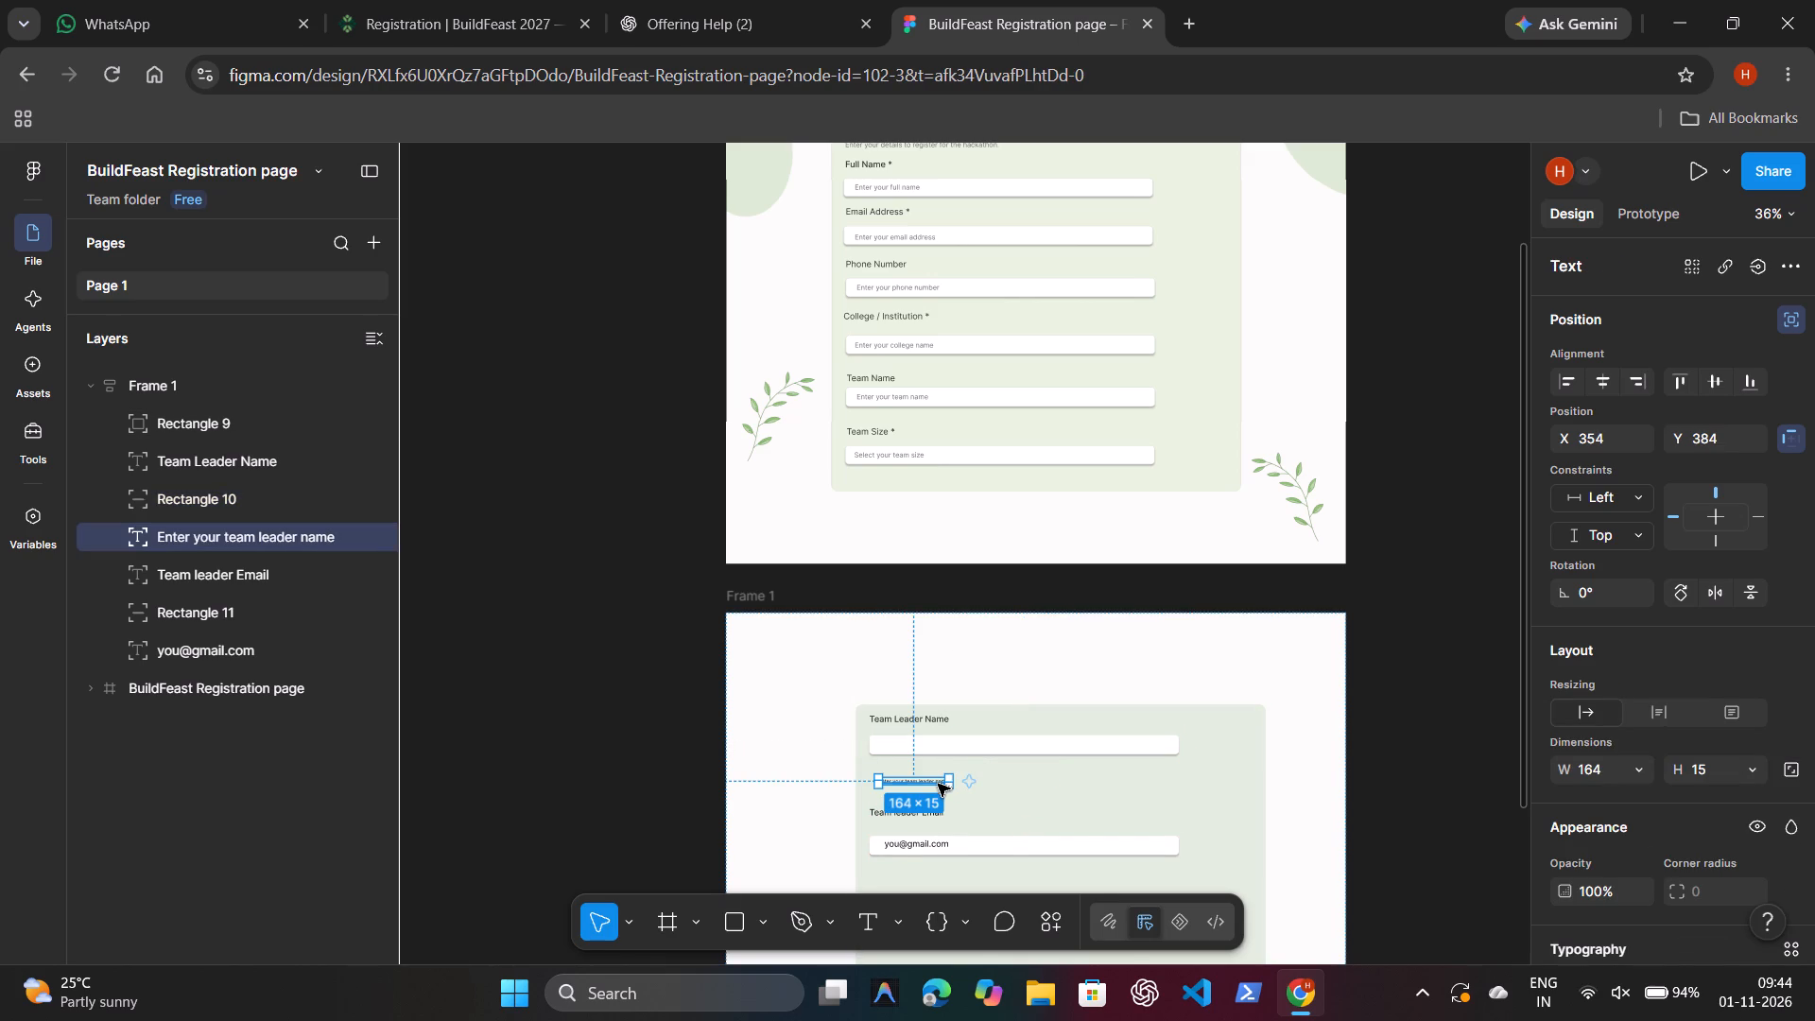
{"action": "left_click", "coordinate": [907, 456]}
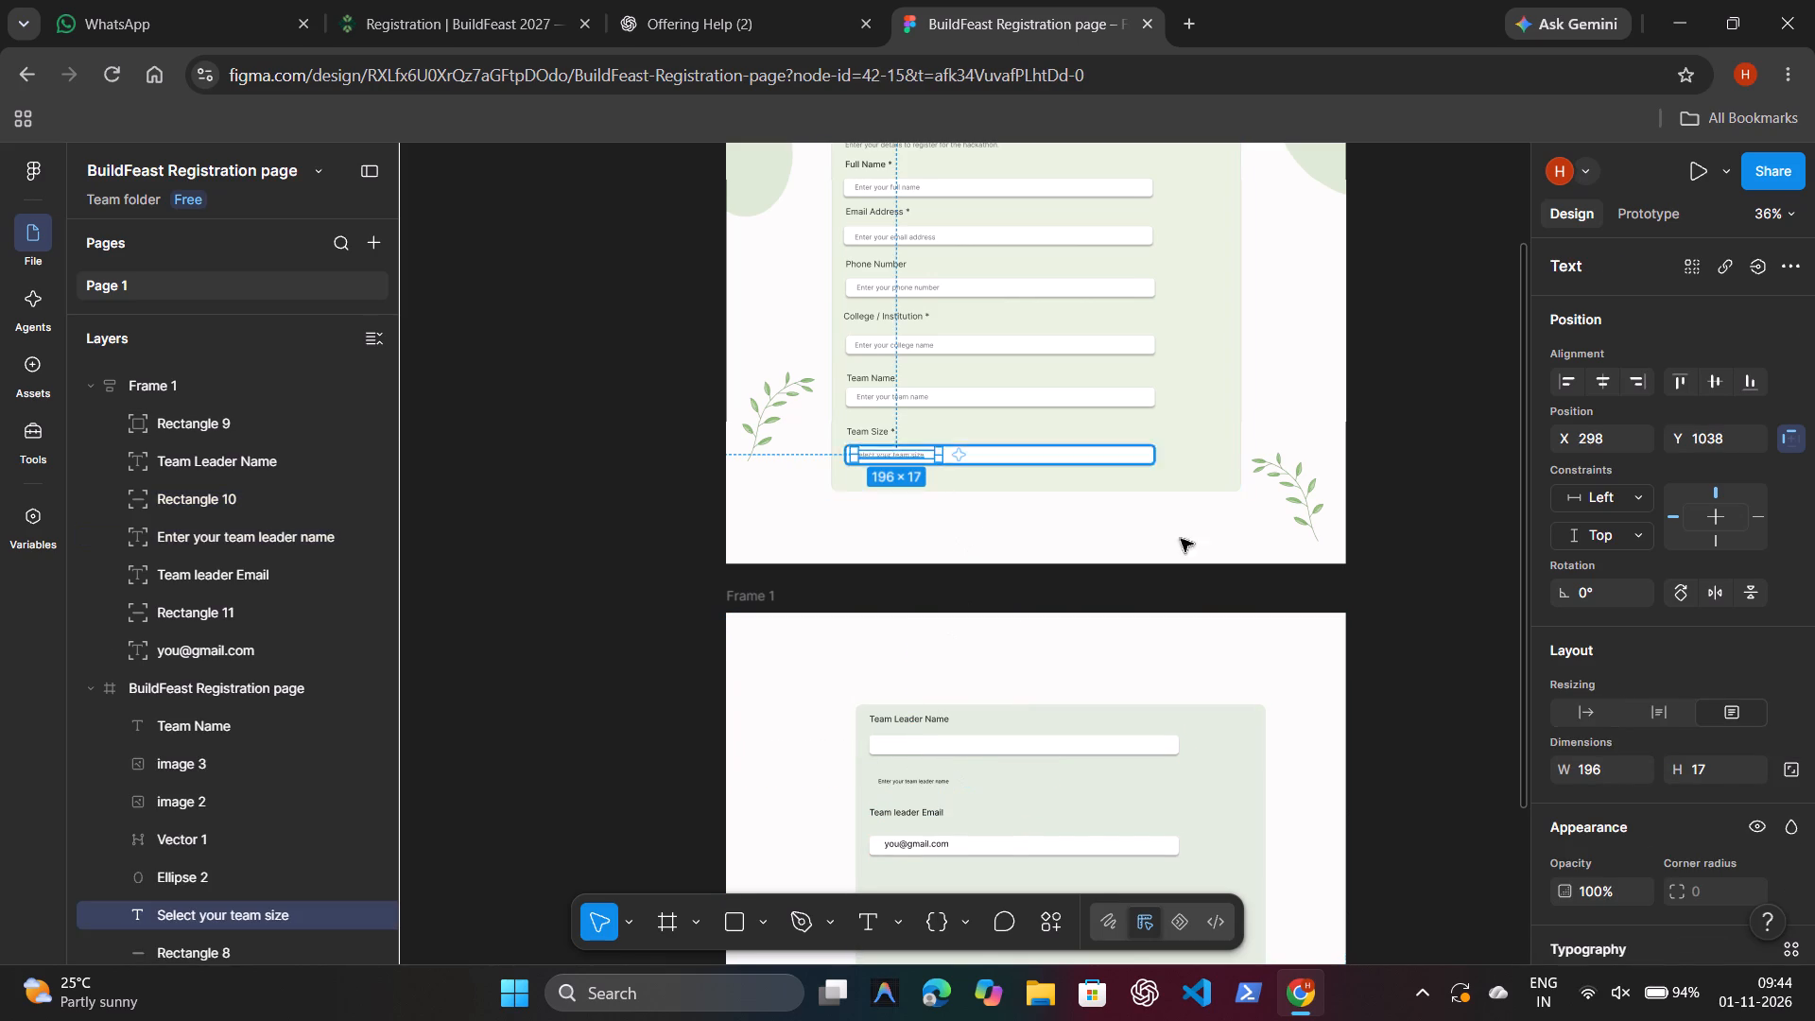
{"action": "scroll", "coordinate": [1642, 839], "scroll_direction": "down", "scroll_amount": 2}
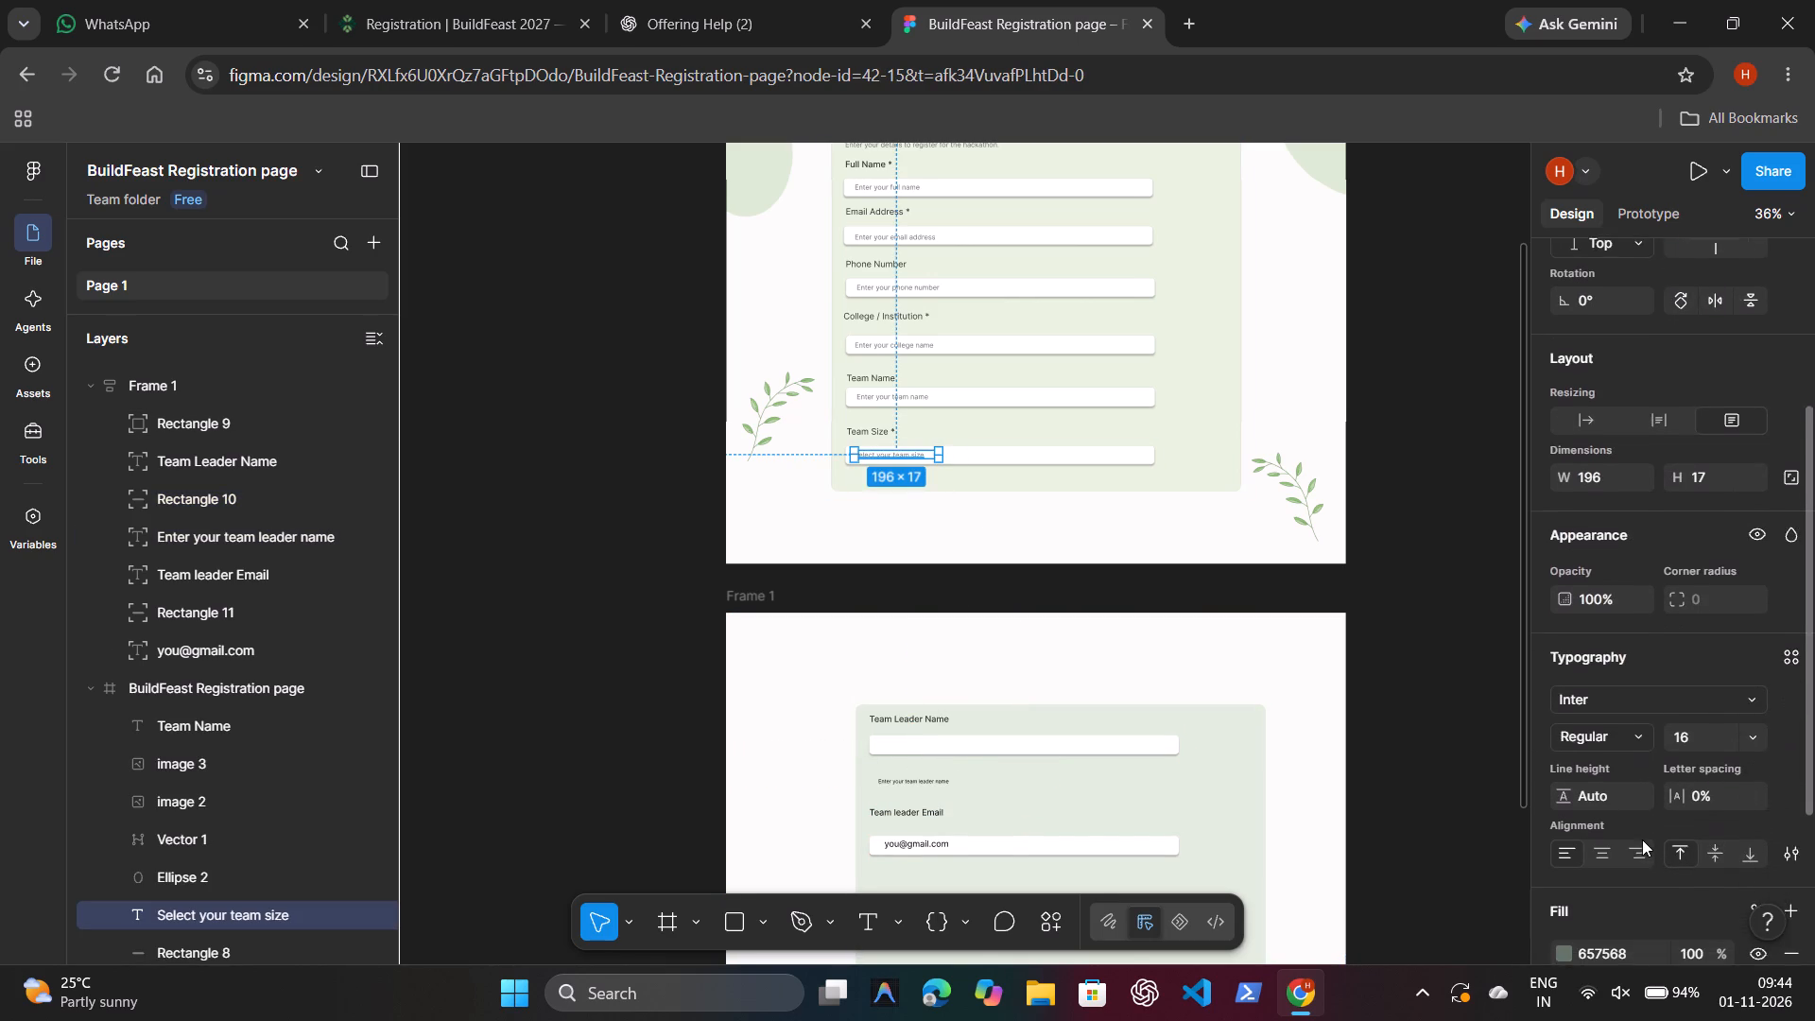
{"action": "scroll", "coordinate": [1642, 839], "scroll_direction": "down", "scroll_amount": 1}
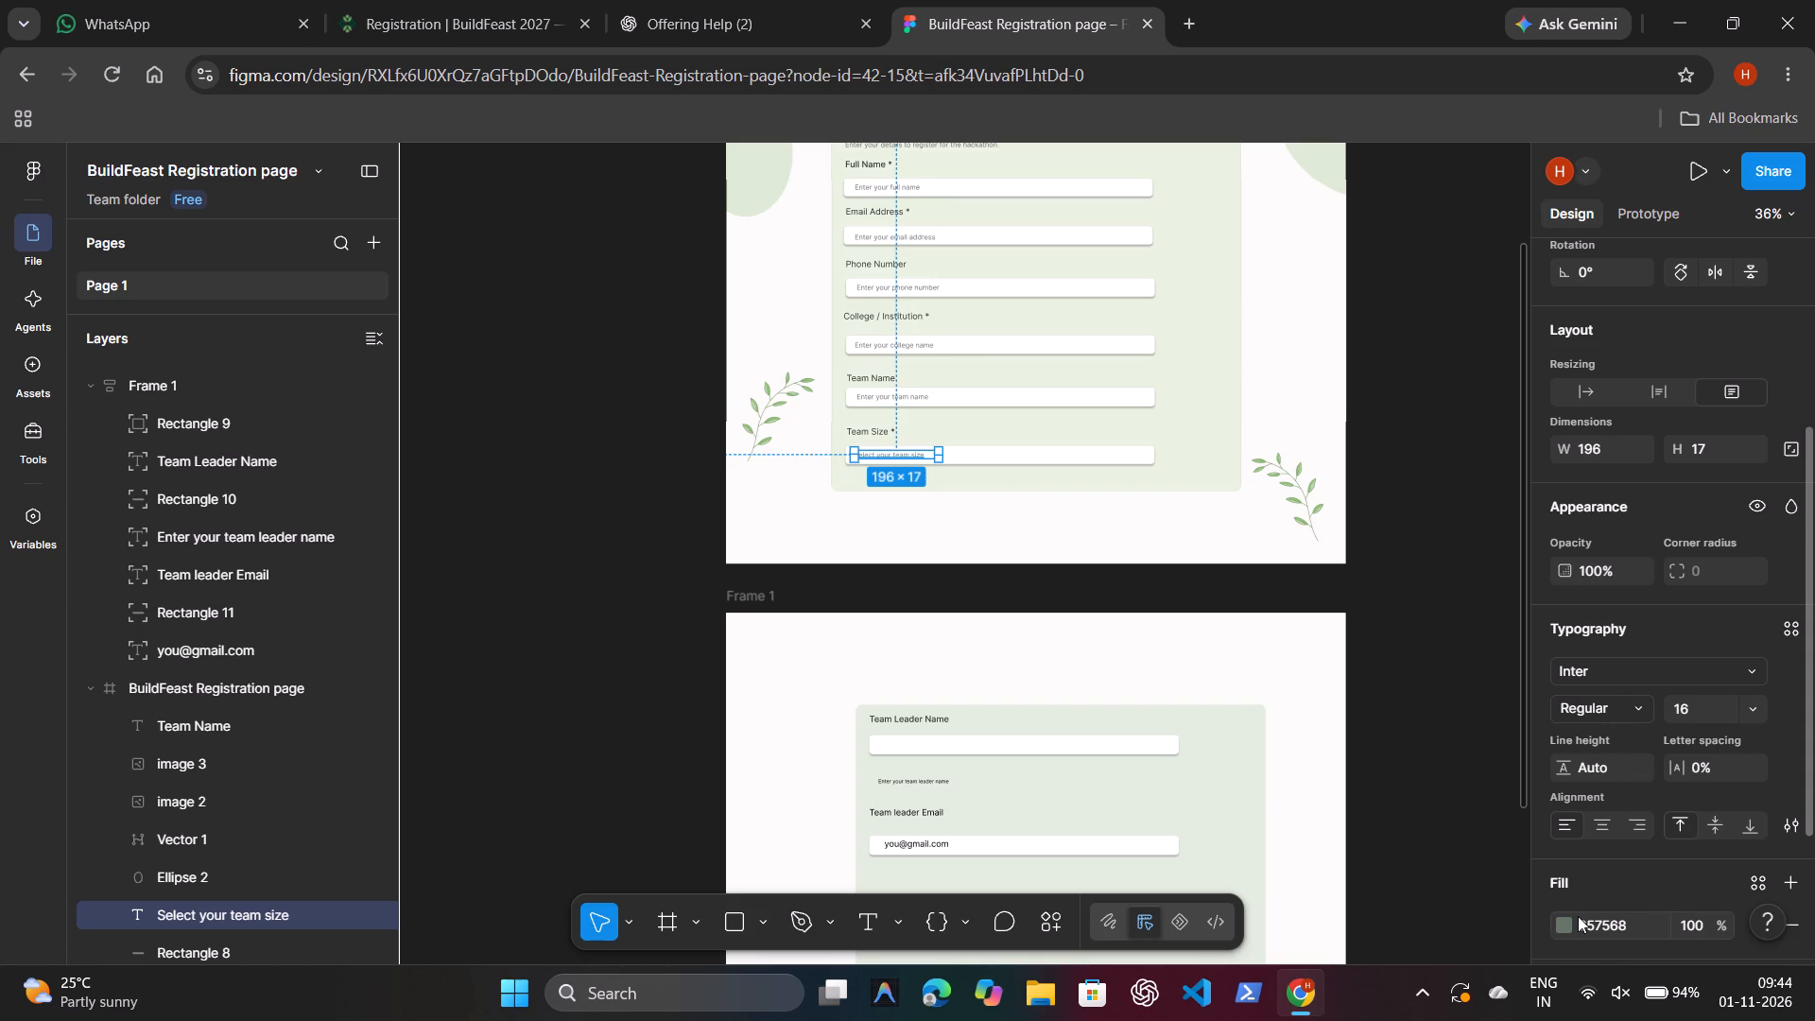
{"action": "double_click", "coordinate": [1637, 926]}
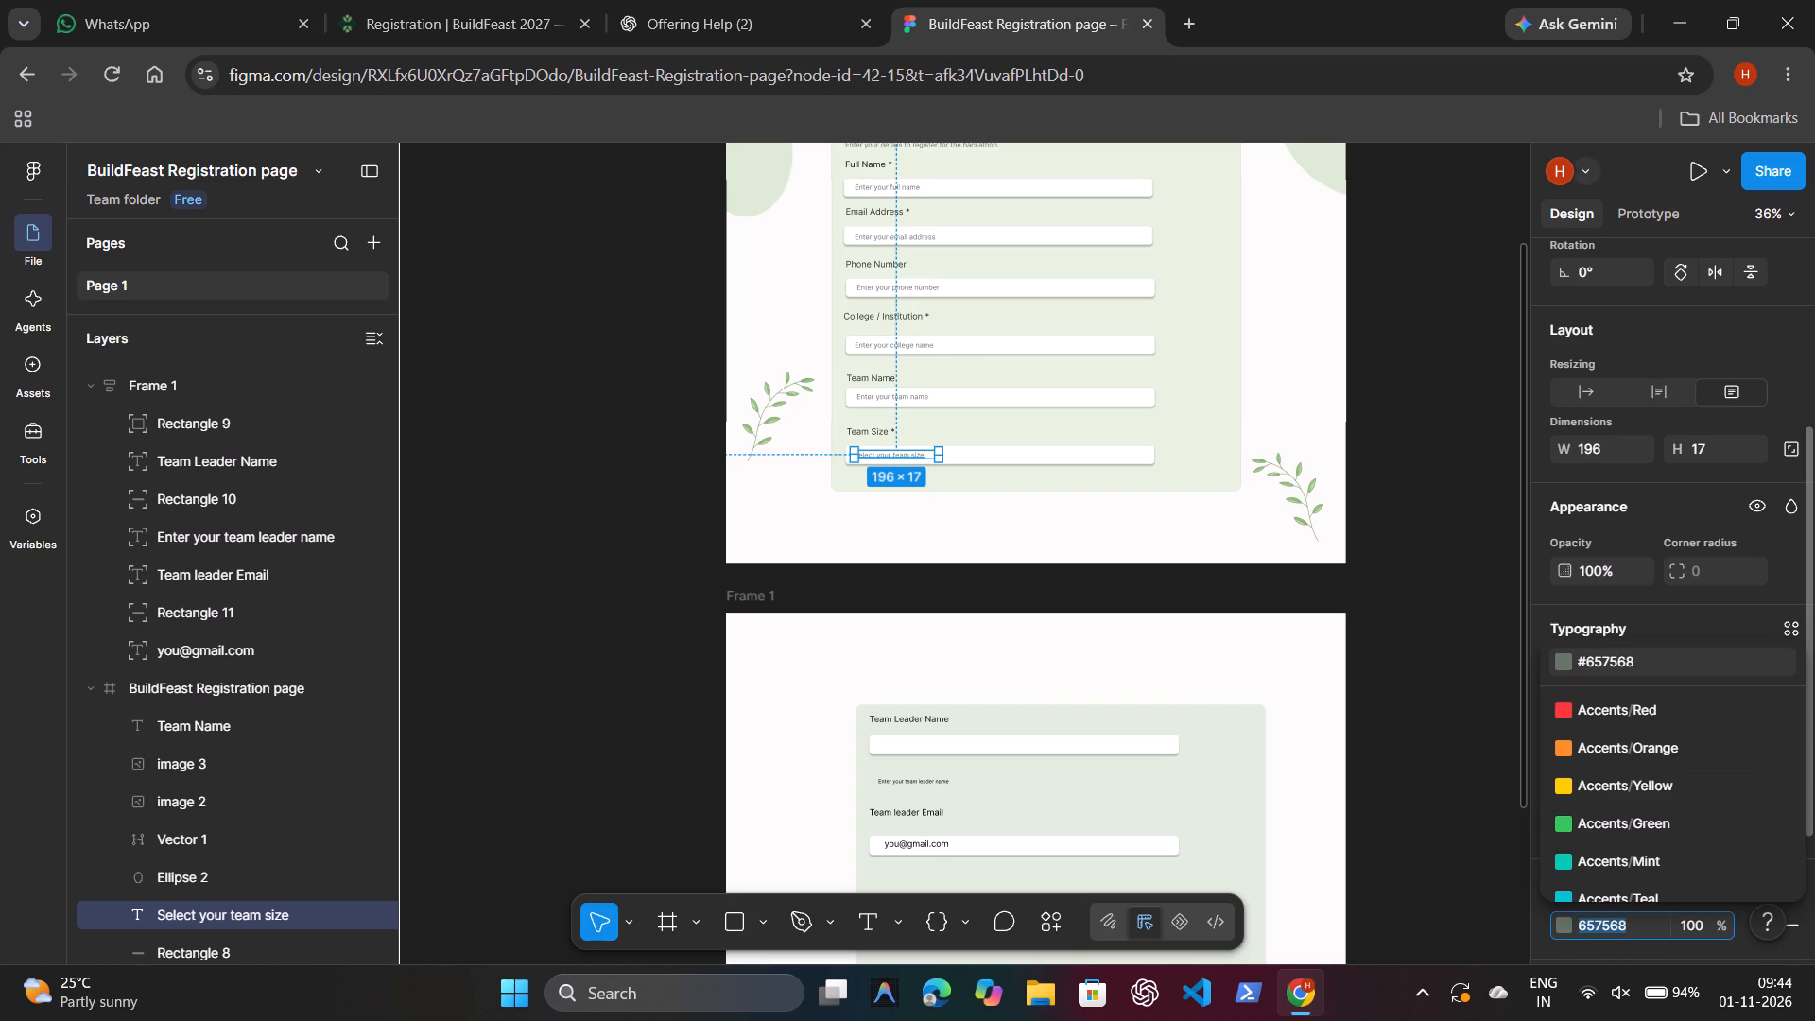
{"action": "key", "text": "ctrl+c"}
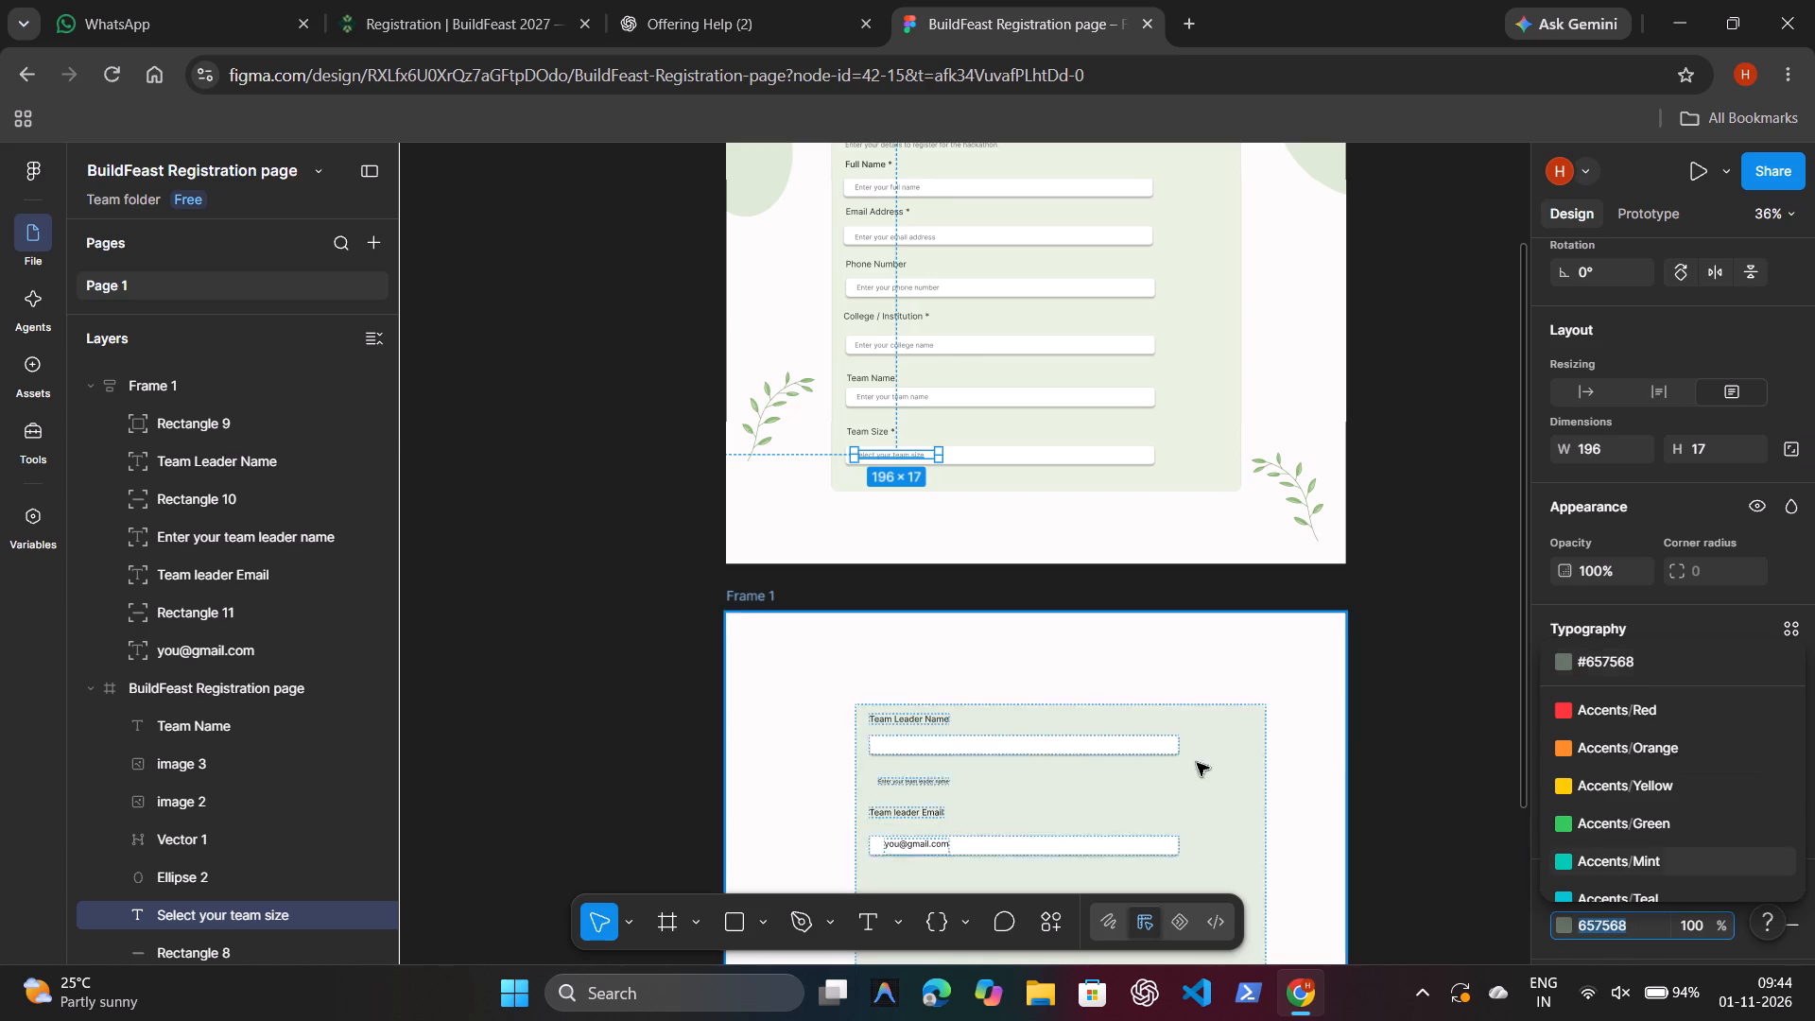
Move the "Enter your team leader name" placeholder up into its input rectangle, slightly inset from the rectangle's left edge.
{"action": "left_click_drag", "start_coordinate": [933, 782], "coordinate": [933, 770]}
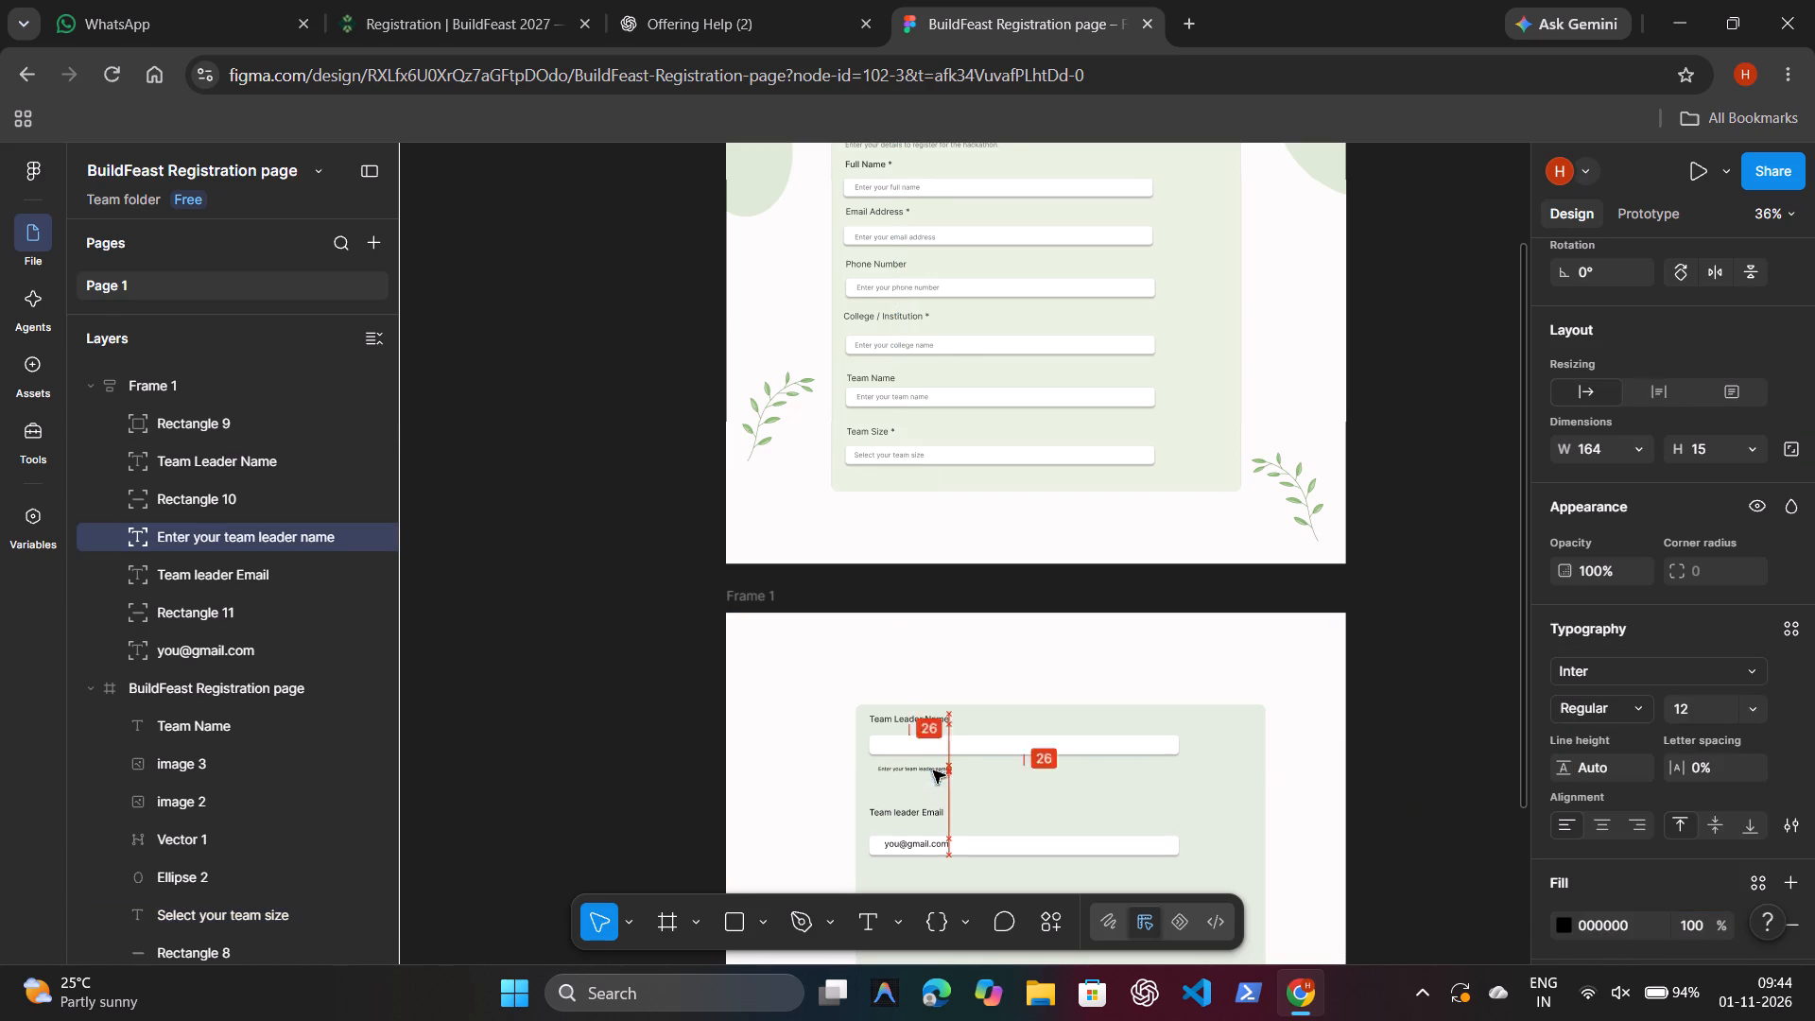
{"action": "left_click_drag", "start_coordinate": [933, 770], "coordinate": [925, 742]}
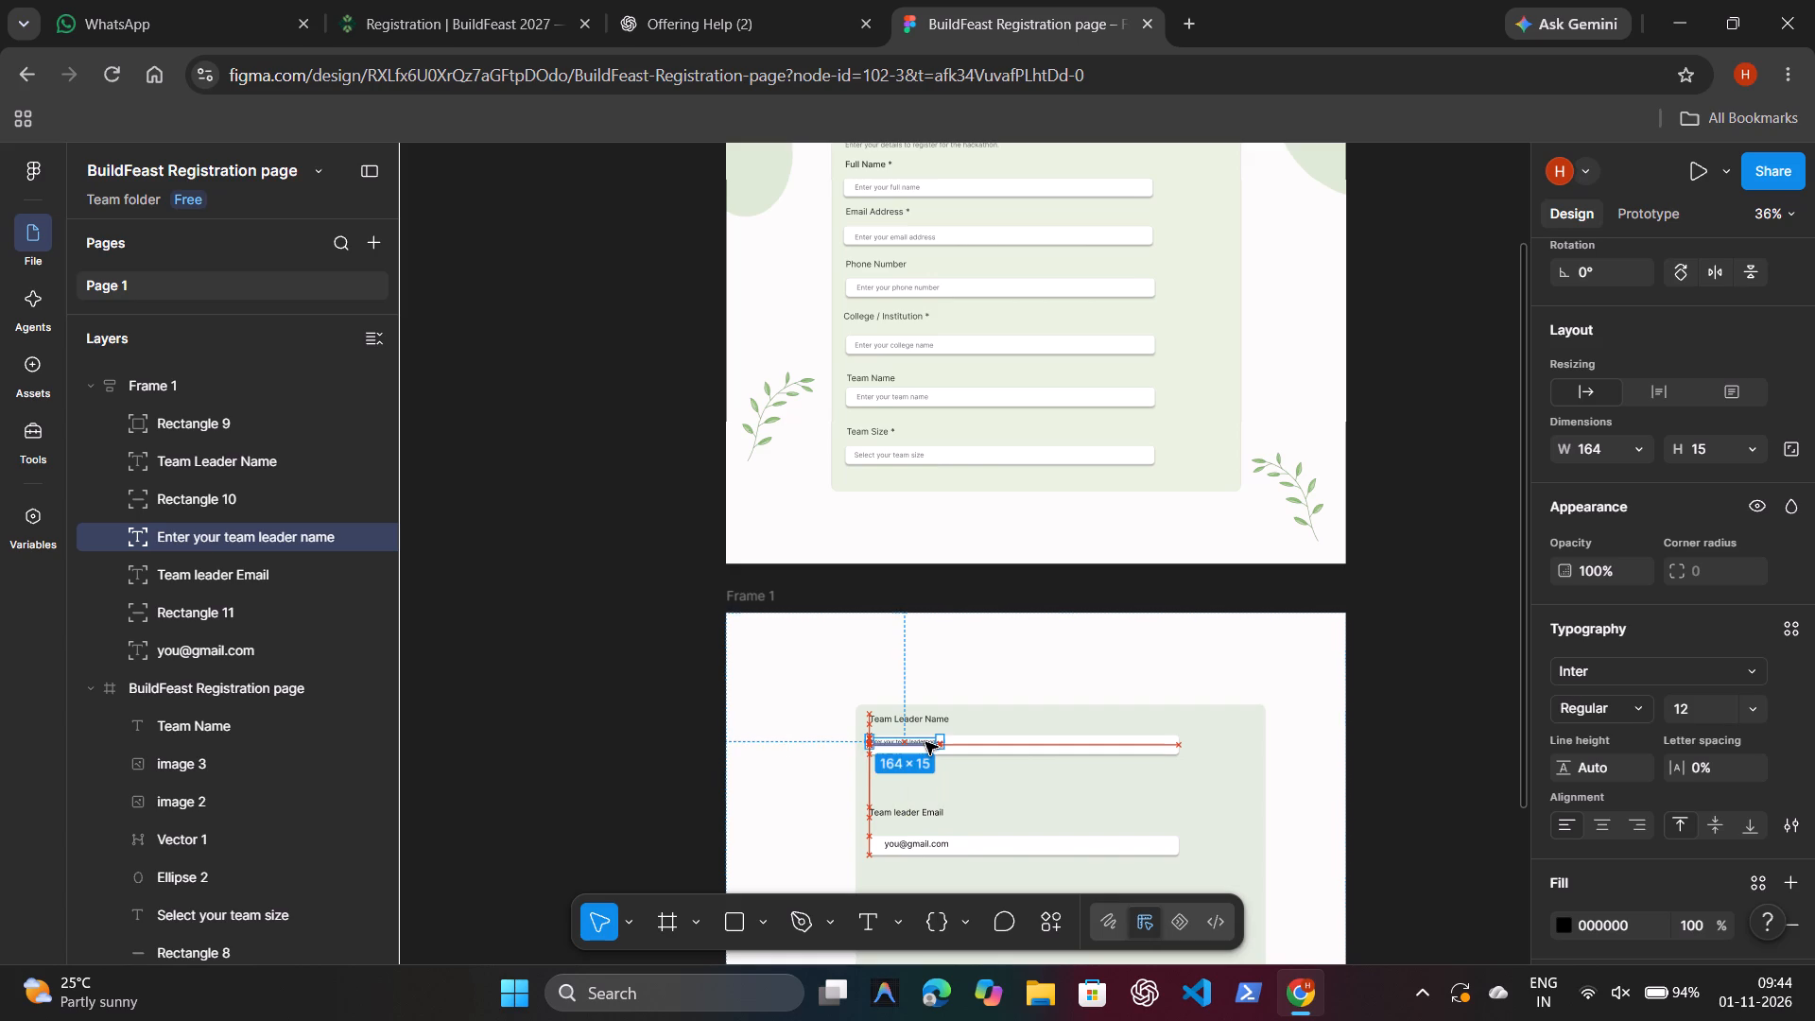
{"action": "left_click_drag", "start_coordinate": [925, 742], "coordinate": [933, 748]}
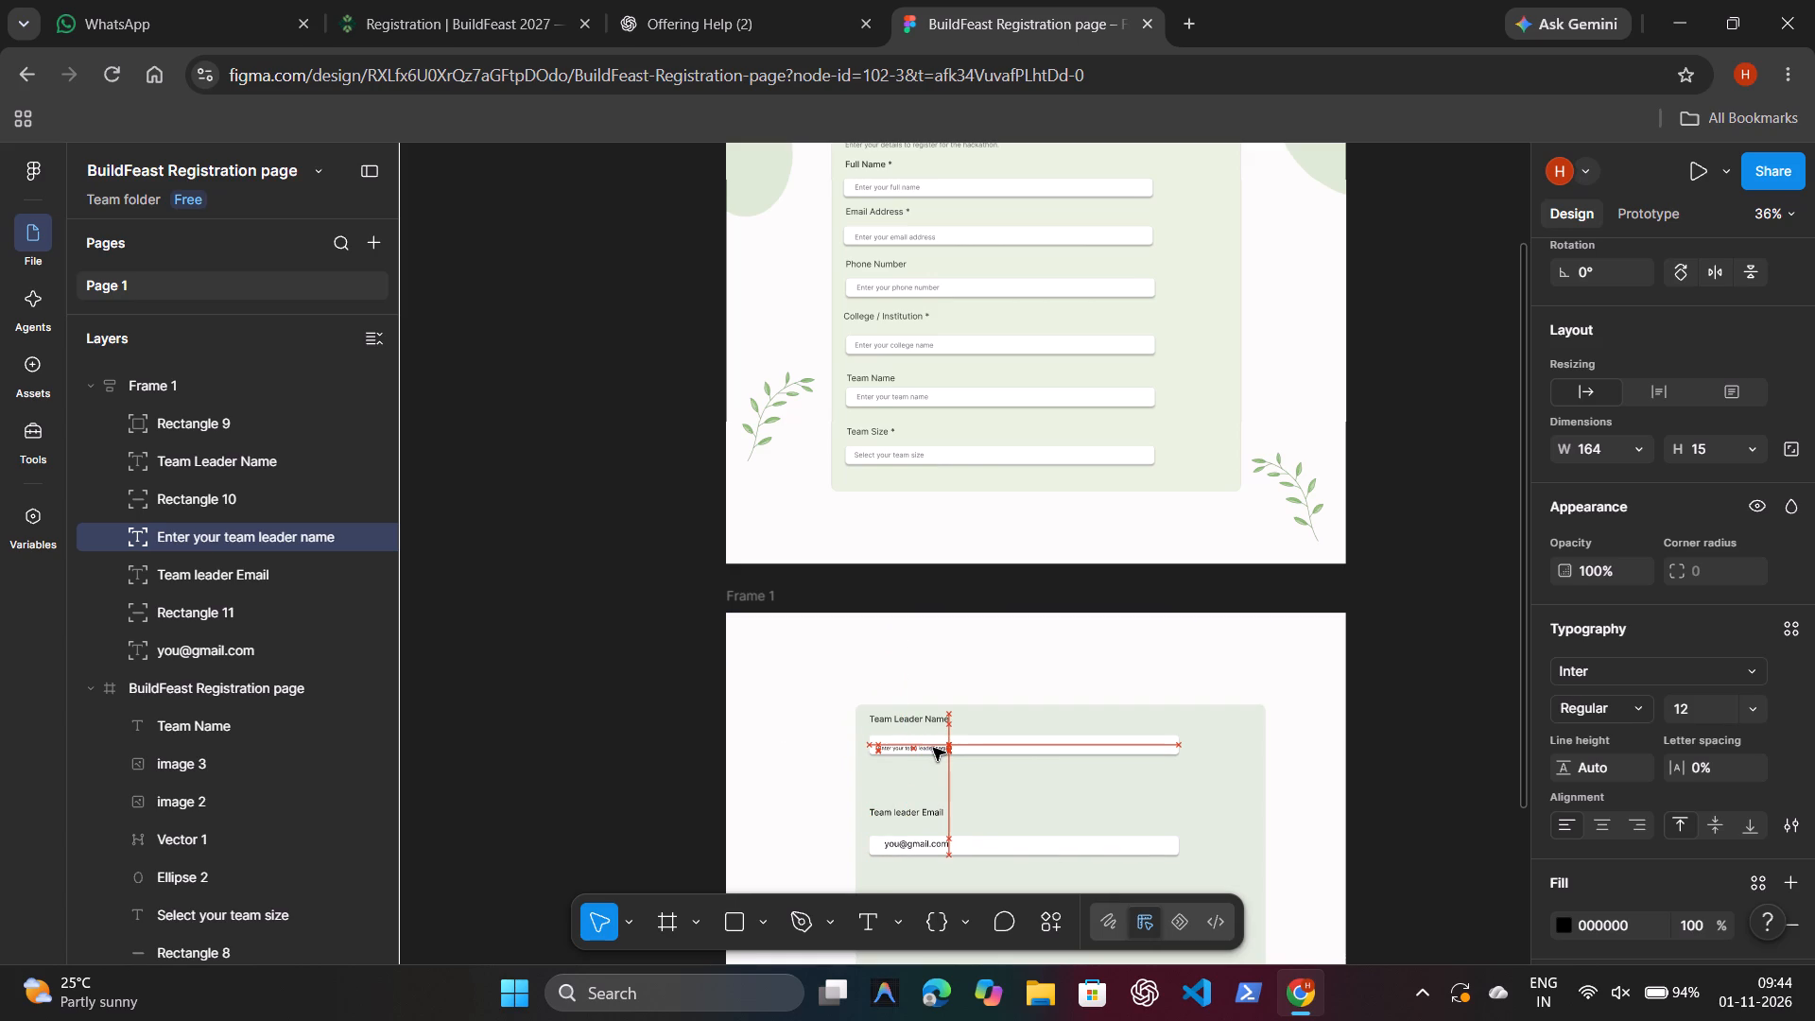
{"action": "left_click_drag", "start_coordinate": [933, 748], "coordinate": [933, 746]}
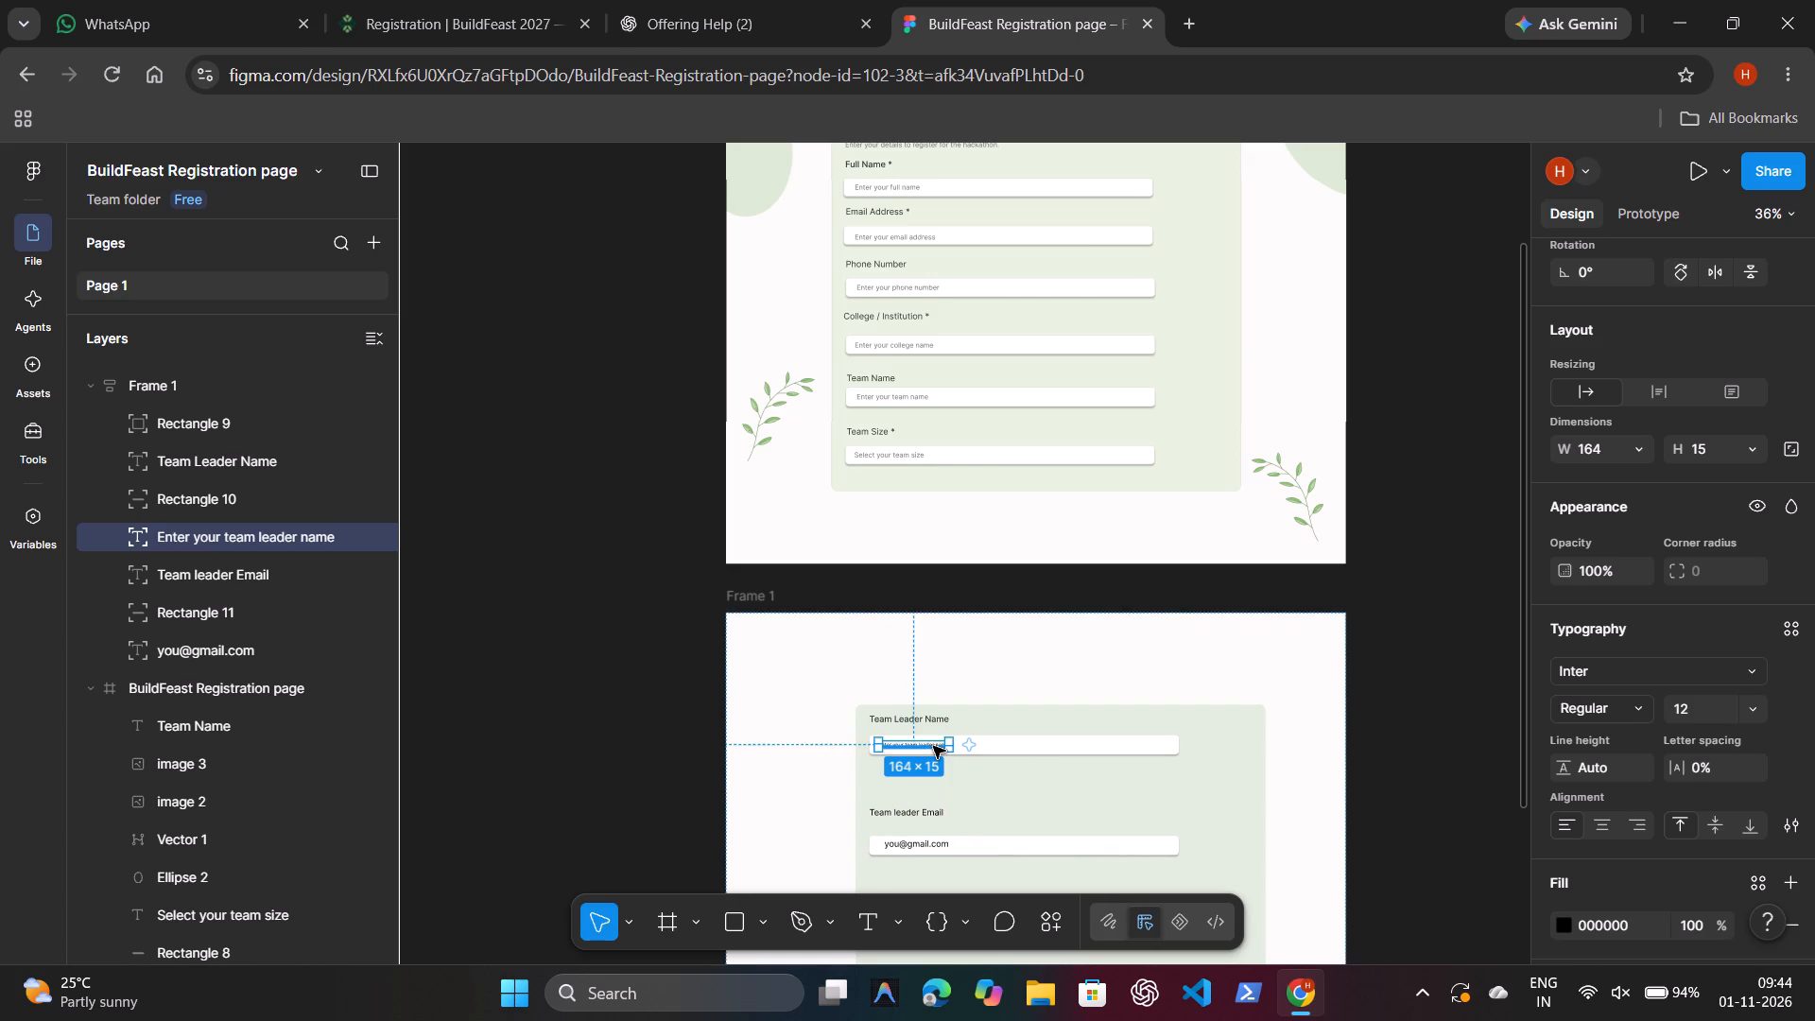
Set the "Enter your team leader name" placeholder's fill to 657568 and its font size to 16.
{"action": "double_click", "coordinate": [933, 746]}
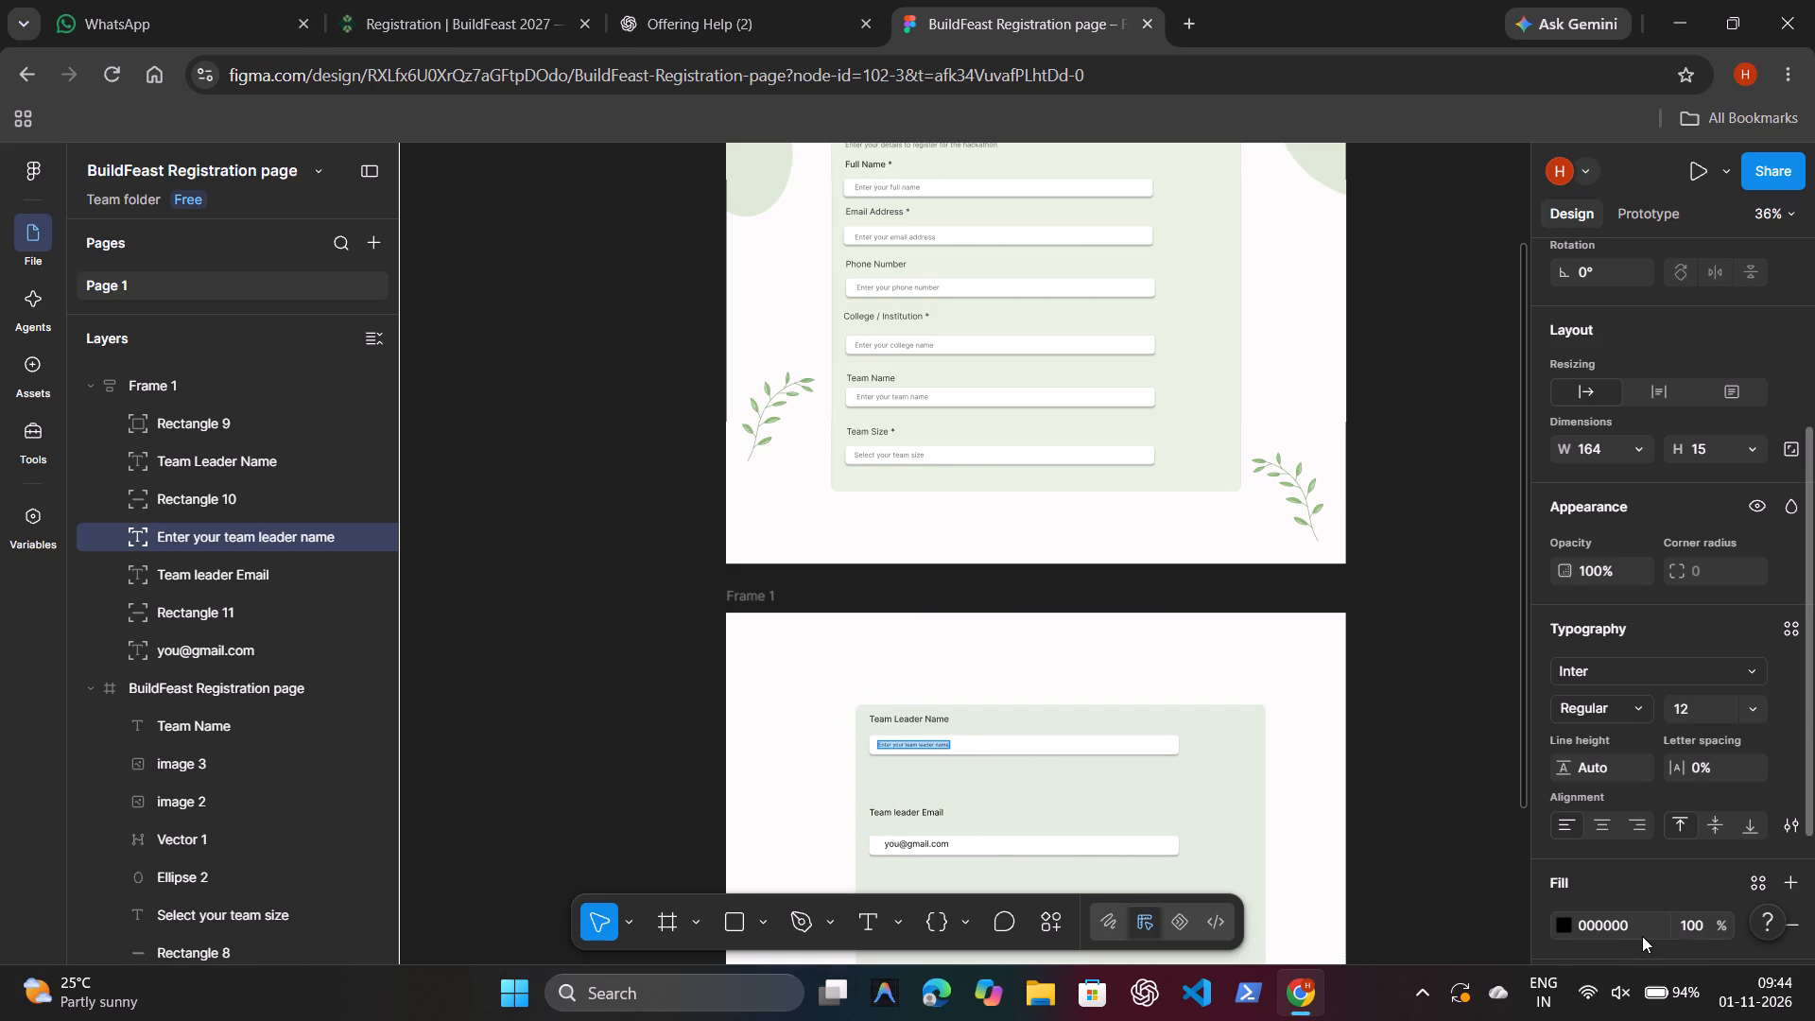
{"action": "left_click", "coordinate": [1642, 935]}
{"action": "key", "text": "BackSpace"}
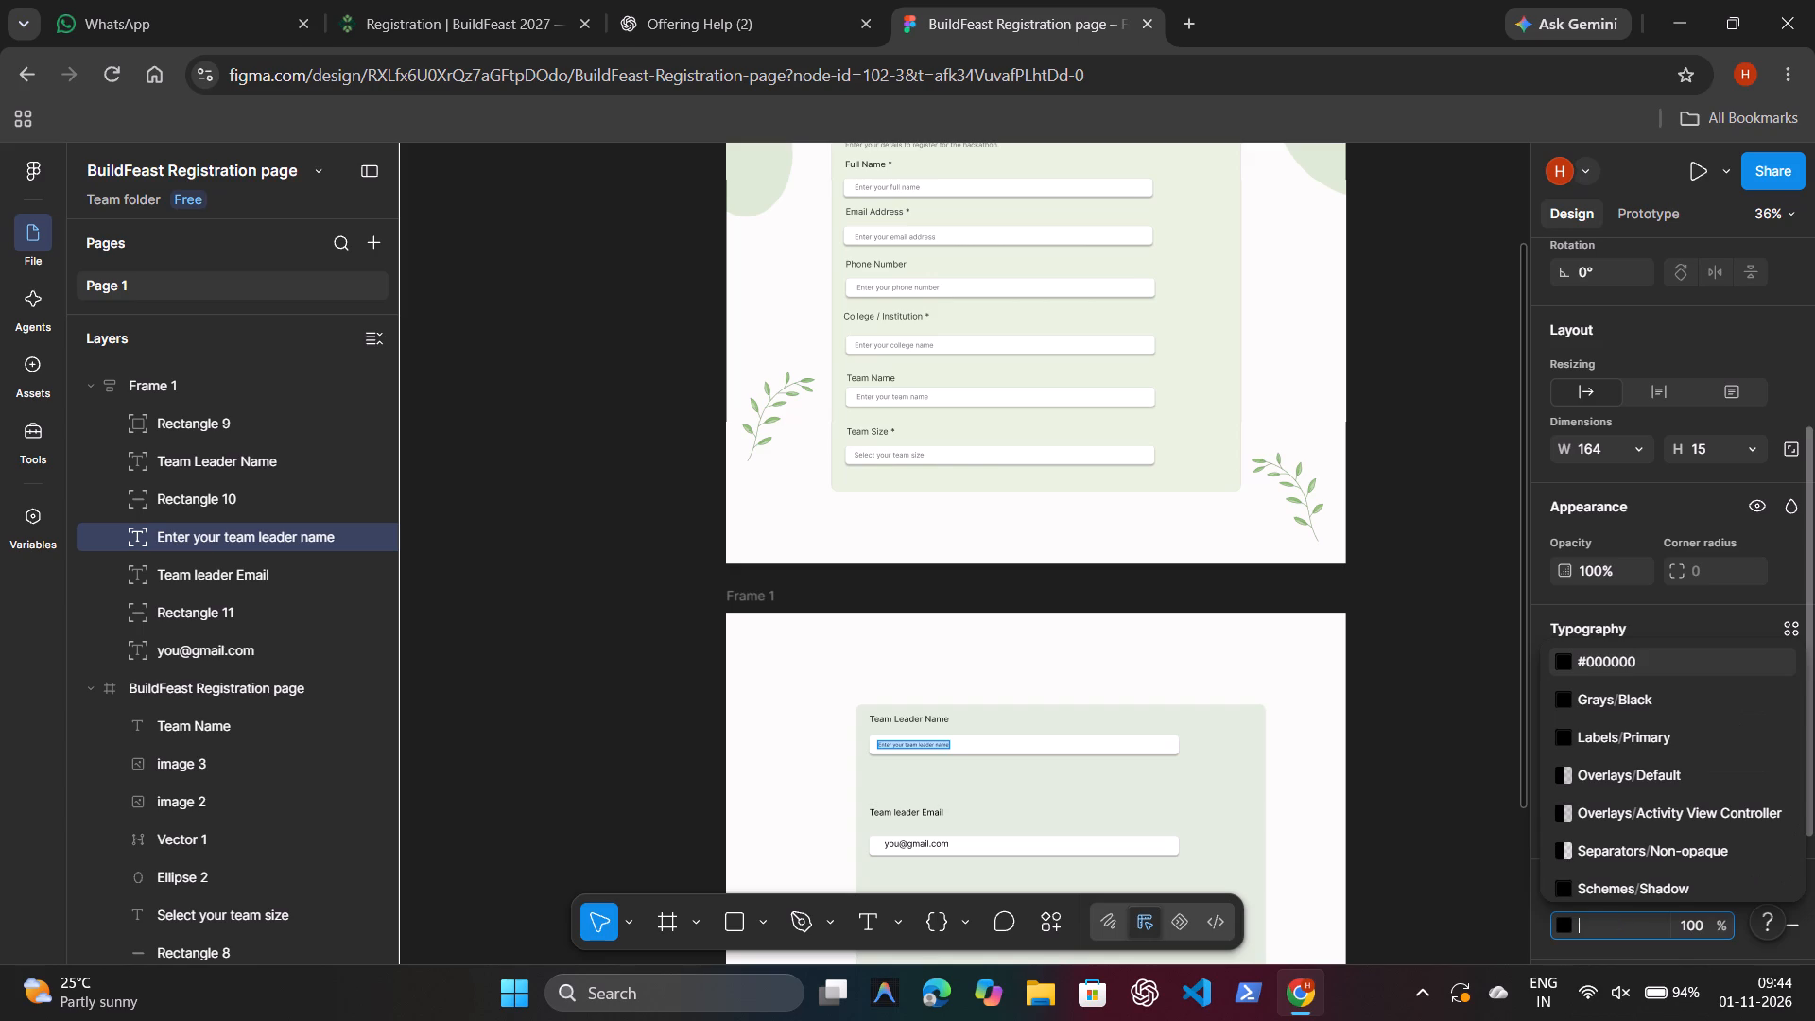
{"action": "key", "text": "ctrl+v"}
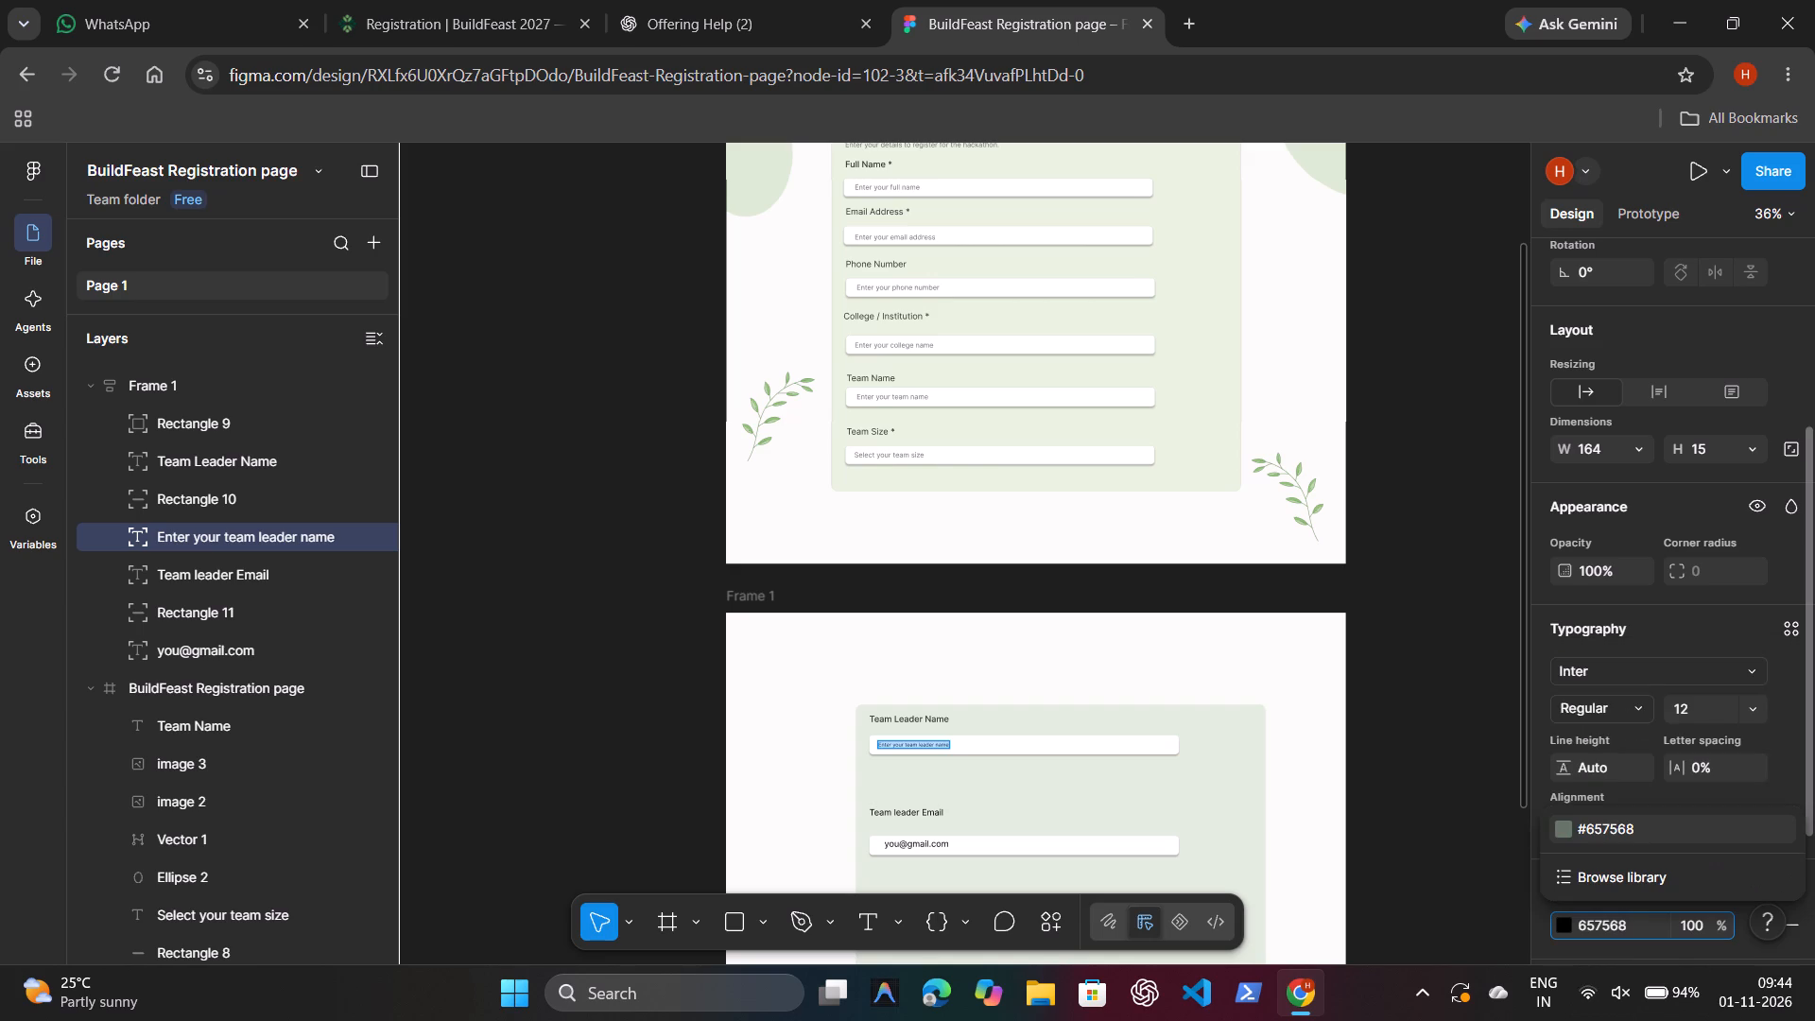
{"action": "key", "text": "Return"}
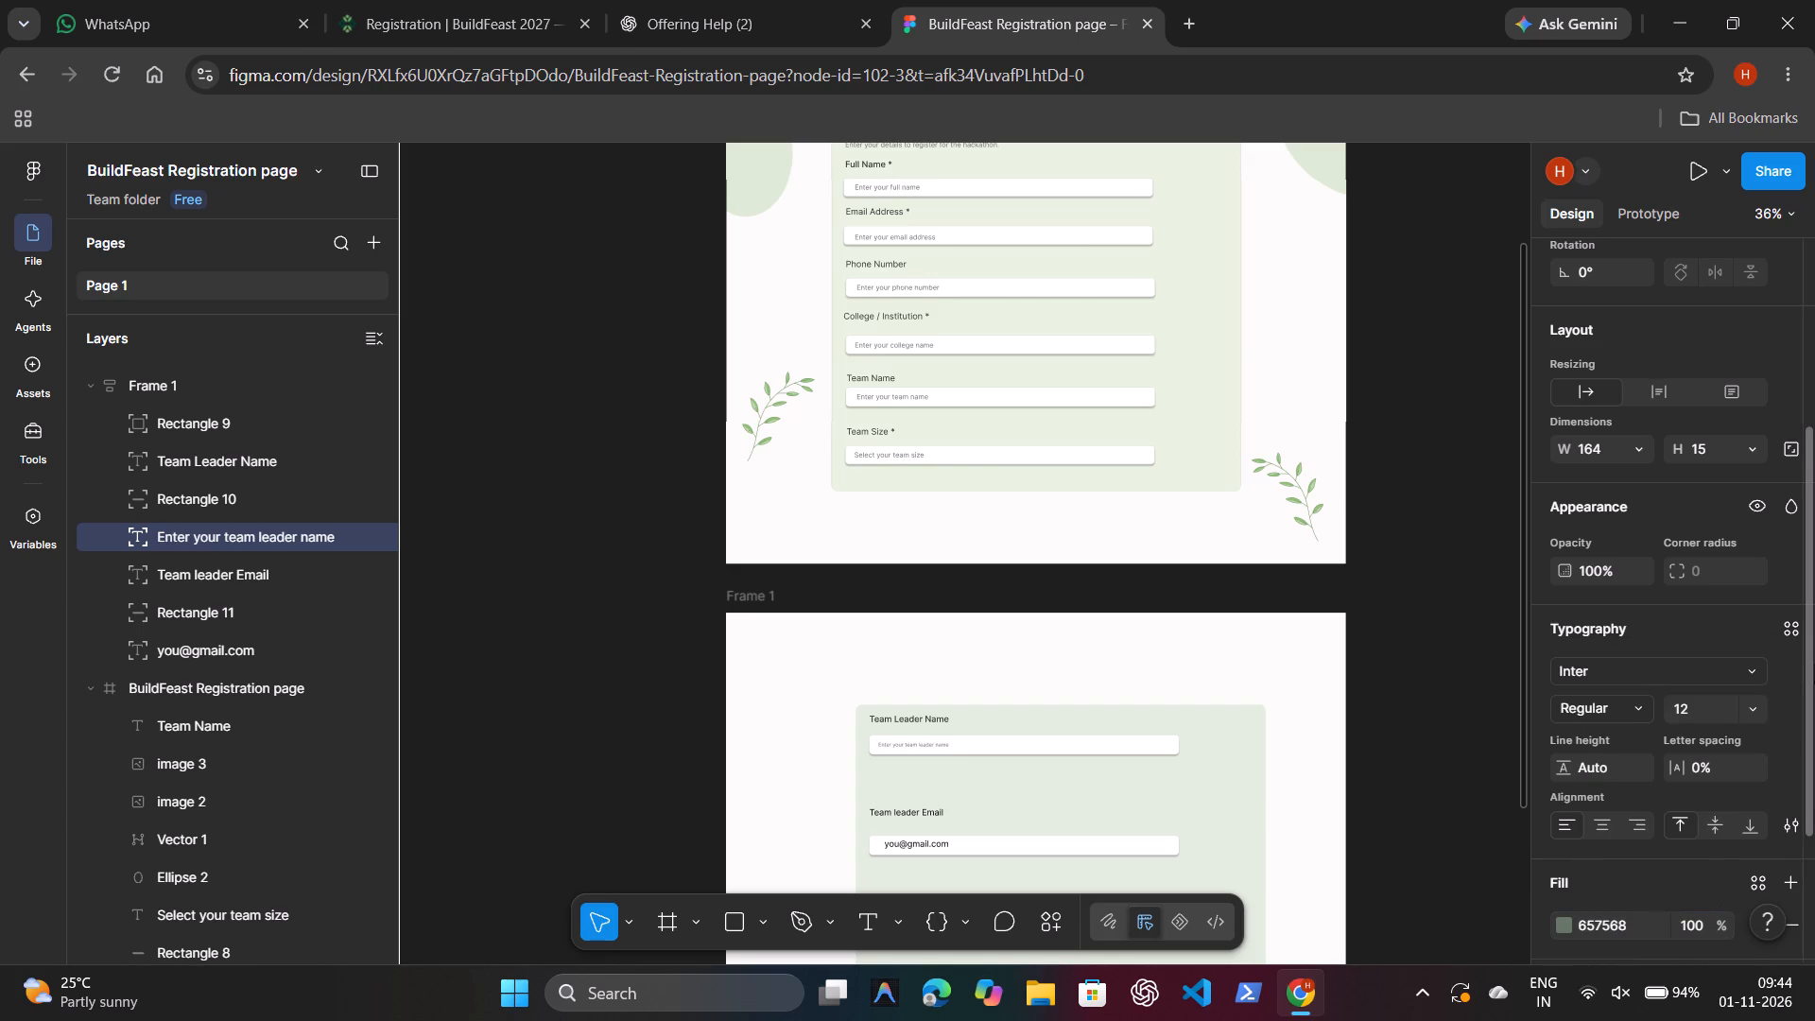
{"action": "left_click", "coordinate": [1761, 708]}
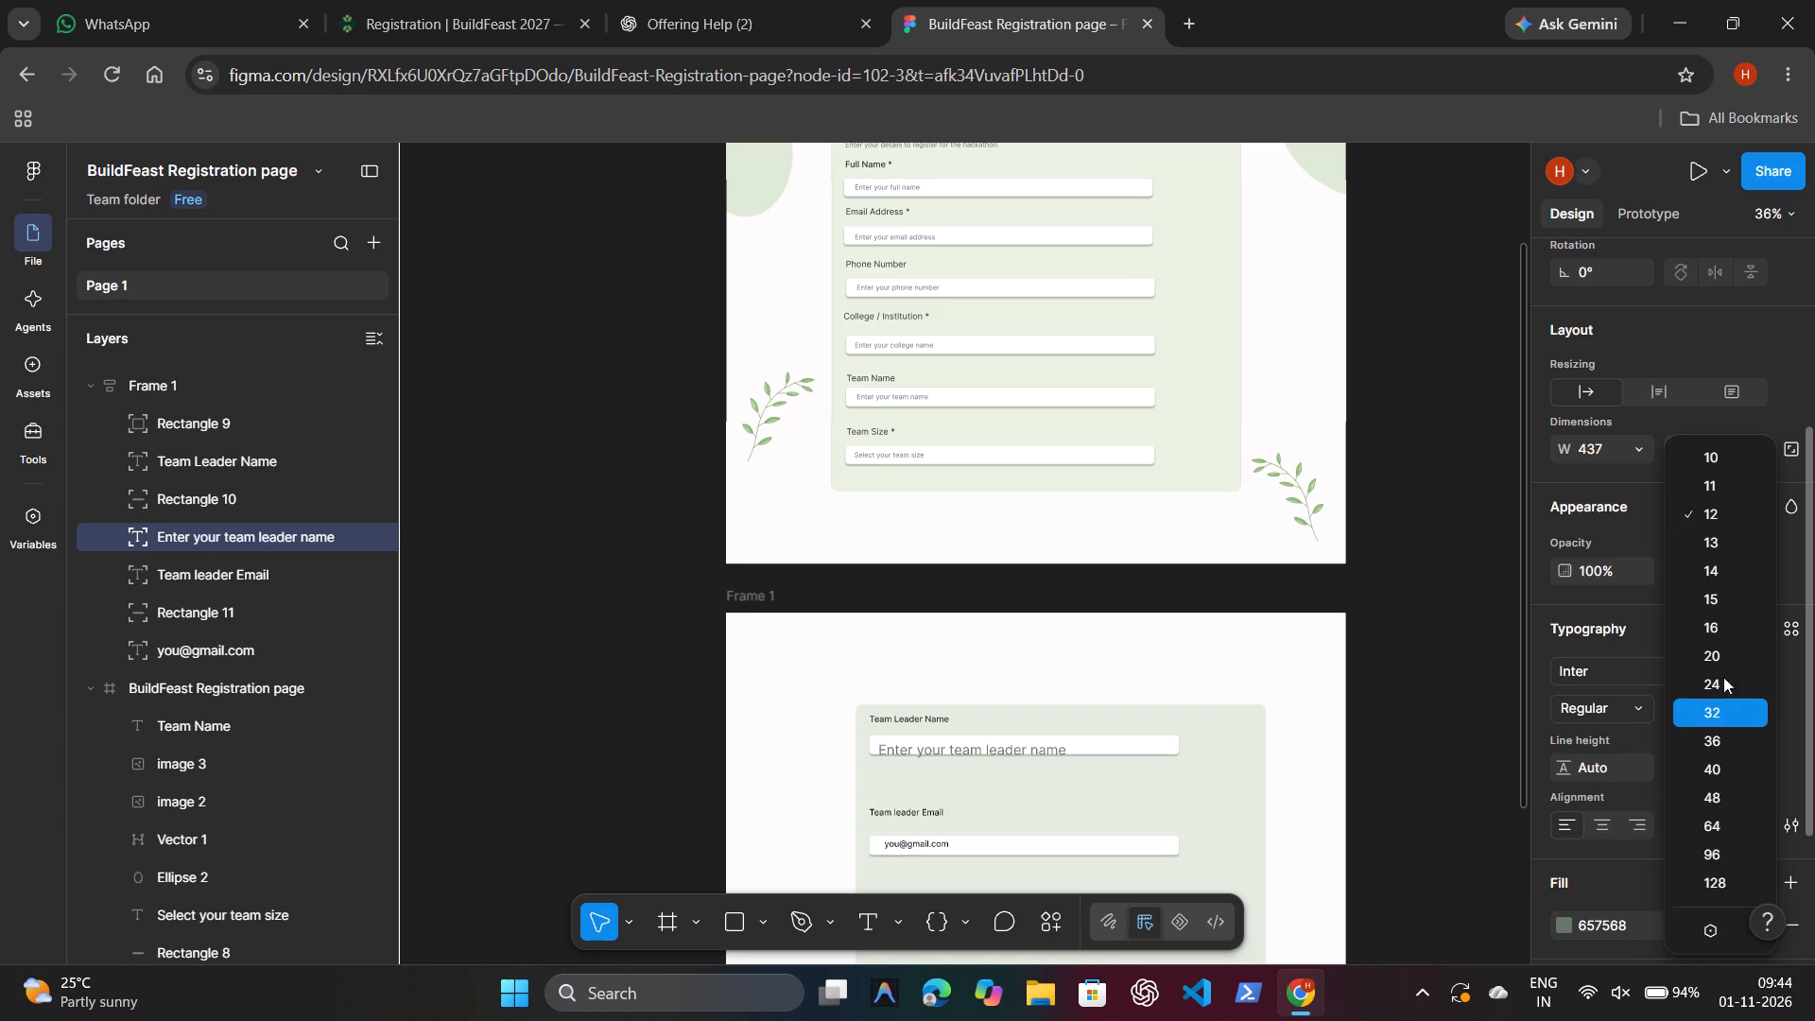
{"action": "left_click", "coordinate": [1736, 623]}
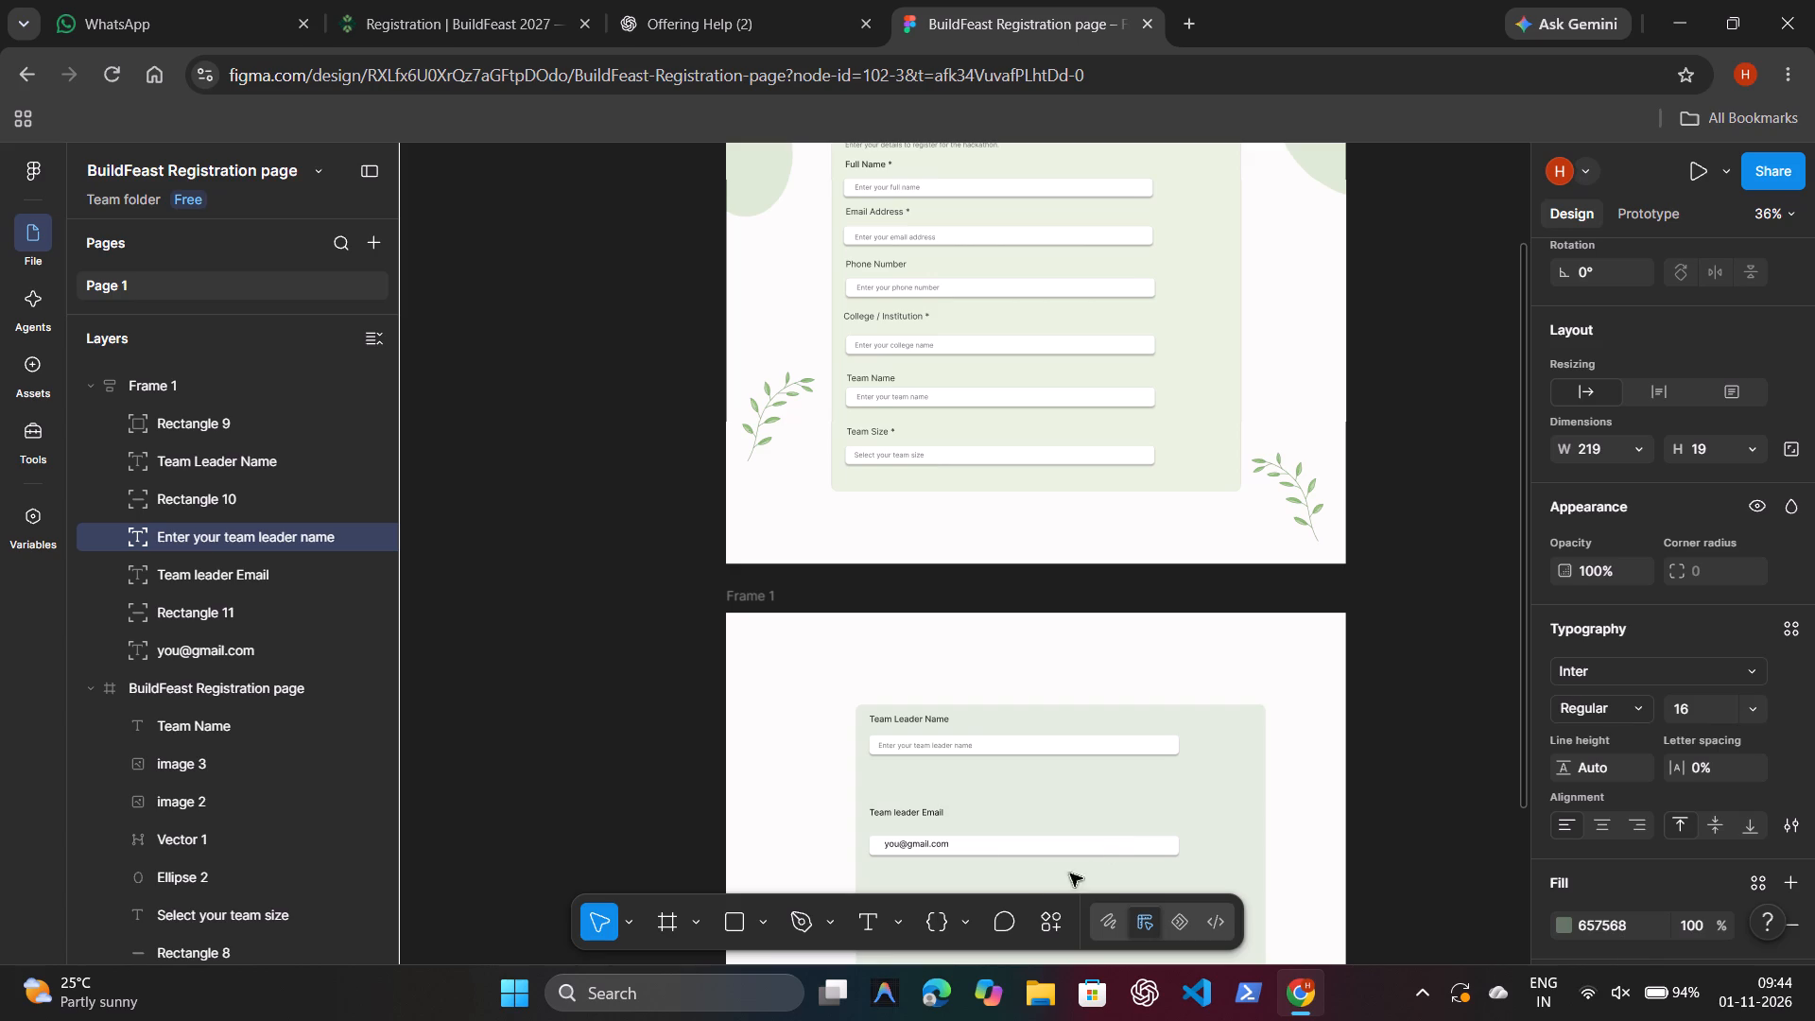
Move the Team leader Email label up beneath the name input, left-aligned with the Team Leader Name label.
{"action": "left_click", "coordinate": [925, 814]}
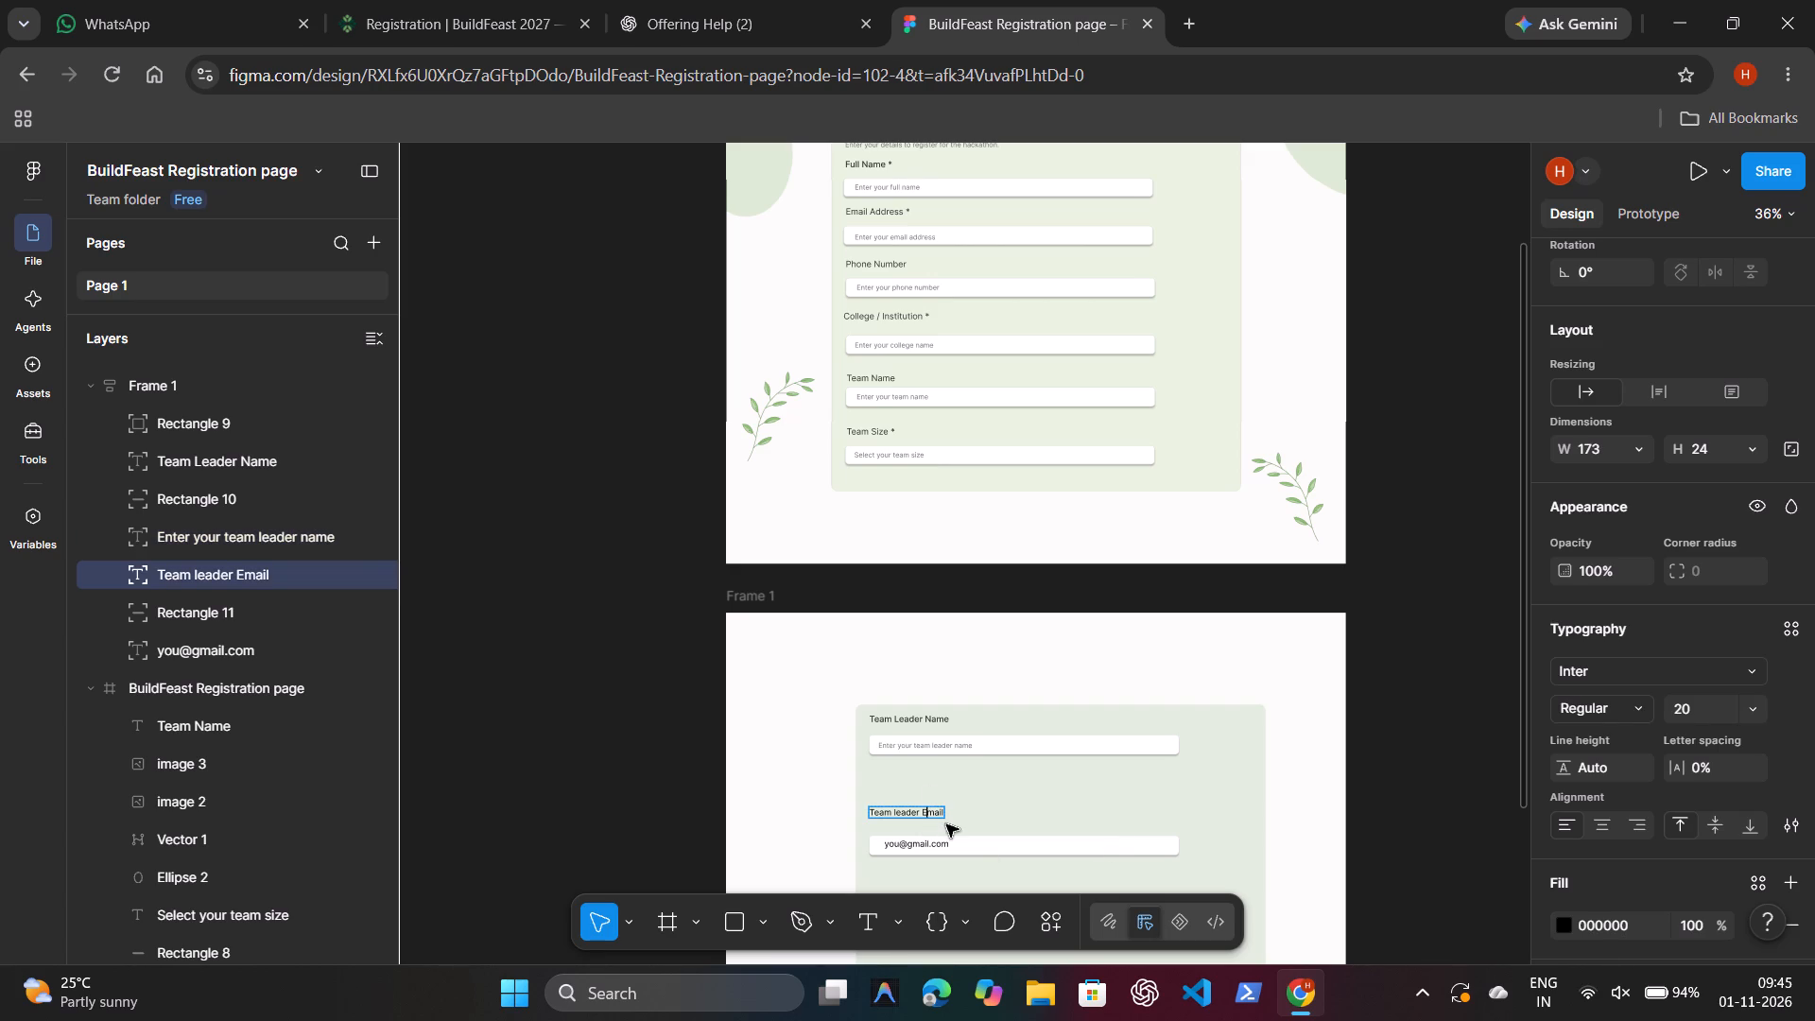
{"action": "left_click_drag", "start_coordinate": [946, 823], "coordinate": [943, 821]}
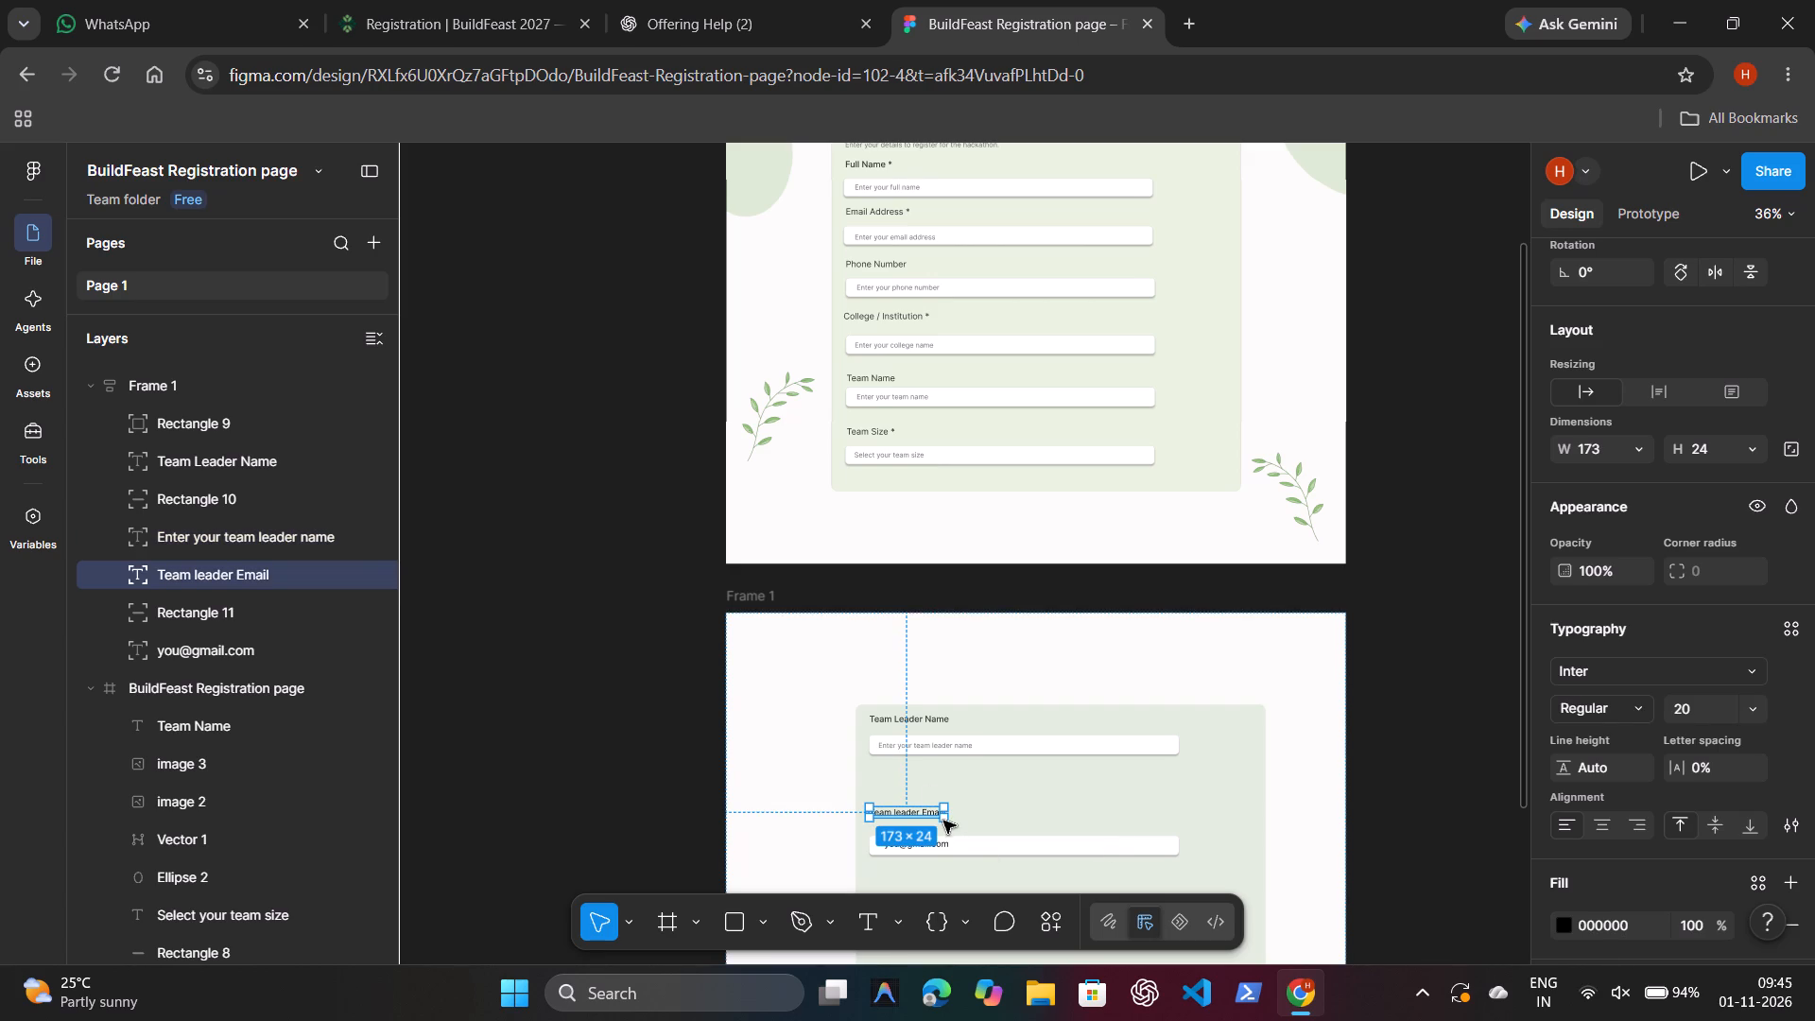
{"action": "left_click_drag", "start_coordinate": [943, 821], "coordinate": [930, 812]}
{"action": "left_click_drag", "start_coordinate": [930, 812], "coordinate": [930, 784]}
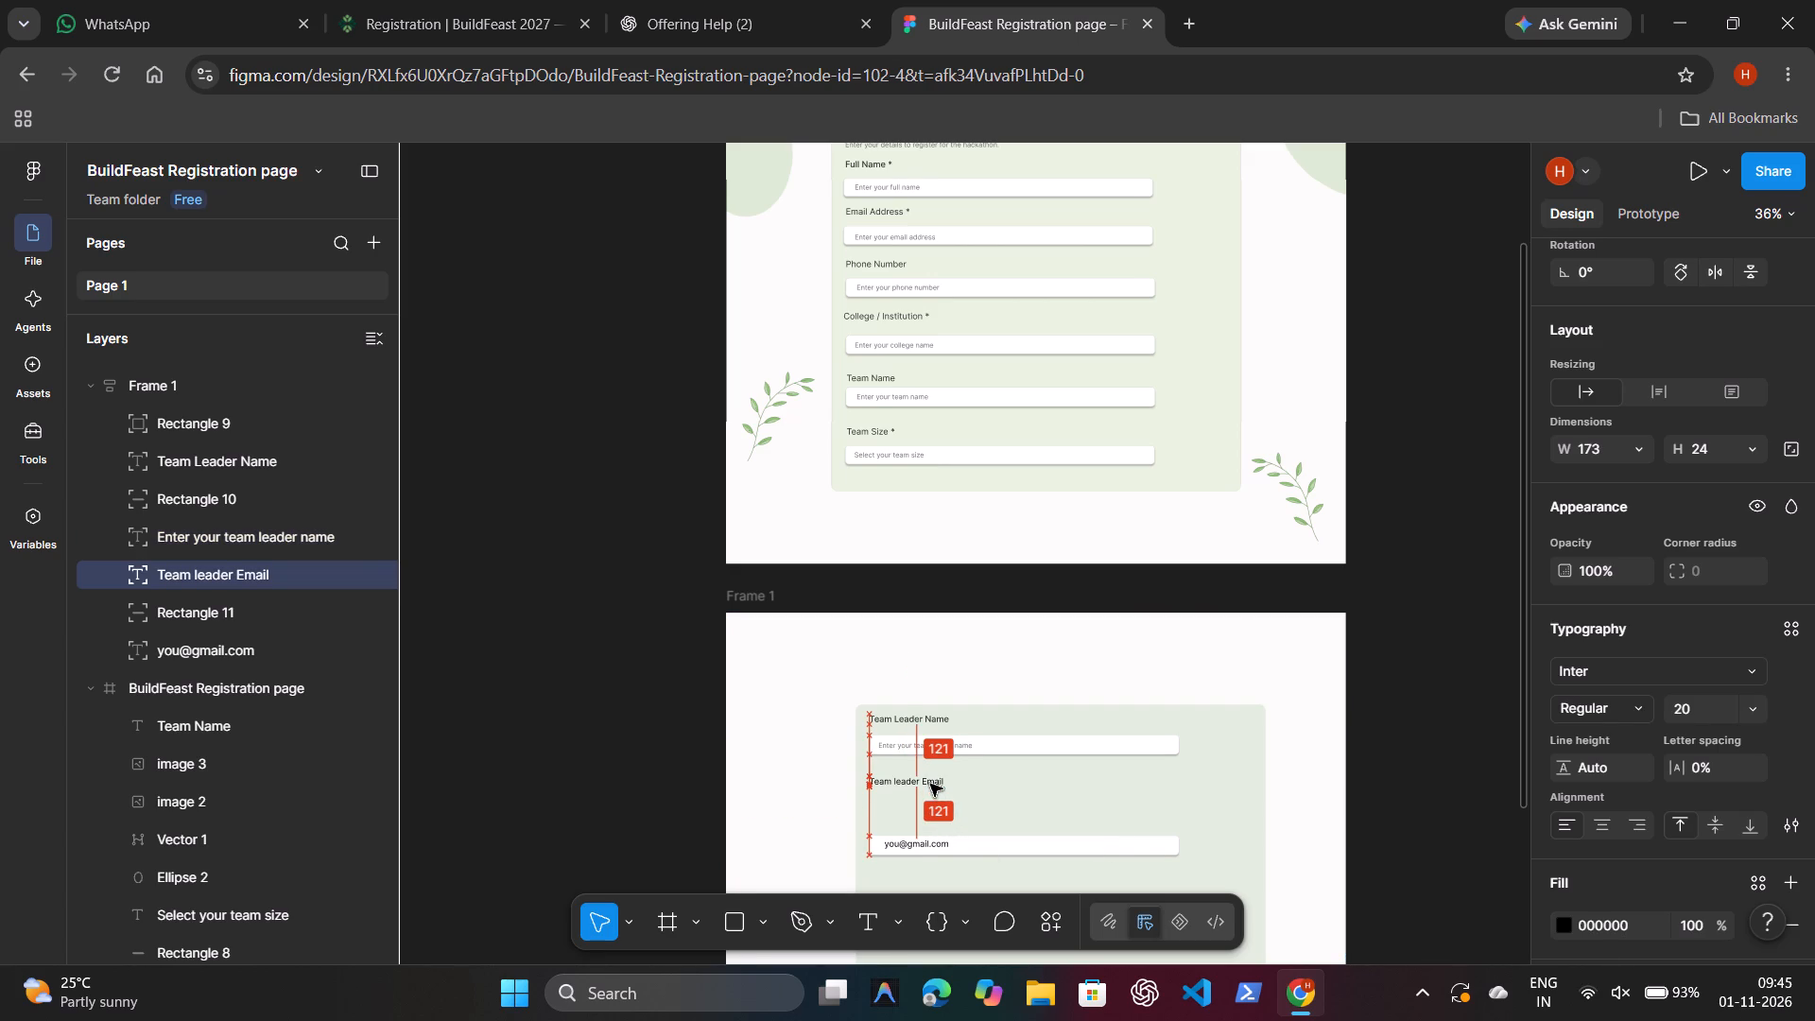
{"action": "left_click_drag", "start_coordinate": [930, 784], "coordinate": [930, 781]}
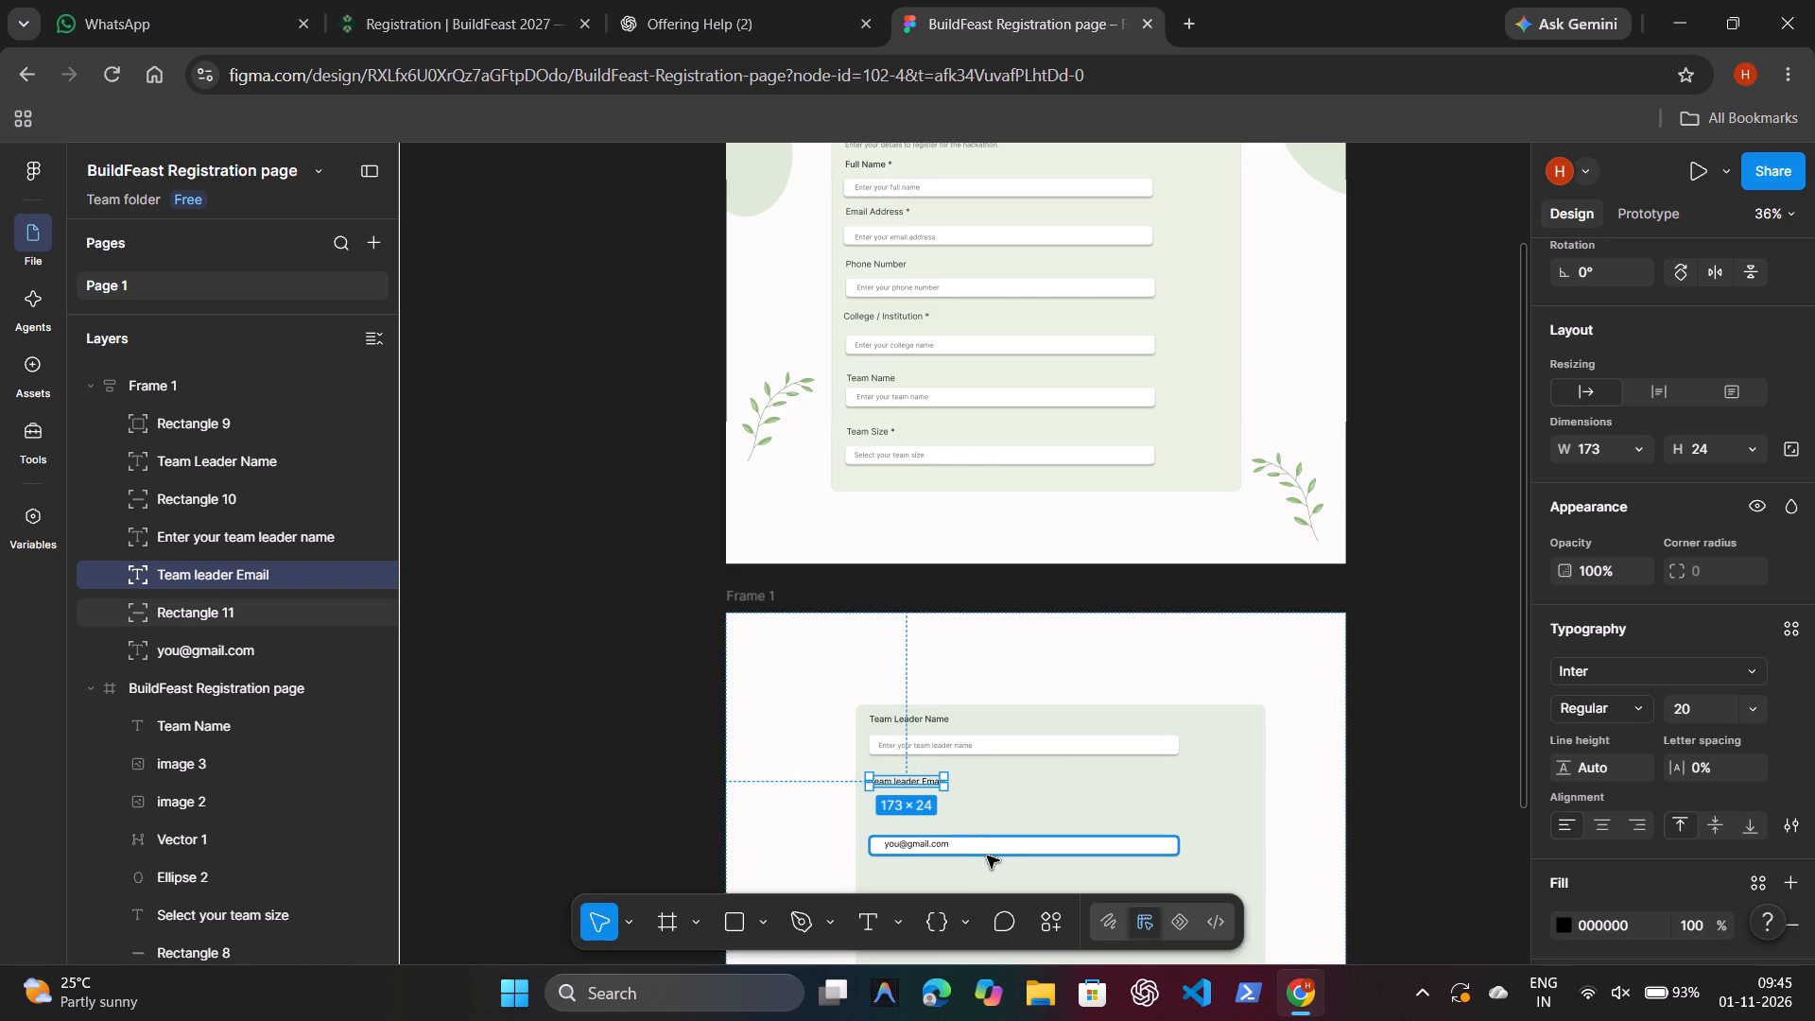
{"action": "left_click", "coordinate": [993, 847]}
{"action": "left_click_drag", "start_coordinate": [993, 847], "coordinate": [993, 844]}
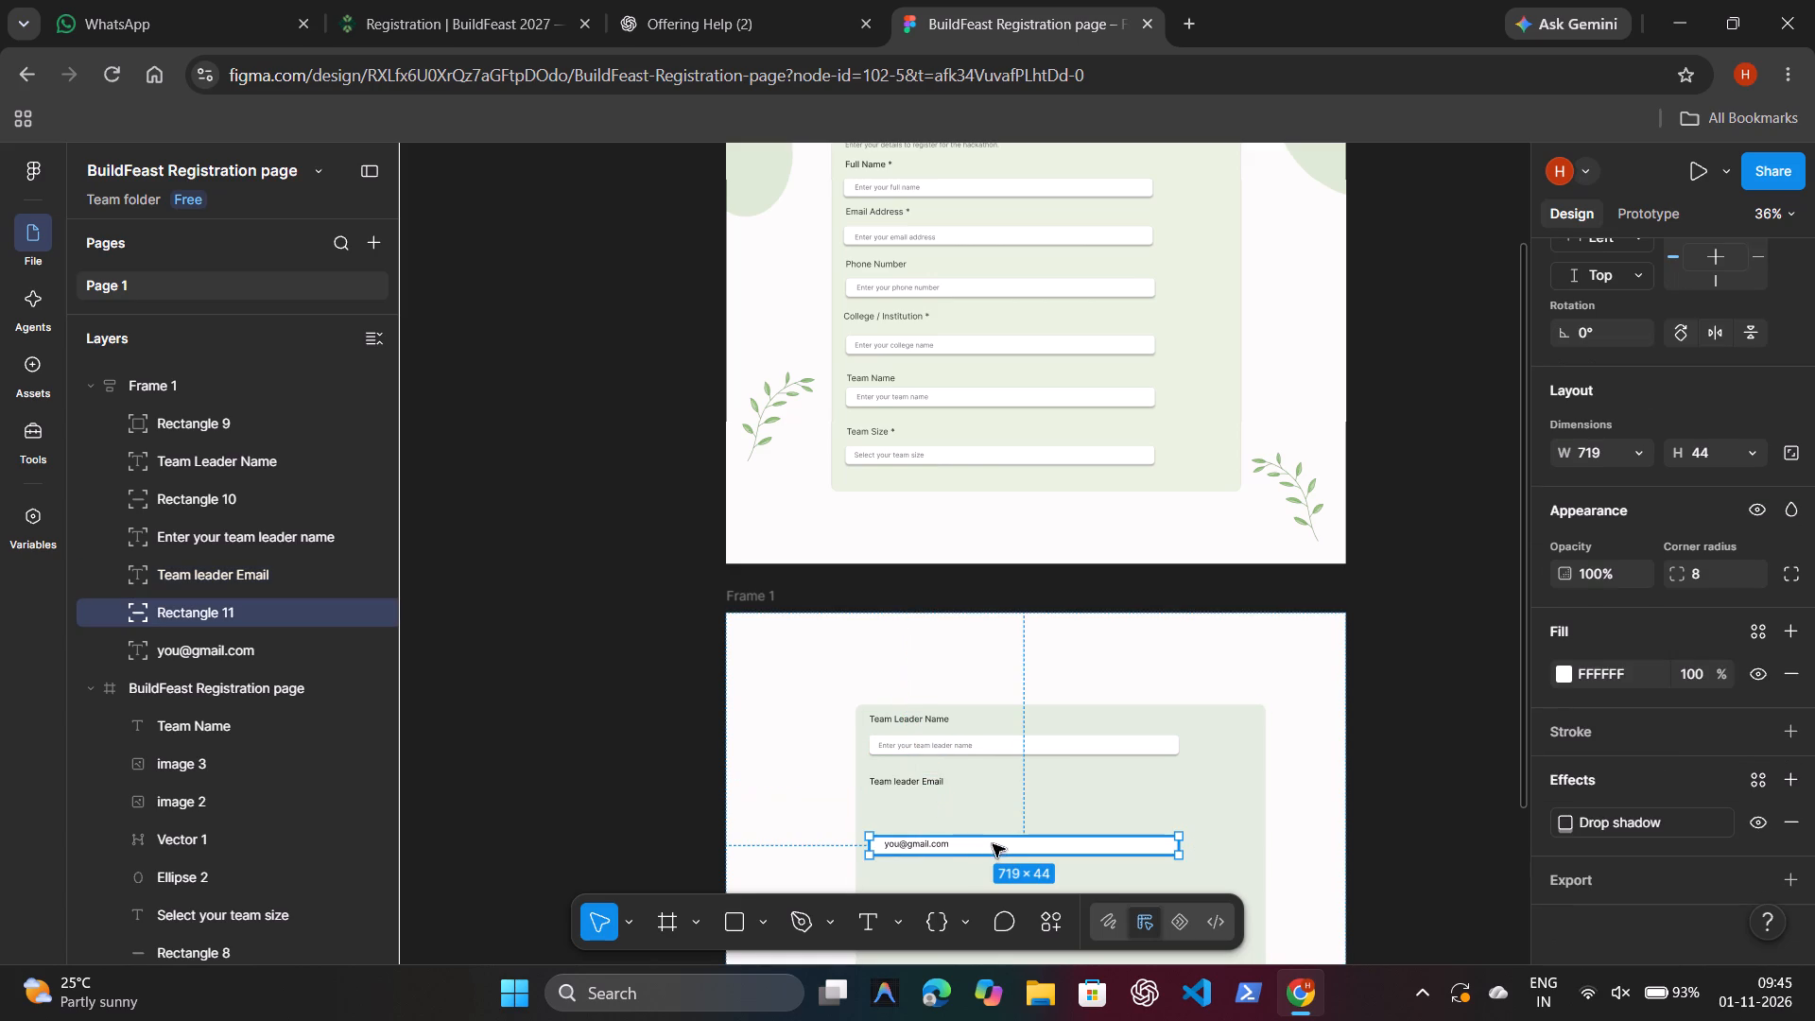
{"action": "left_click_drag", "start_coordinate": [993, 844], "coordinate": [993, 811]}
{"action": "left_click", "coordinate": [935, 842]}
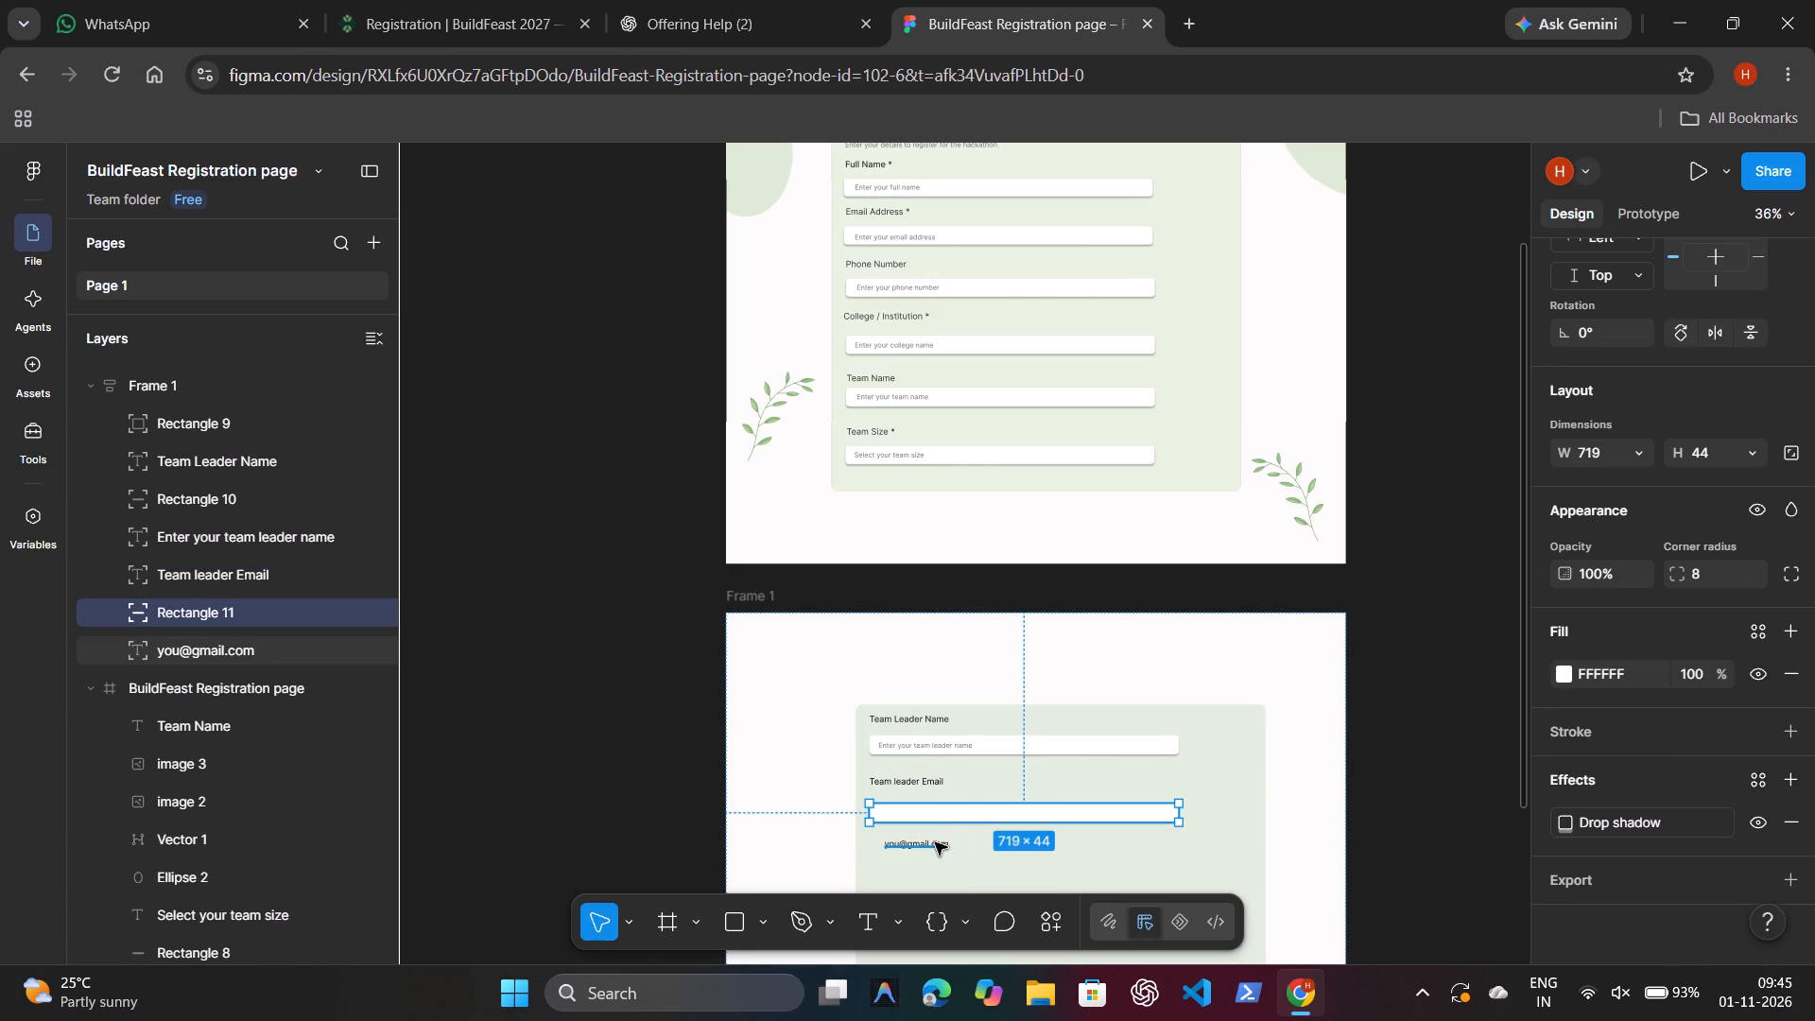
Move the email placeholder text up into the input rectangle beneath the Team leader Email label, to about X 357, Y 455.
{"action": "left_click_drag", "start_coordinate": [935, 842], "coordinate": [930, 811]}
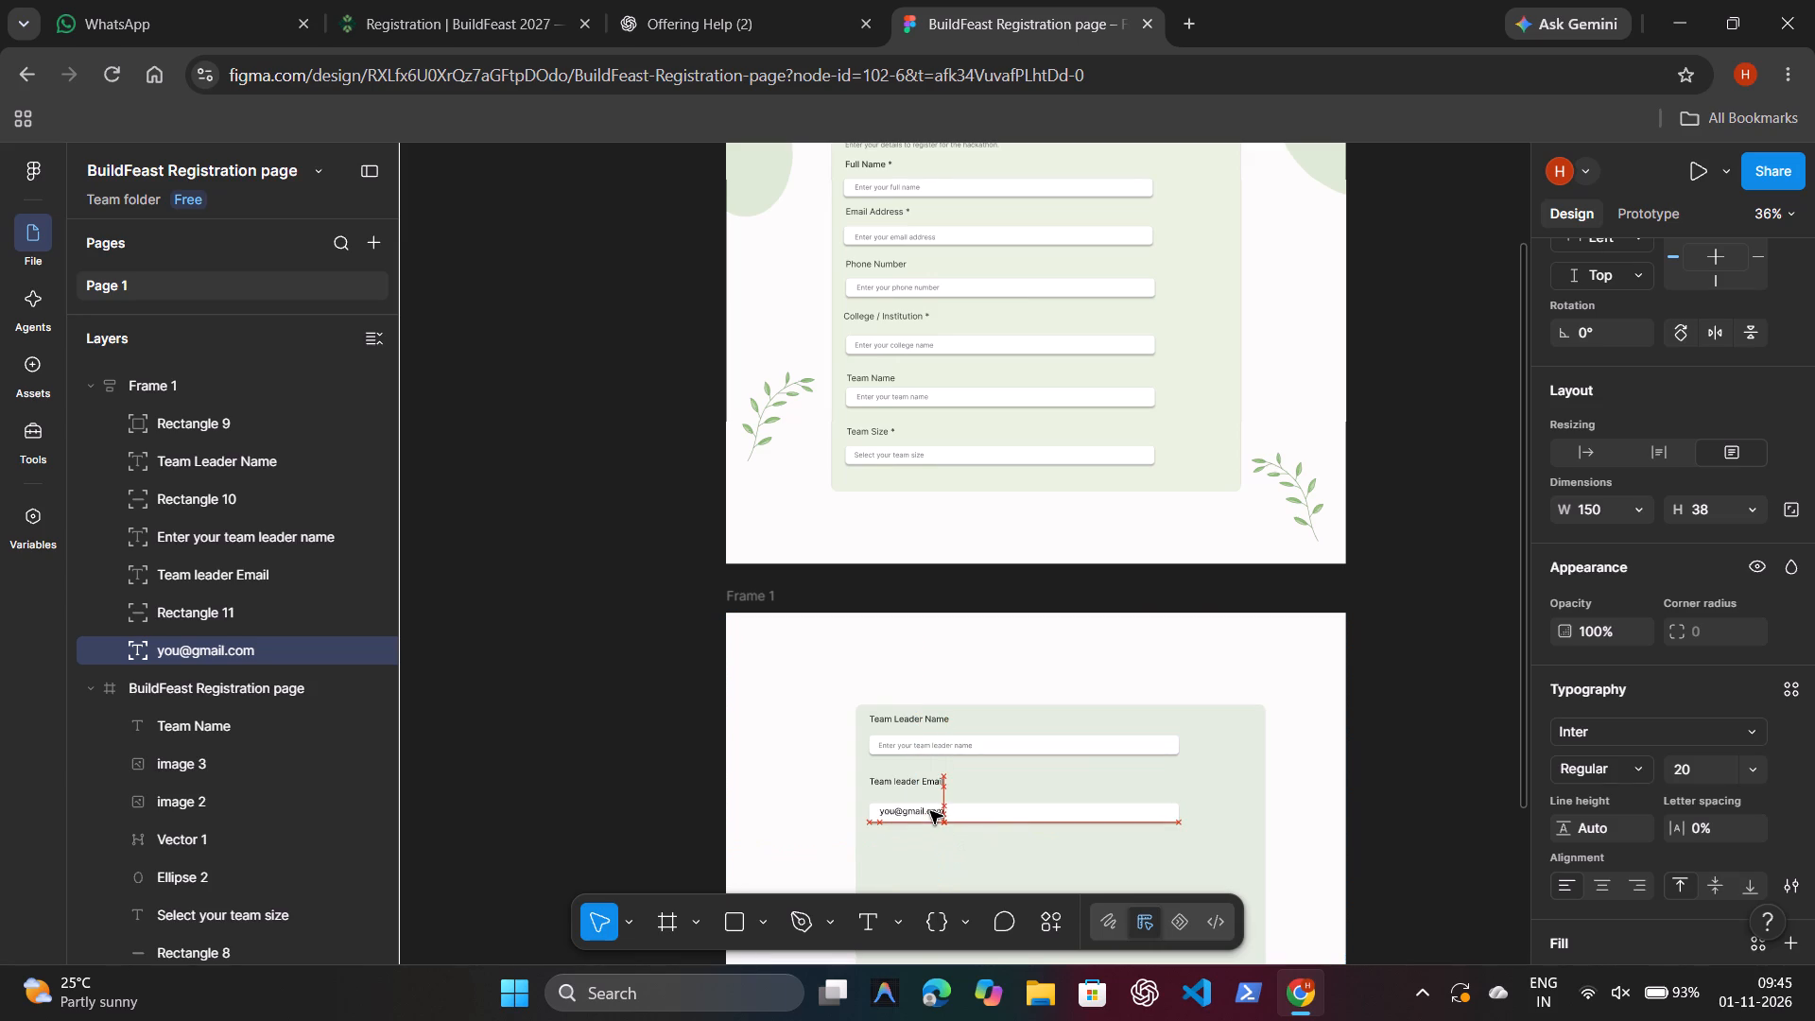
{"action": "left_click_drag", "start_coordinate": [930, 811], "coordinate": [930, 813]}
{"action": "left_click", "coordinate": [539, 701]}
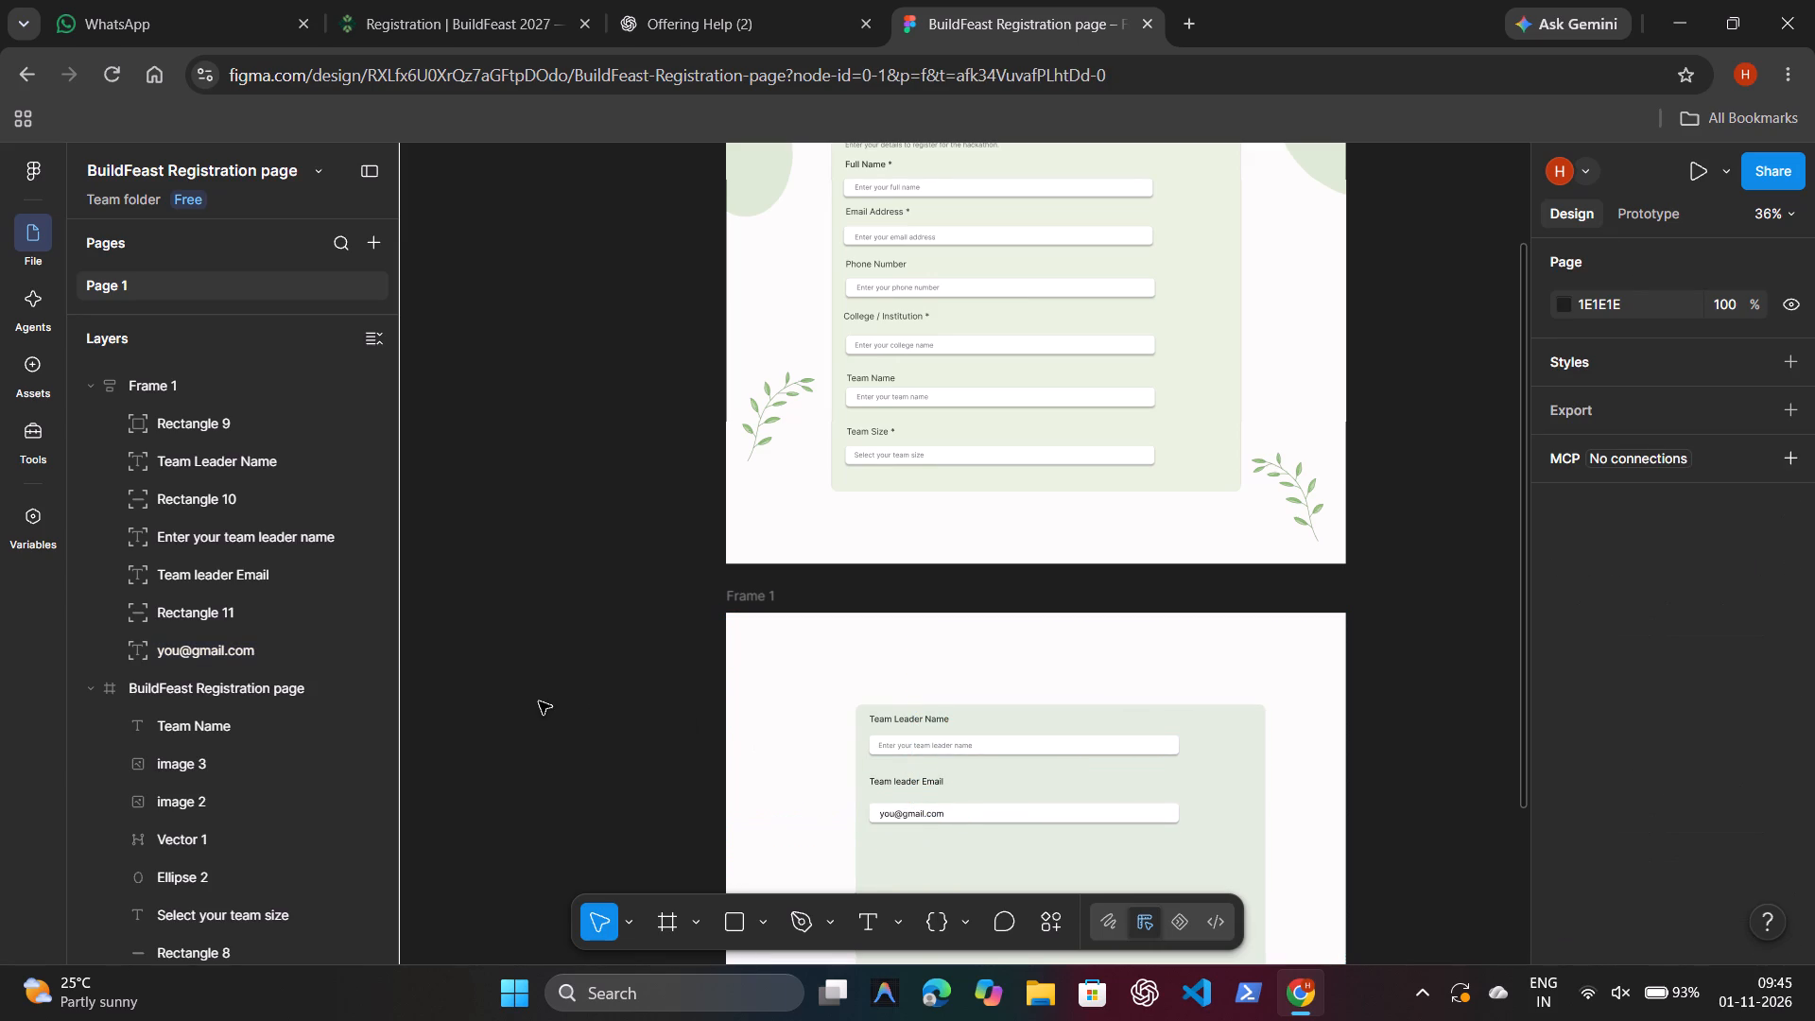
Set the team leader email placeholder's font size to 16 and its fill to 657568.
{"action": "left_click", "coordinate": [927, 814]}
{"action": "double_click", "coordinate": [927, 814]}
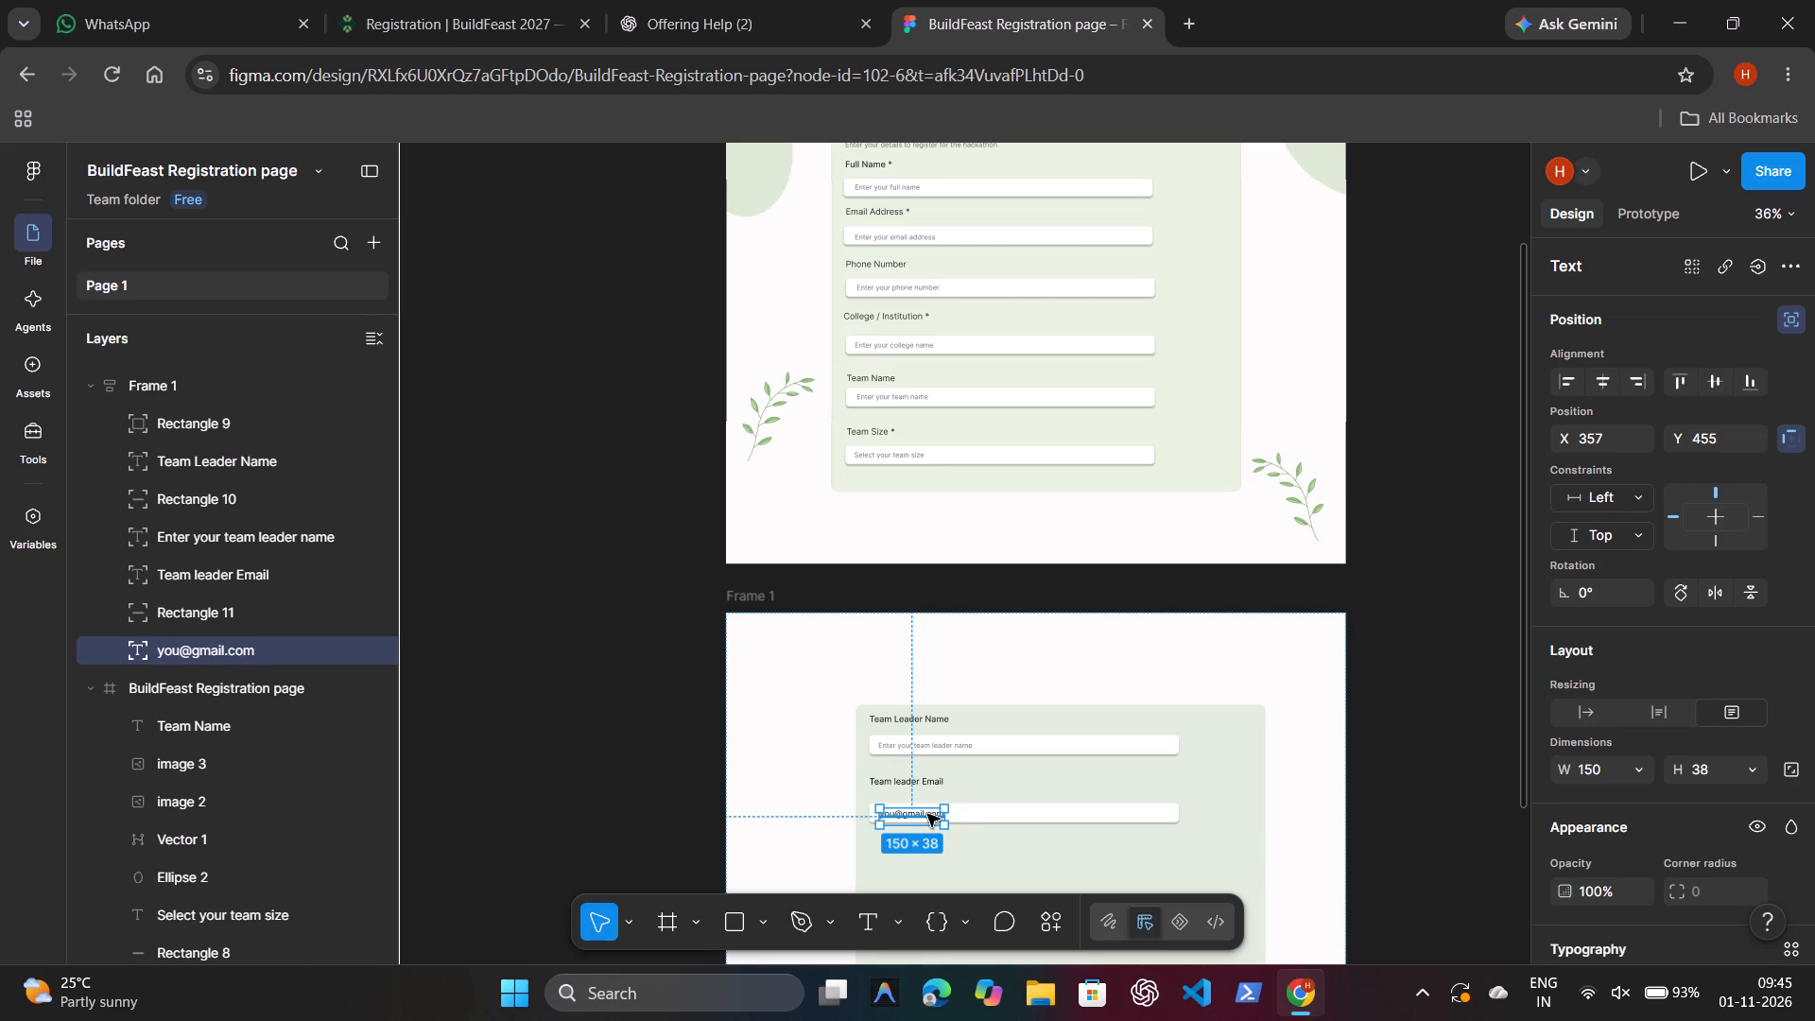
{"action": "scroll", "coordinate": [1700, 840], "scroll_direction": "down", "scroll_amount": 1}
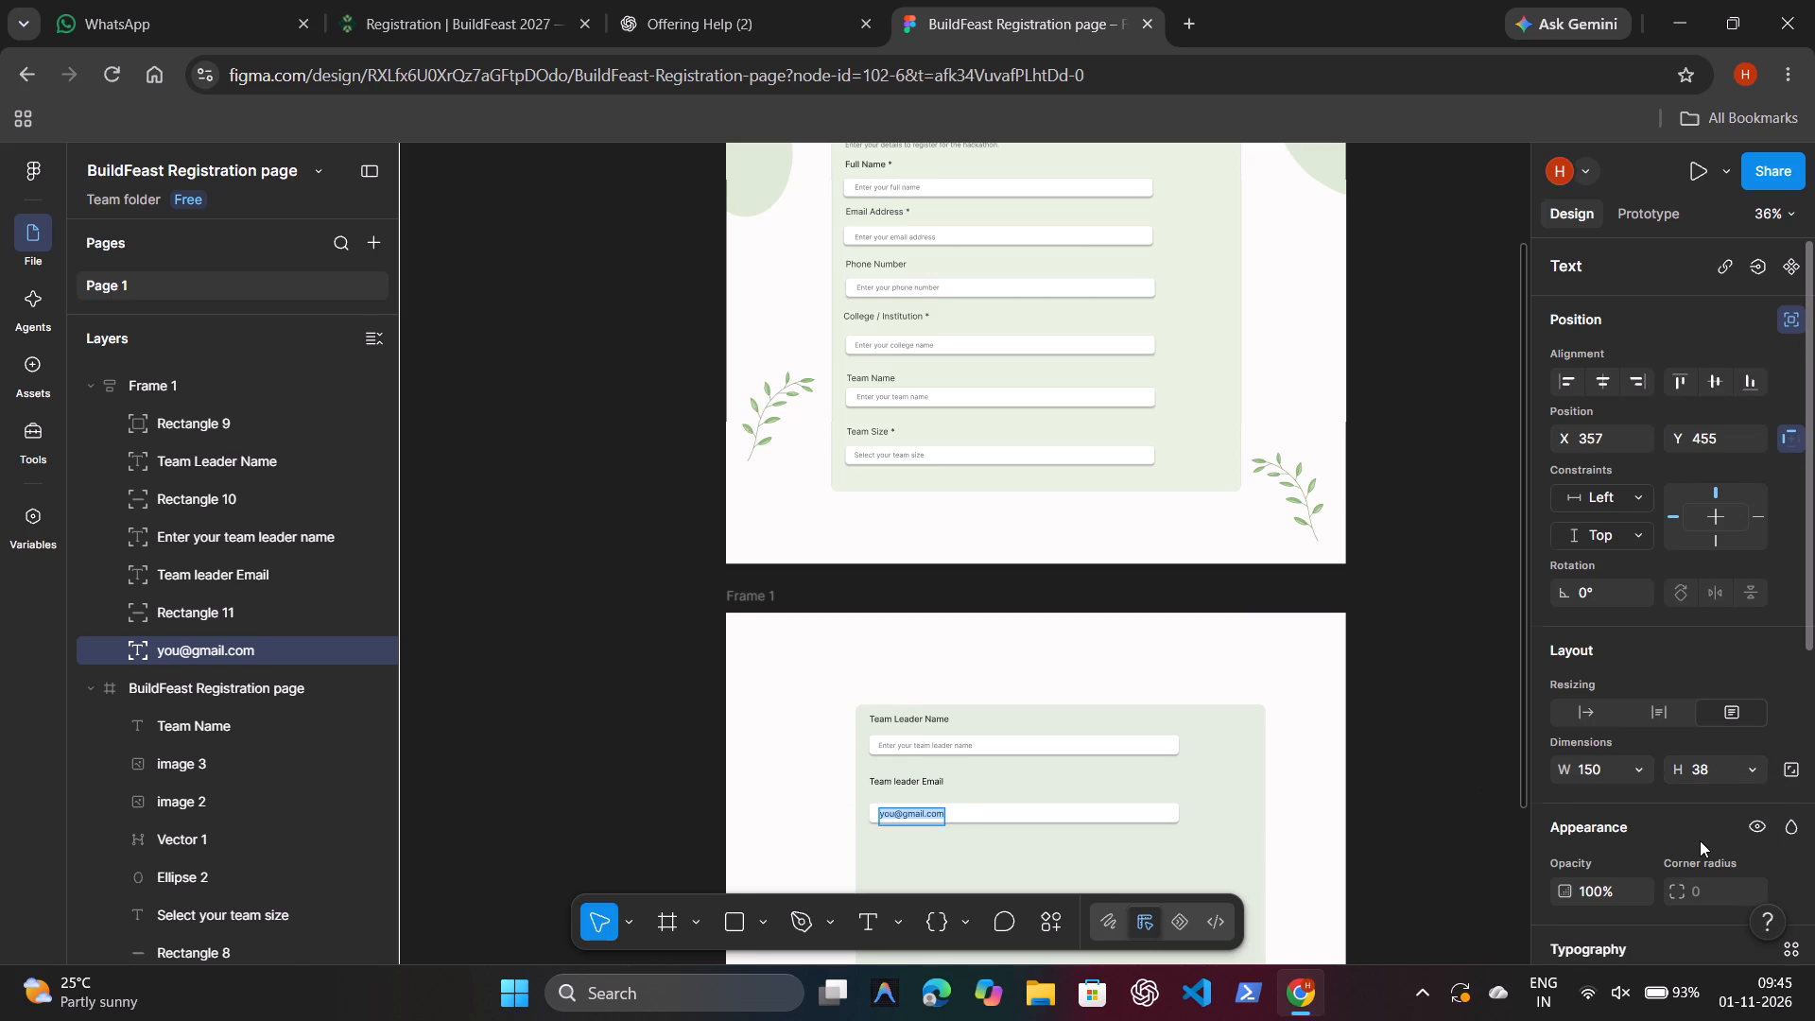
{"action": "scroll", "coordinate": [1700, 840], "scroll_direction": "down", "scroll_amount": 2}
{"action": "left_click", "coordinate": [1751, 763]}
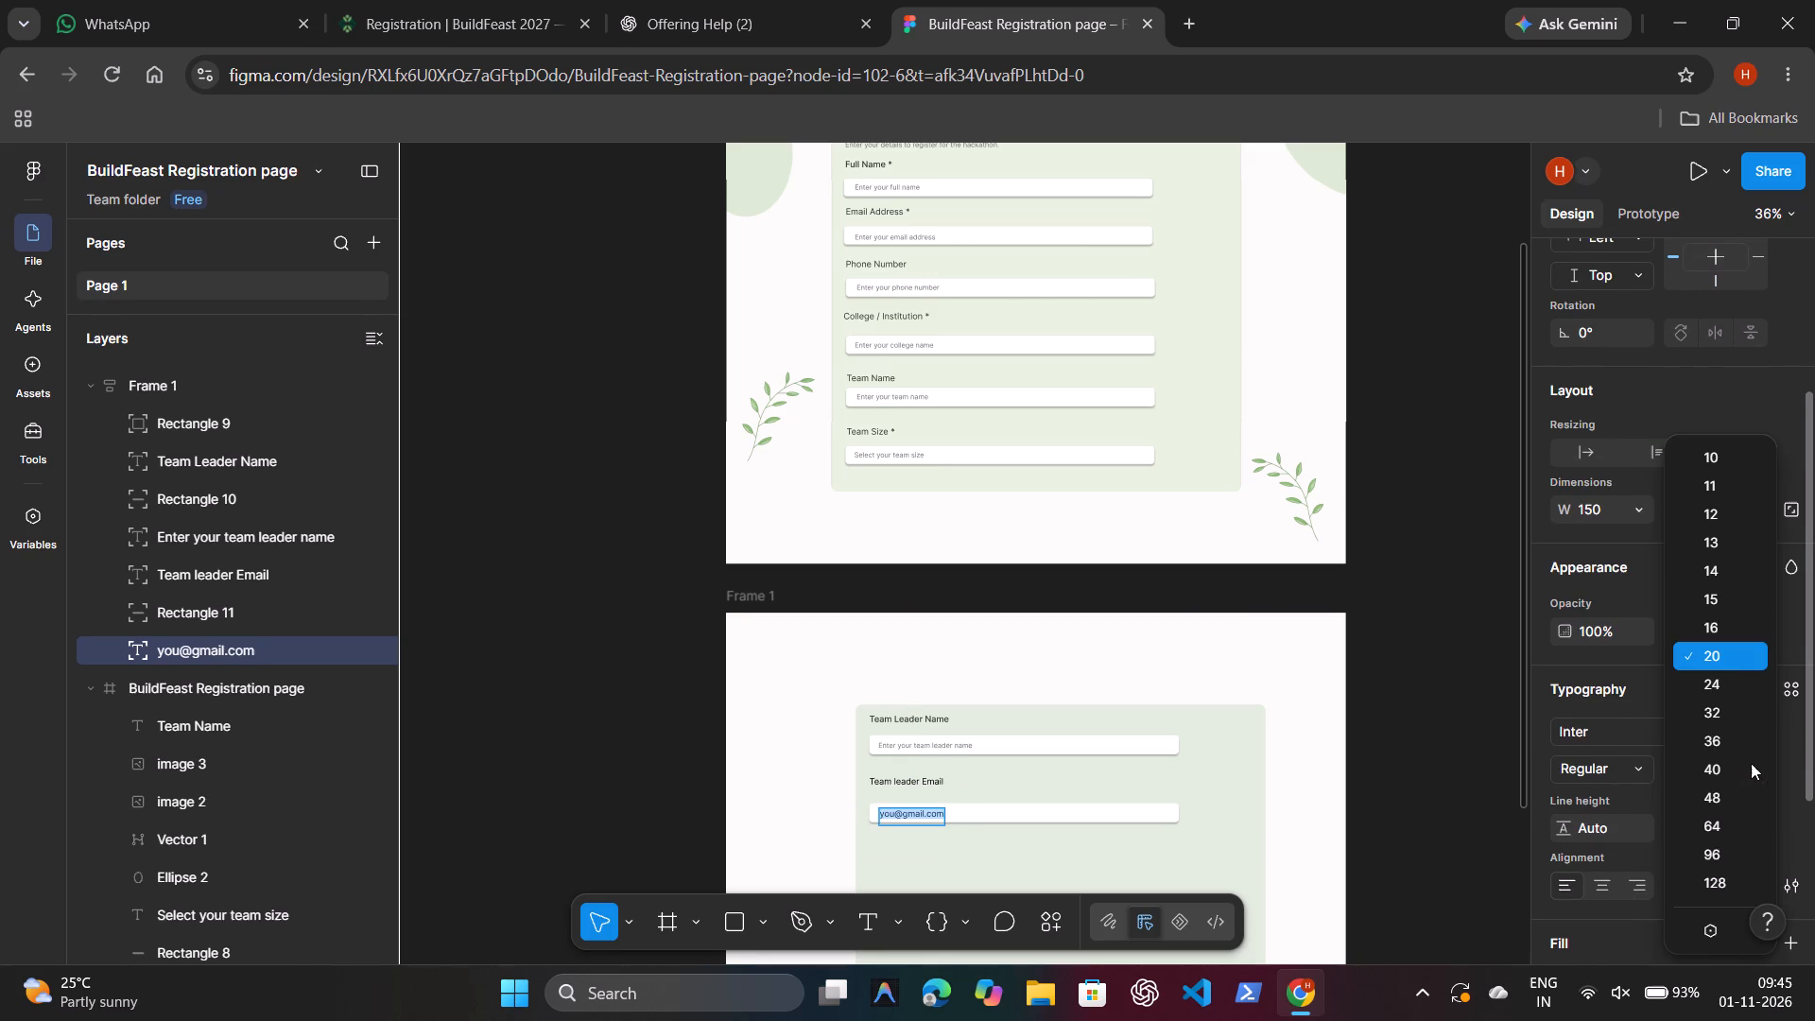
{"action": "left_click", "coordinate": [1725, 632]}
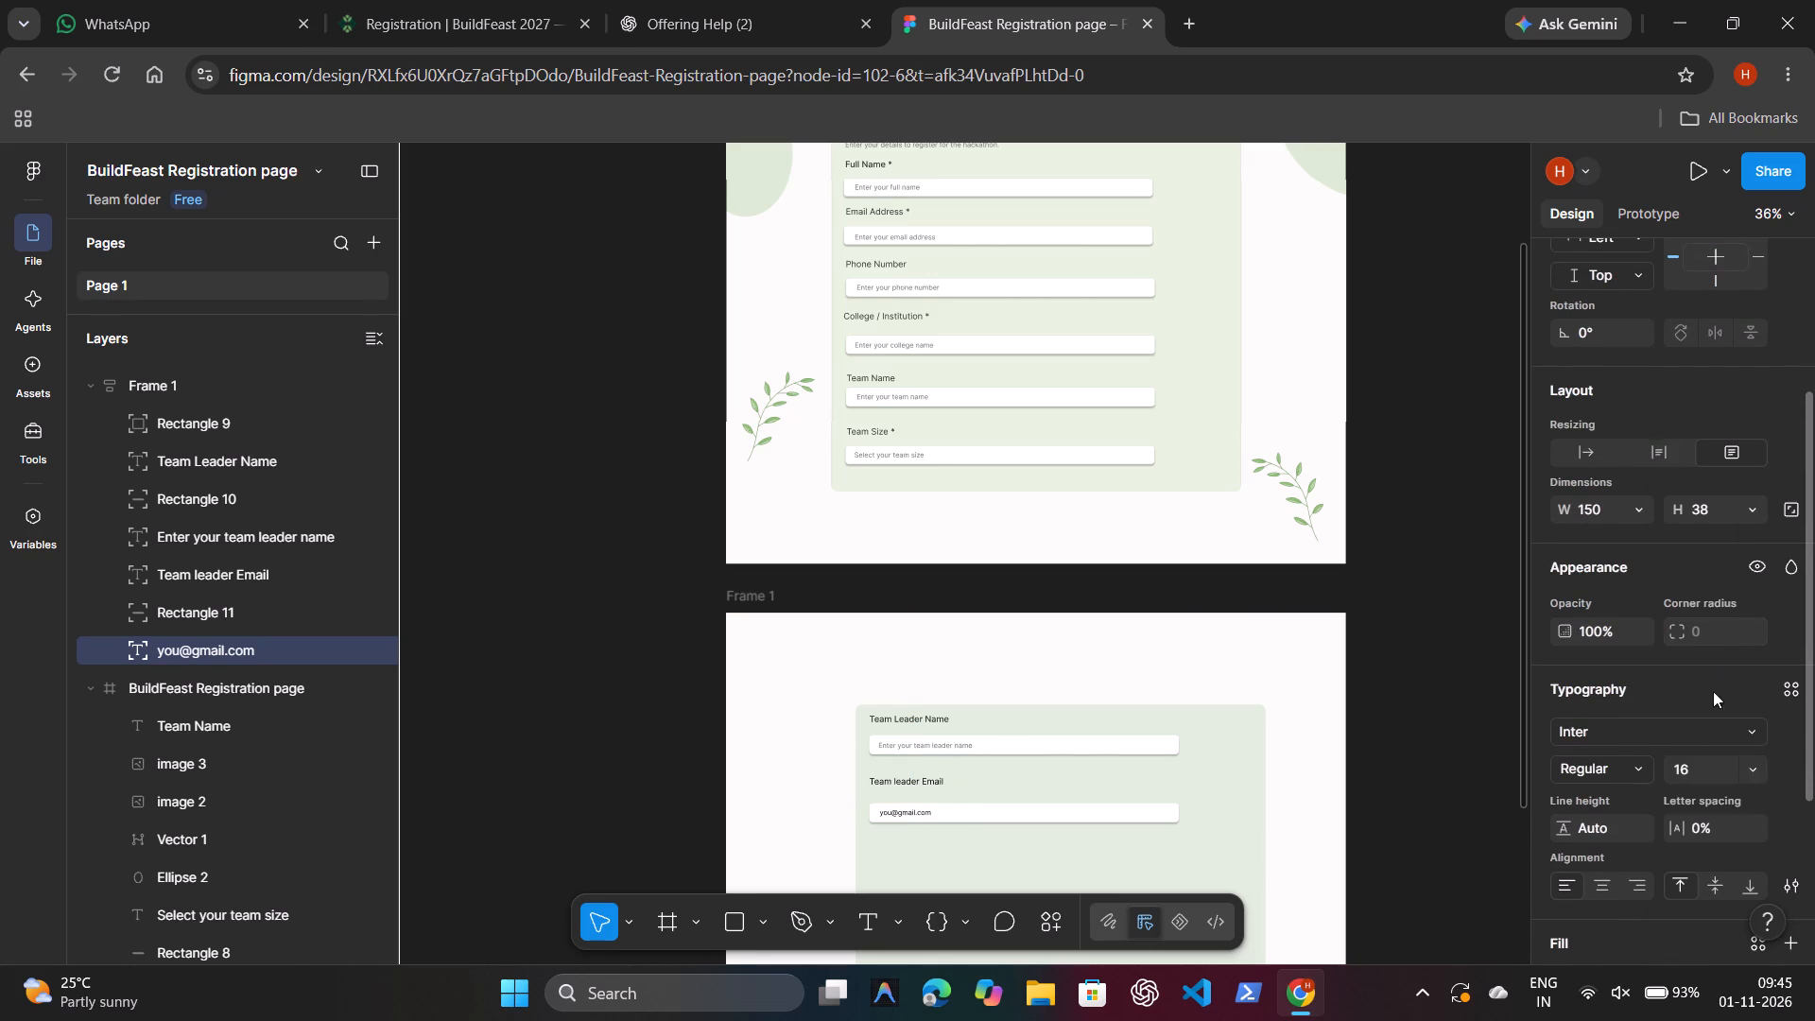
{"action": "scroll", "coordinate": [1620, 888], "scroll_direction": "down", "scroll_amount": 3}
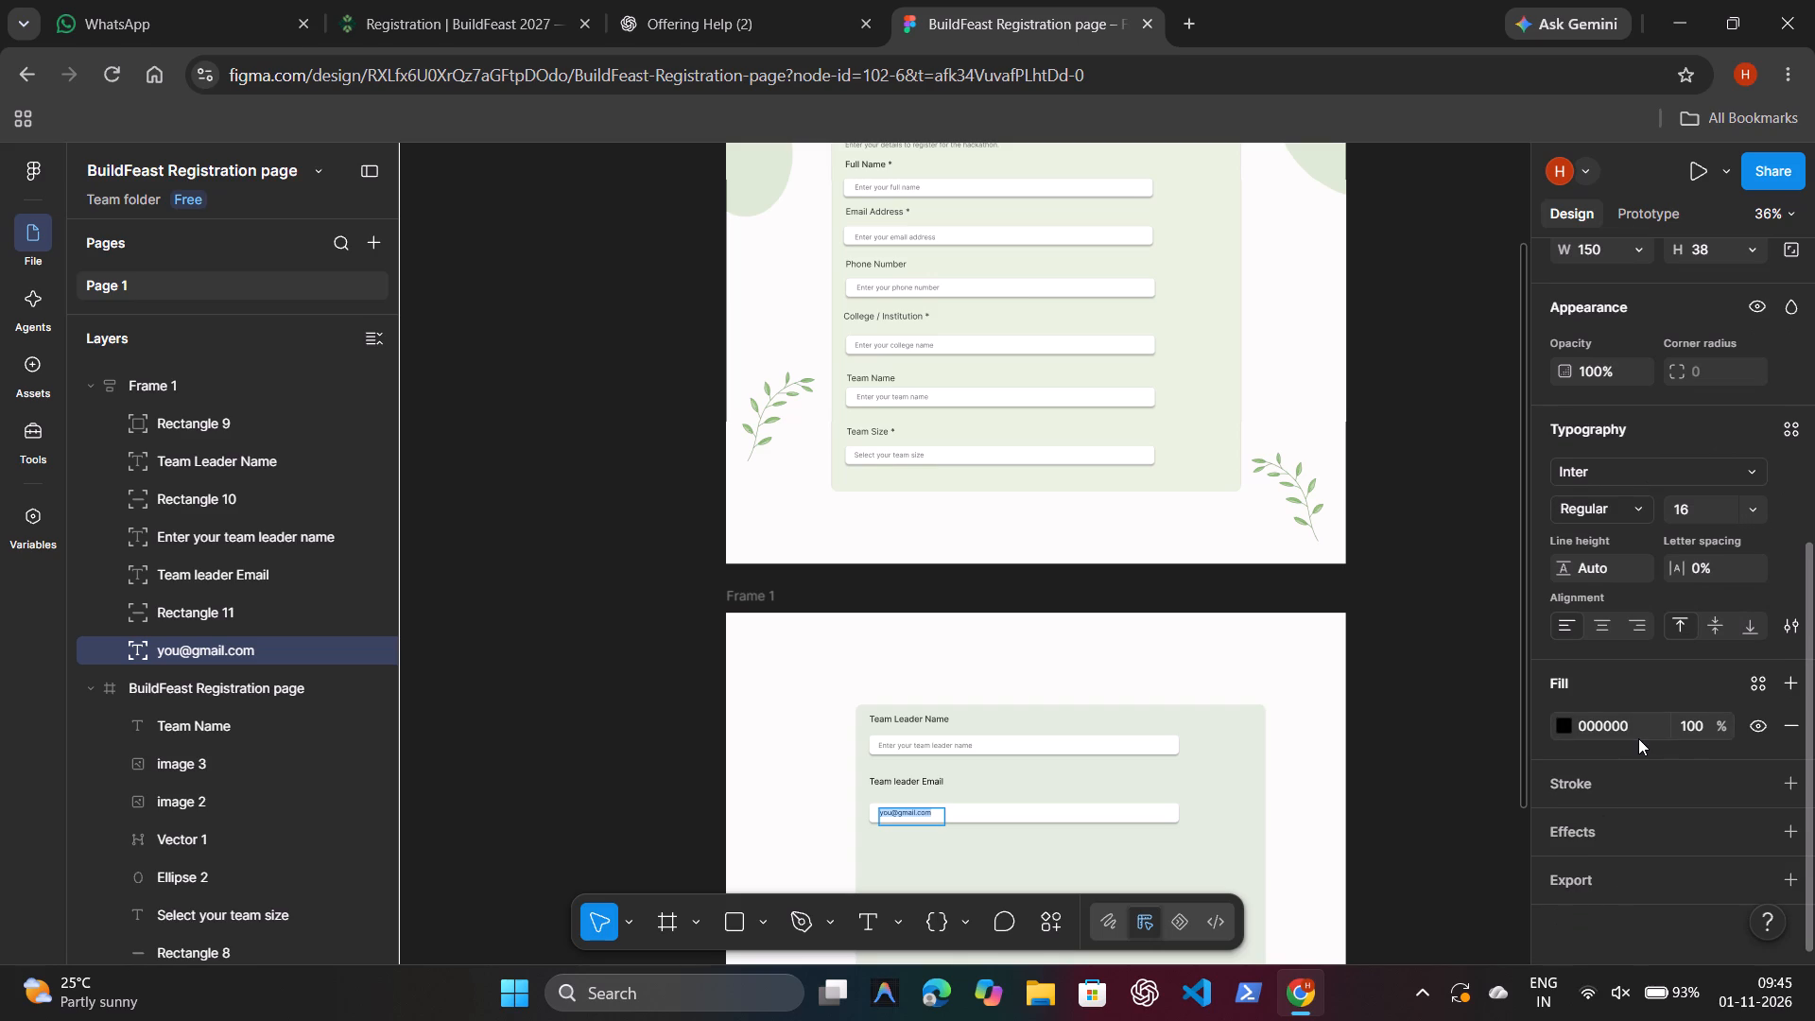
{"action": "left_click", "coordinate": [1638, 730]}
{"action": "key", "text": "BackSpace"}
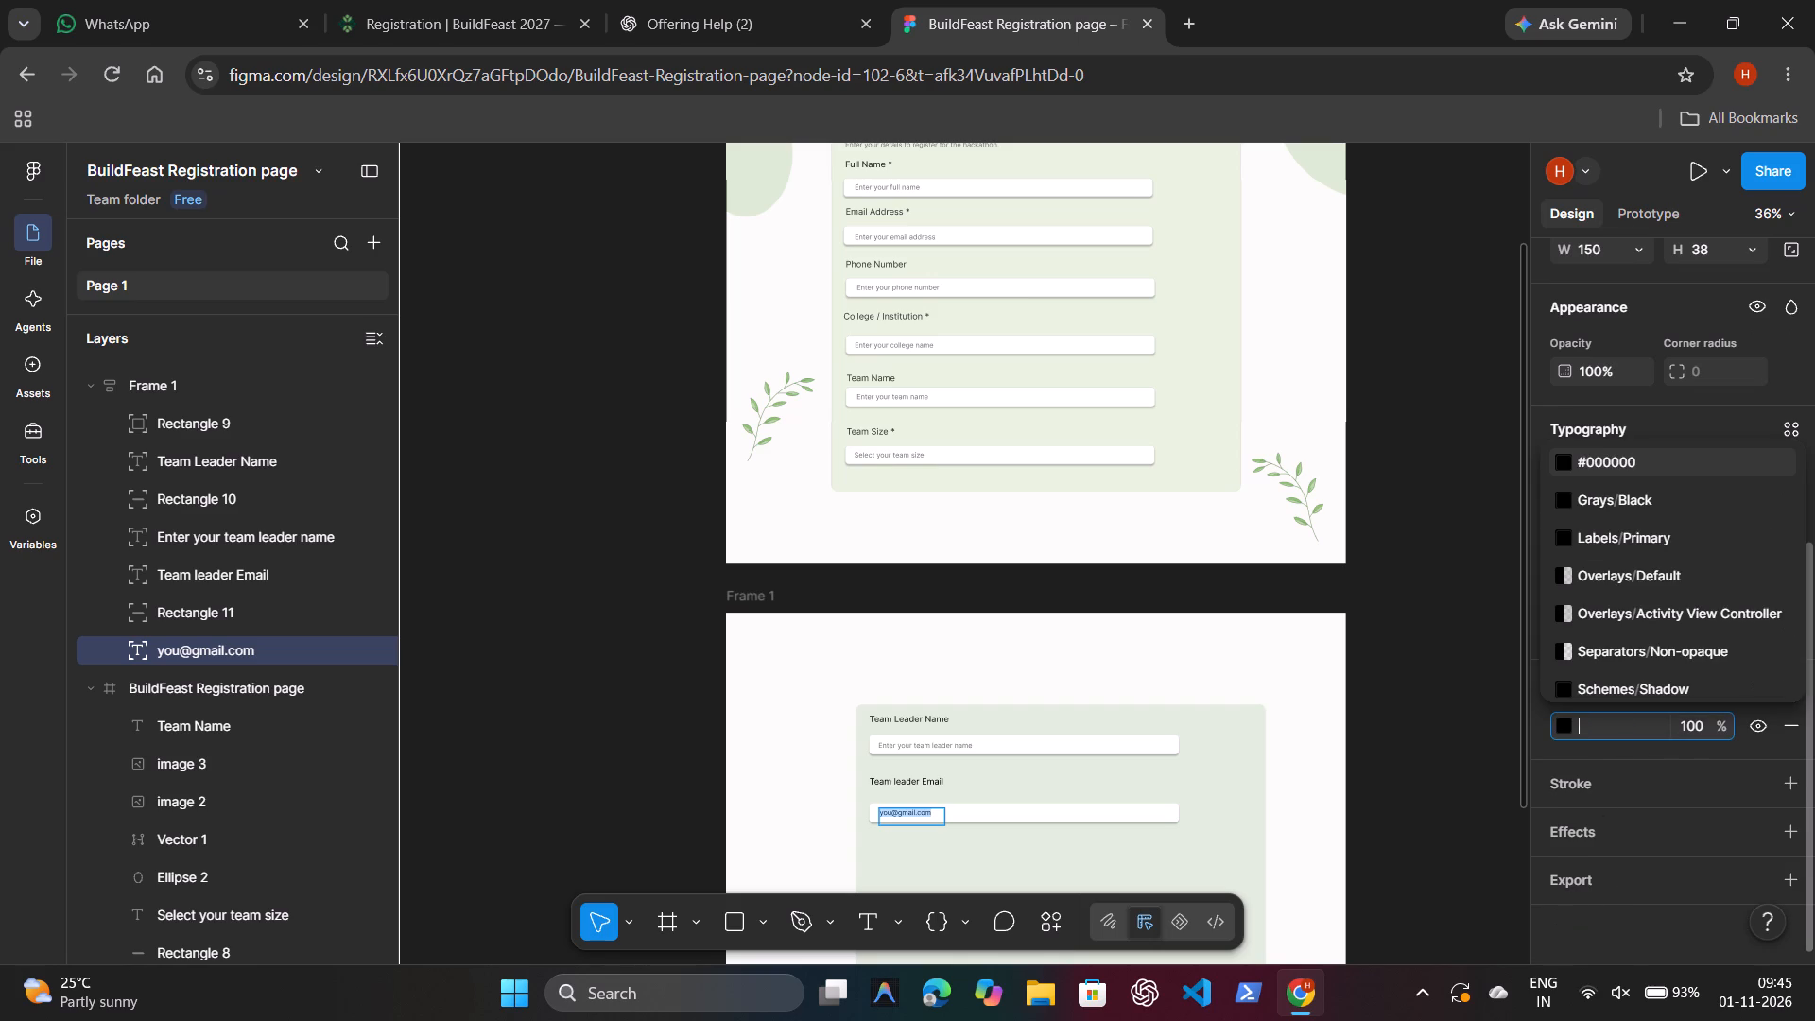
{"action": "key", "text": "ctrl+v"}
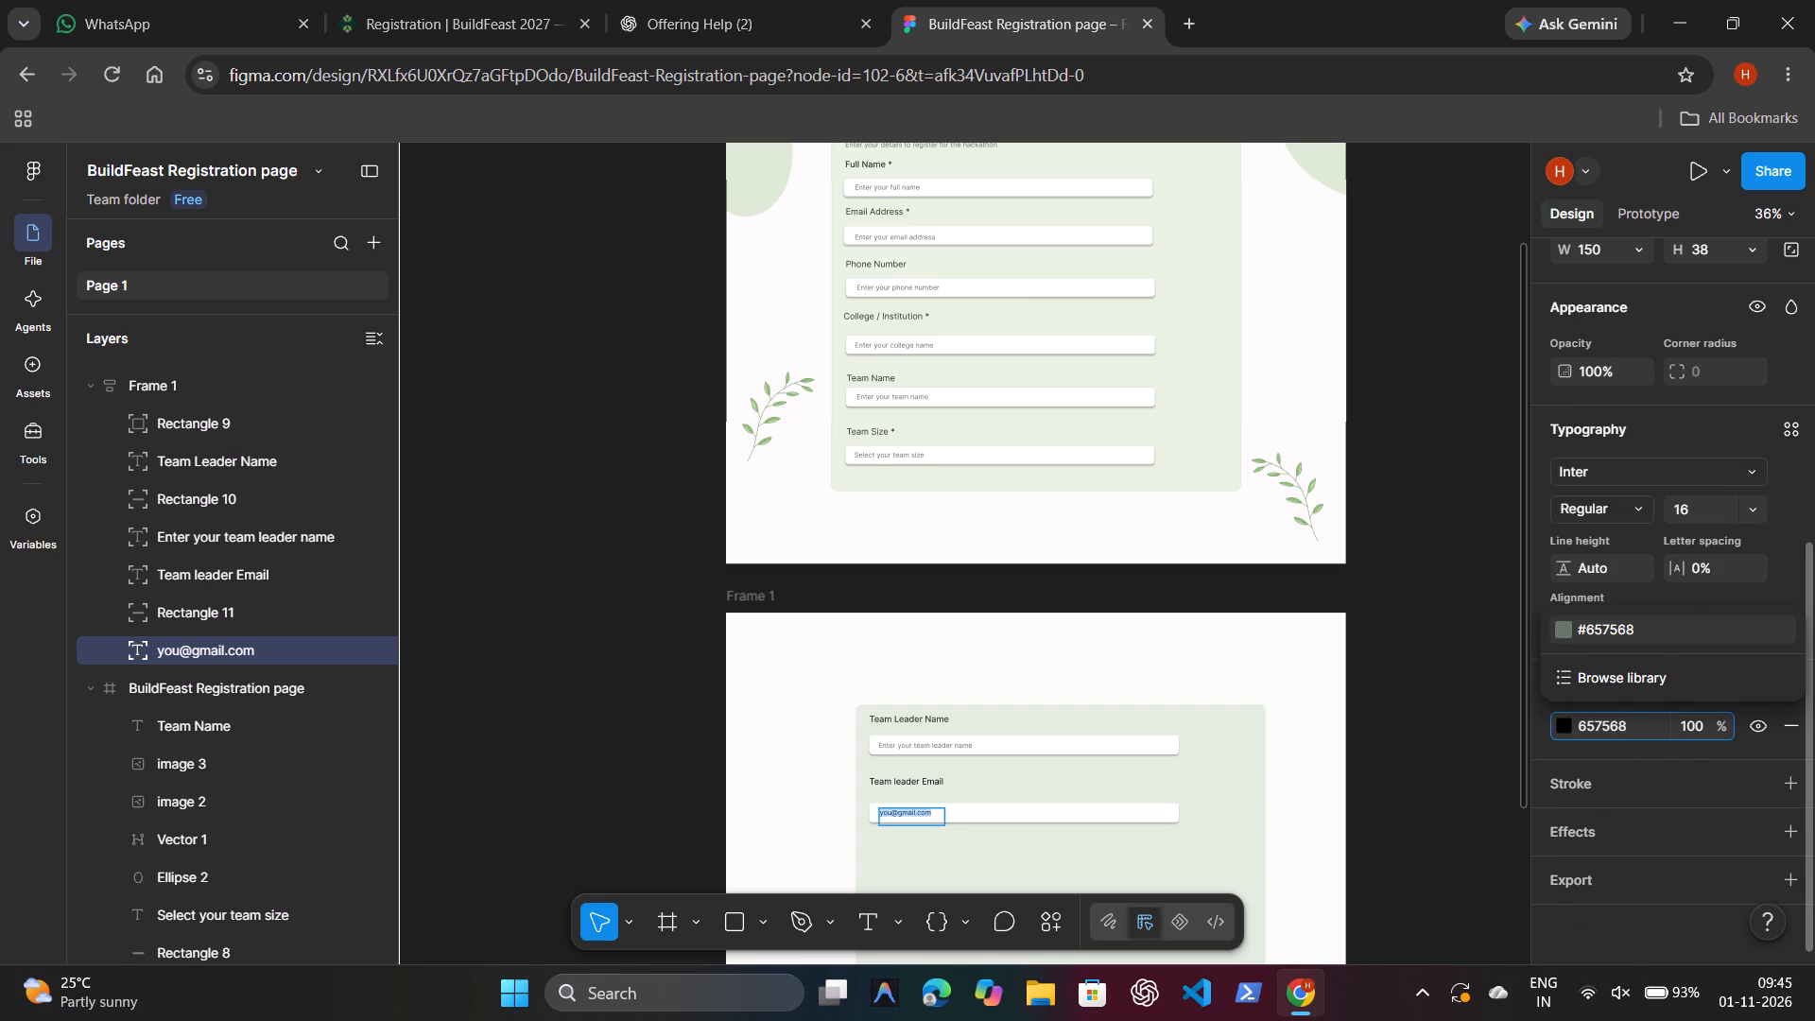
{"action": "key", "text": "Return"}
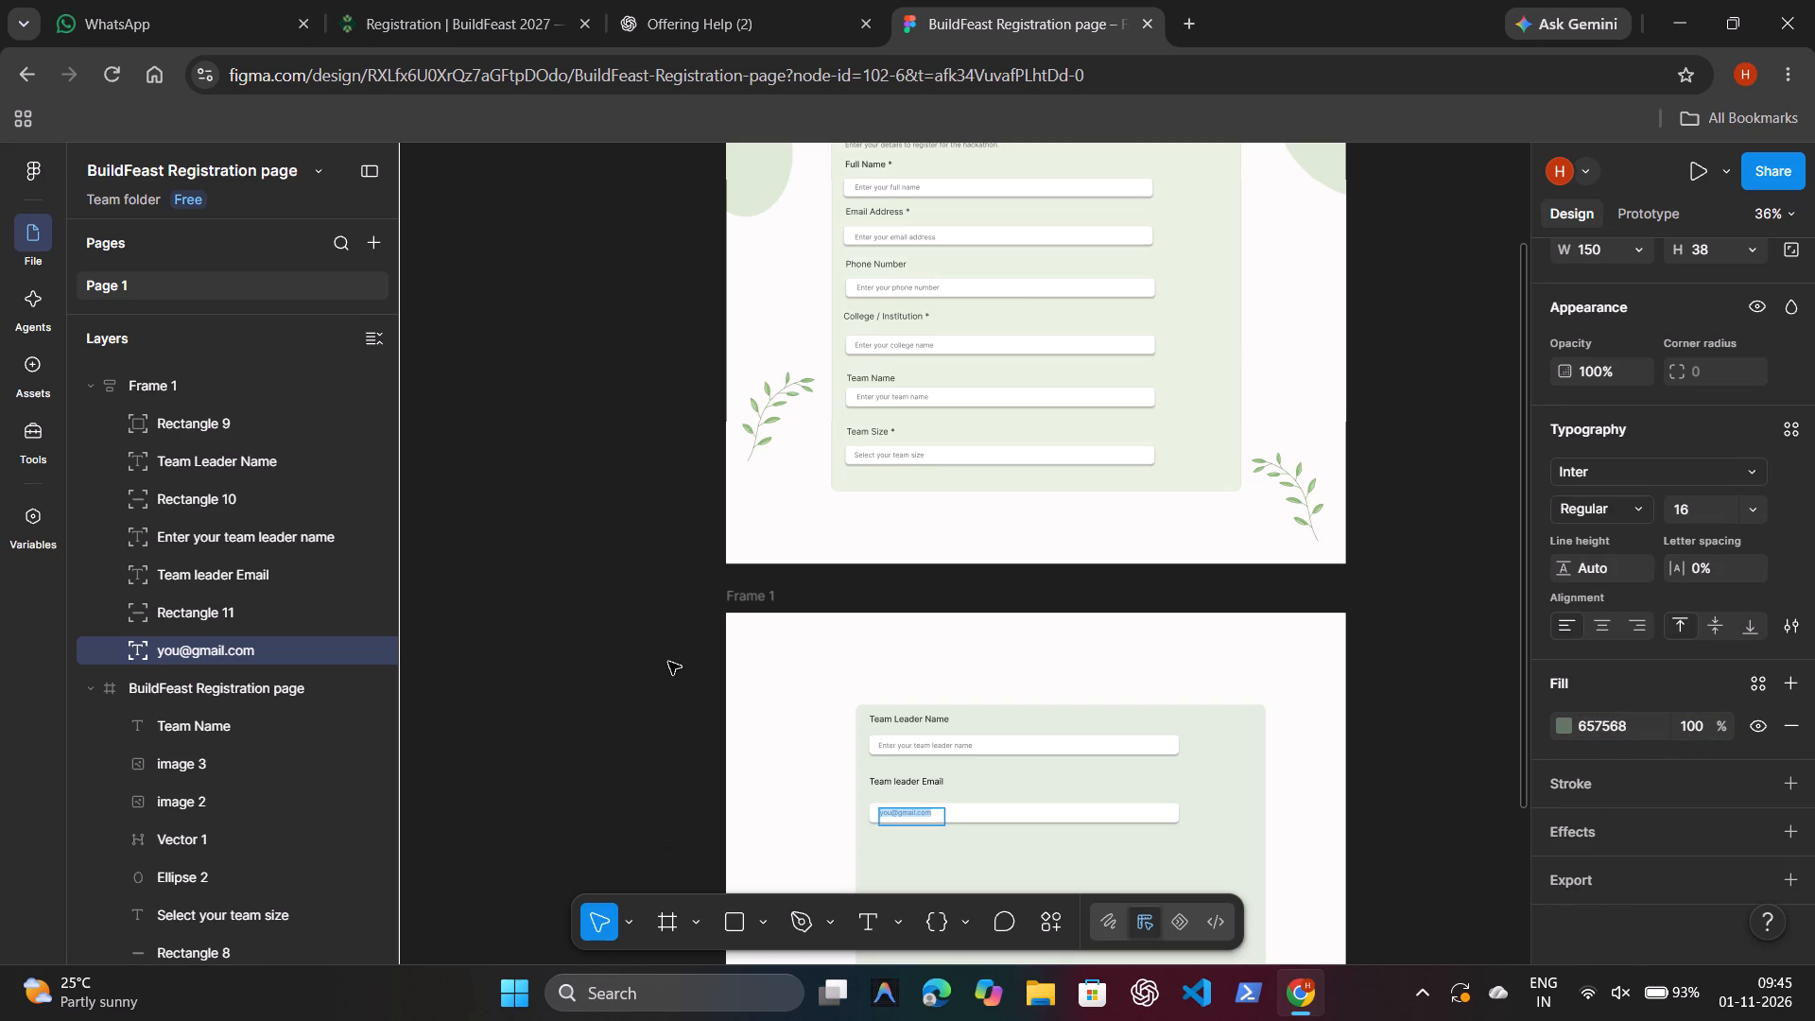
{"action": "left_click", "coordinate": [668, 662]}
{"action": "left_click", "coordinate": [668, 662]}
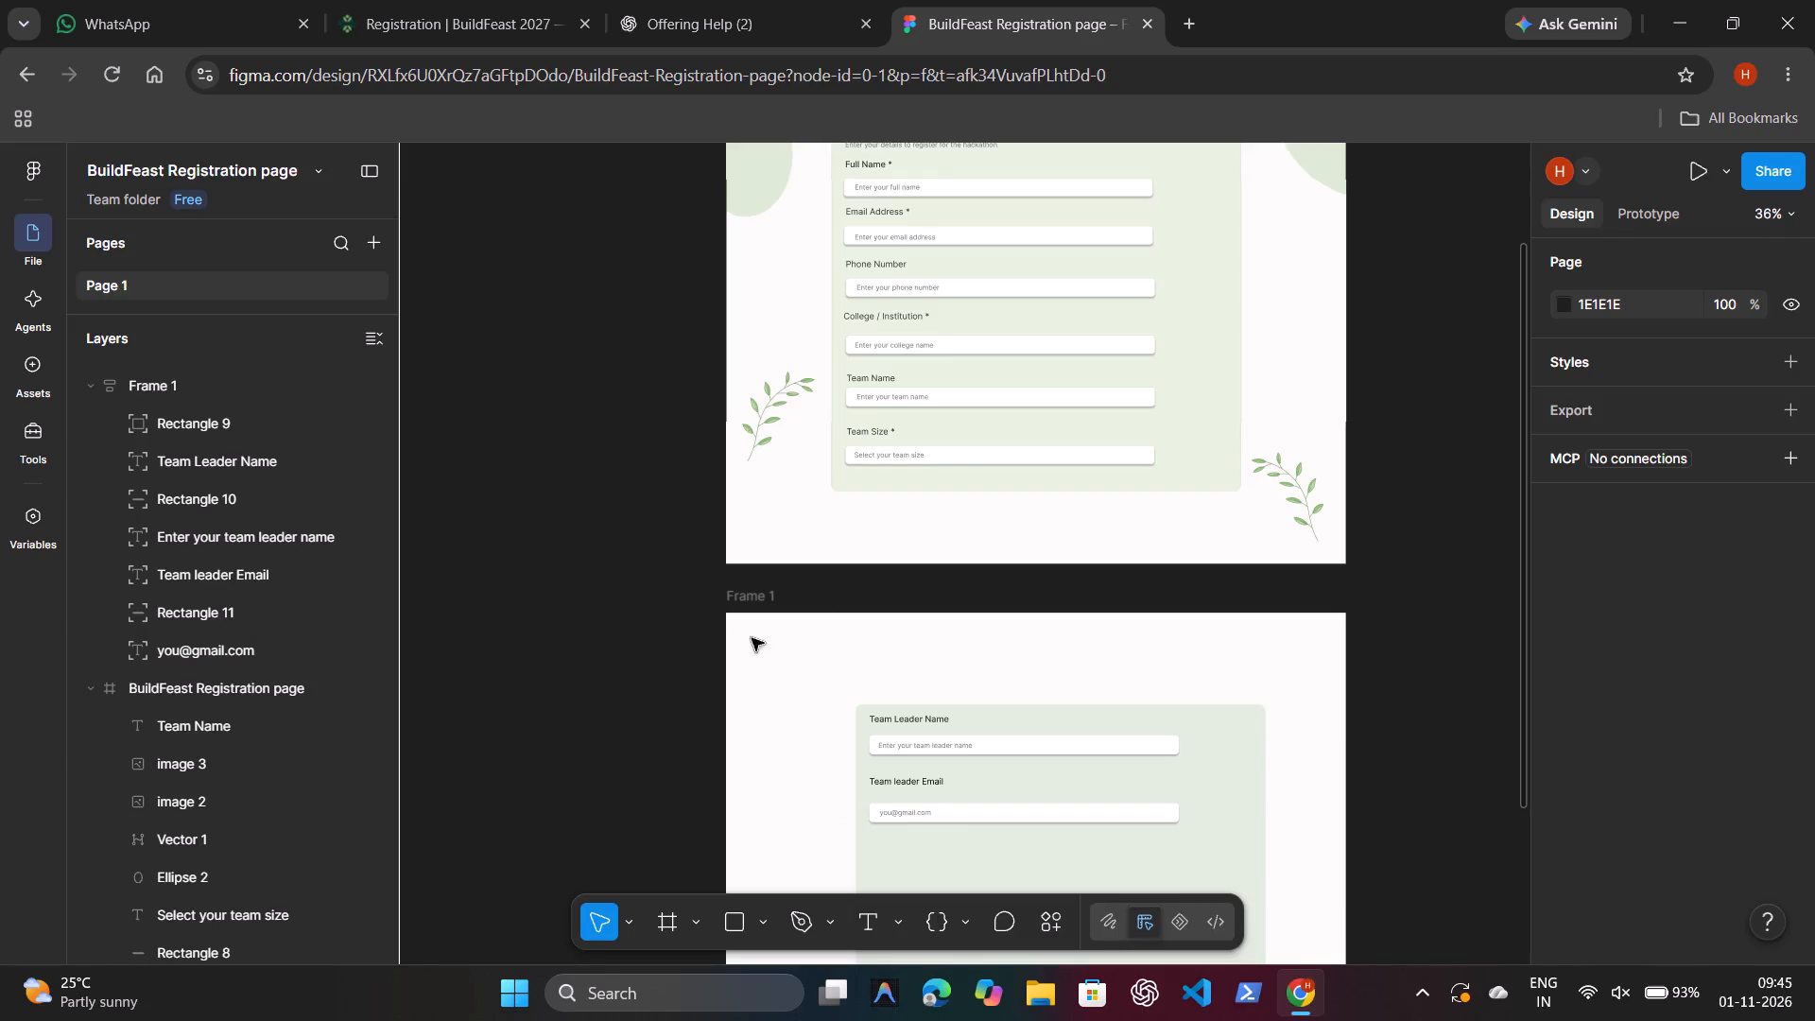
Review the teammate fields on the registration site and the Team Leader Details form layout in ChatGPT.
{"action": "left_click", "coordinate": [432, 1]}
{"action": "scroll", "coordinate": [1028, 553], "scroll_direction": "down", "scroll_amount": 2}
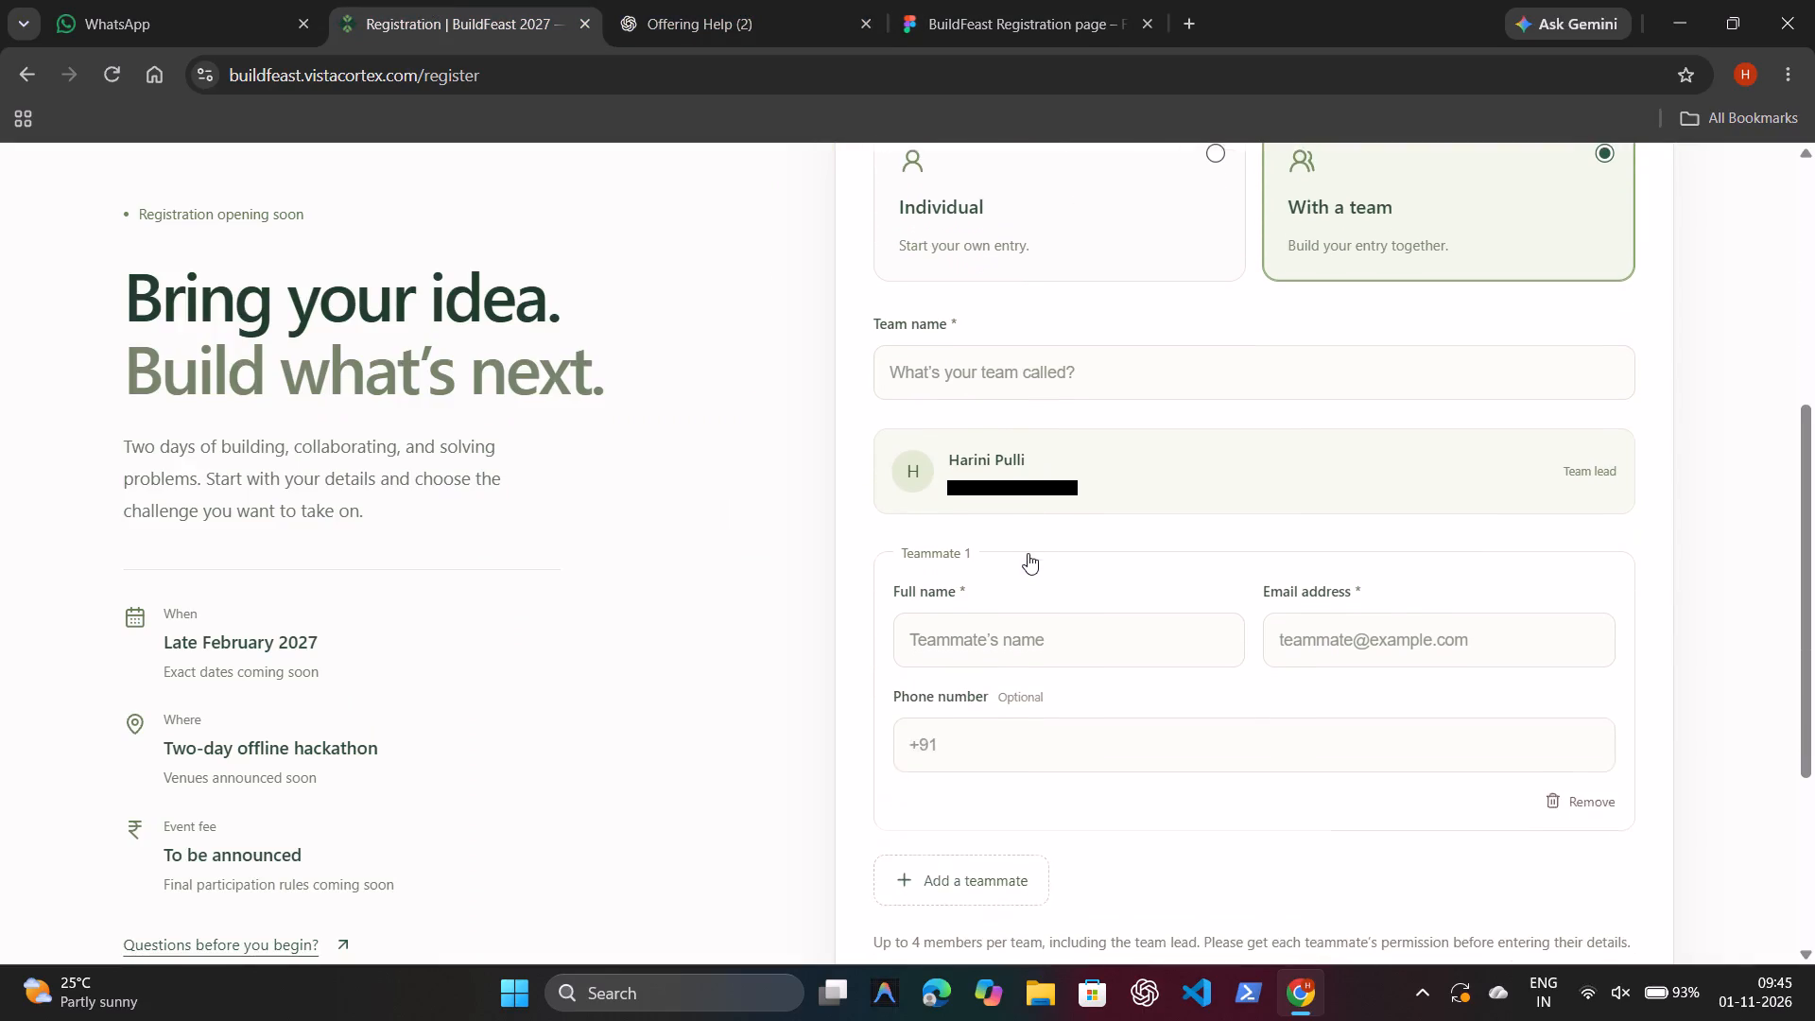
{"action": "scroll", "coordinate": [1028, 553], "scroll_direction": "down", "scroll_amount": 5}
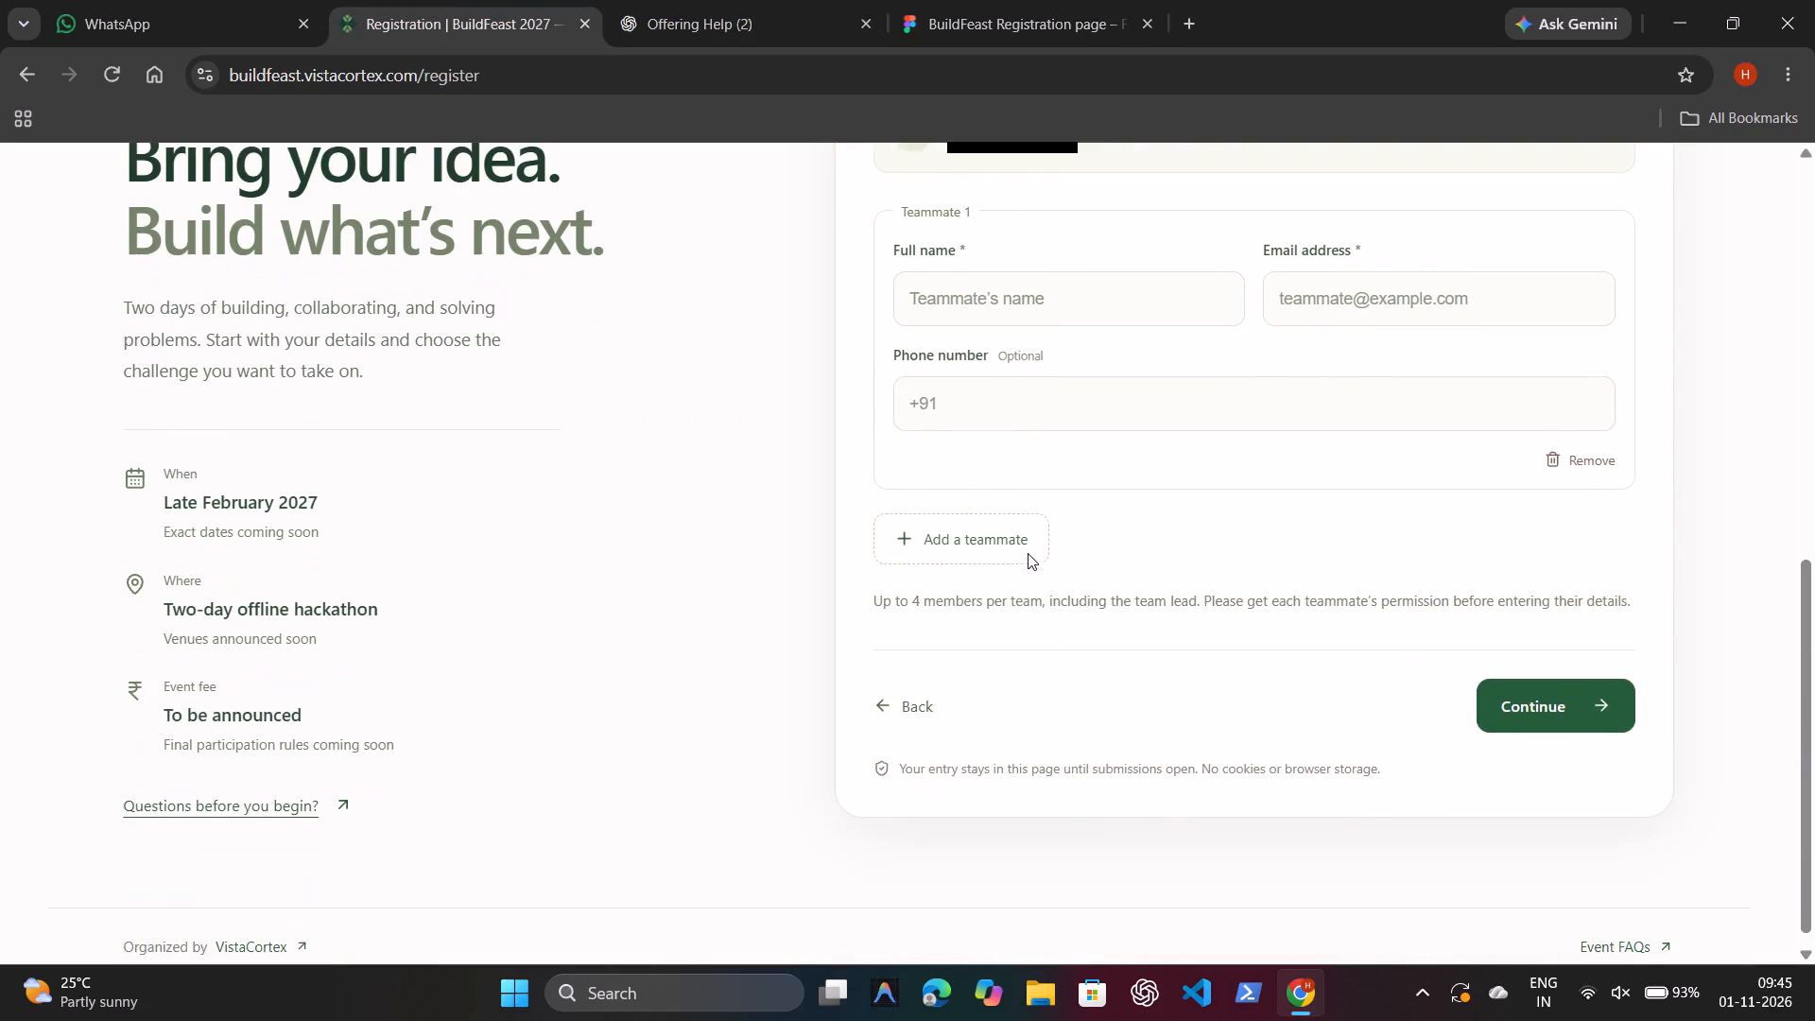
{"action": "left_click", "coordinate": [729, 16]}
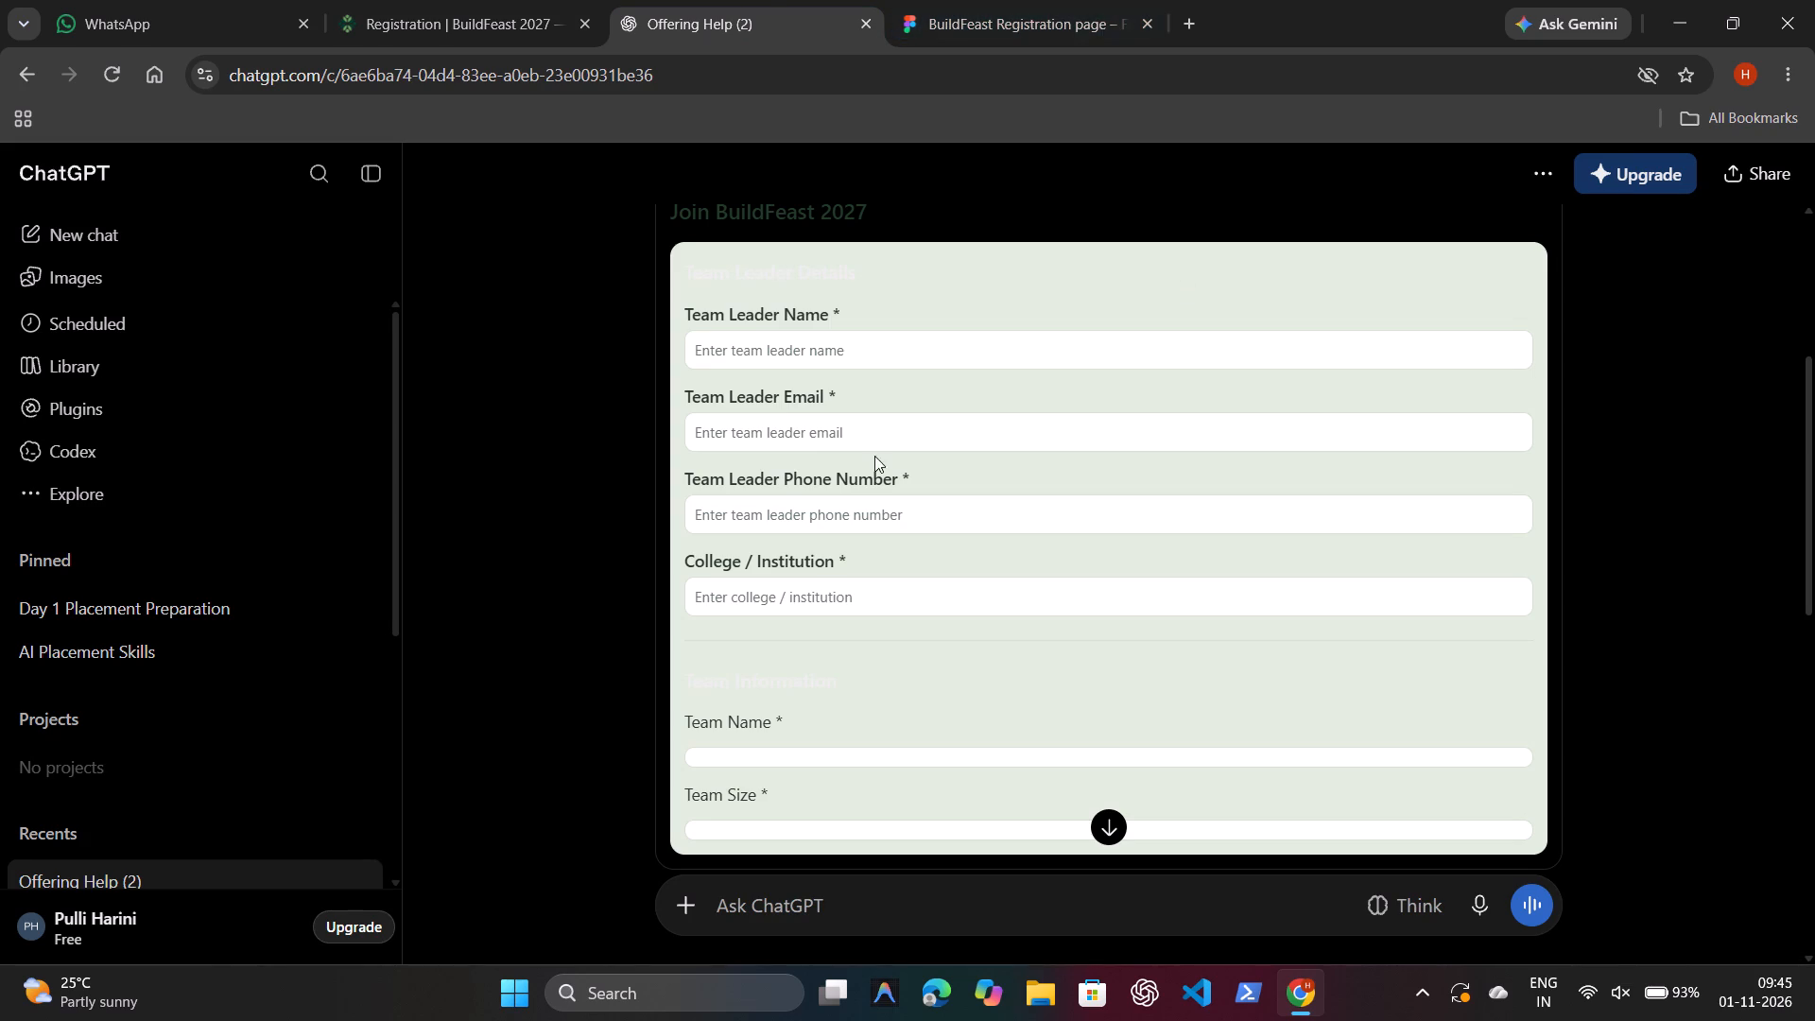
Switch to Figma and extend the green panel's top edge upward to Y 124, making it 963 high.
{"action": "left_click", "coordinate": [987, 5]}
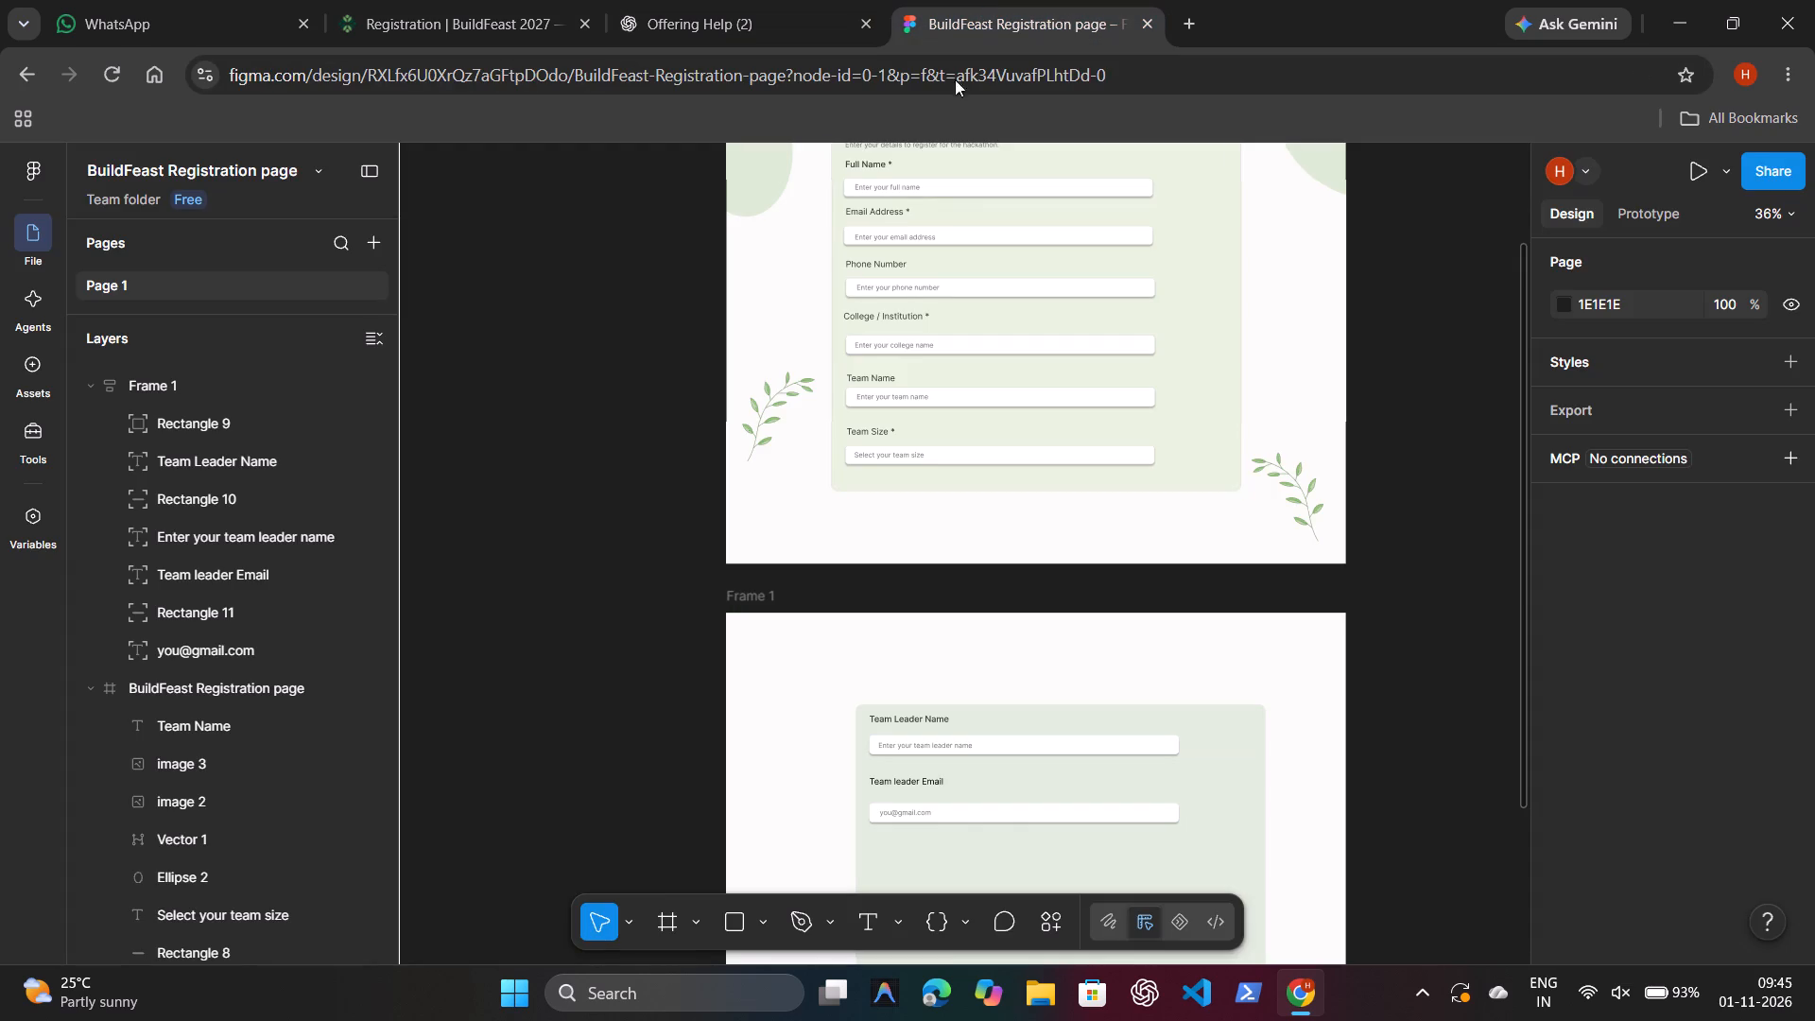
{"action": "left_click", "coordinate": [1019, 714]}
{"action": "left_click_drag", "start_coordinate": [1032, 702], "coordinate": [1031, 697]}
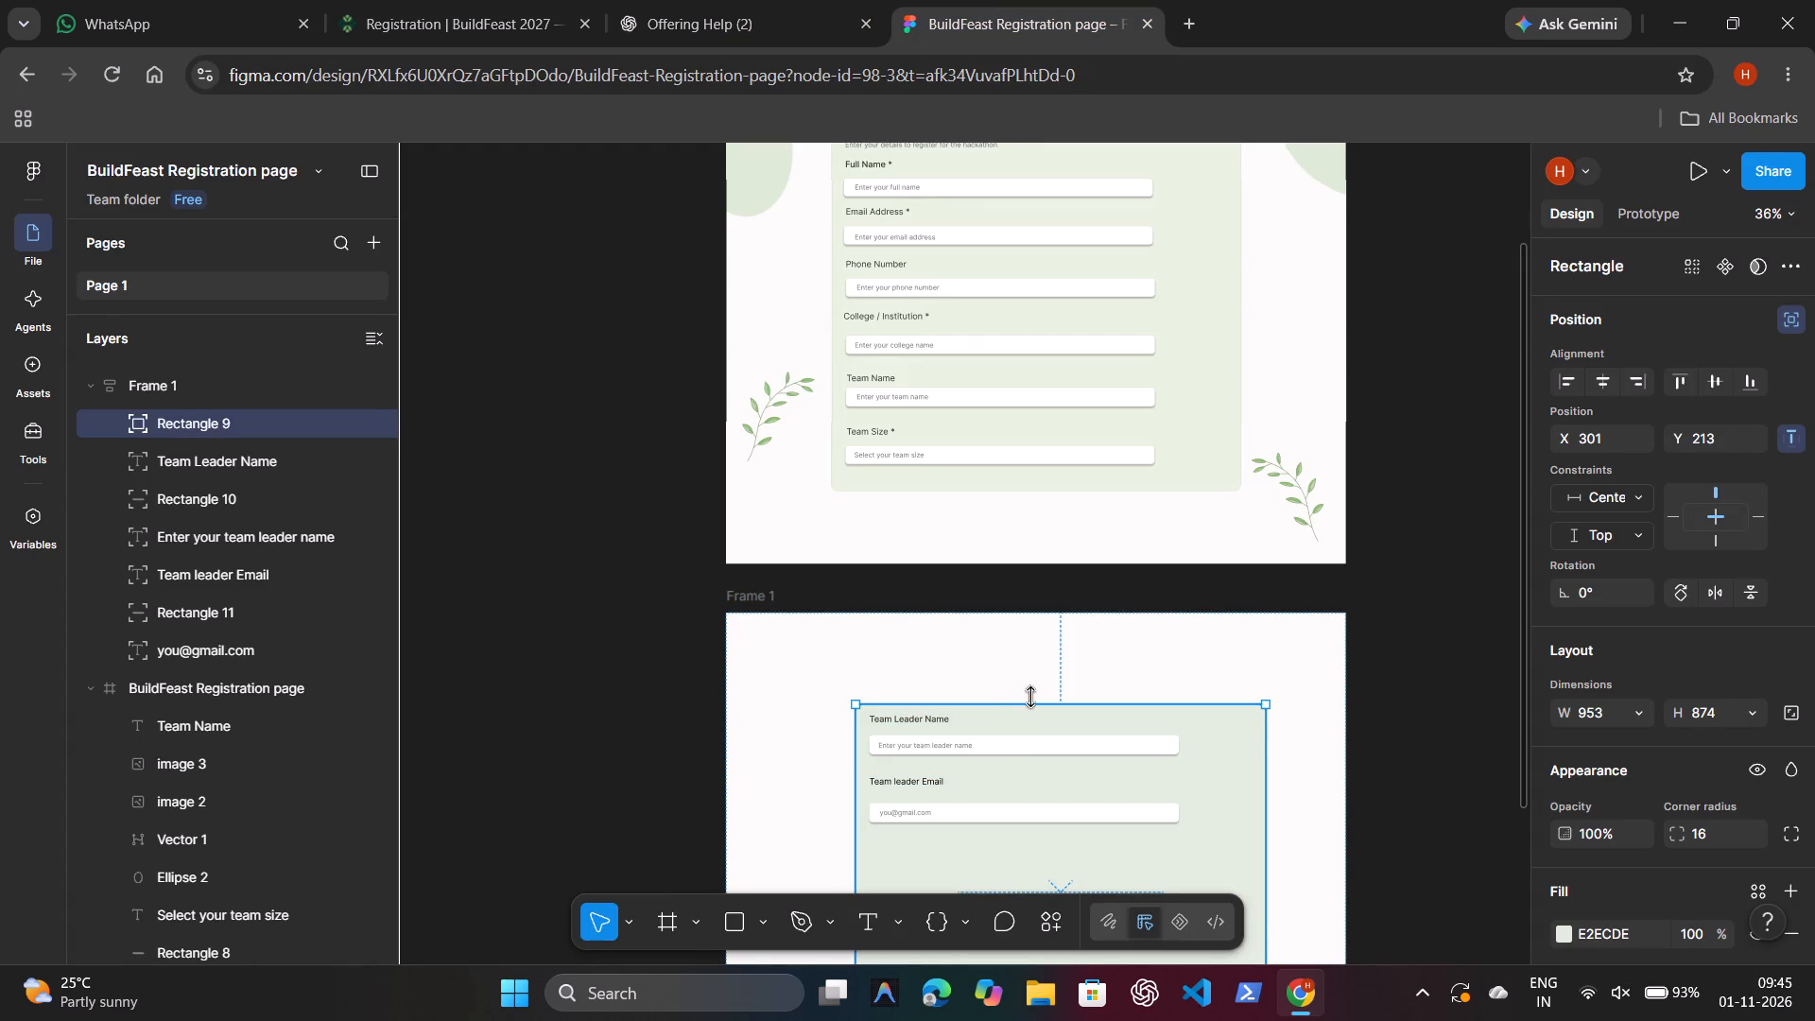
{"action": "left_click_drag", "start_coordinate": [1031, 697], "coordinate": [1028, 666]}
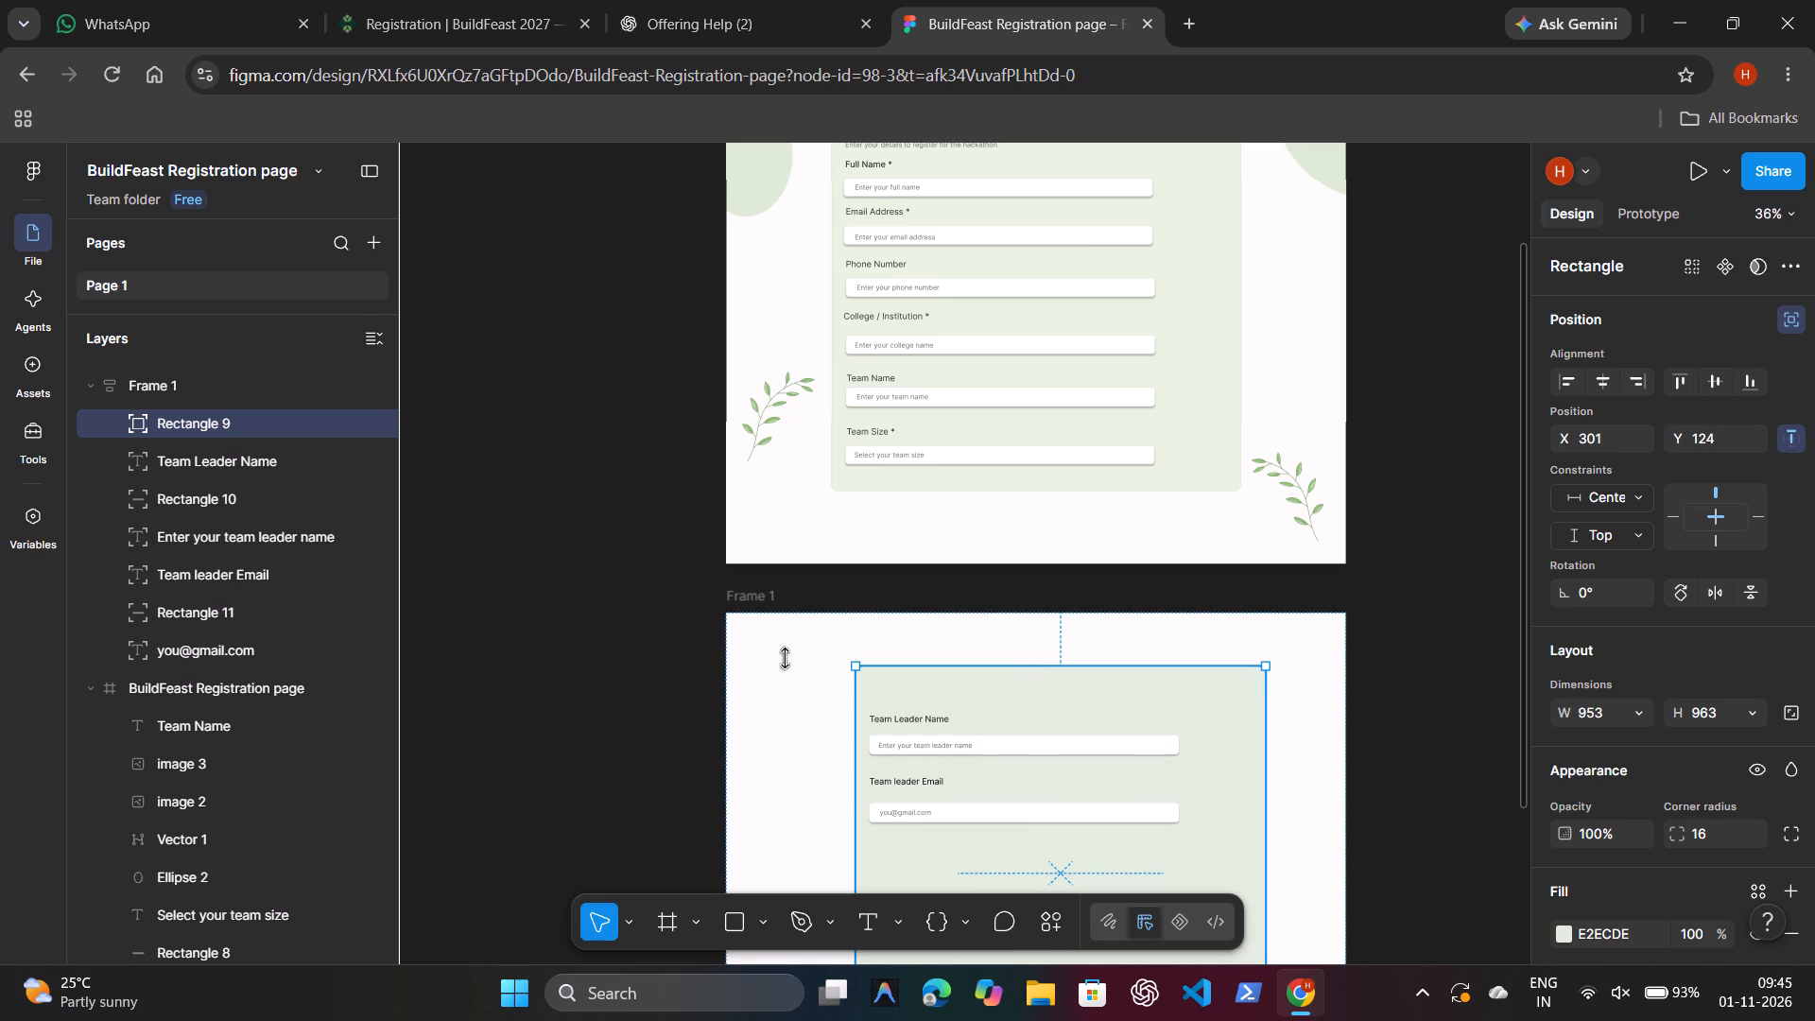
{"action": "left_click", "coordinate": [629, 632]}
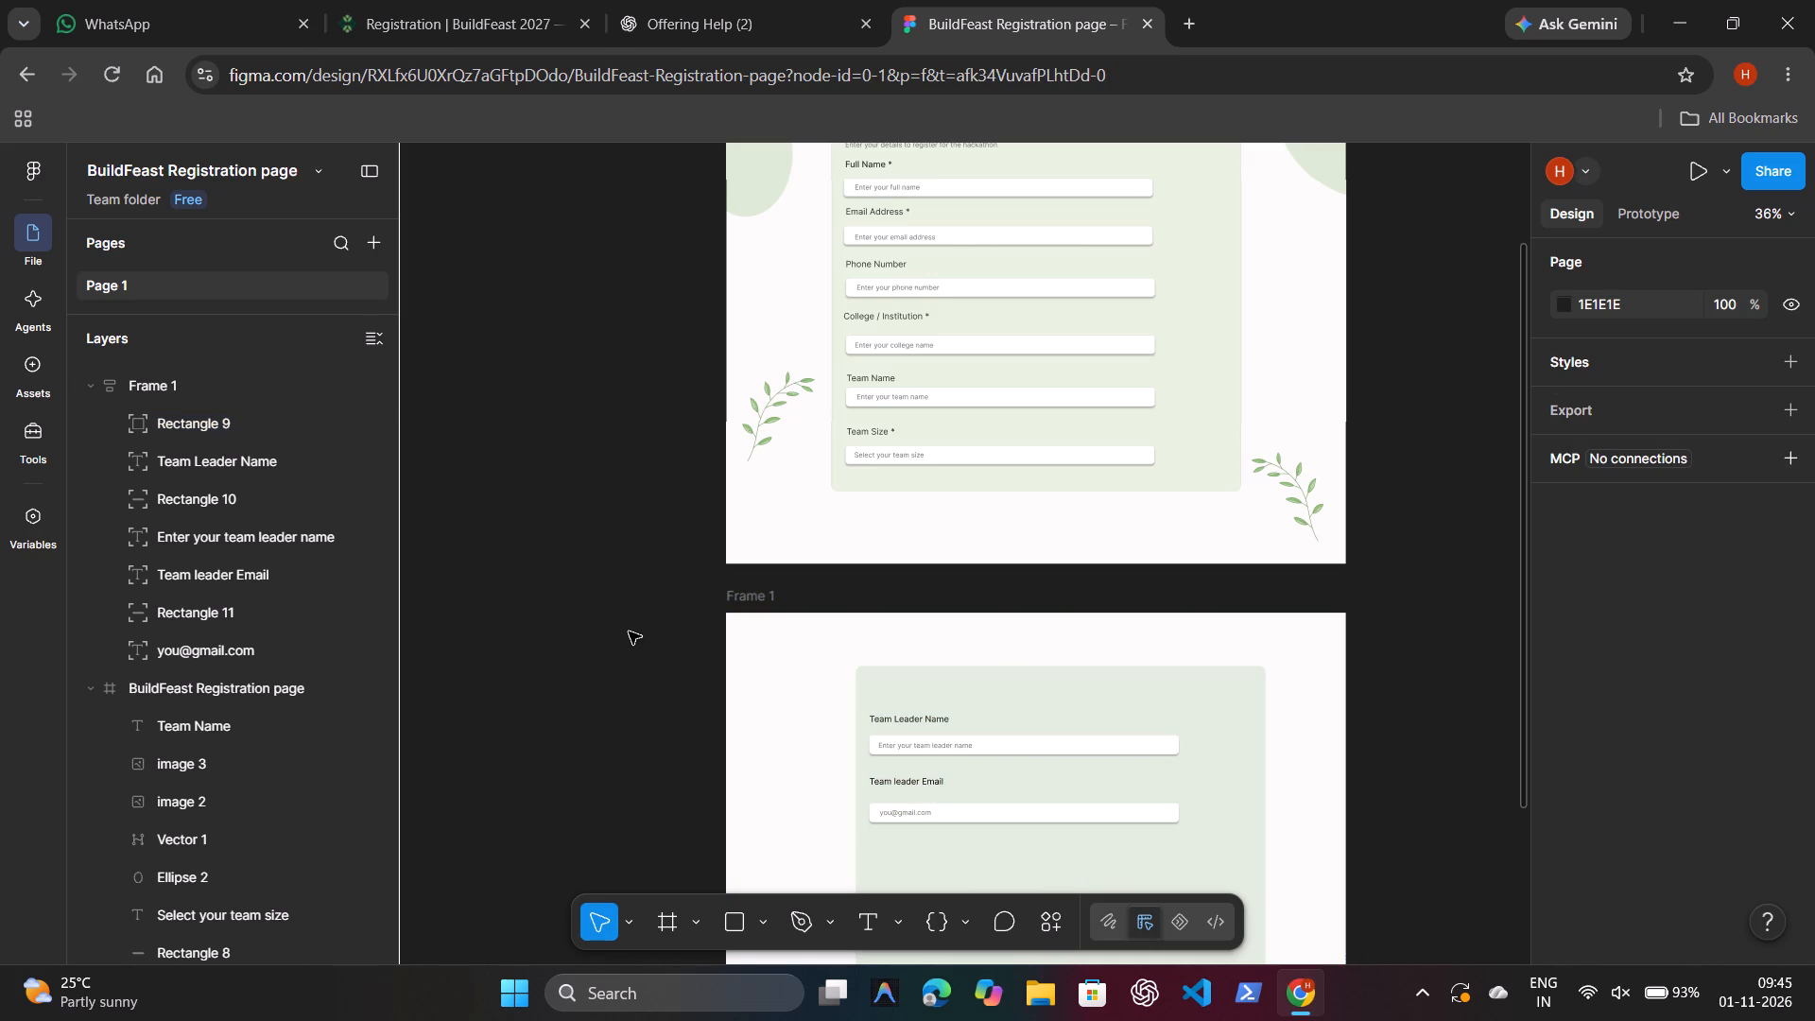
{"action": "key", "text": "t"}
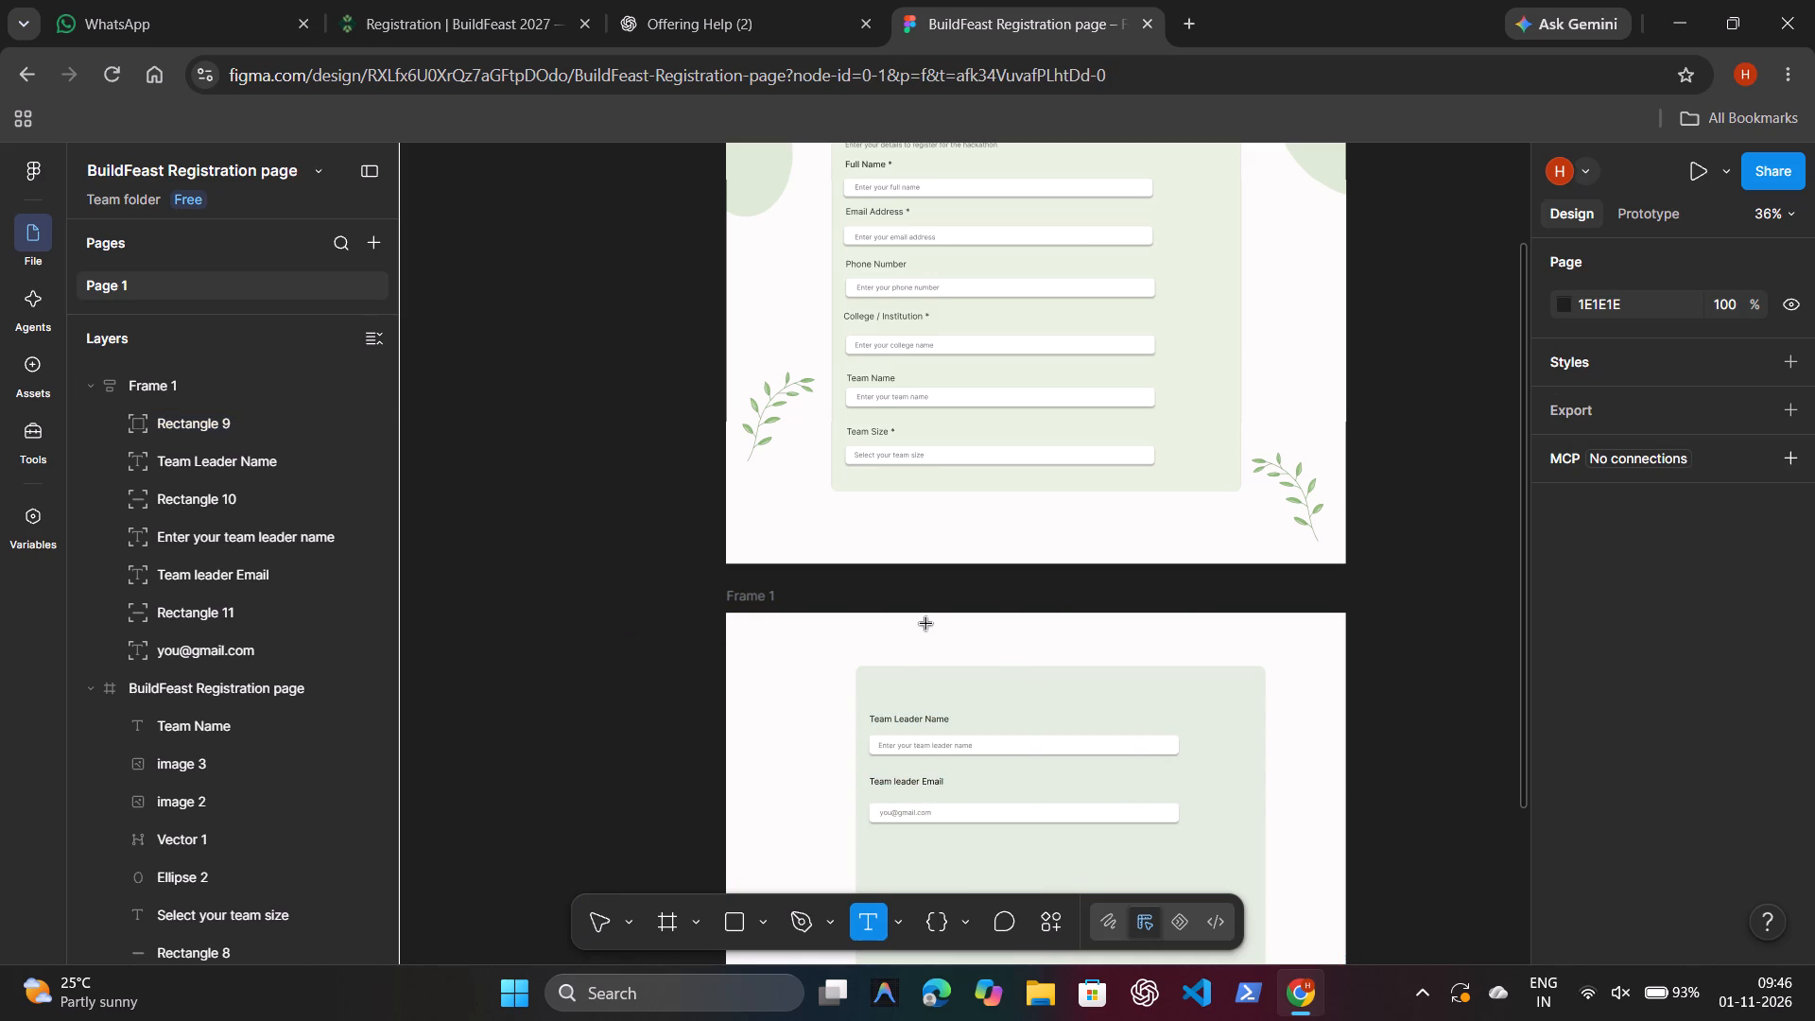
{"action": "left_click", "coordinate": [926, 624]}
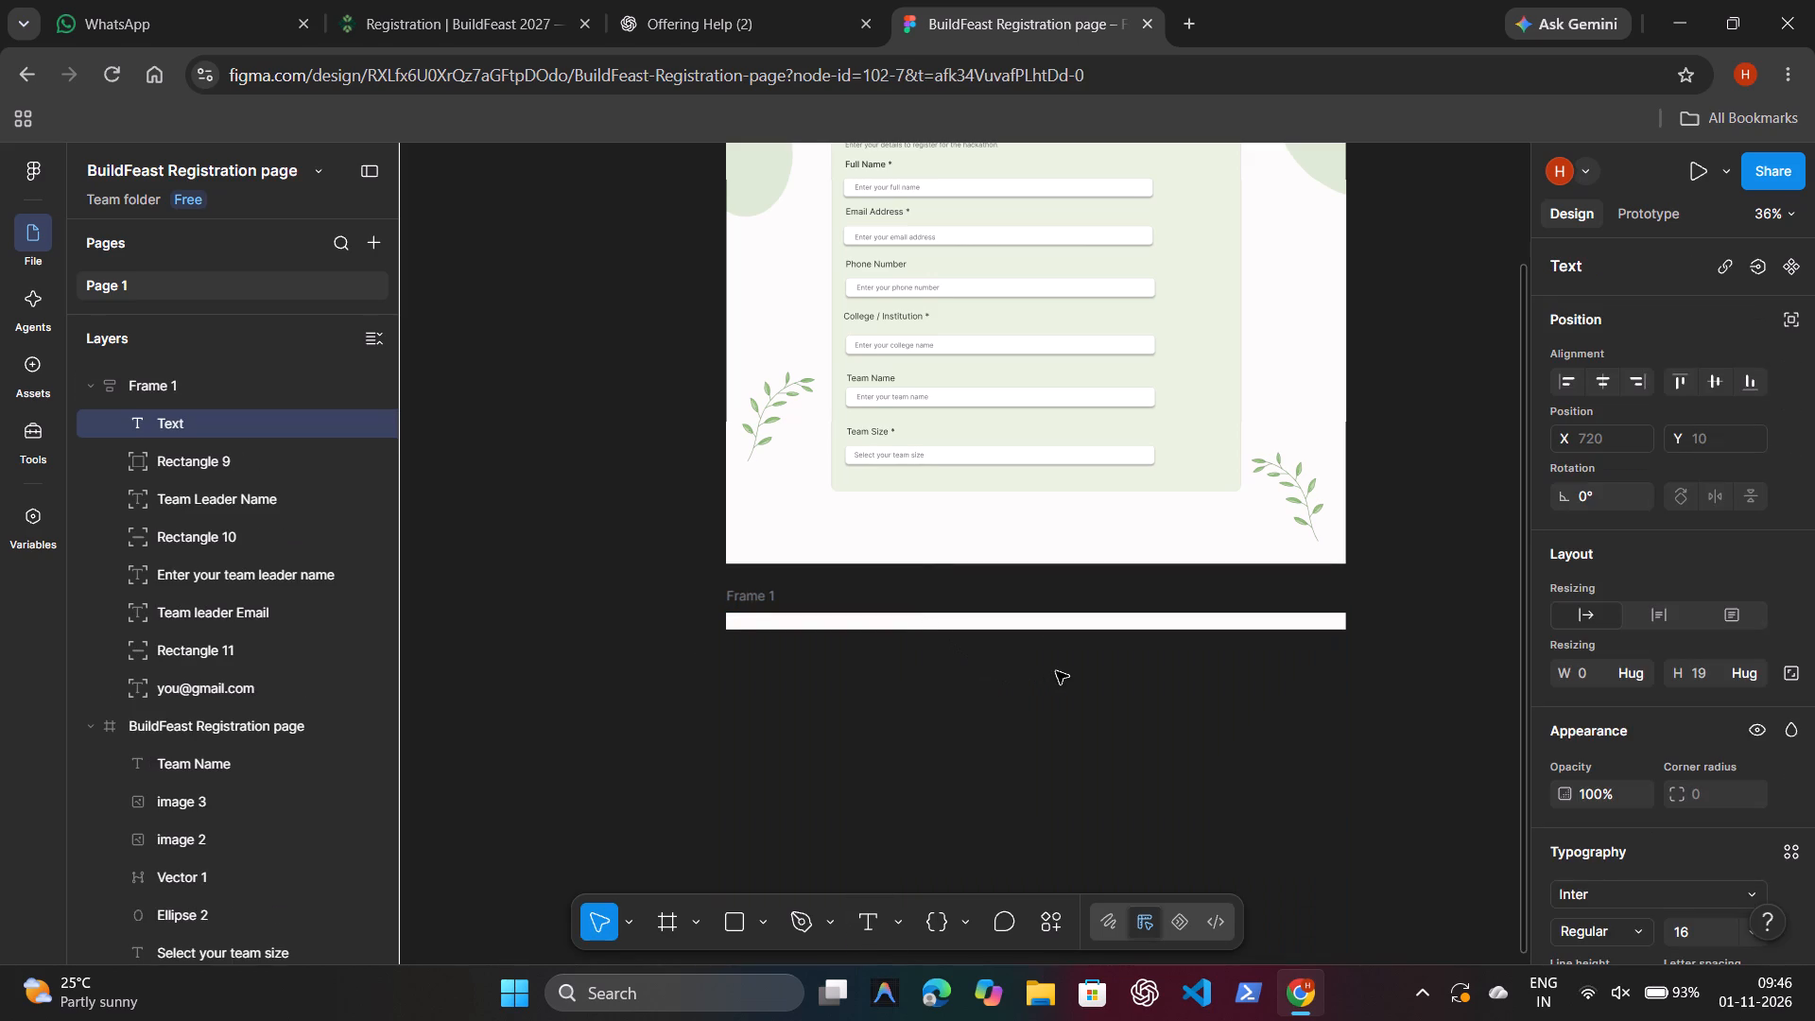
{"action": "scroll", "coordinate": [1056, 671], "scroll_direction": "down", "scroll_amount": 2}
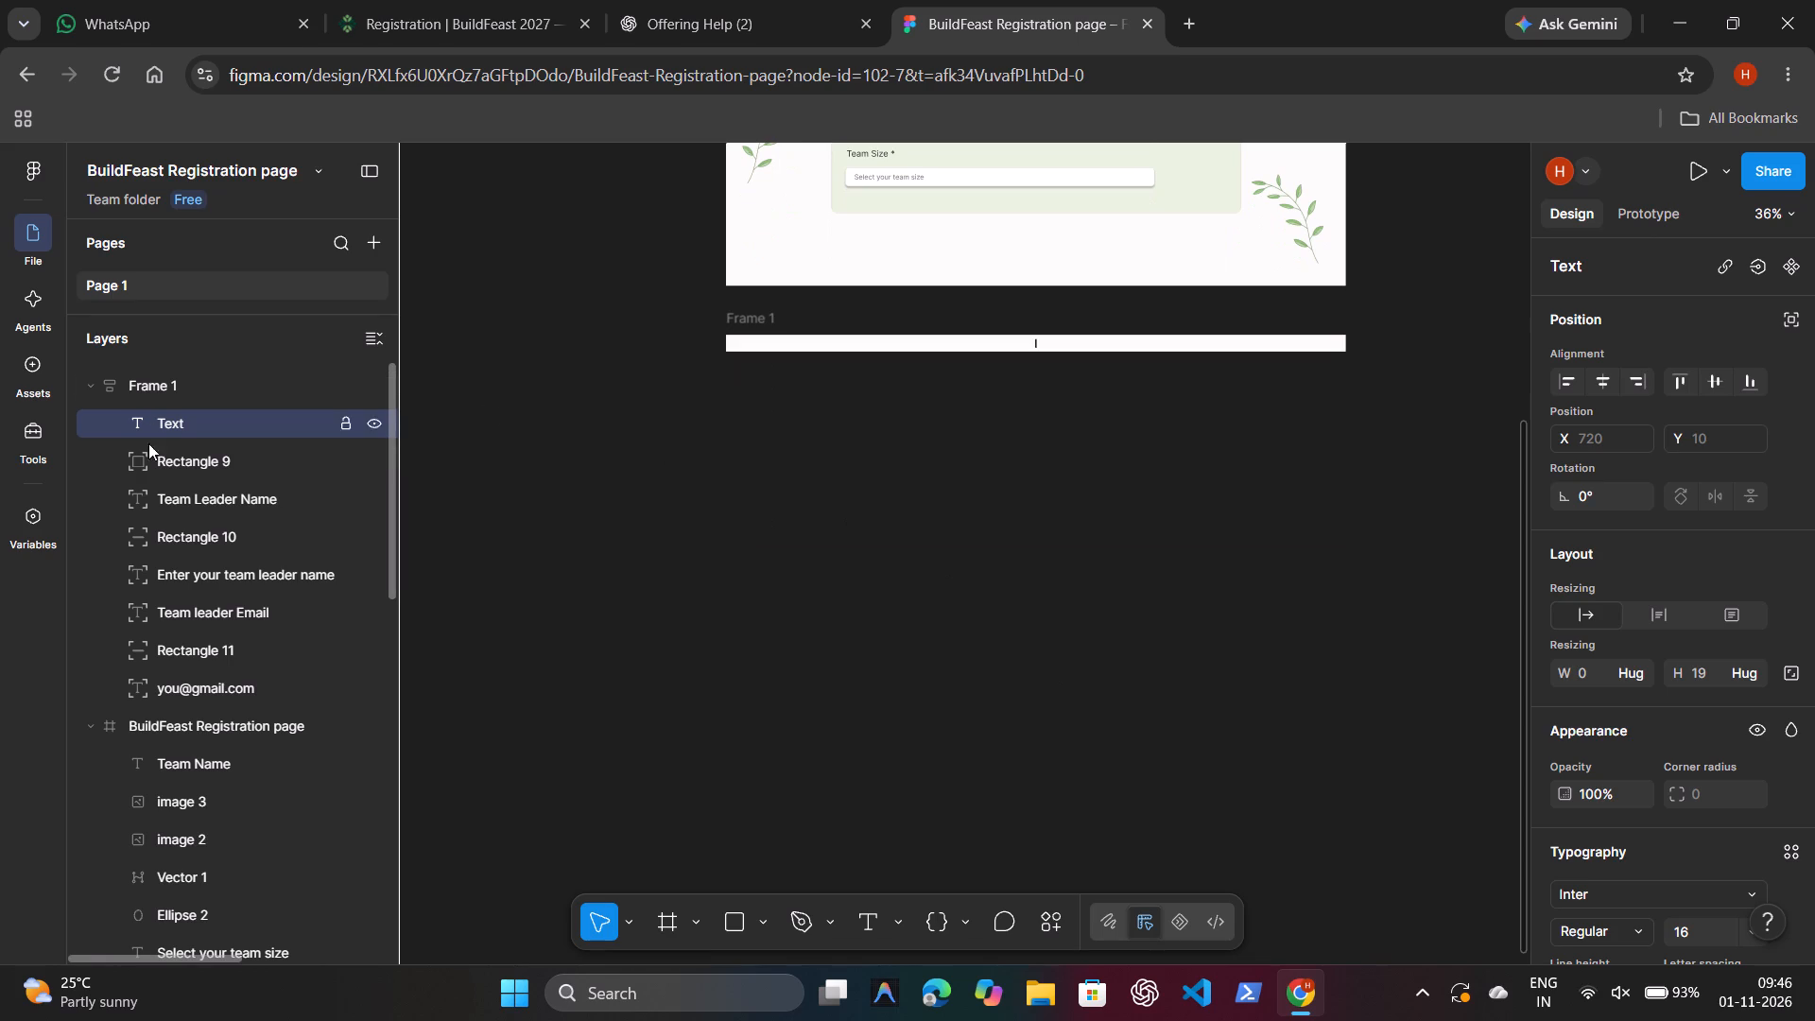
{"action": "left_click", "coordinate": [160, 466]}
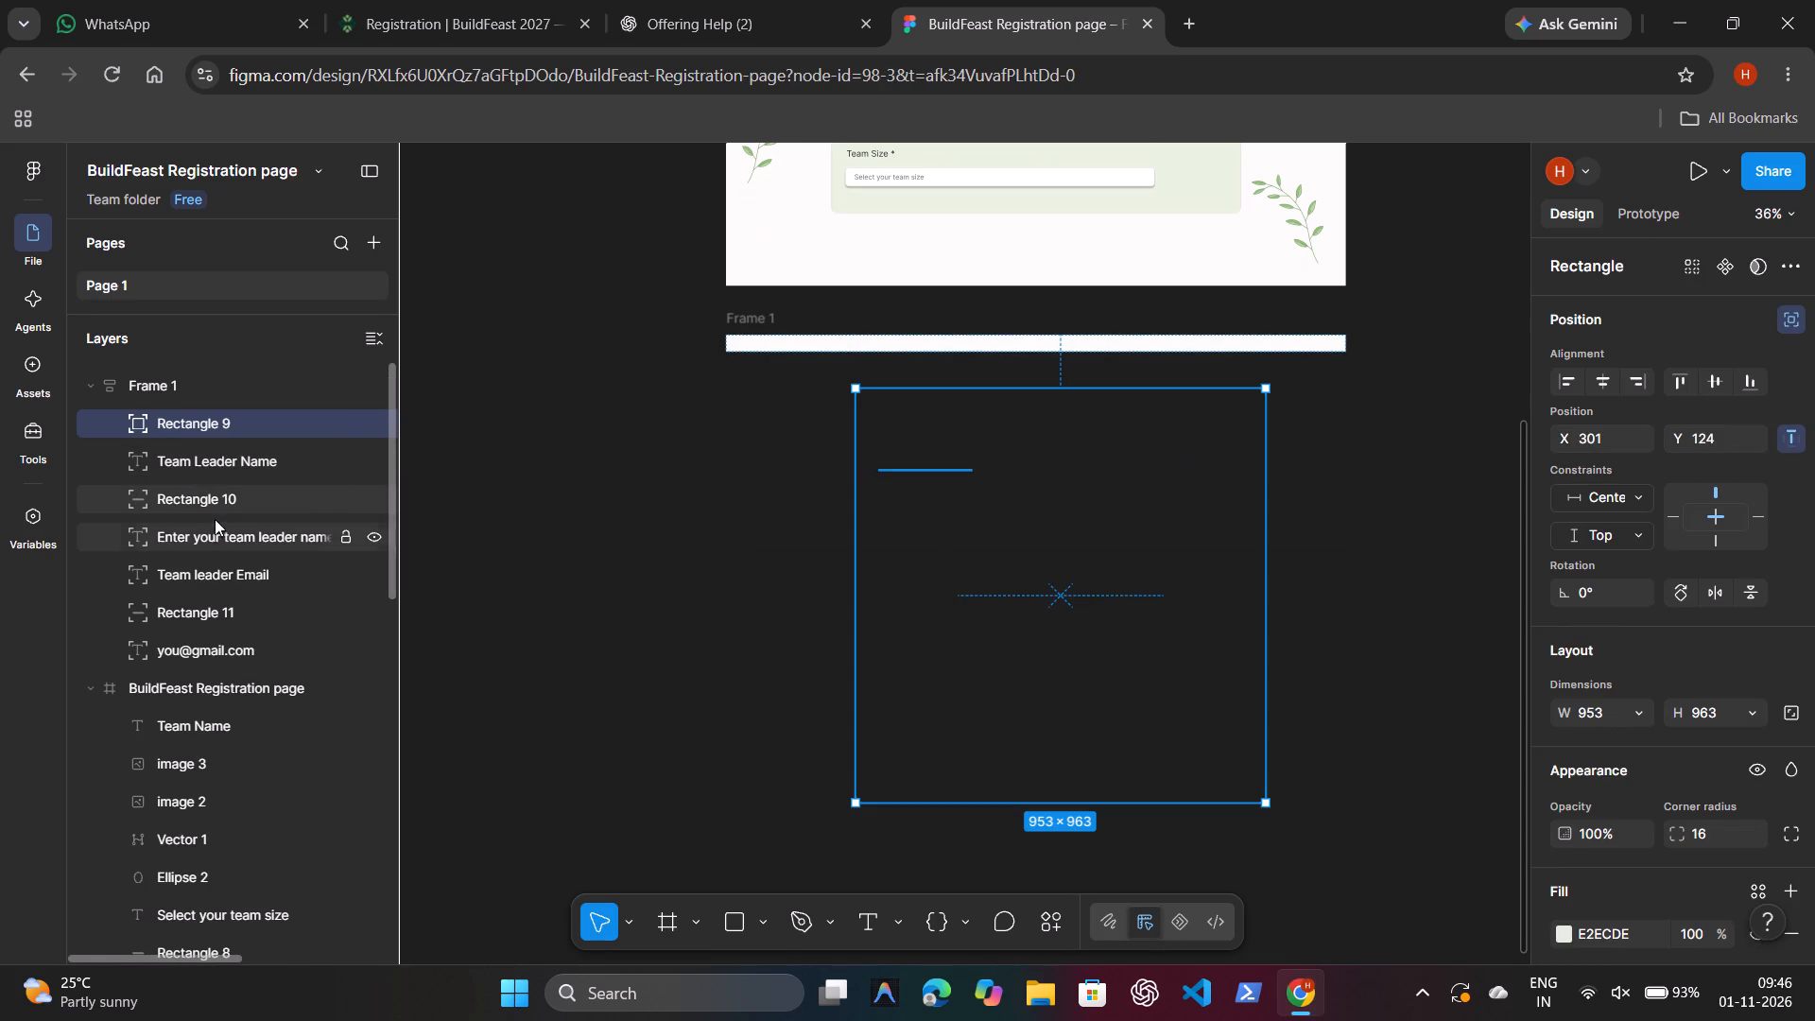
Stretch Frame 1 downward to contain the whole green panel and set its height to 1300.
{"action": "left_click", "coordinate": [766, 354]}
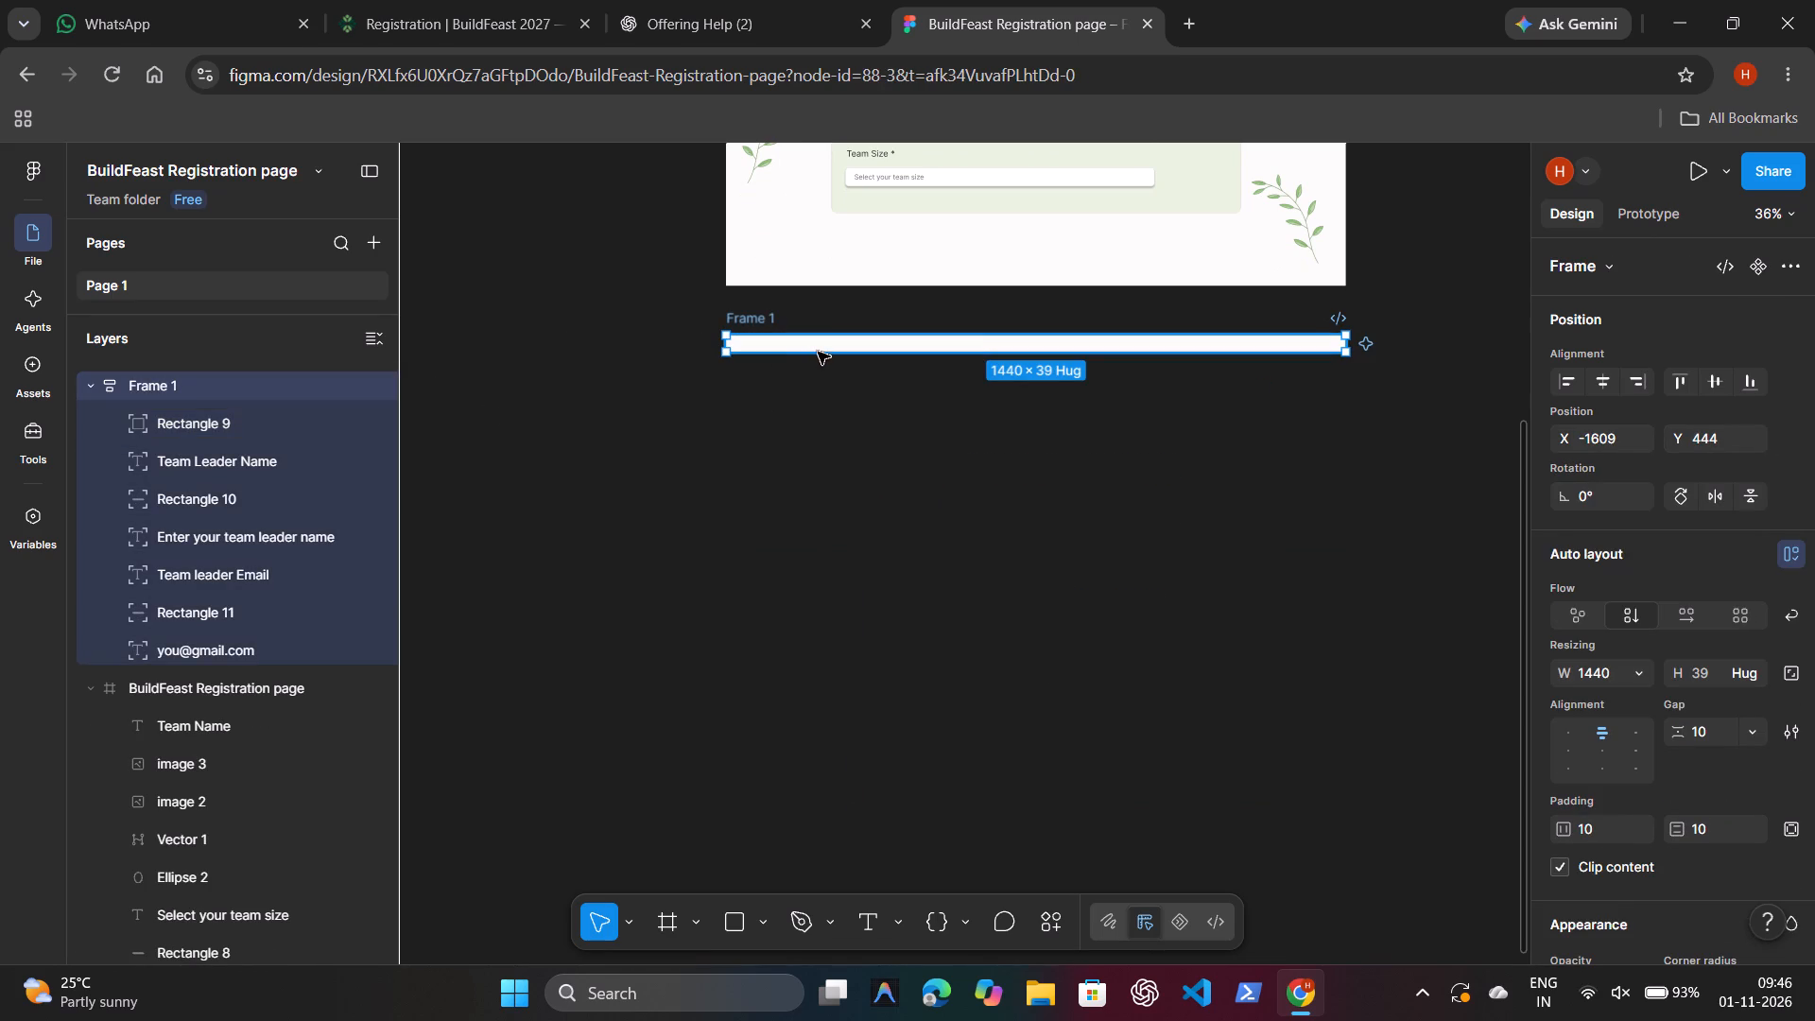
{"action": "left_click_drag", "start_coordinate": [821, 356], "coordinate": [869, 792]}
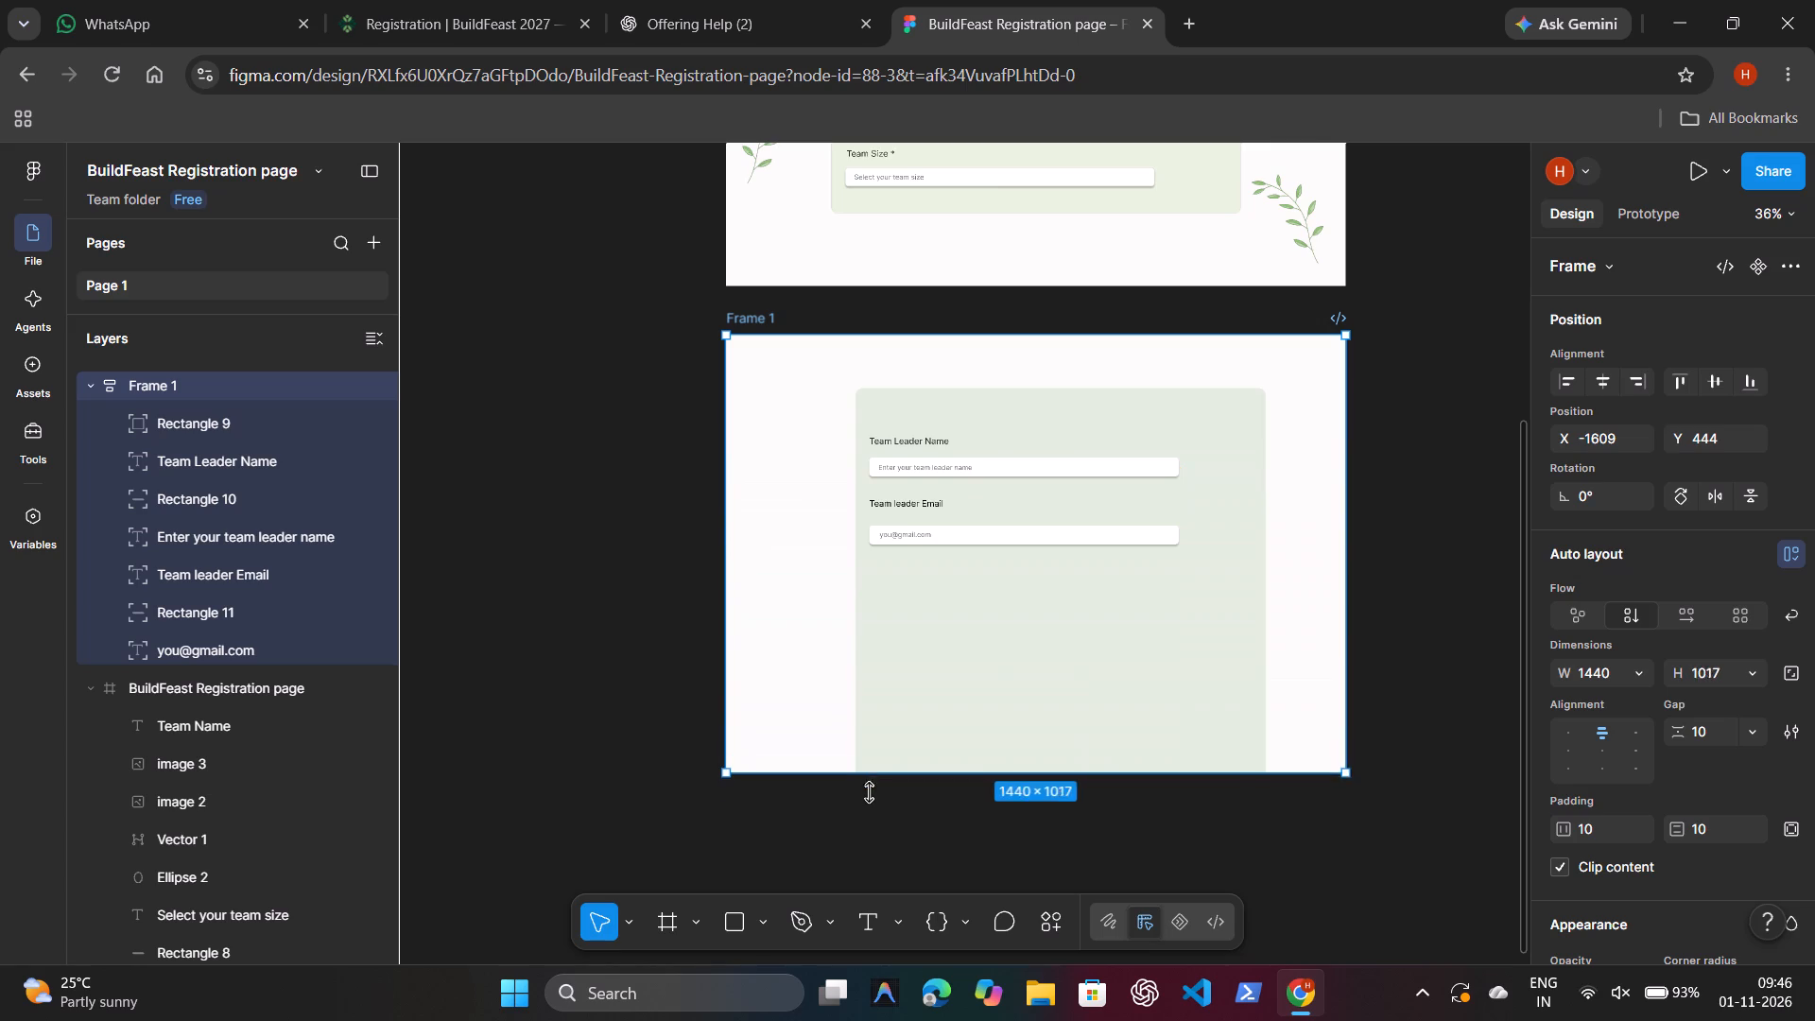
{"action": "left_click_drag", "start_coordinate": [869, 792], "coordinate": [896, 874]}
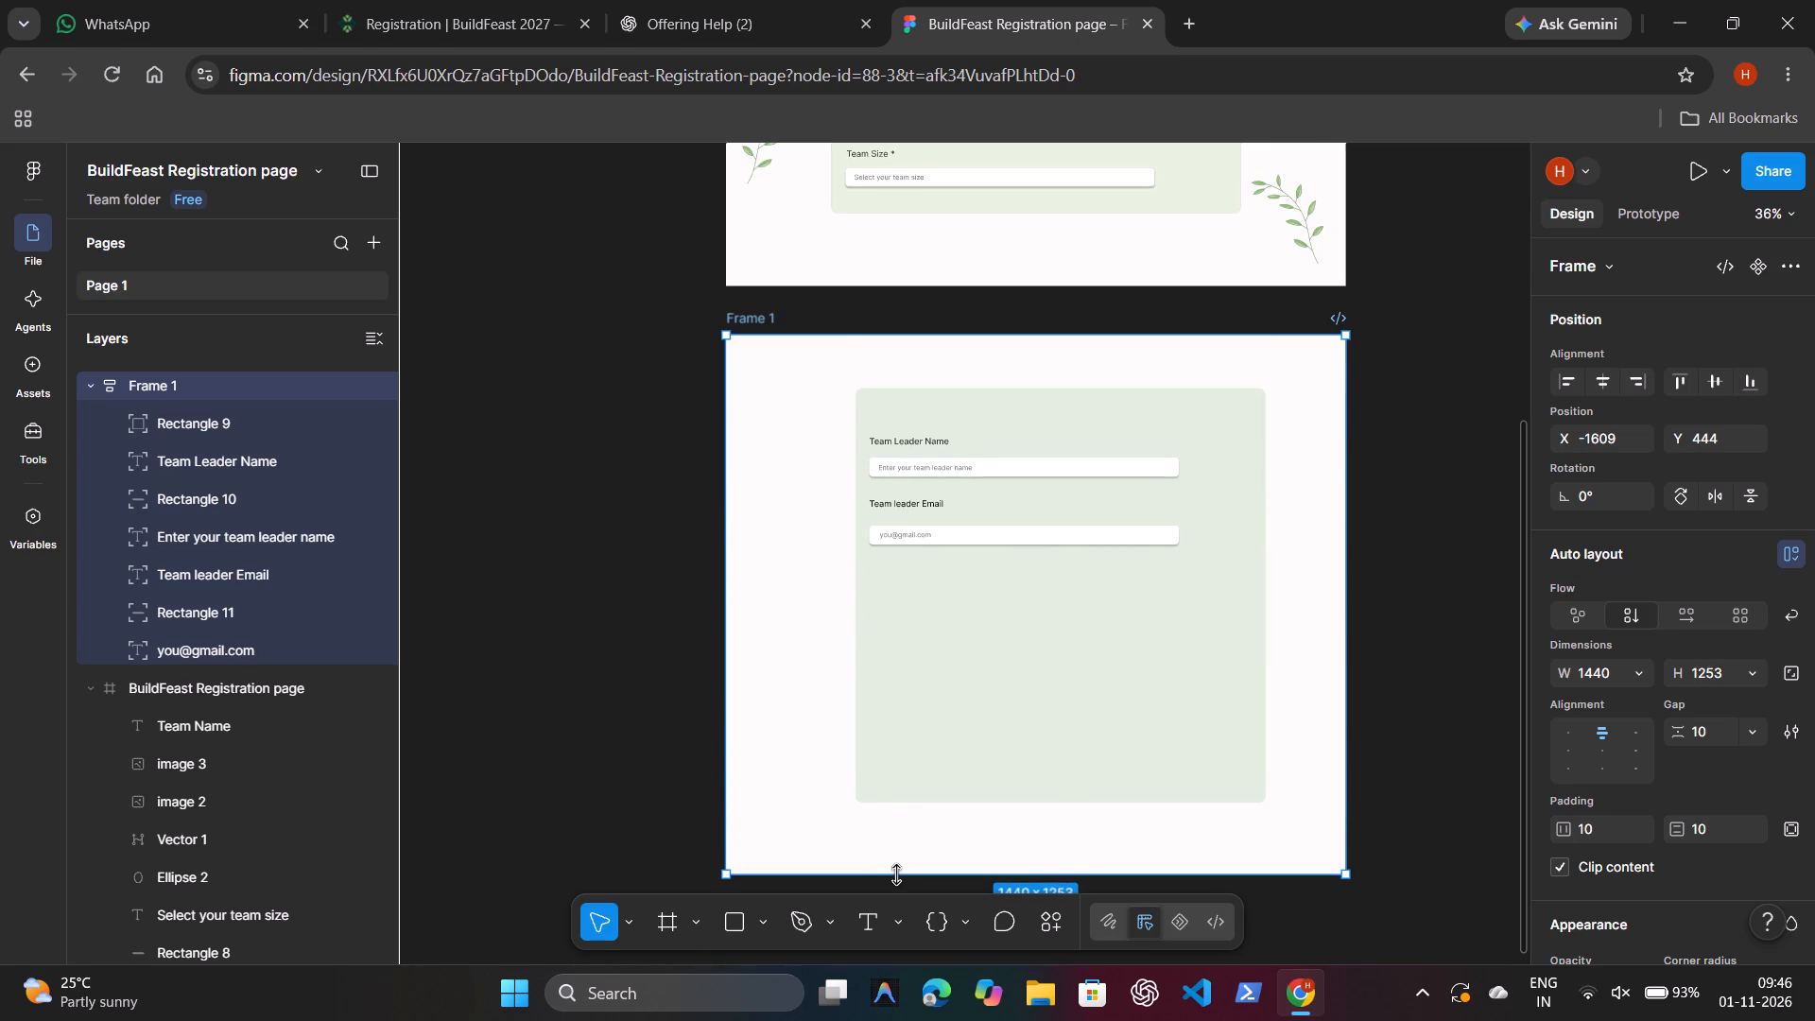
{"action": "left_click_drag", "start_coordinate": [896, 874], "coordinate": [901, 882]}
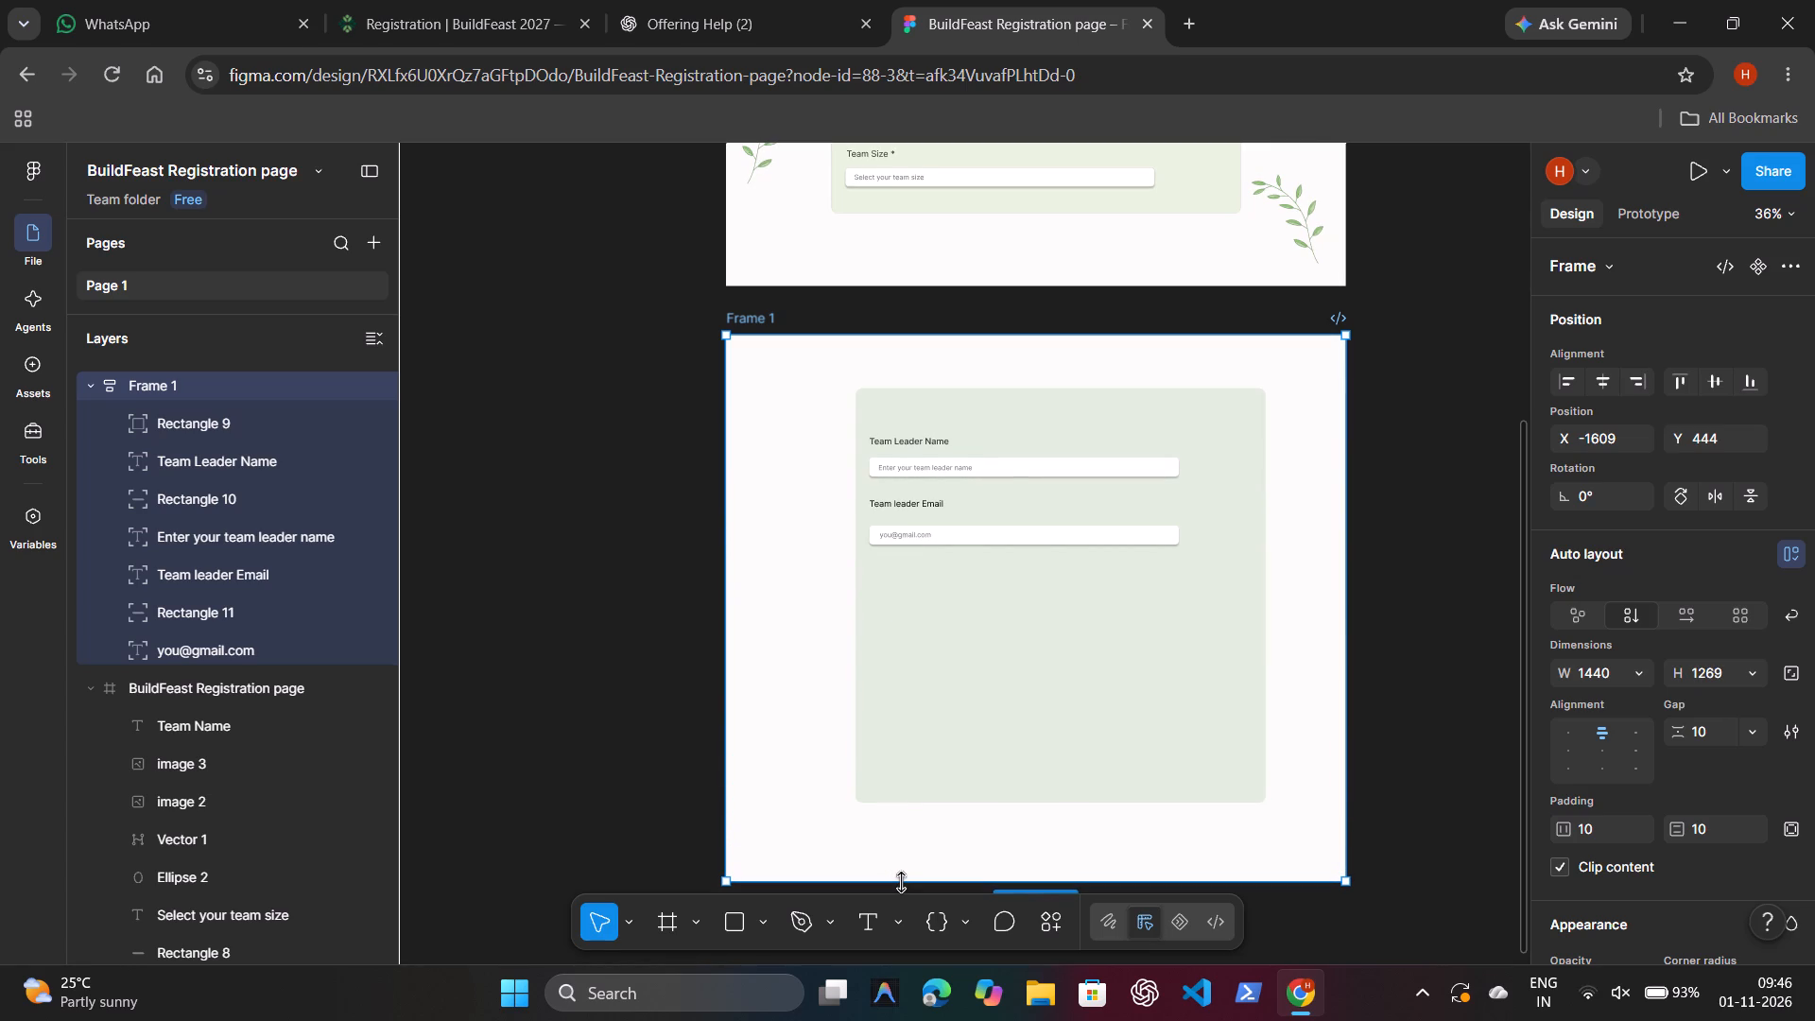
{"action": "left_click_drag", "start_coordinate": [901, 882], "coordinate": [901, 891]}
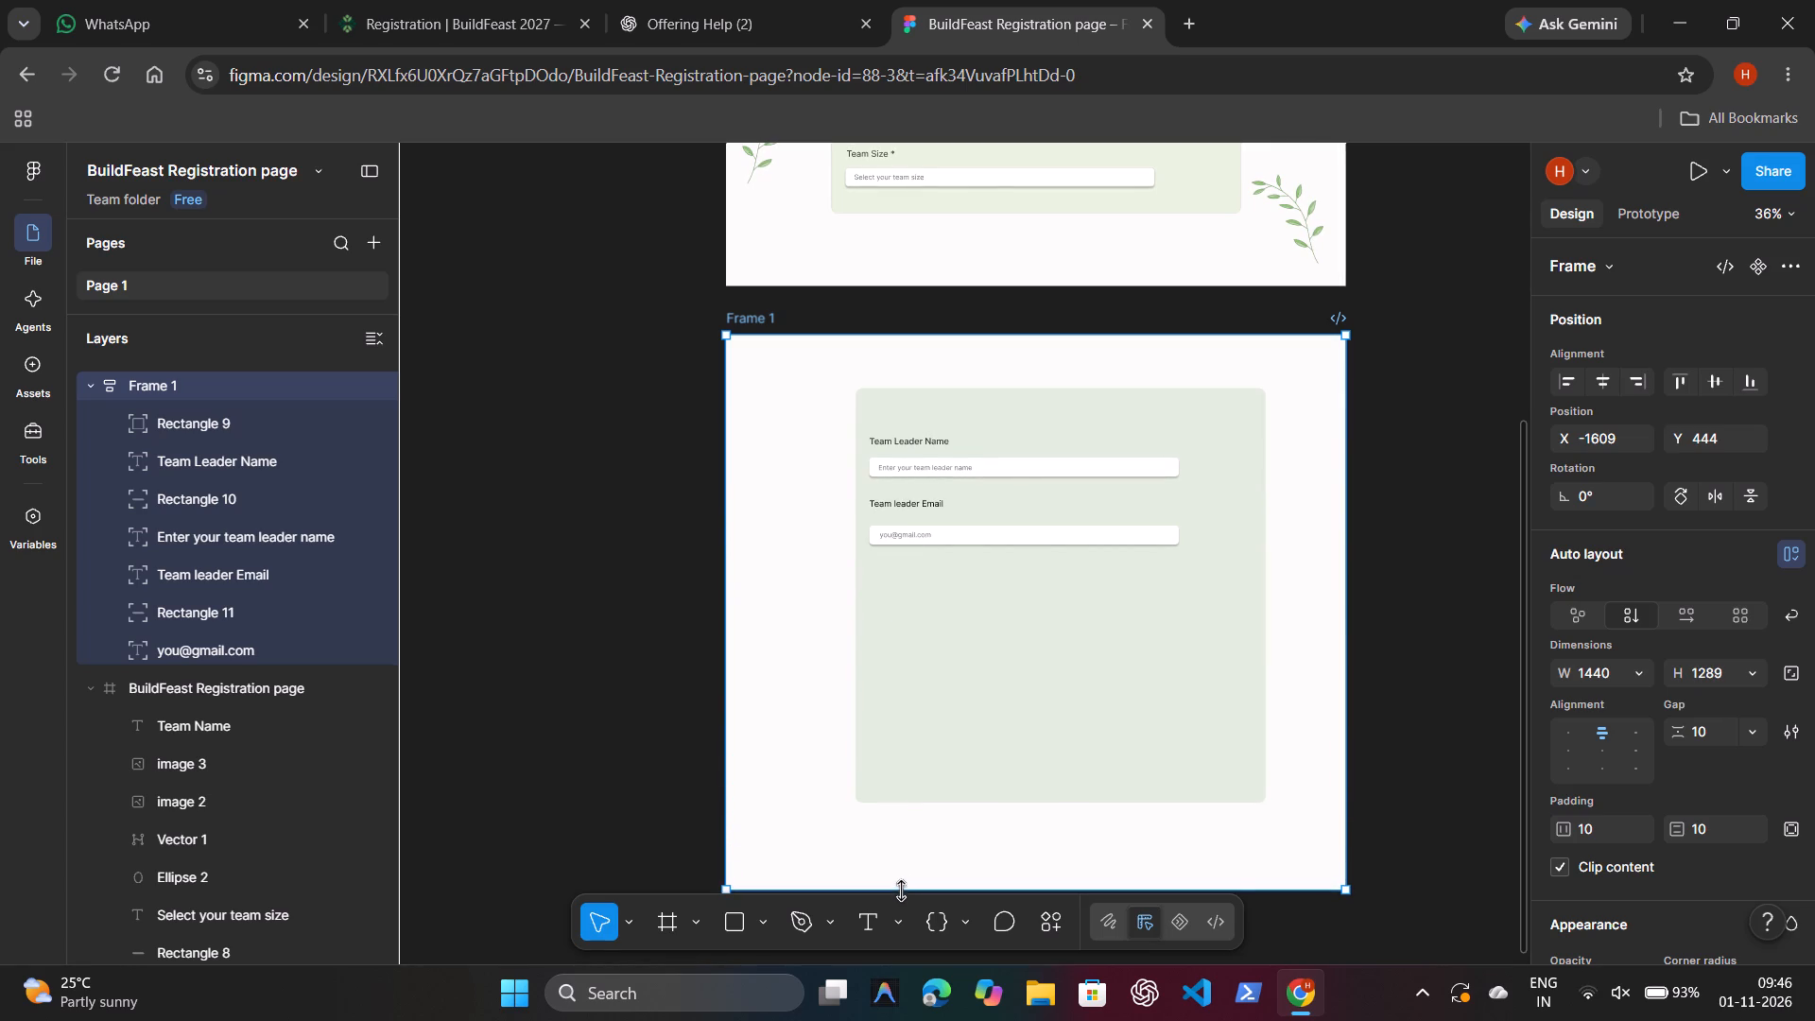
{"action": "left_click_drag", "start_coordinate": [901, 891], "coordinate": [901, 897]}
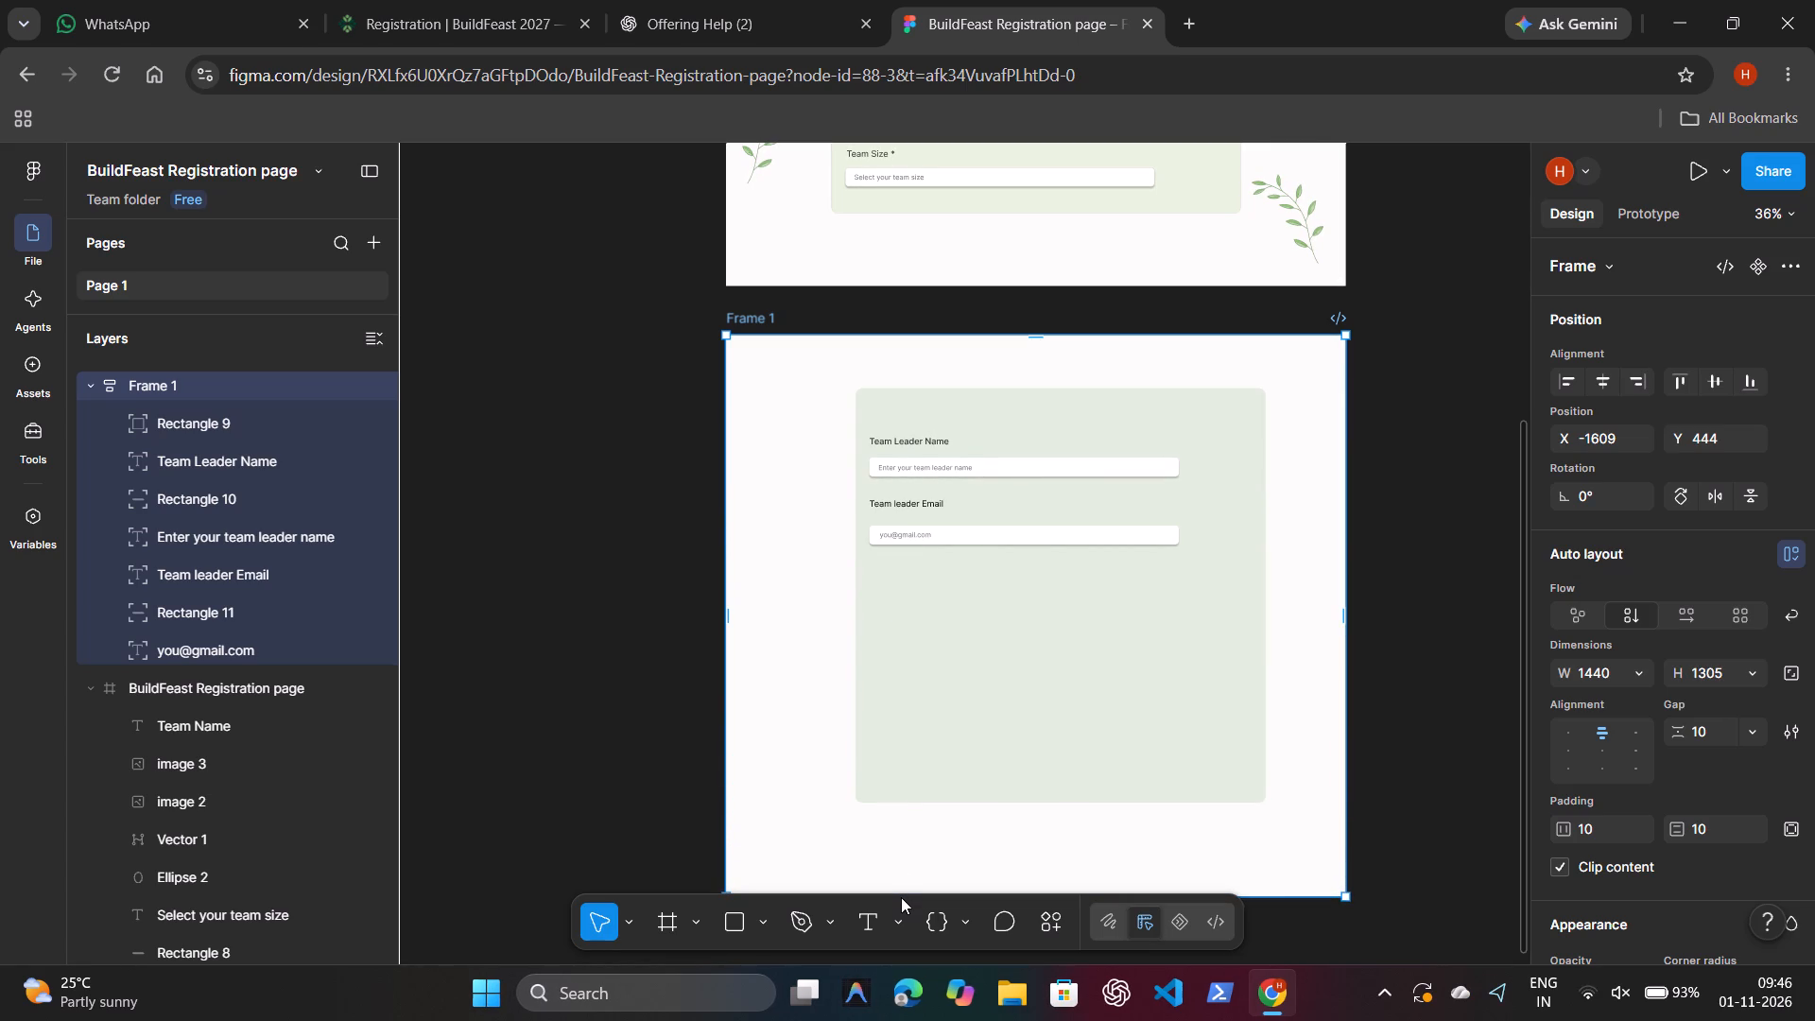
{"action": "left_click", "coordinate": [1728, 679]}
{"action": "key", "text": "BackSpace"}
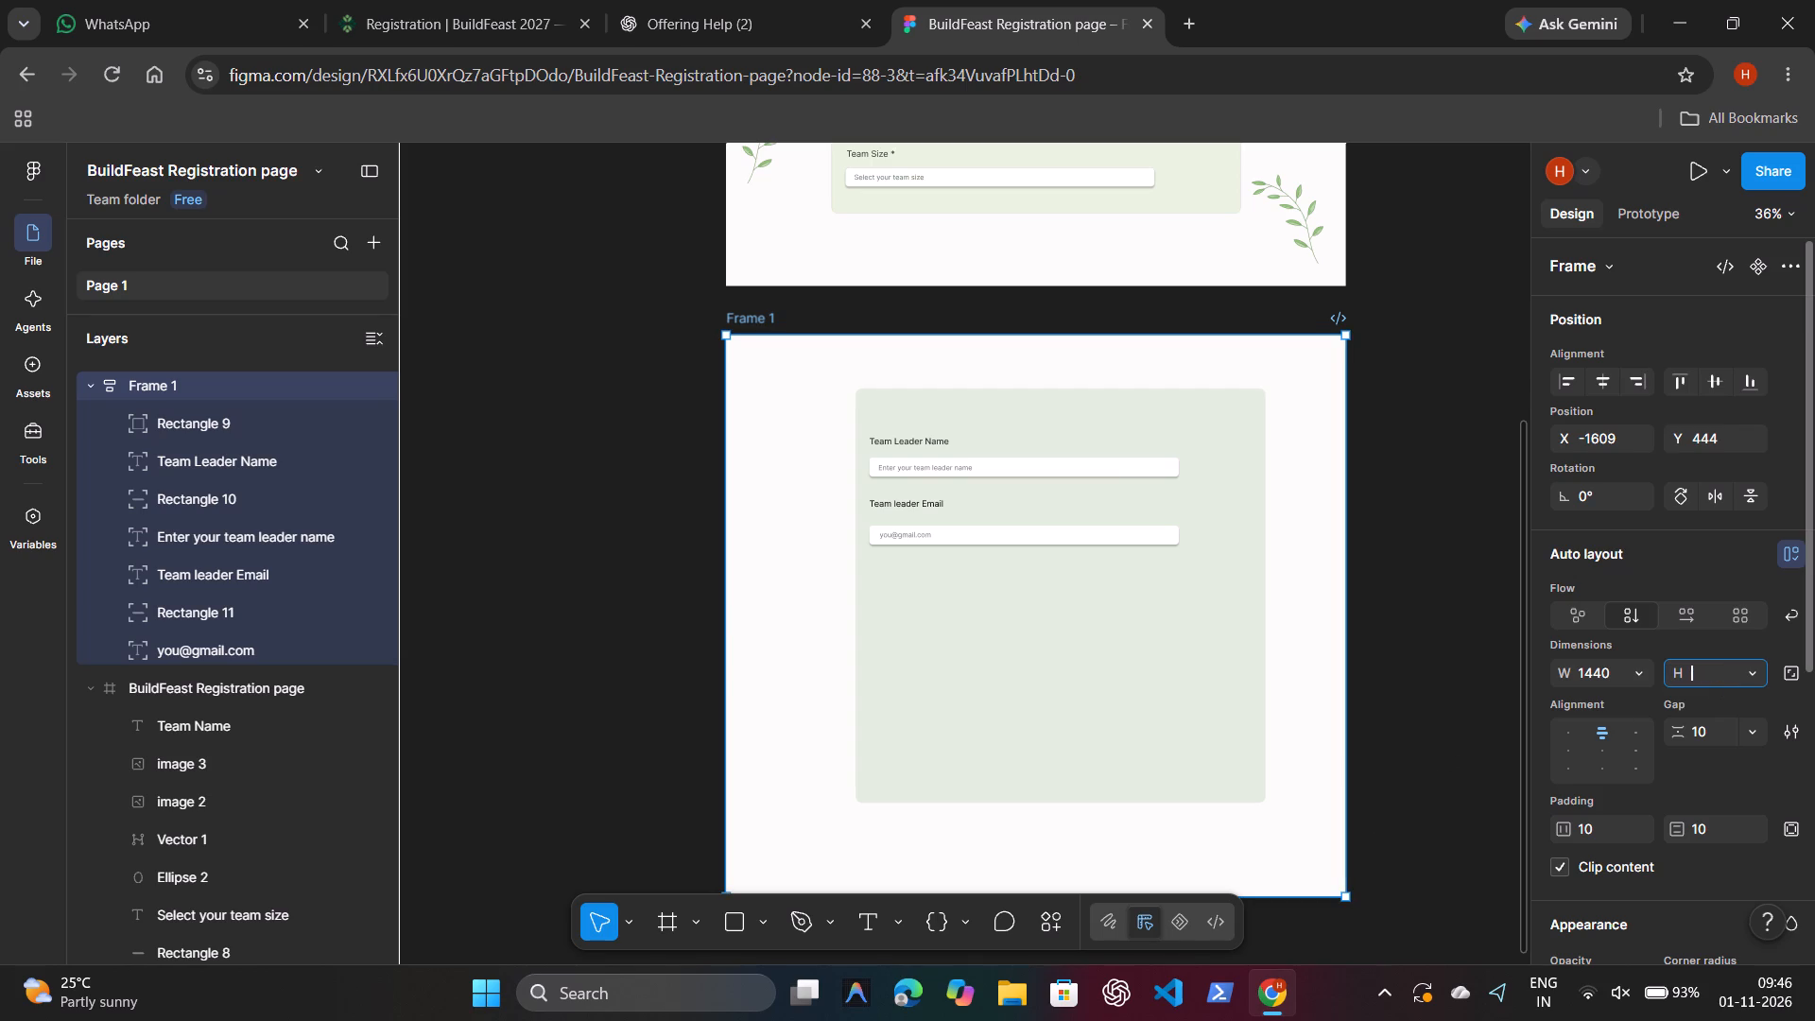
{"action": "type", "text": "1300"}
{"action": "key", "text": "Return"}
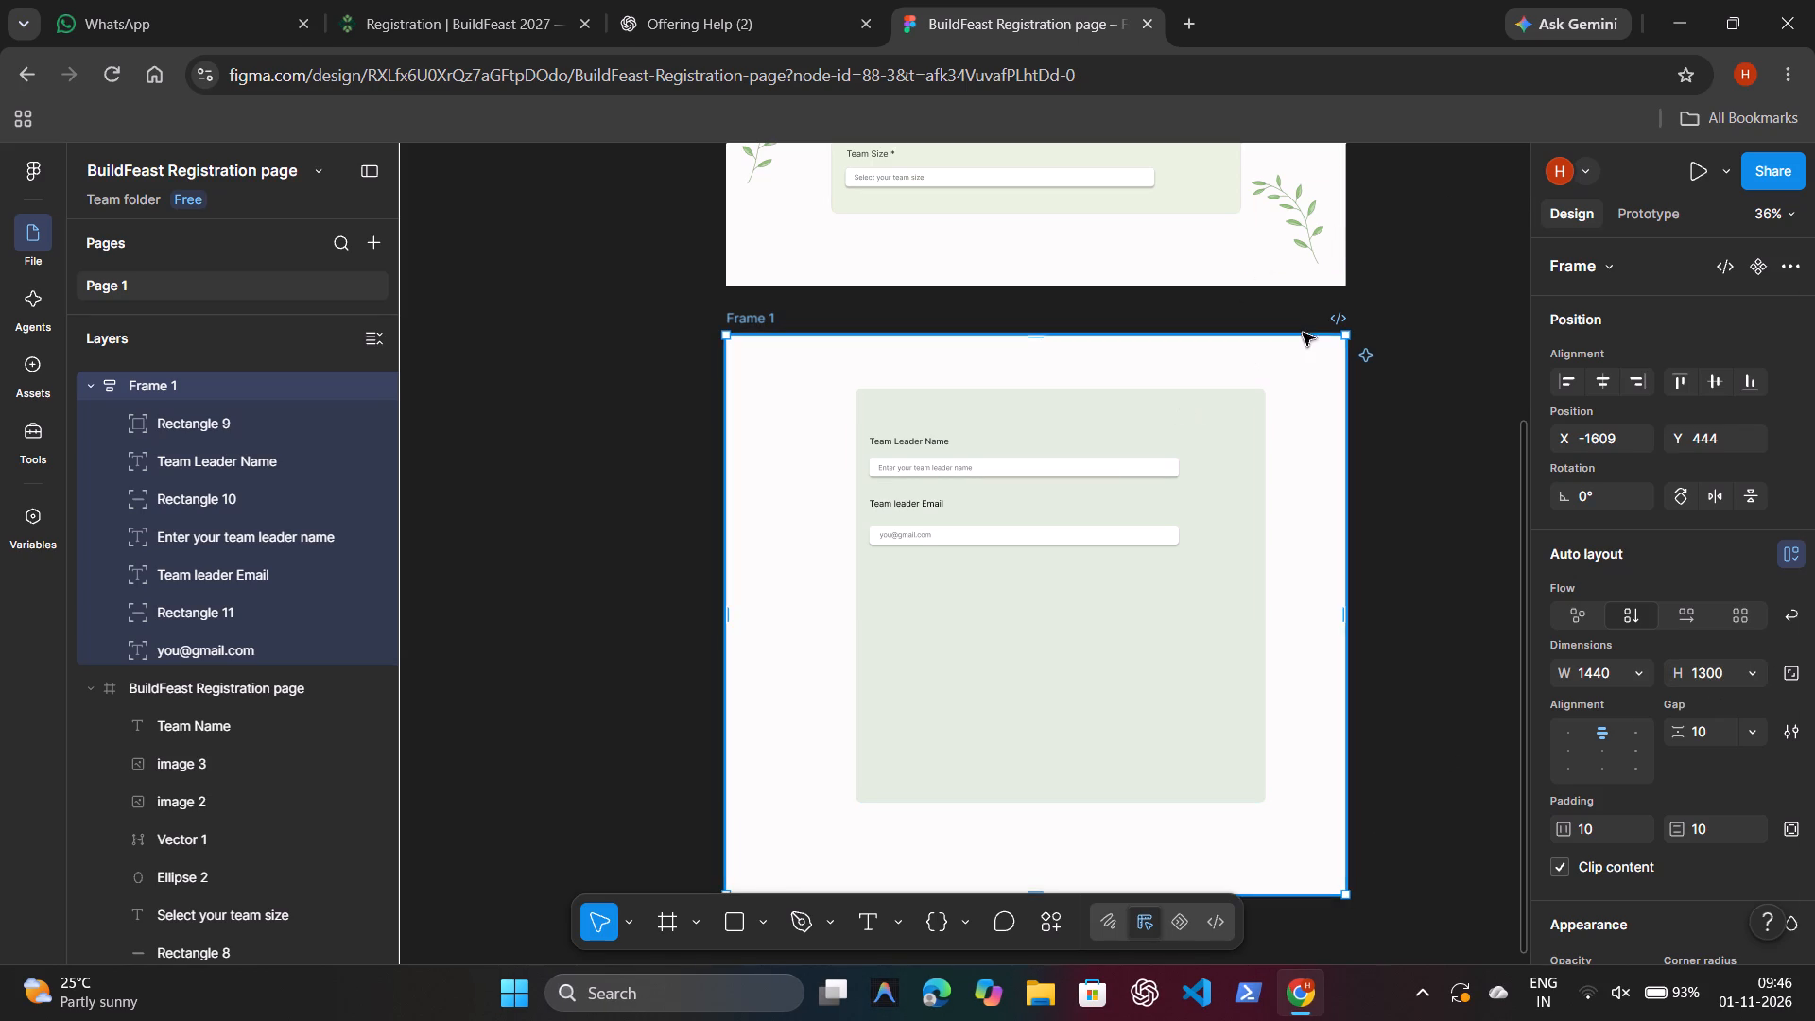
{"action": "left_click", "coordinate": [1440, 283]}
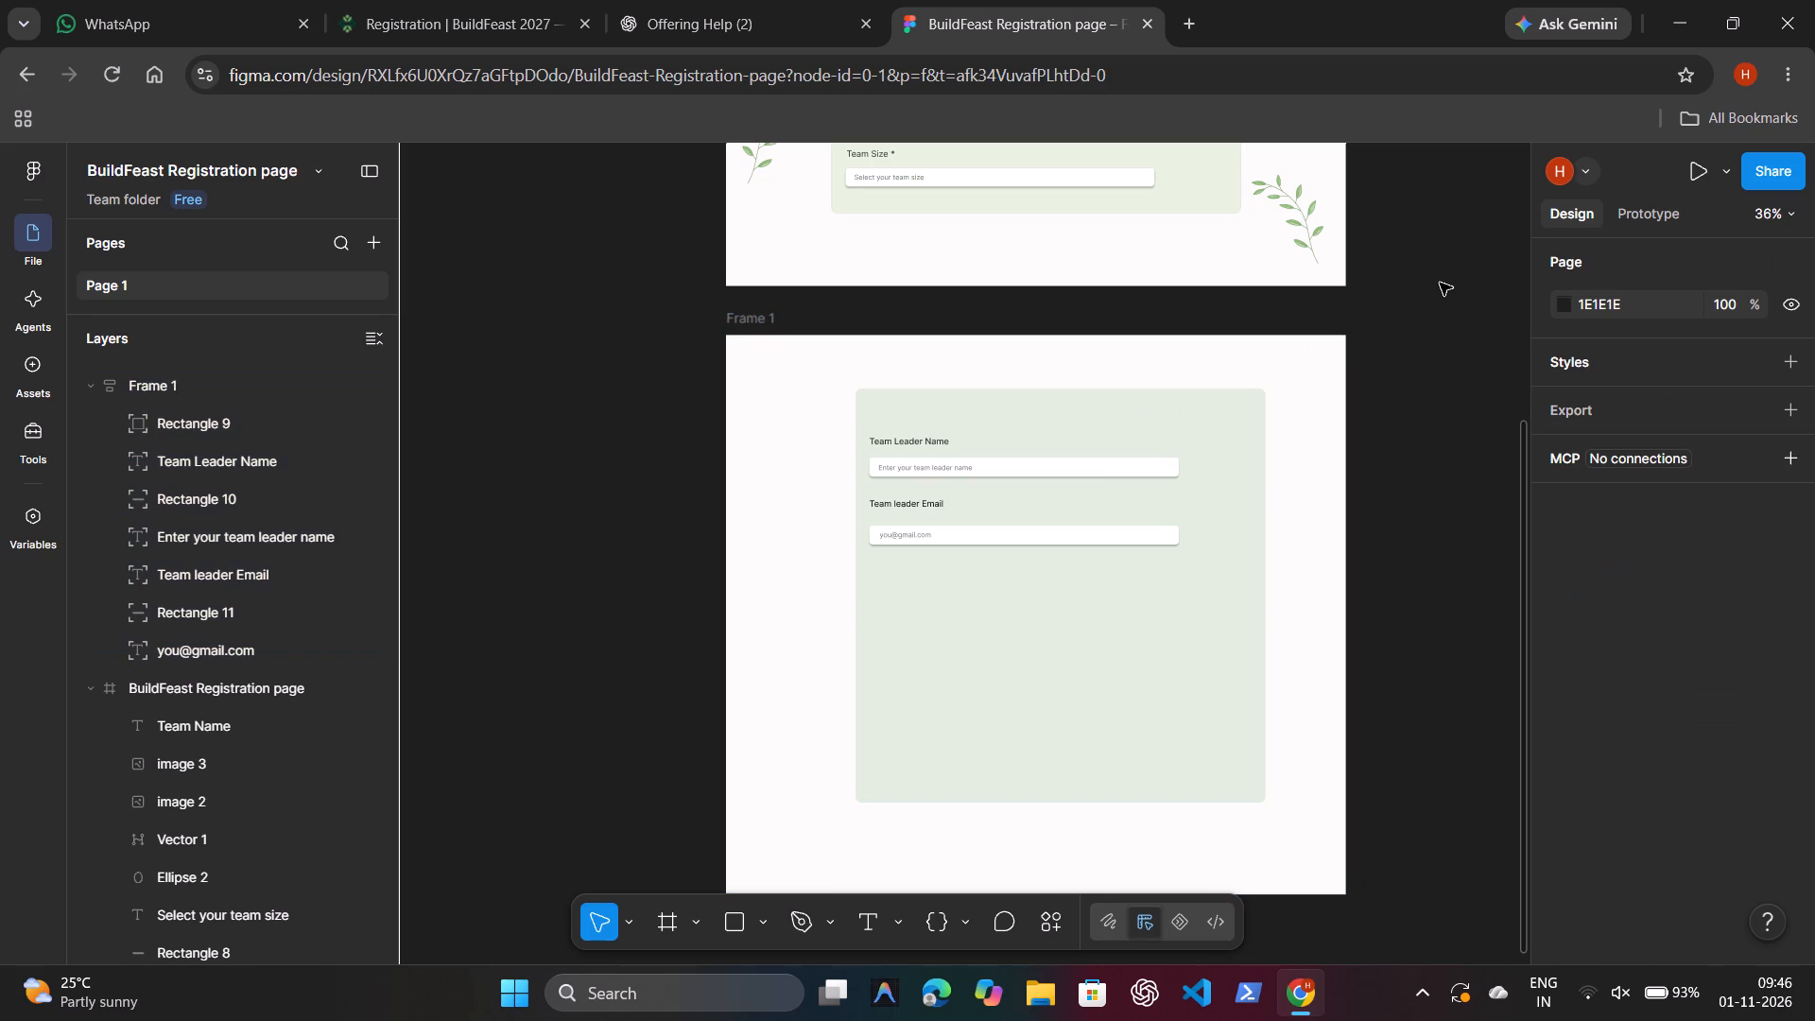
Add the text "Team Leader Details*" to Frame 1 above the green panel.
{"action": "key", "text": "t"}
{"action": "left_click", "coordinate": [1135, 361]}
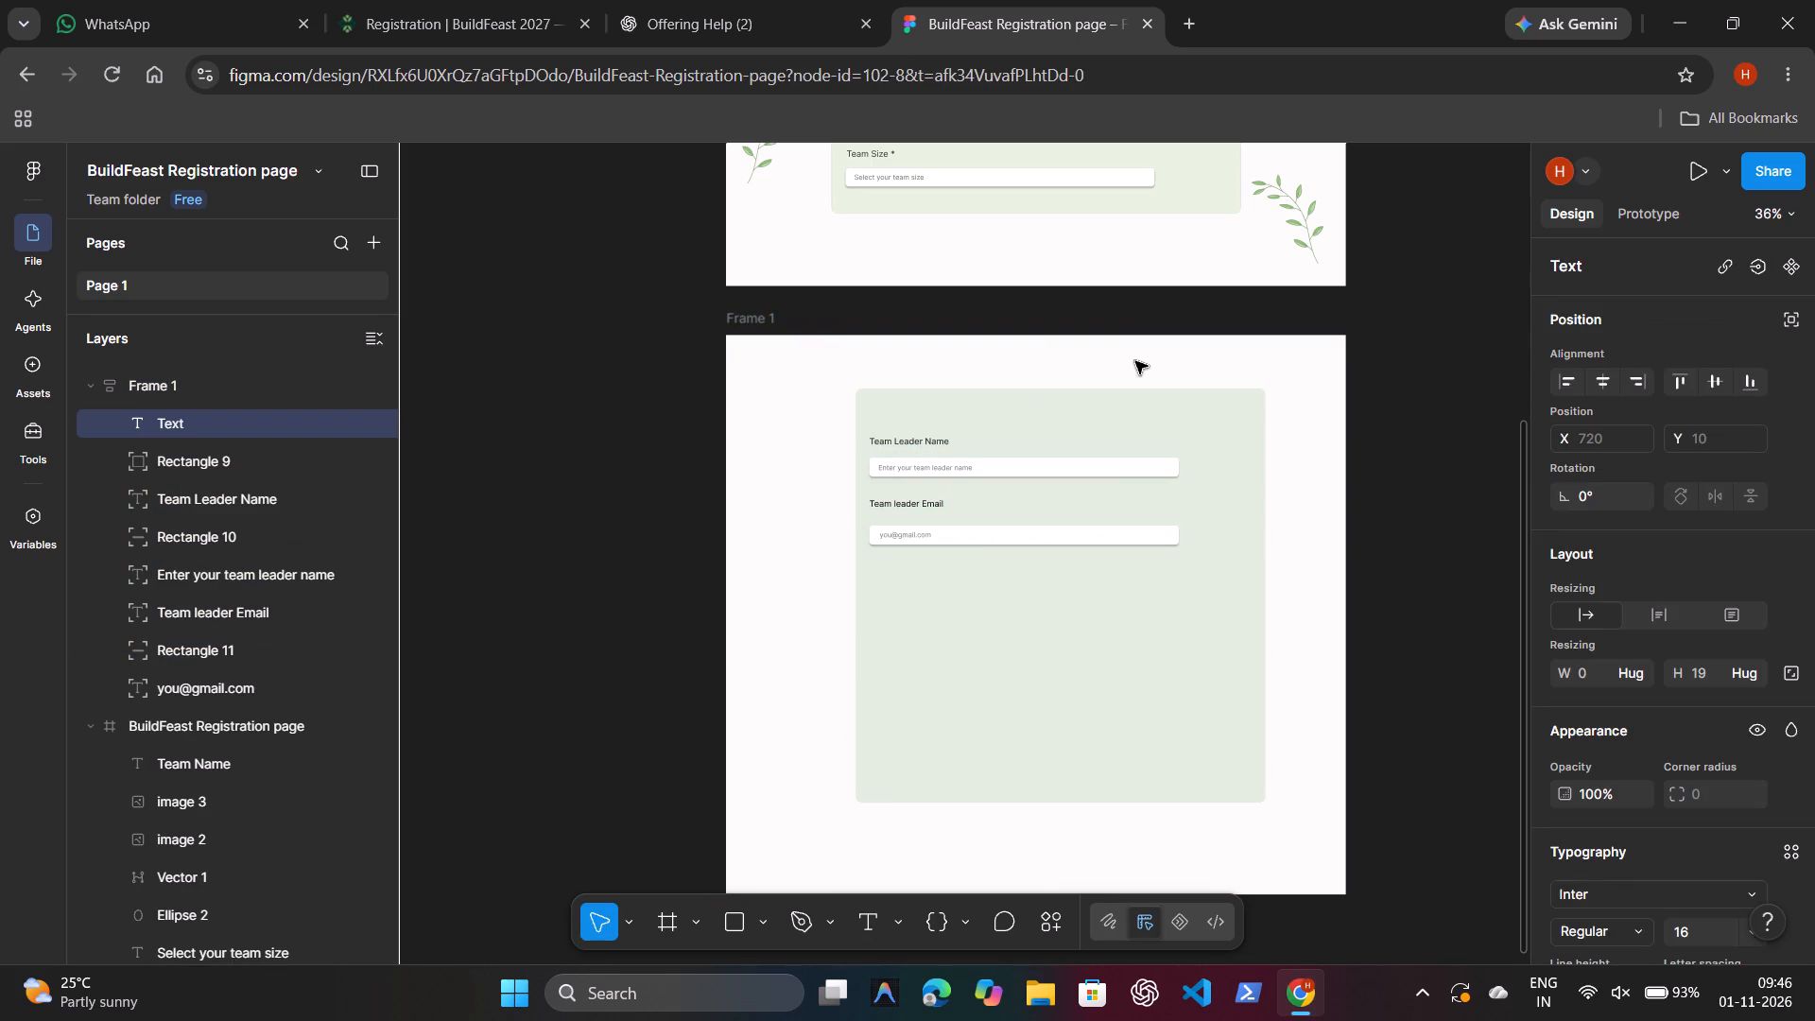
{"action": "key", "text": "t"}
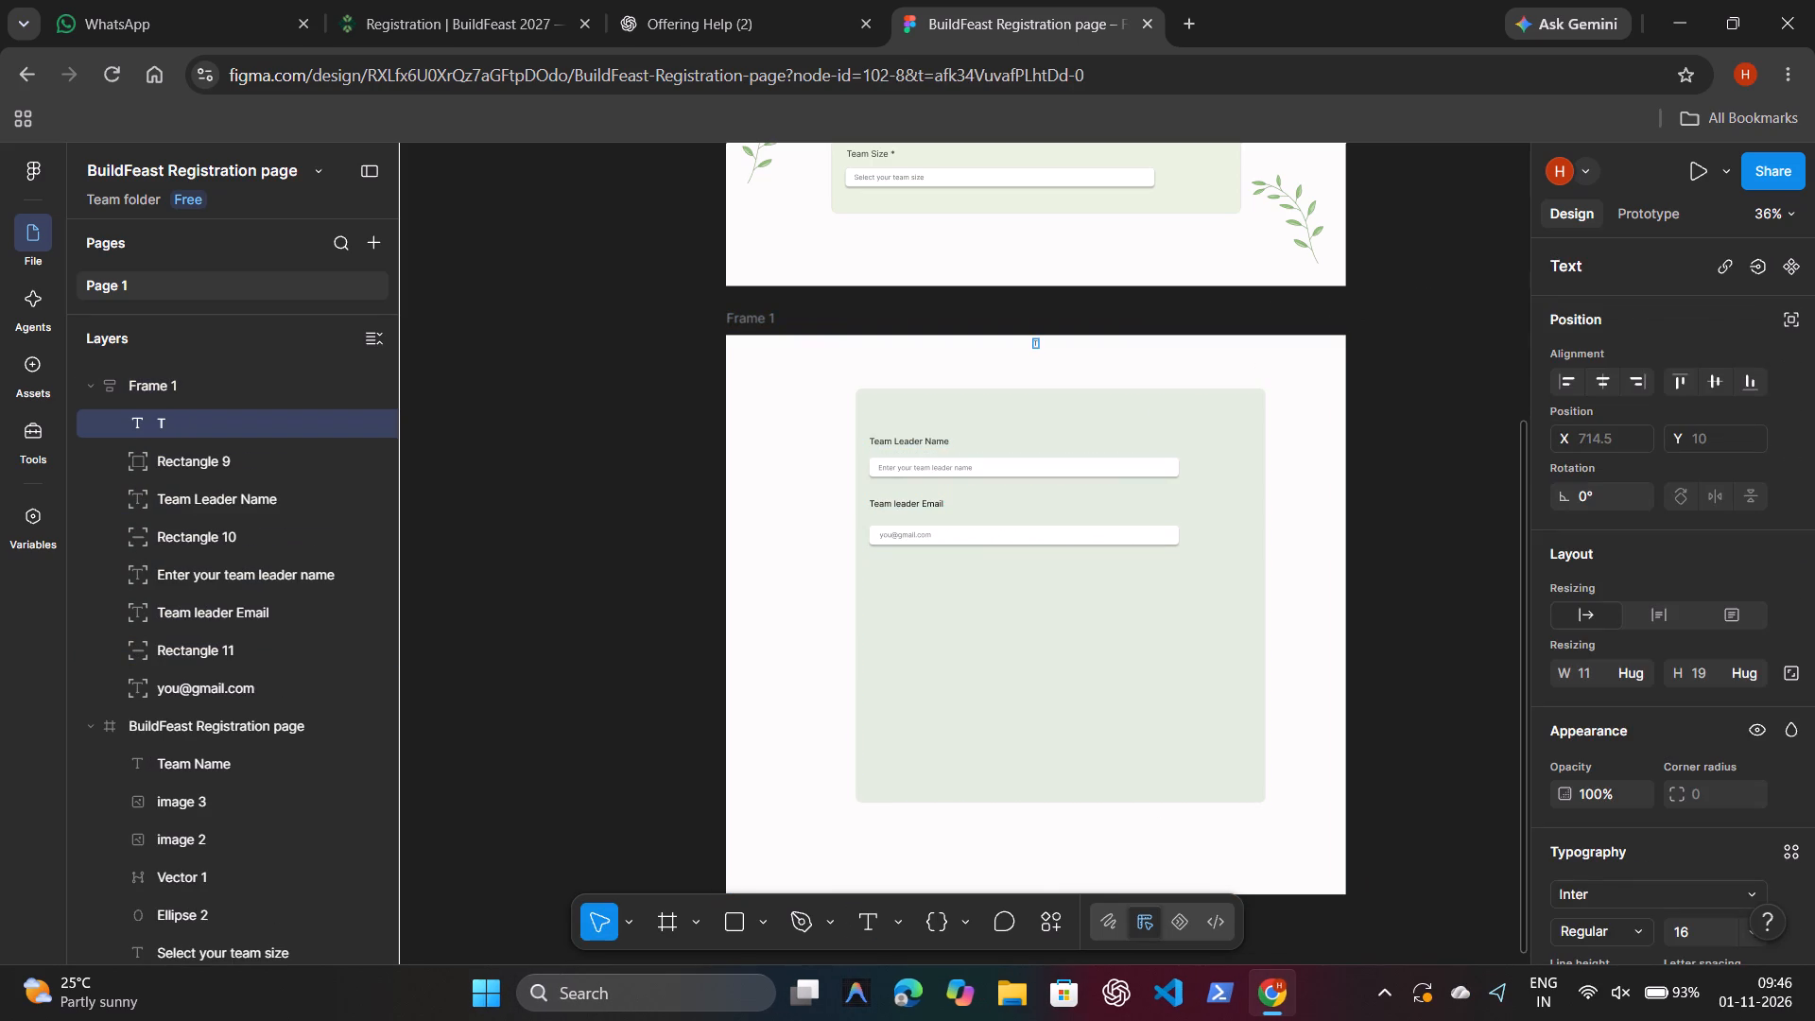
{"action": "type", "text": "eam"}
{"action": "key", "text": "space"}
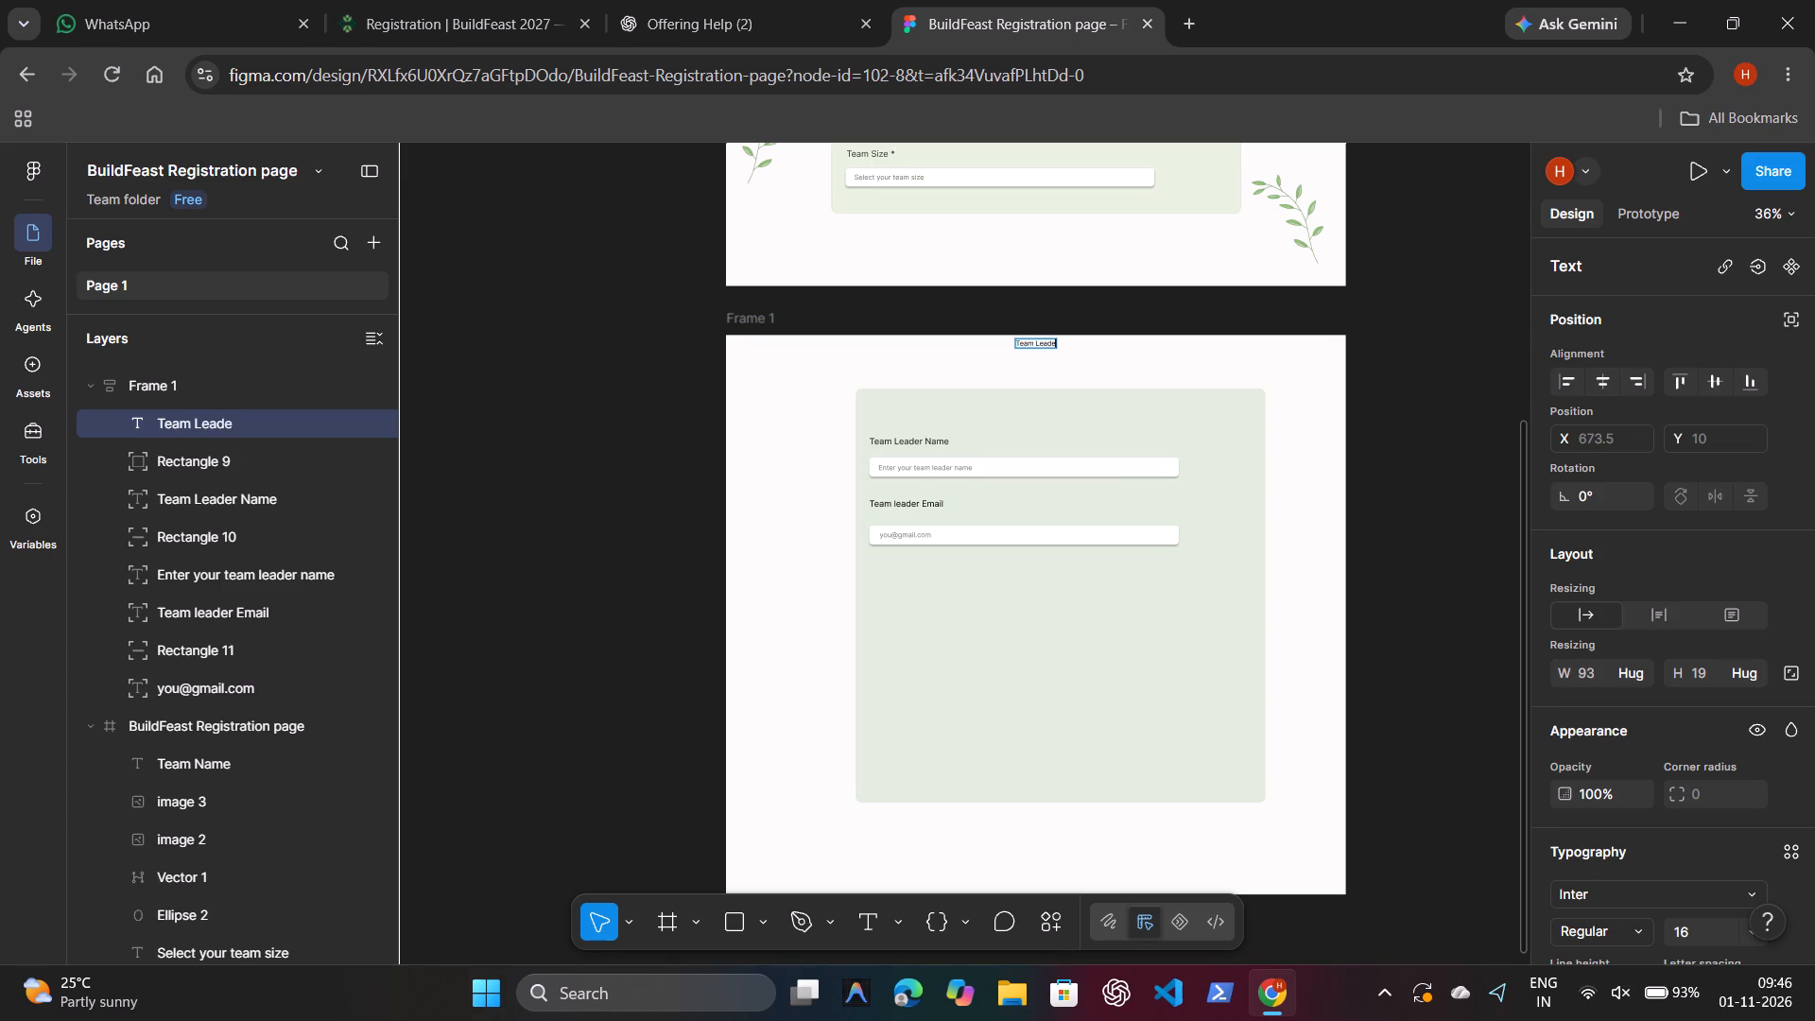
{"action": "key", "text": "d"}
{"action": "type", "text": "etails"}
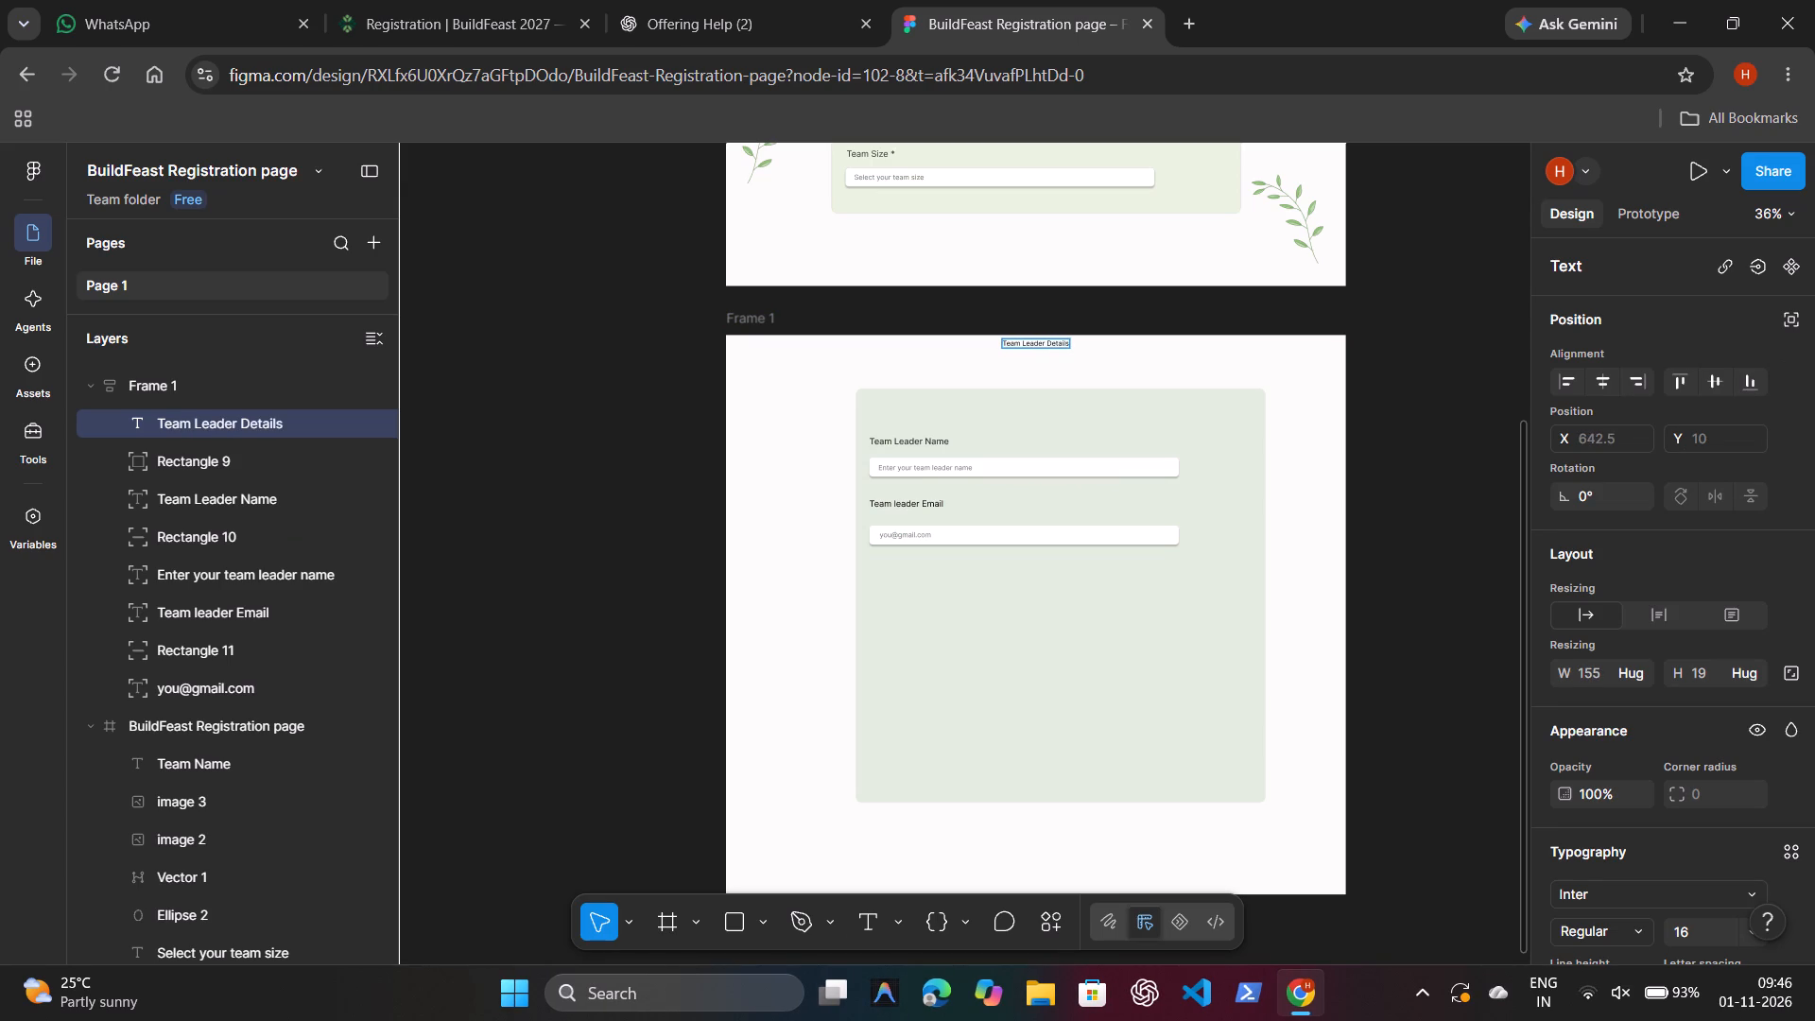
{"action": "key", "text": "shift+asterisk"}
{"action": "left_click", "coordinate": [935, 440]}
Copy the fill colour code 203B29 from the Participation Details heading.
{"action": "scroll", "coordinate": [1288, 424], "scroll_direction": "up", "scroll_amount": 1}
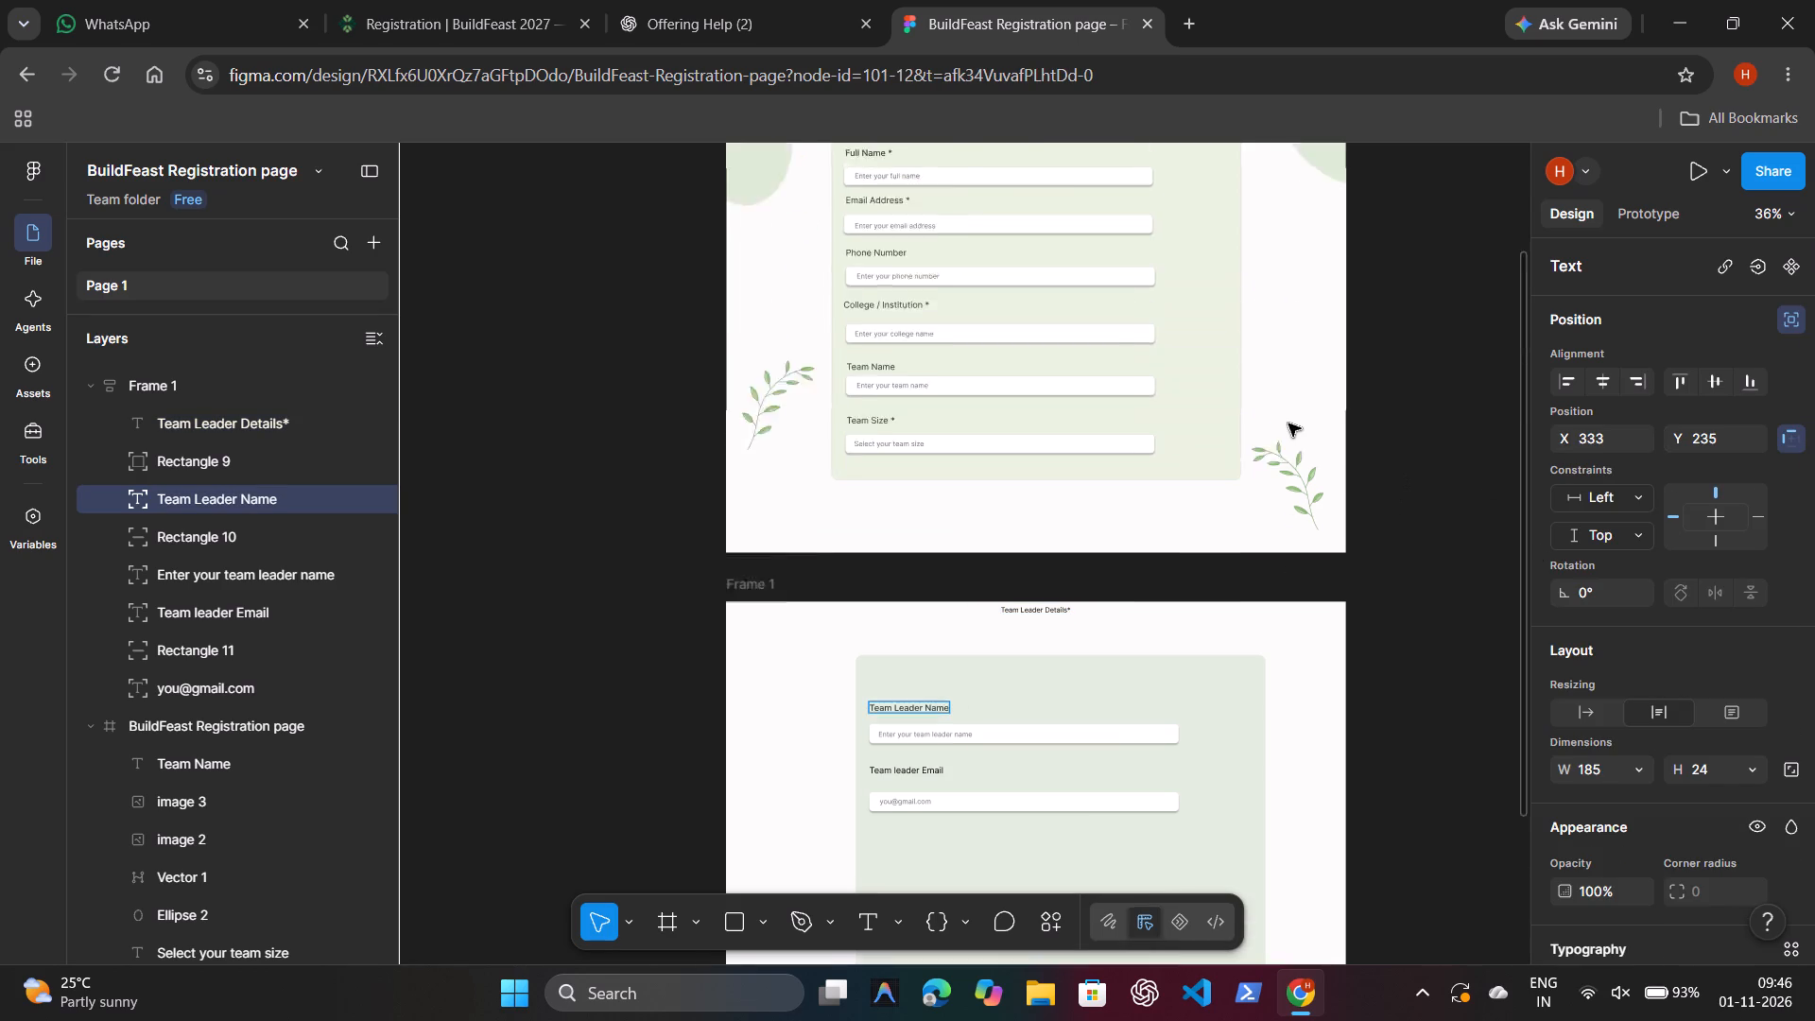
{"action": "scroll", "coordinate": [1288, 424], "scroll_direction": "up", "scroll_amount": 2}
{"action": "left_click", "coordinate": [958, 274]}
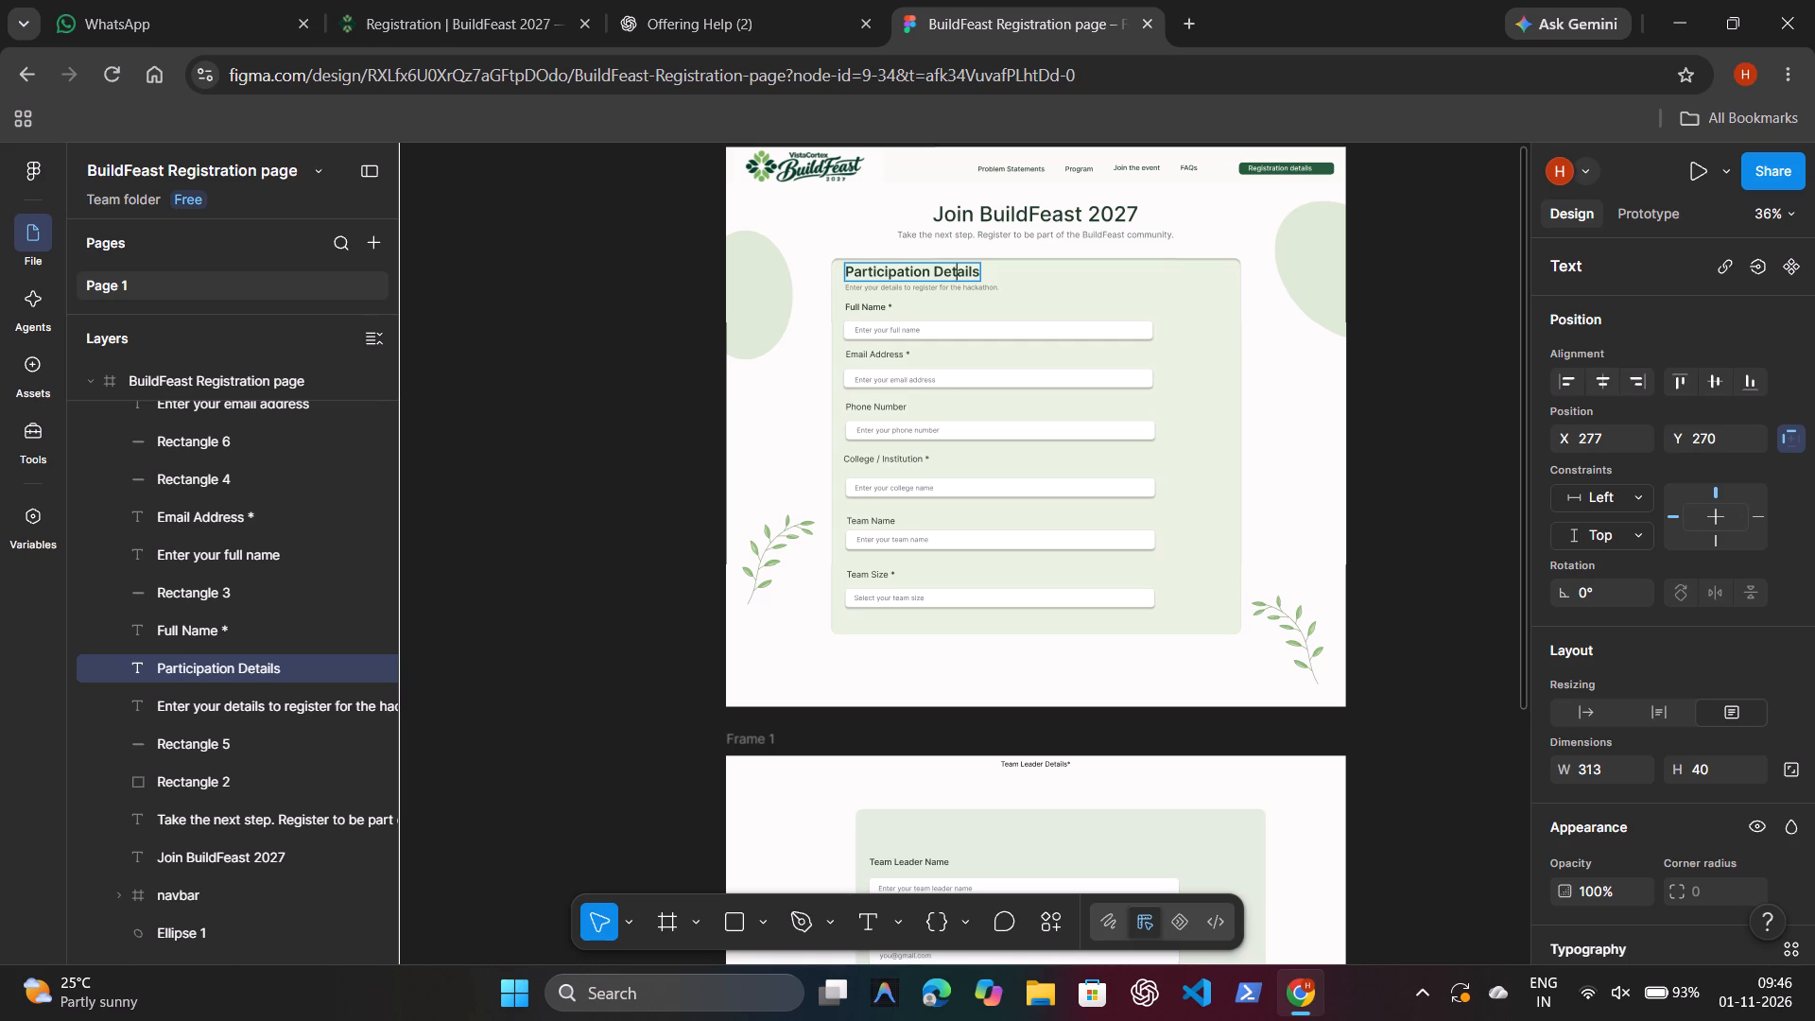
{"action": "scroll", "coordinate": [1733, 756], "scroll_direction": "down", "scroll_amount": 7}
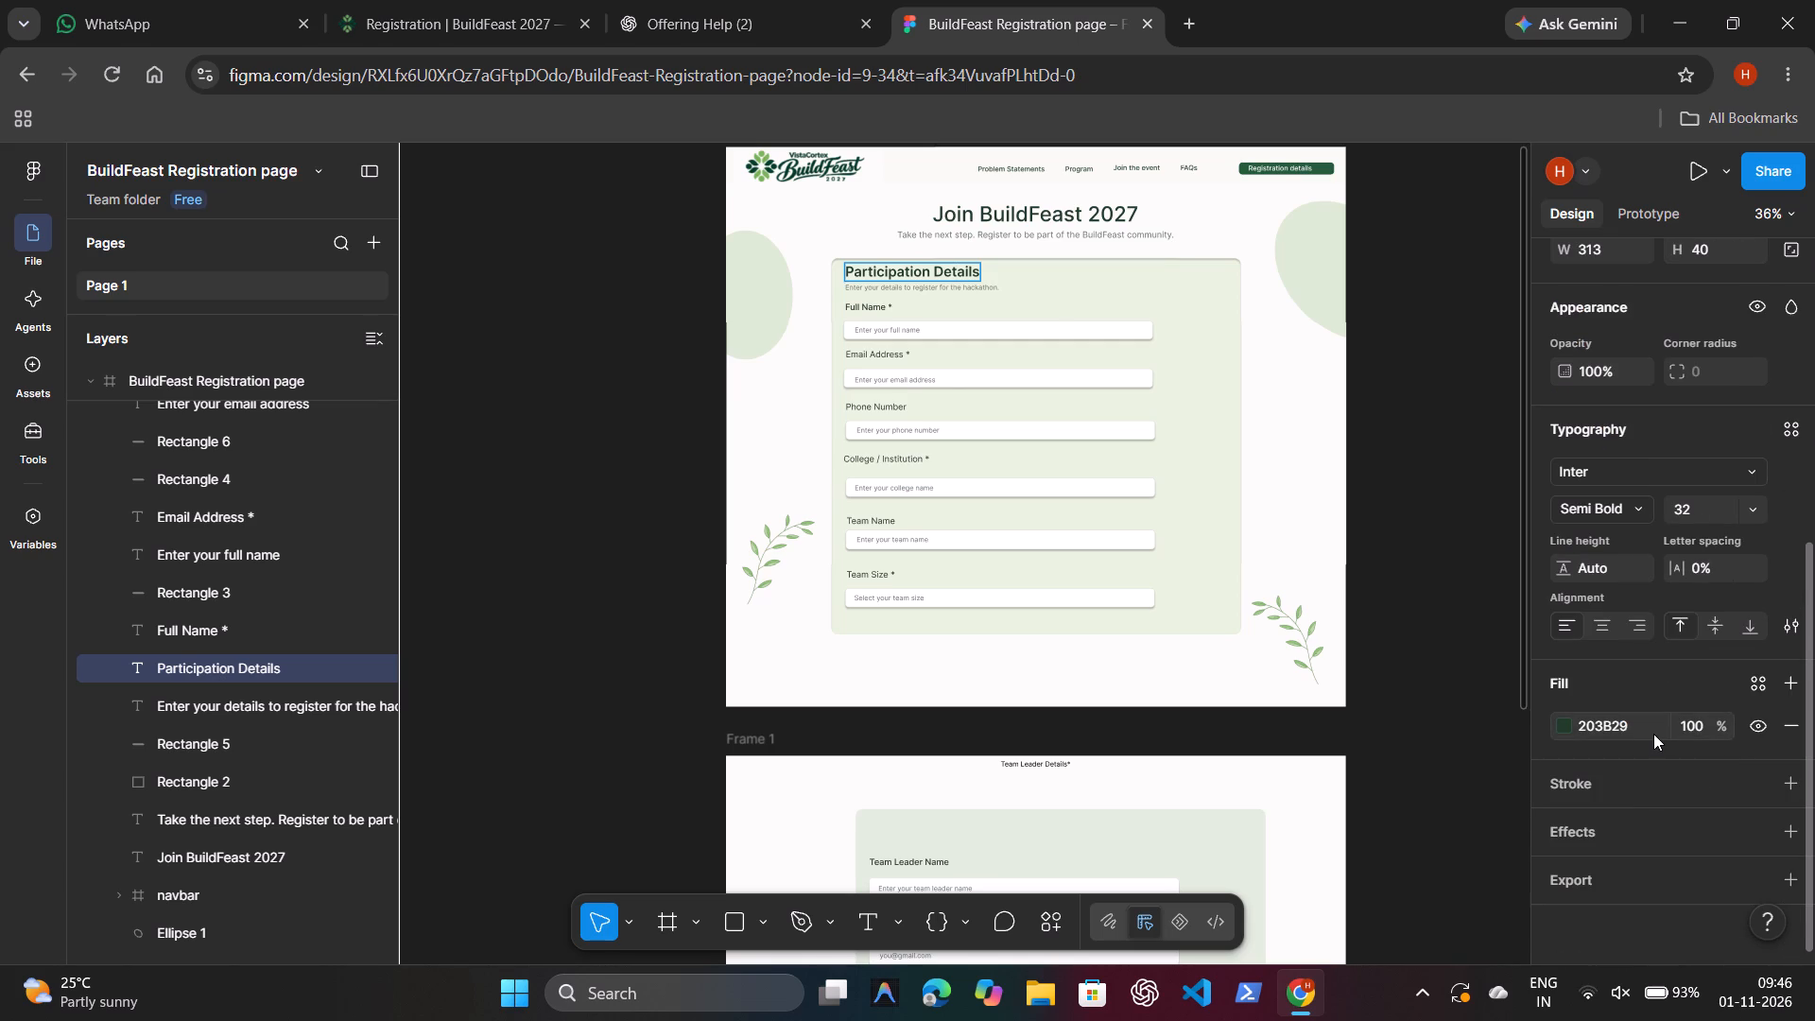
{"action": "double_click", "coordinate": [1644, 724]}
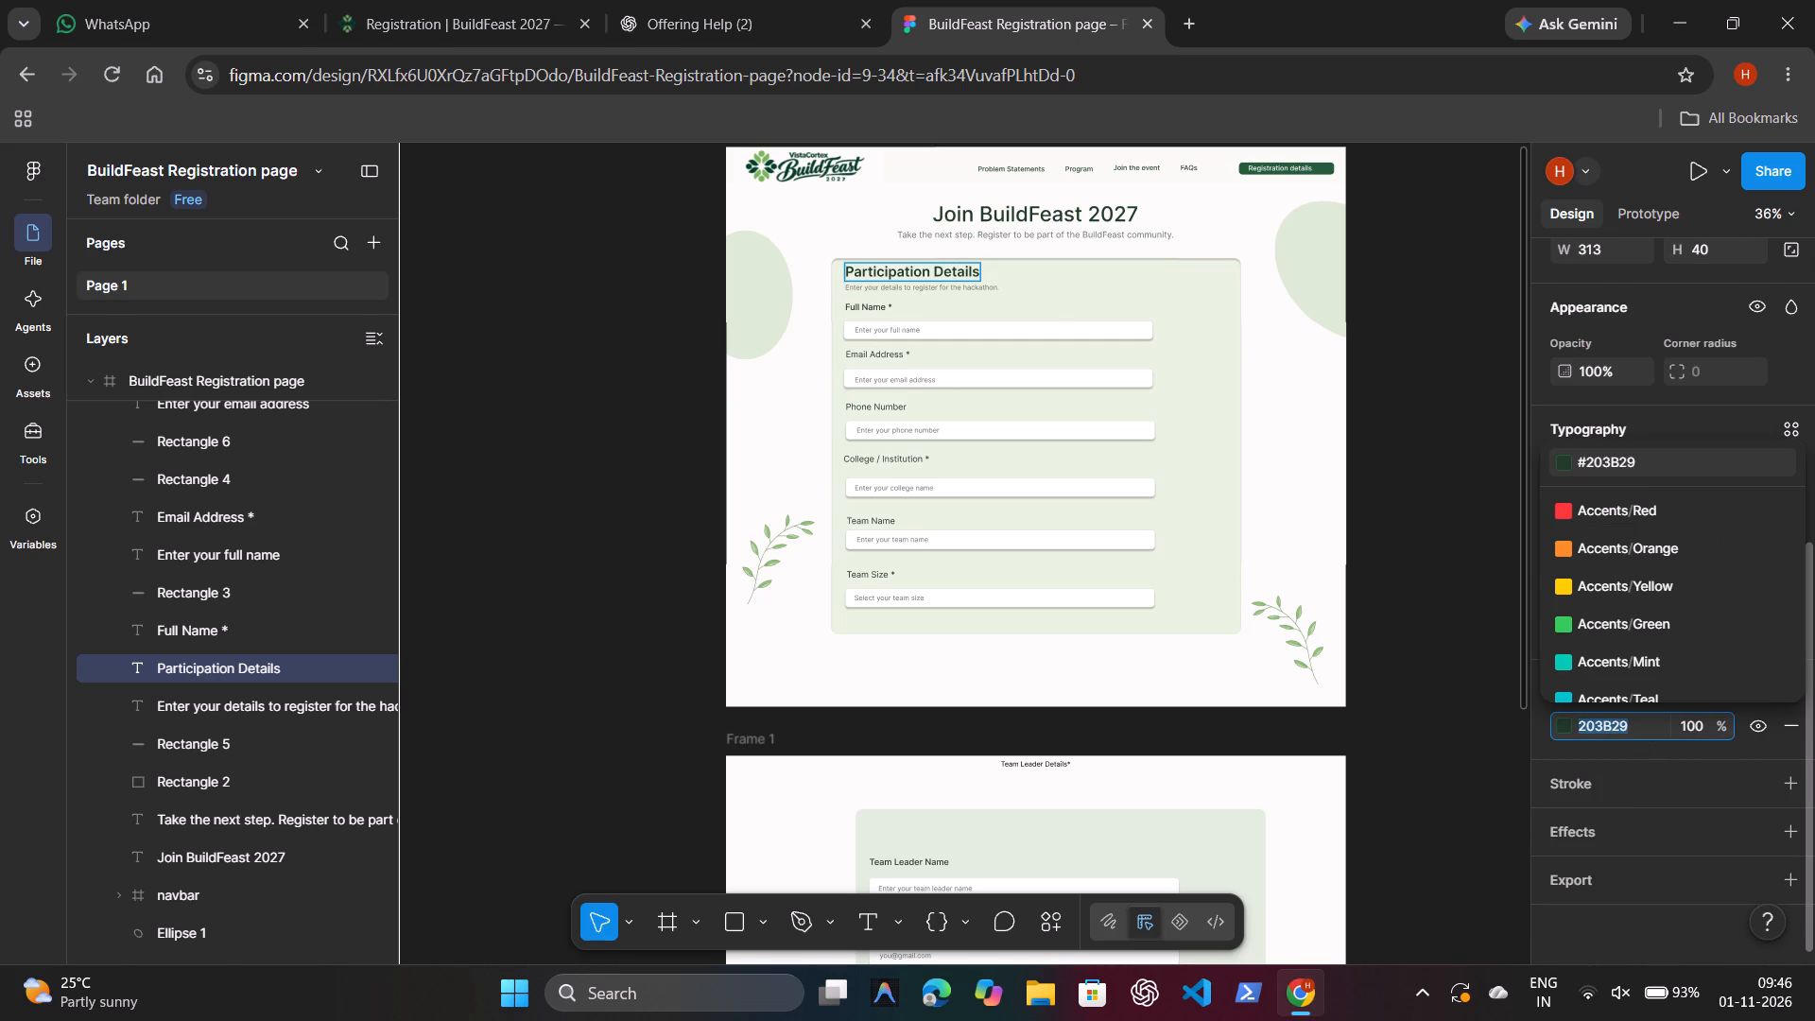
{"action": "key", "text": "ctrl+c"}
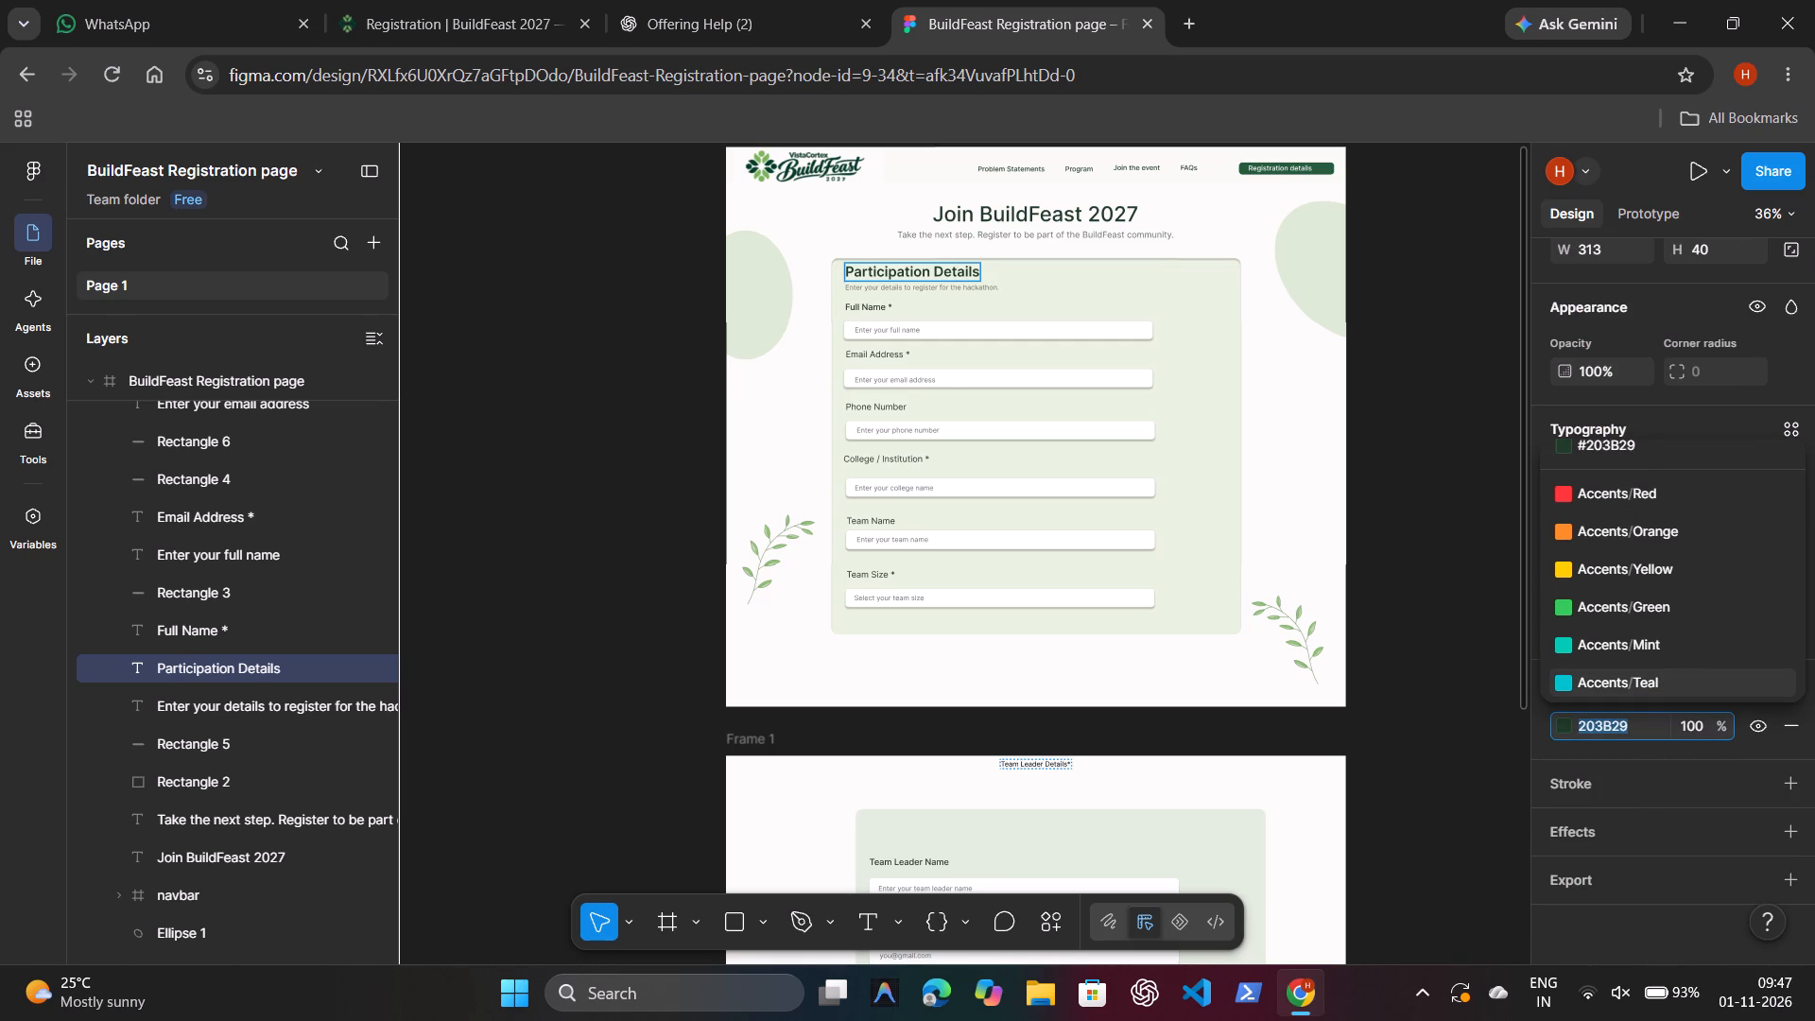
{"action": "left_click", "coordinate": [1044, 758]}
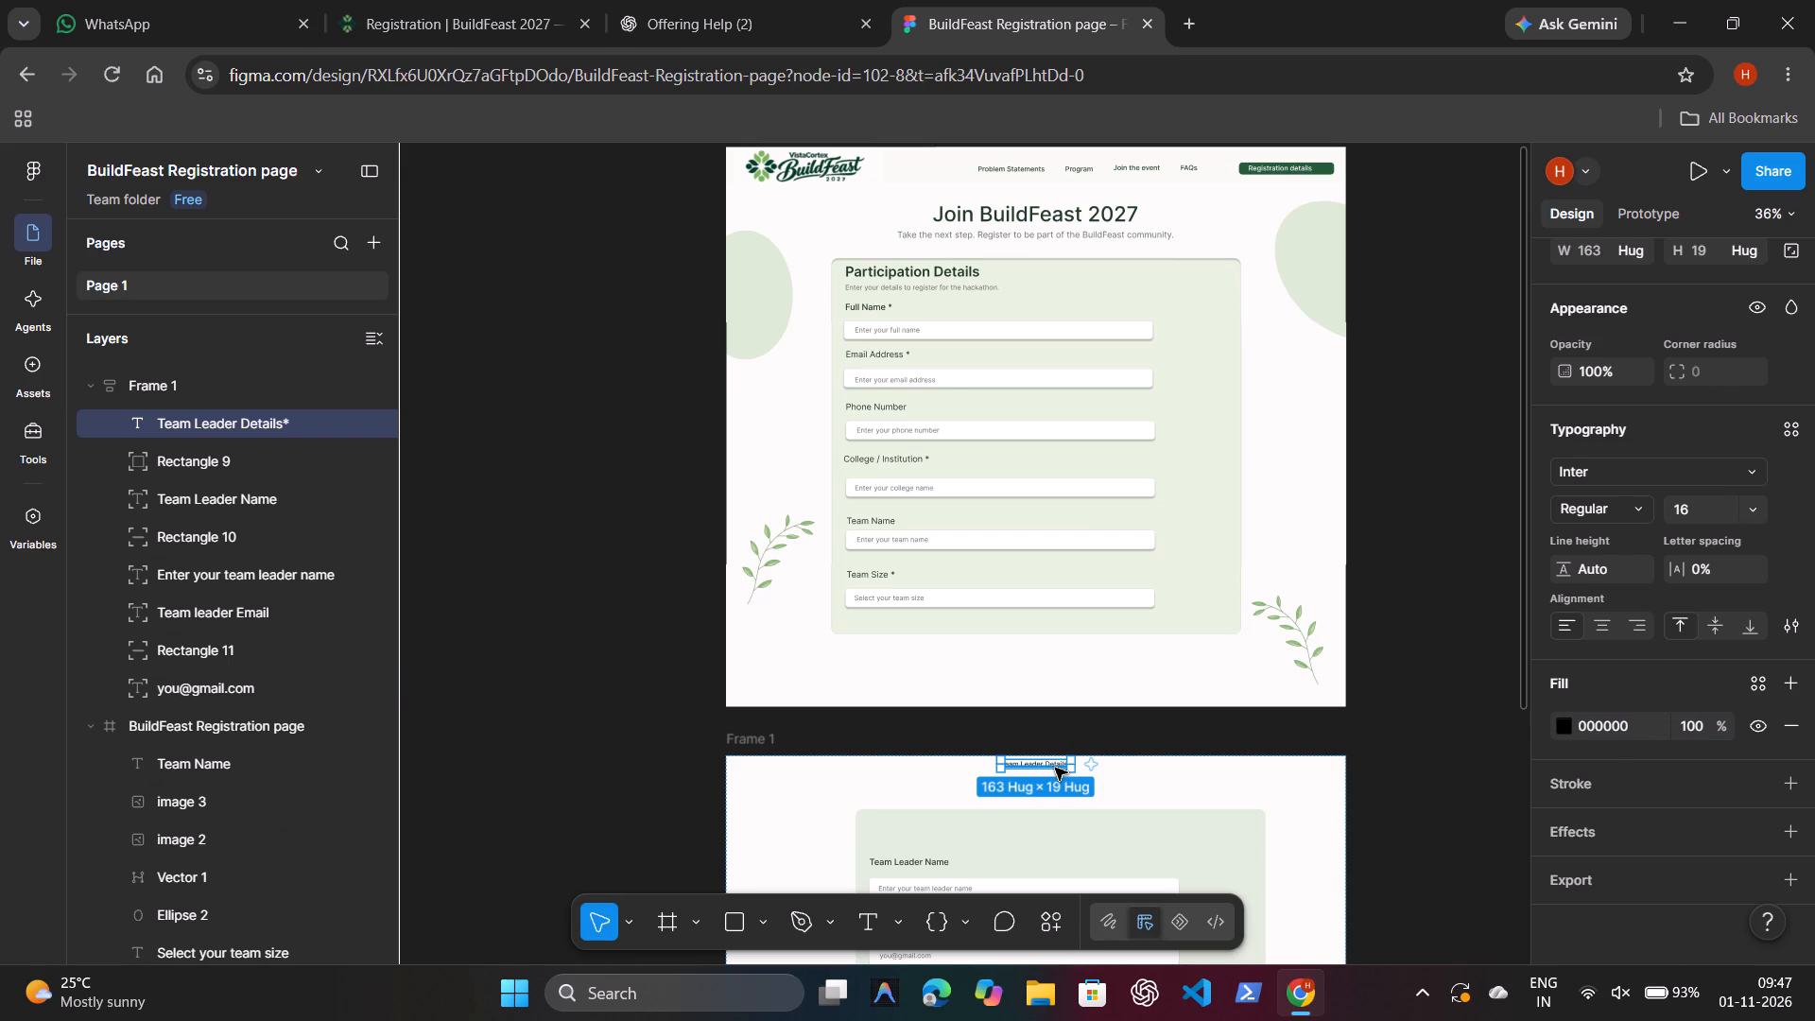
{"action": "left_click_drag", "start_coordinate": [1055, 768], "coordinate": [941, 814]}
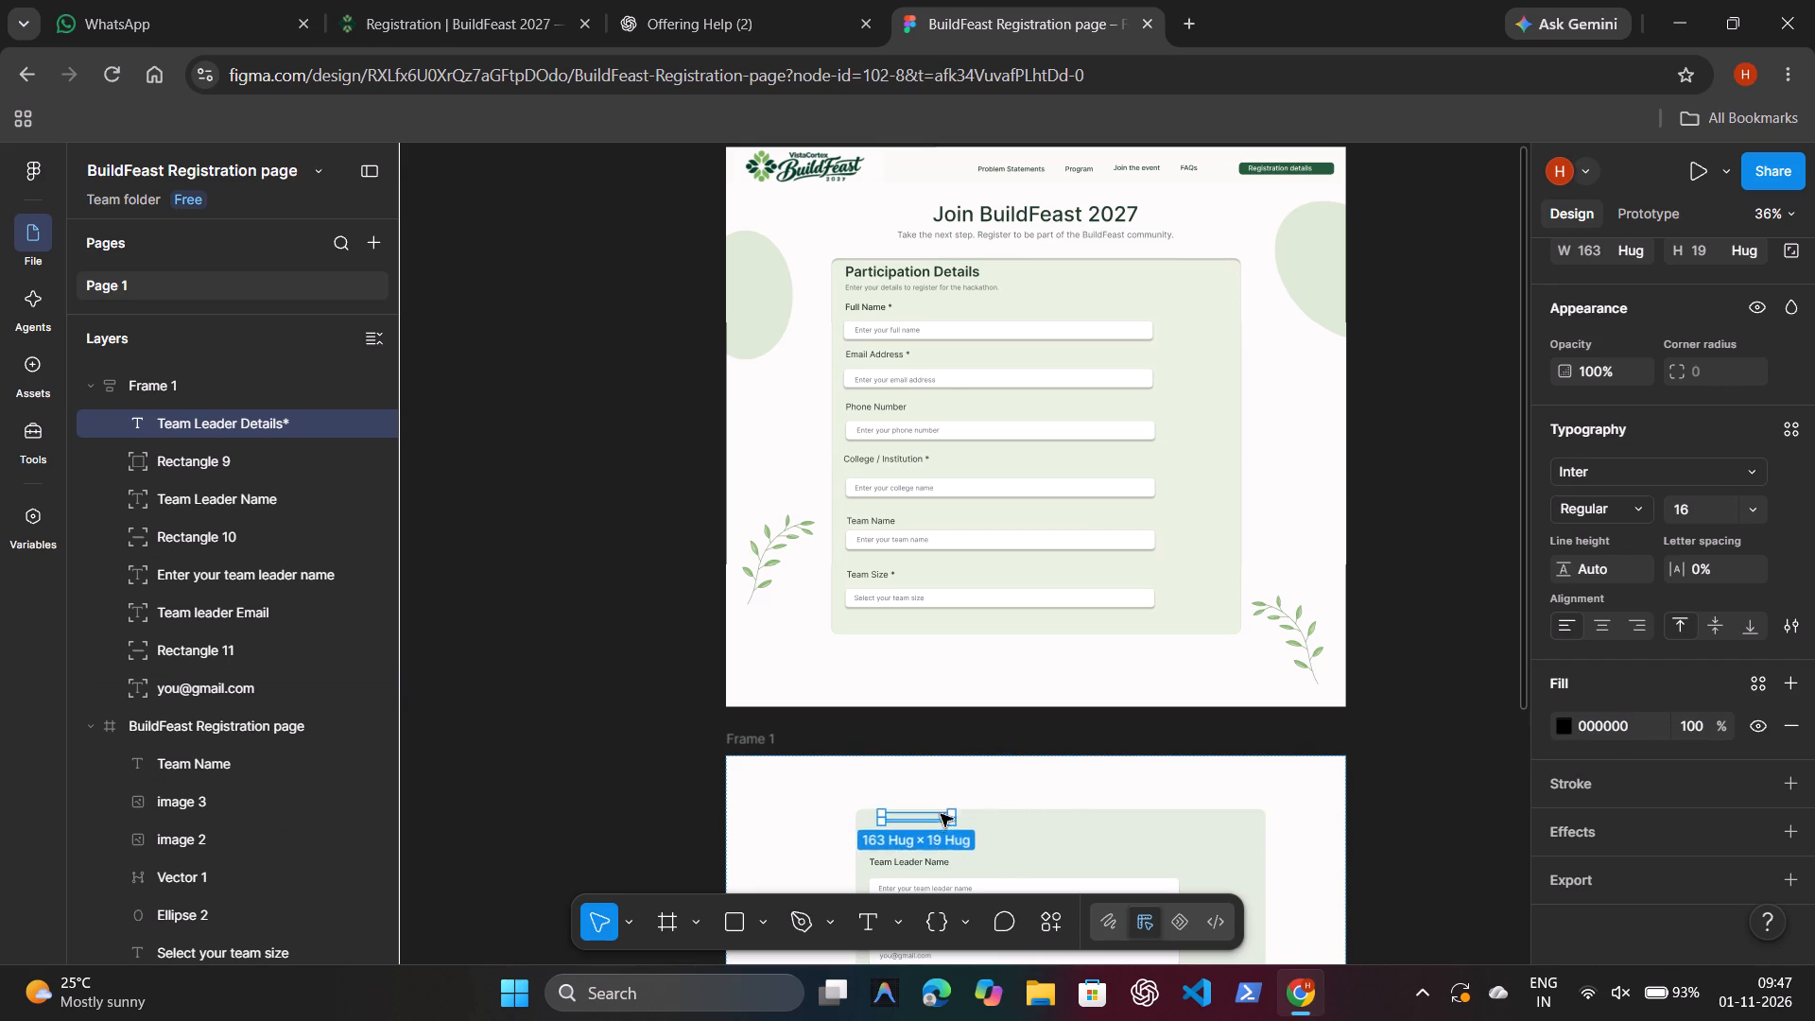
{"action": "left_click_drag", "start_coordinate": [941, 814], "coordinate": [957, 804]}
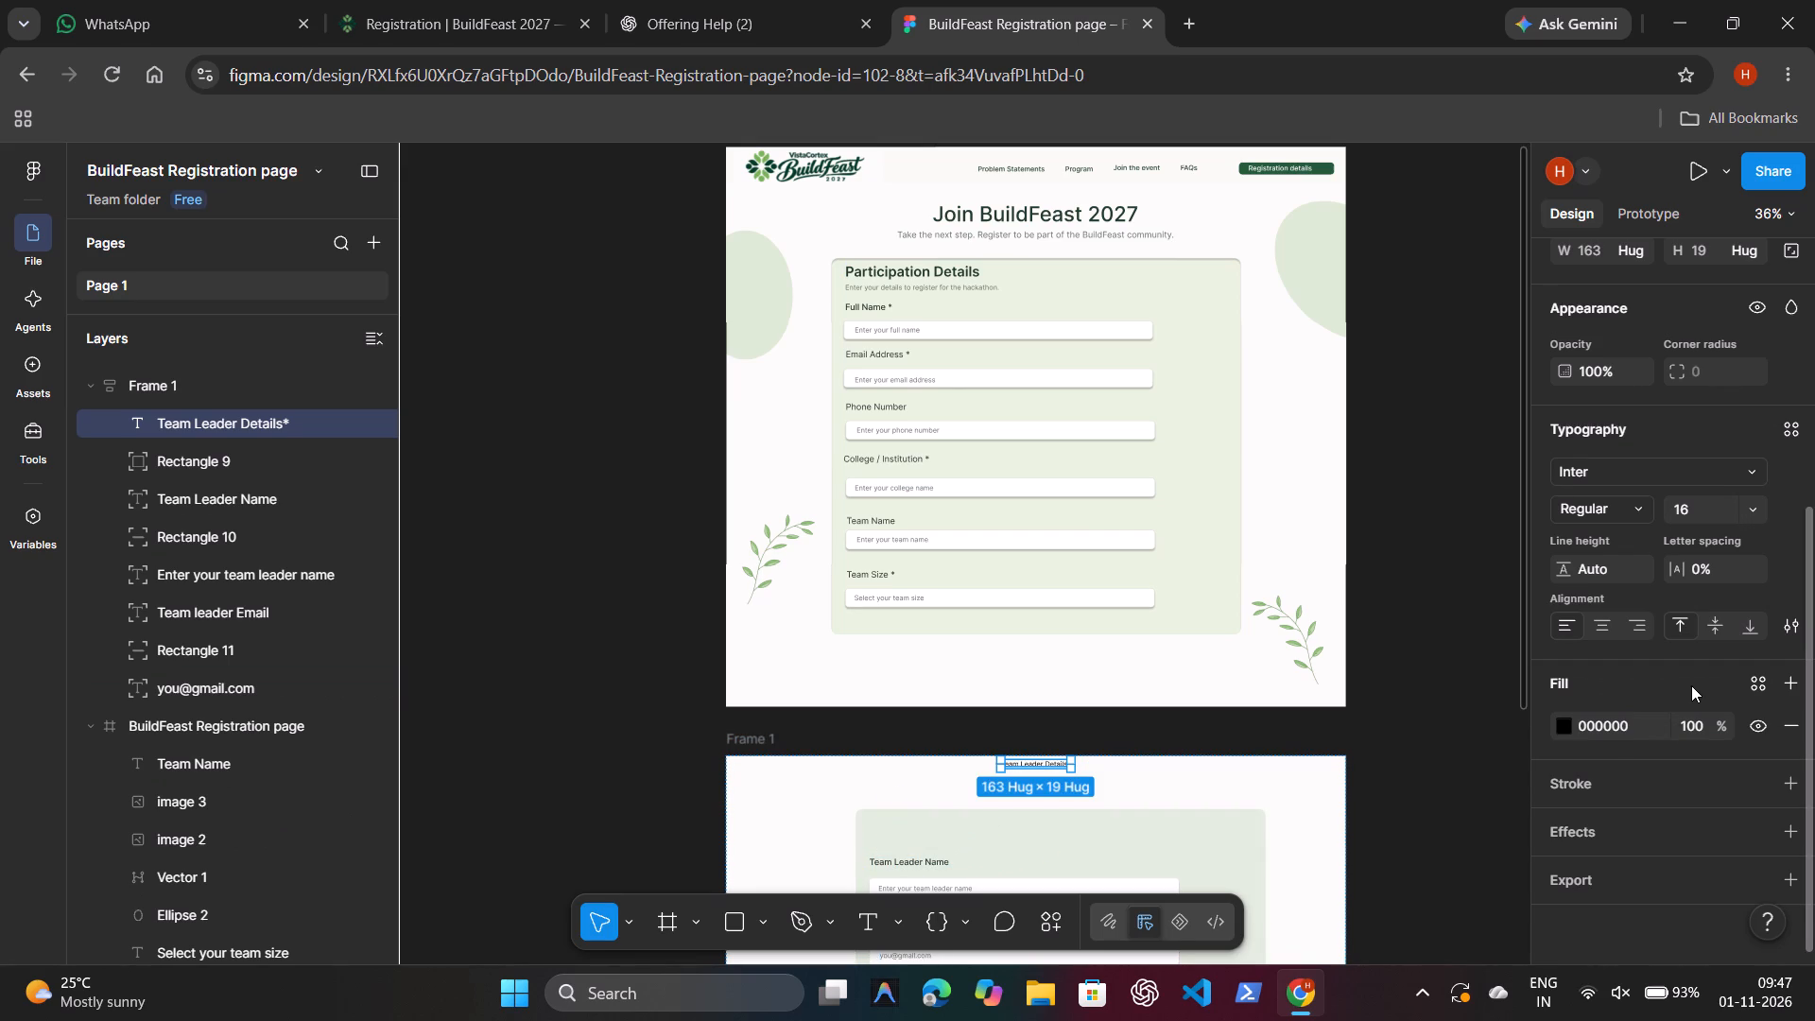
{"action": "scroll", "coordinate": [1691, 685], "scroll_direction": "up", "scroll_amount": 6}
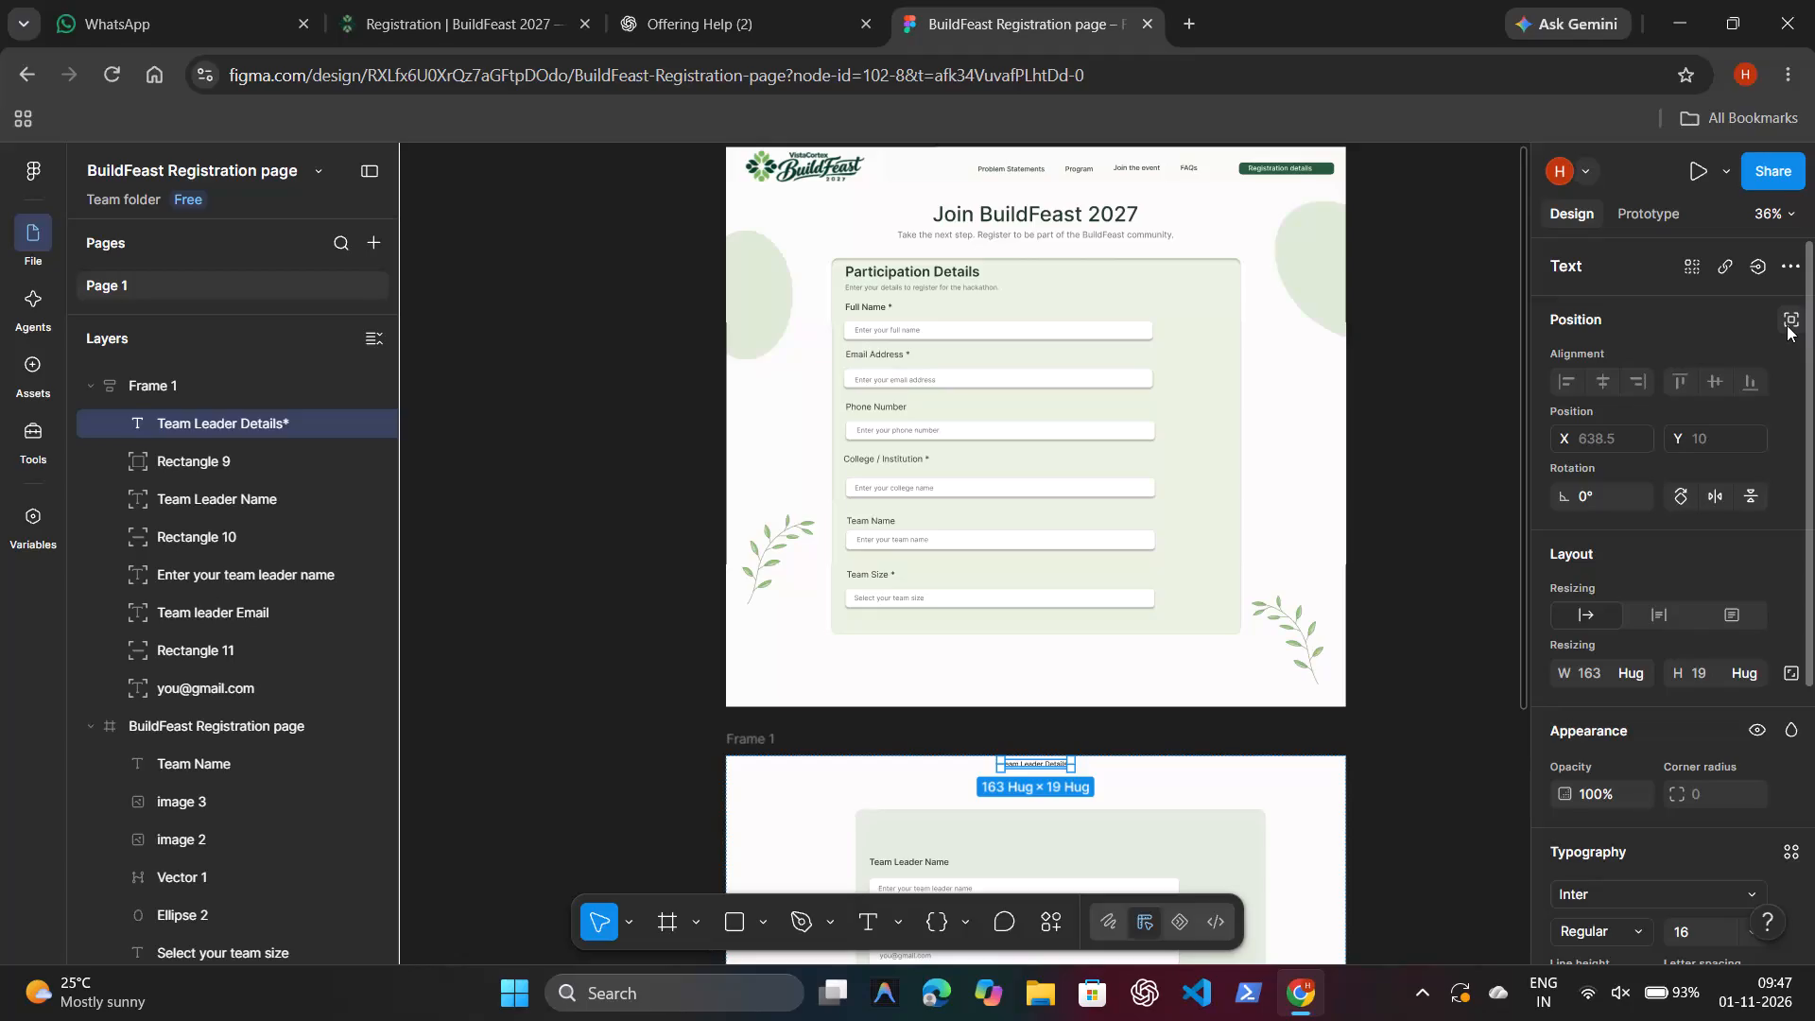
{"action": "left_click", "coordinate": [1787, 325]}
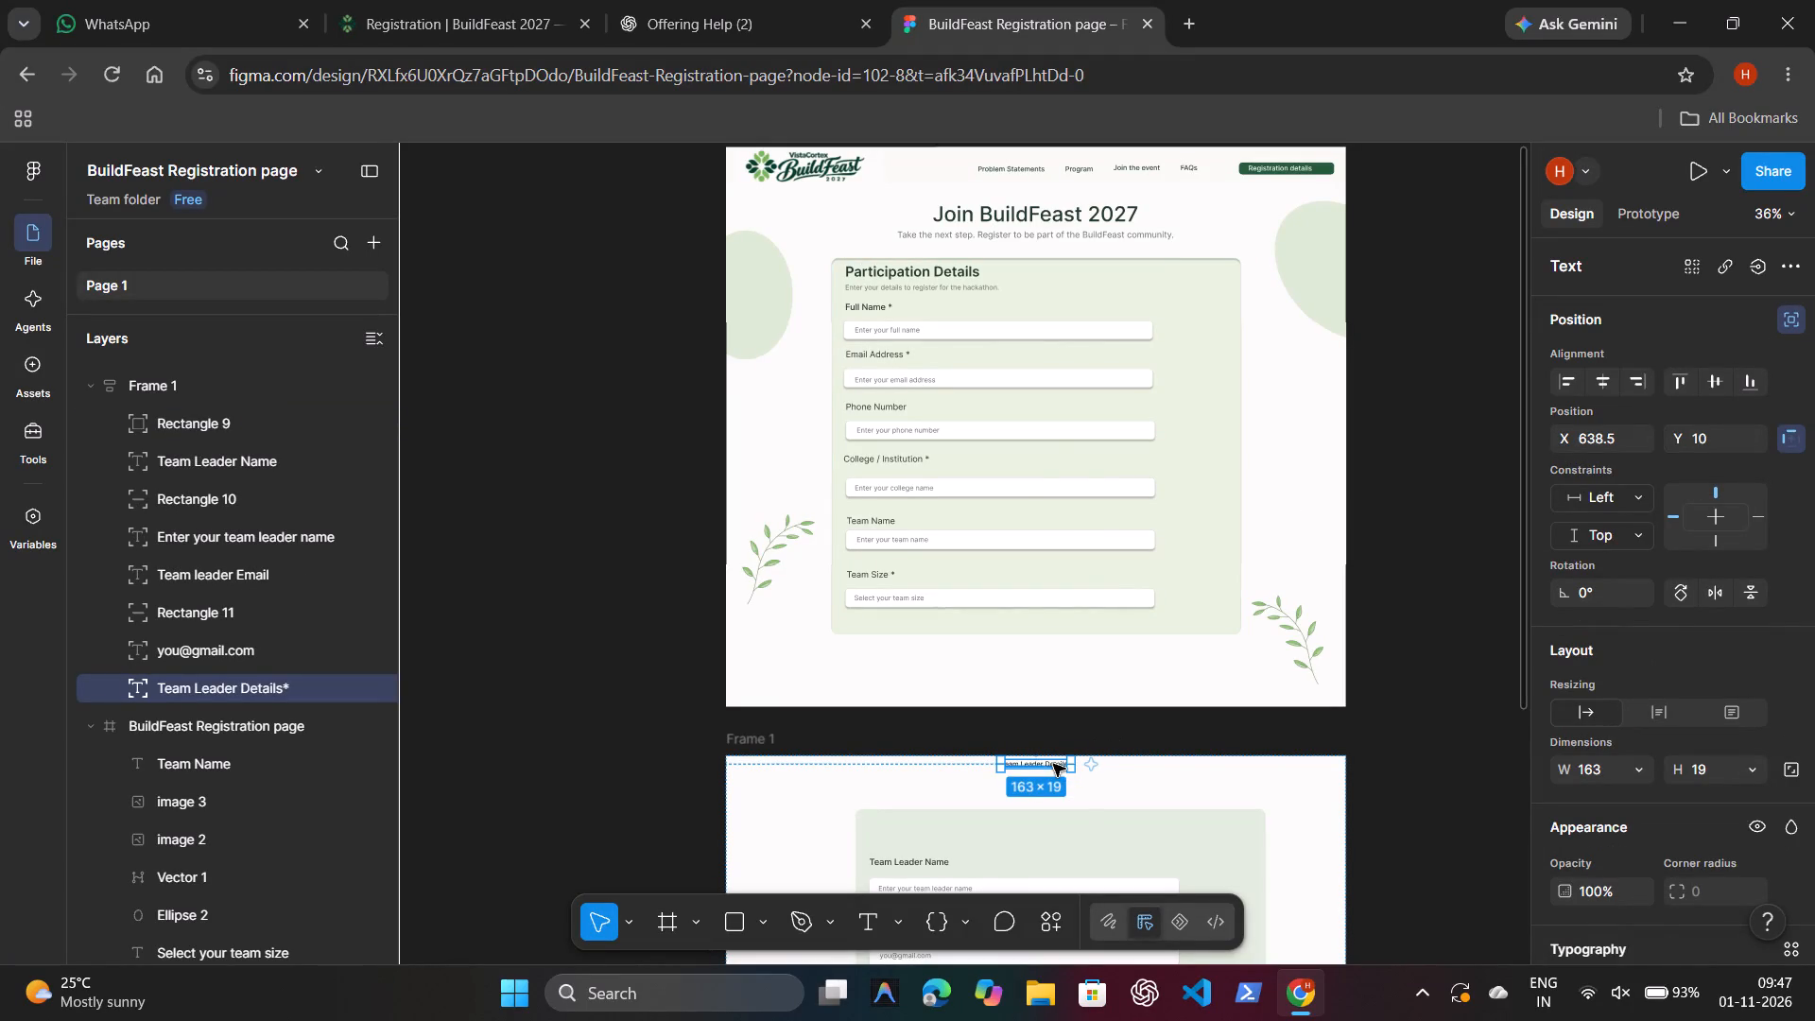
{"action": "left_click", "coordinate": [1048, 764]}
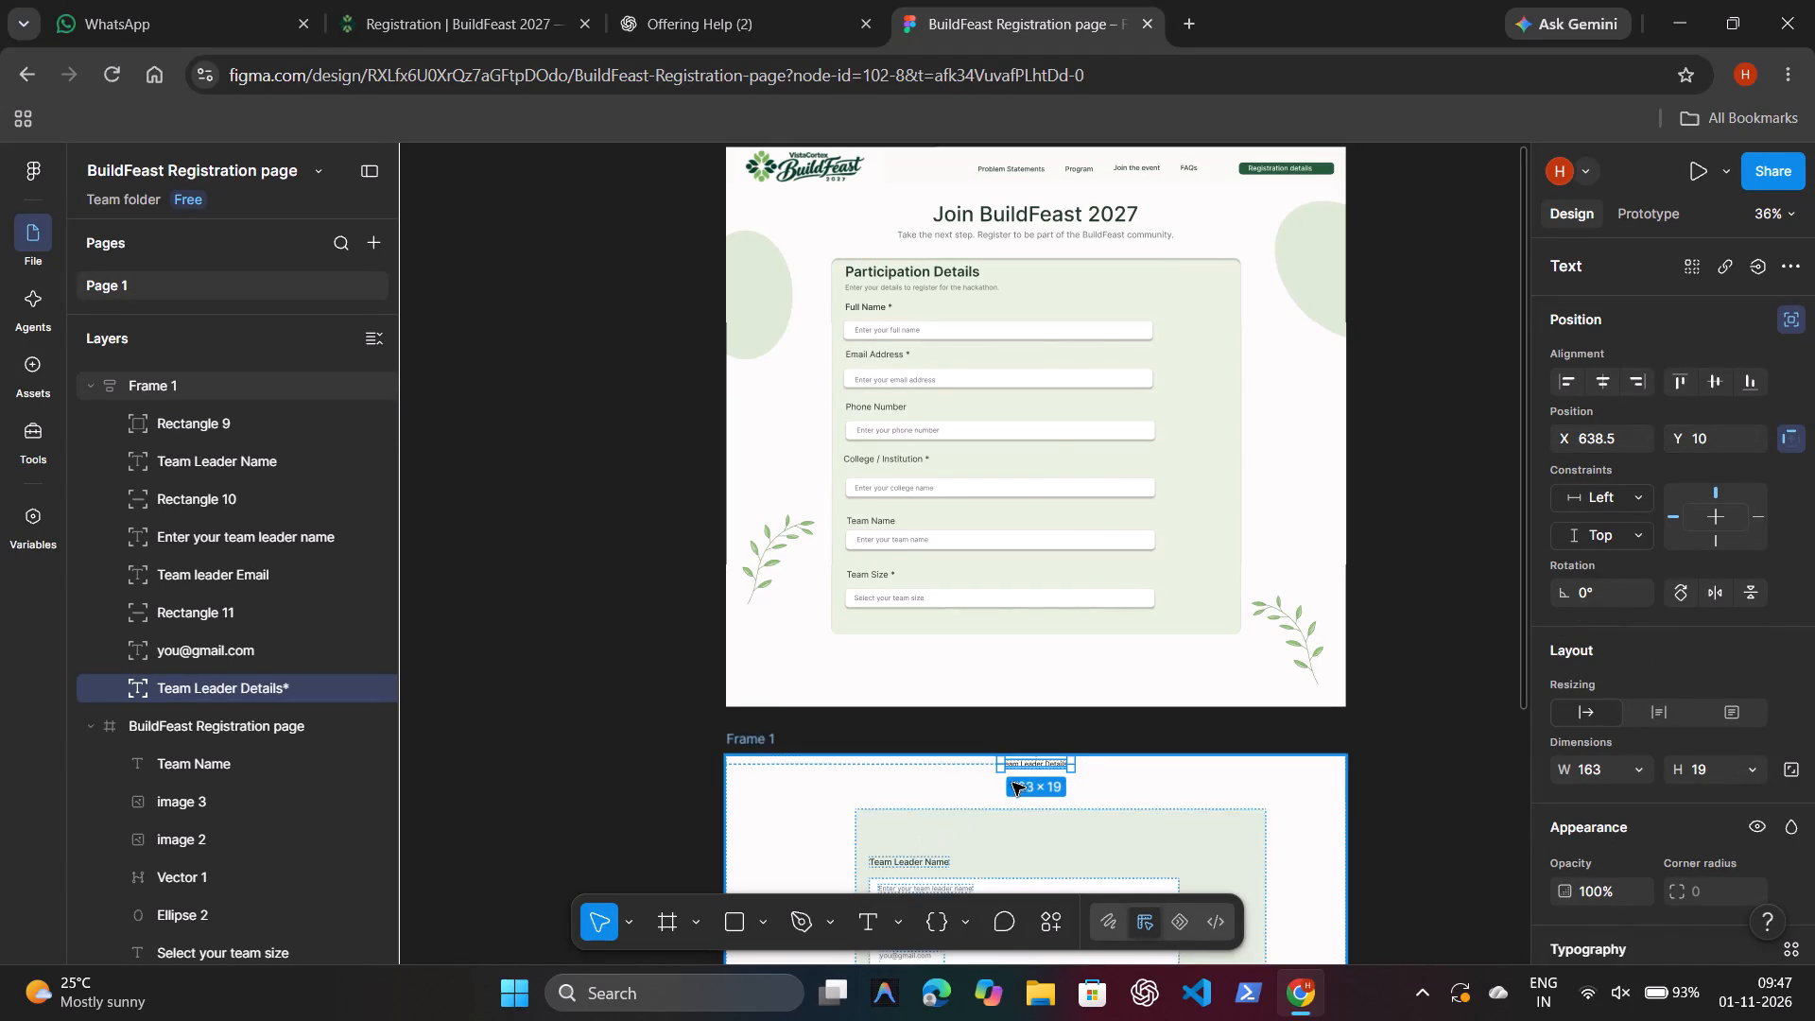
{"action": "left_click_drag", "start_coordinate": [1042, 769], "coordinate": [940, 832]}
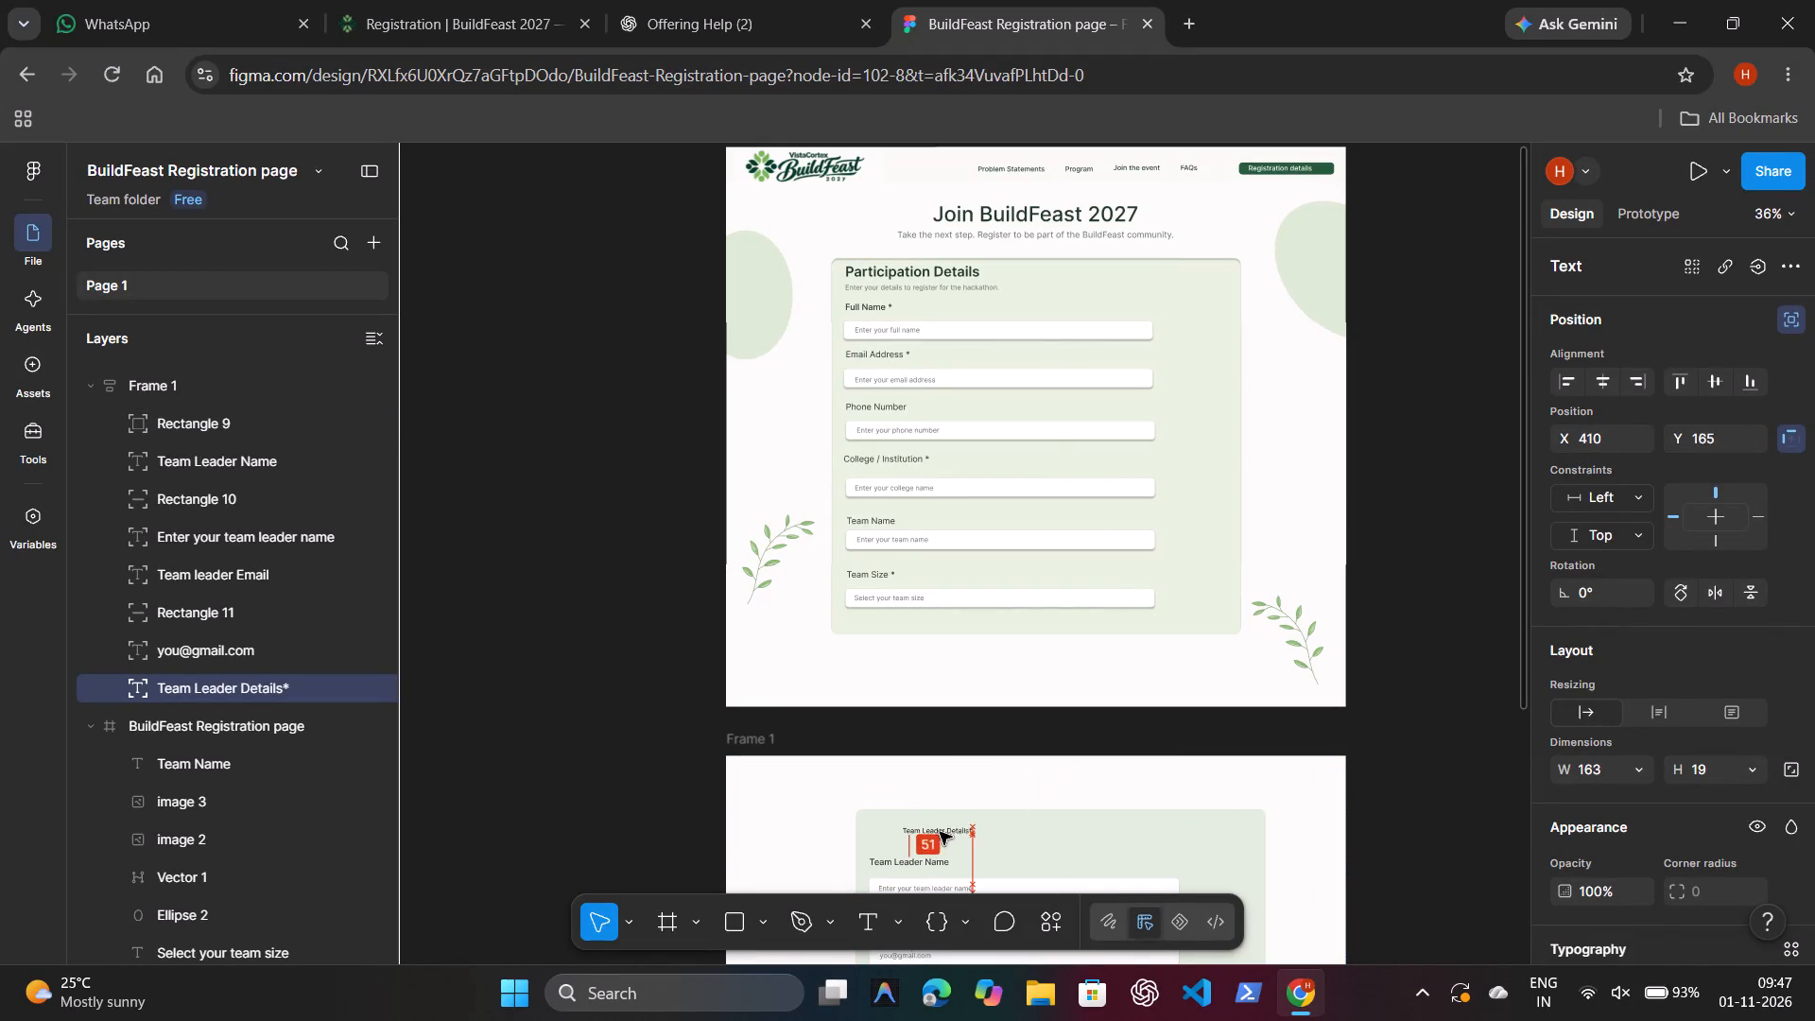
{"action": "left_click_drag", "start_coordinate": [940, 832], "coordinate": [908, 828]}
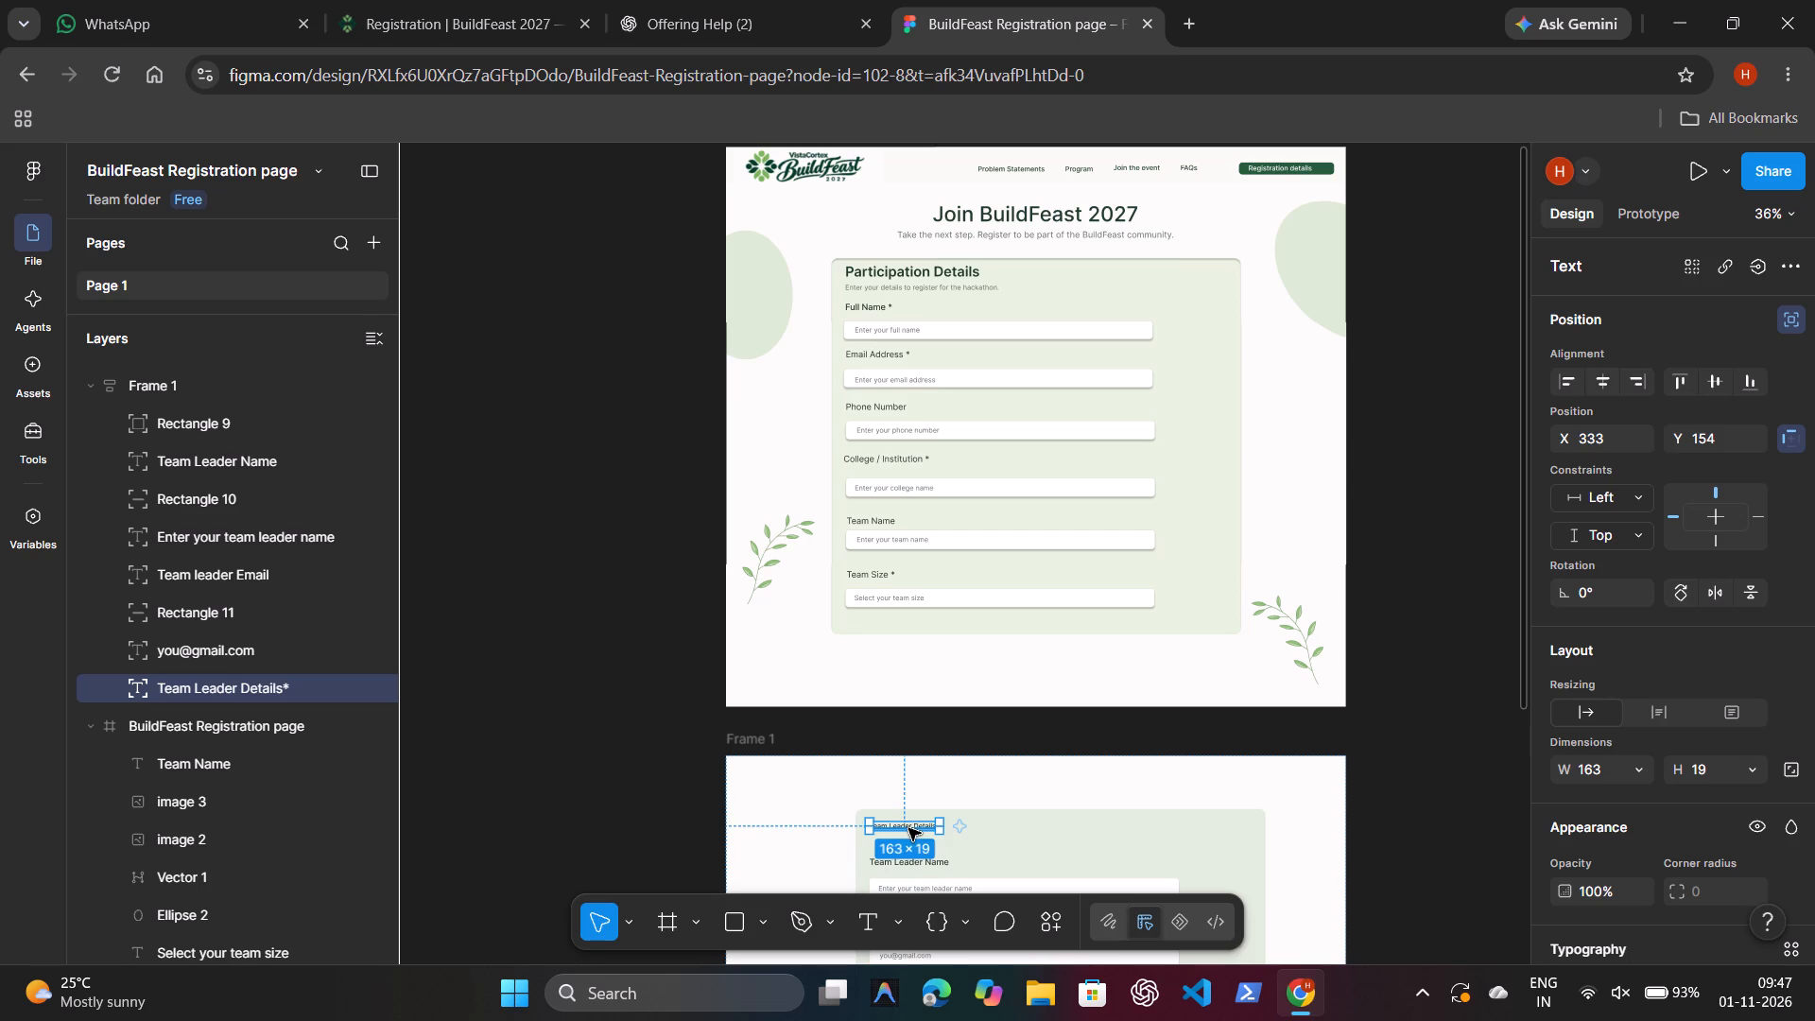
Set the Team Leader Details* heading's fill to the copied colour 203B29.
{"action": "scroll", "coordinate": [1576, 907], "scroll_direction": "down", "scroll_amount": 3}
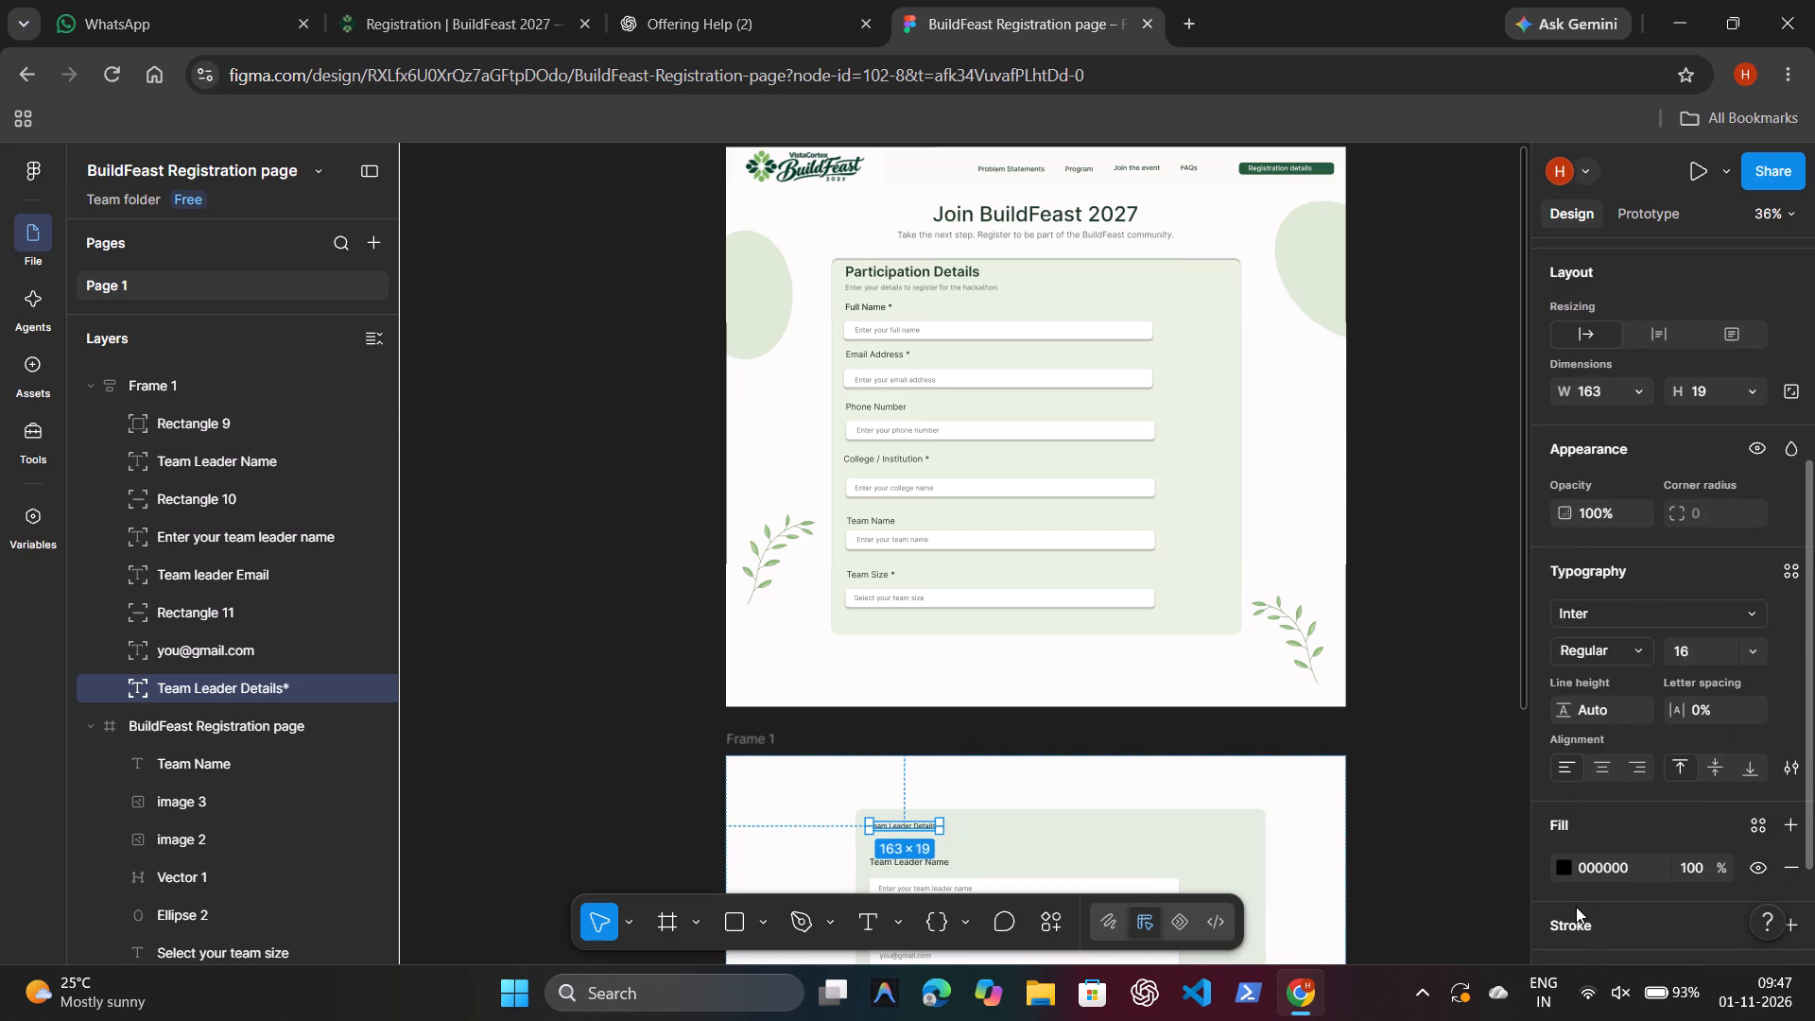
{"action": "left_click", "coordinate": [1652, 860]}
{"action": "key", "text": "BackSpace"}
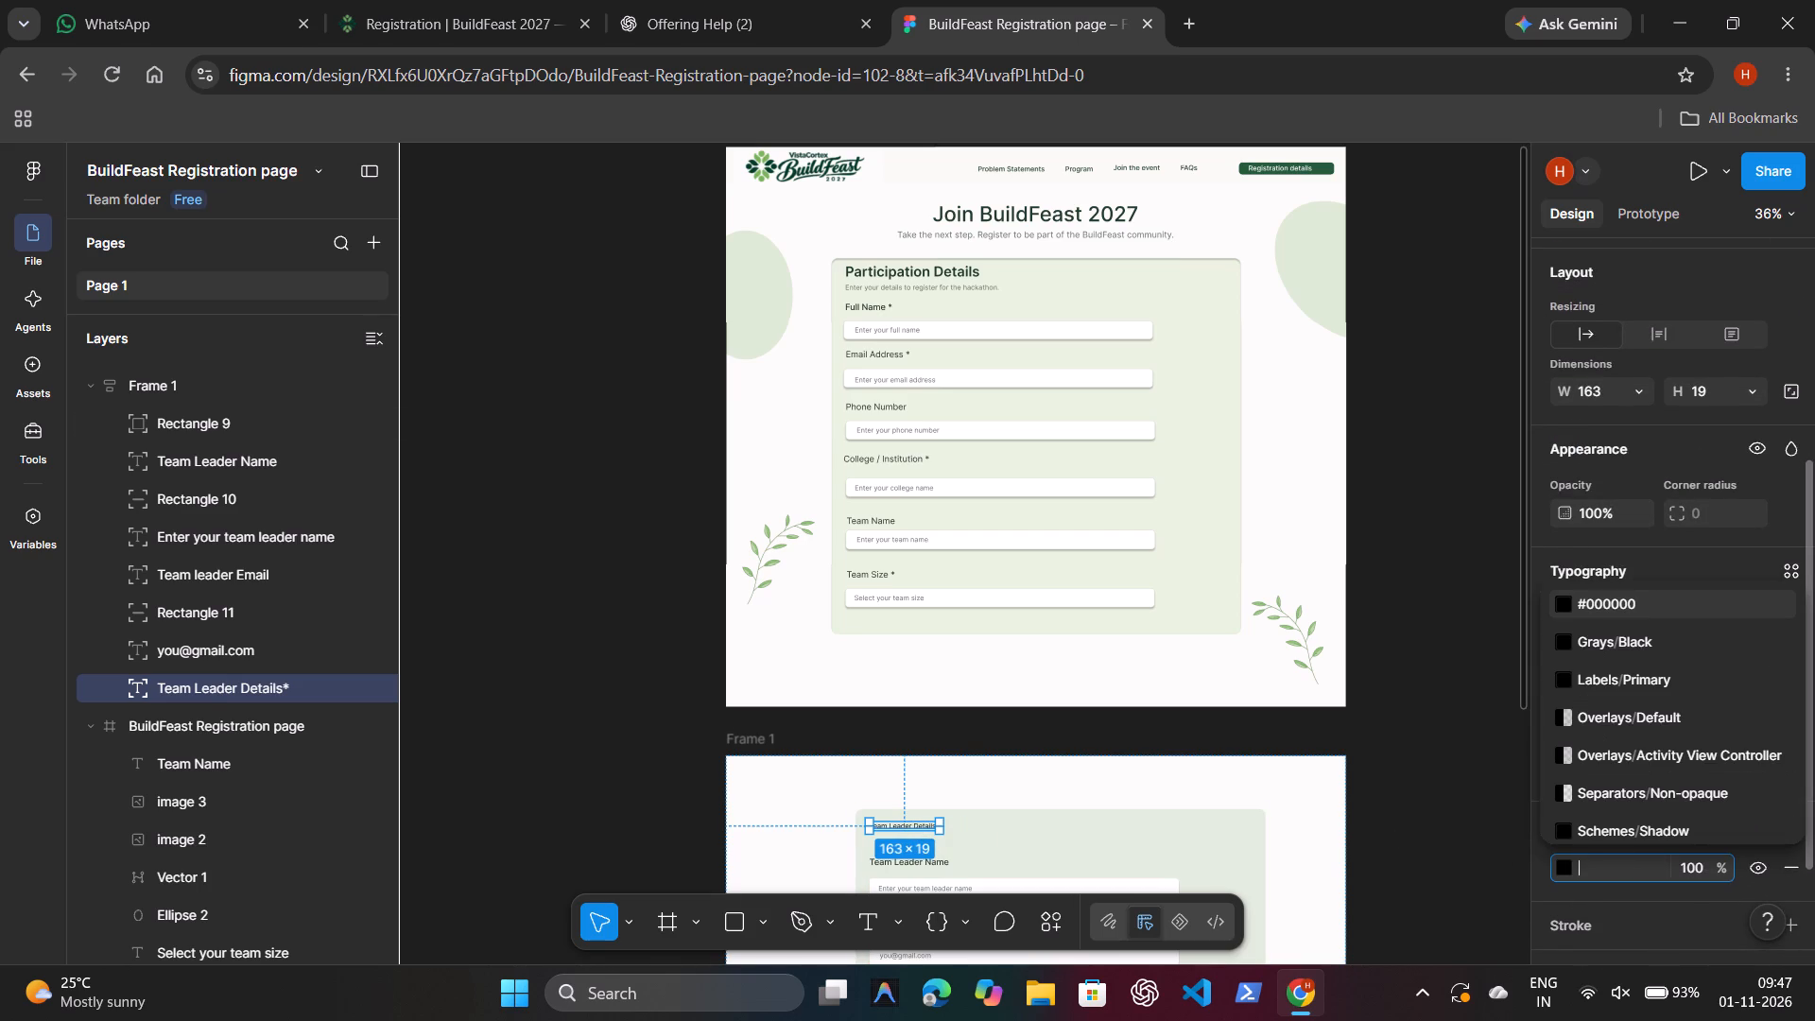
{"action": "key", "text": "ctrl+v"}
{"action": "key", "text": "Return"}
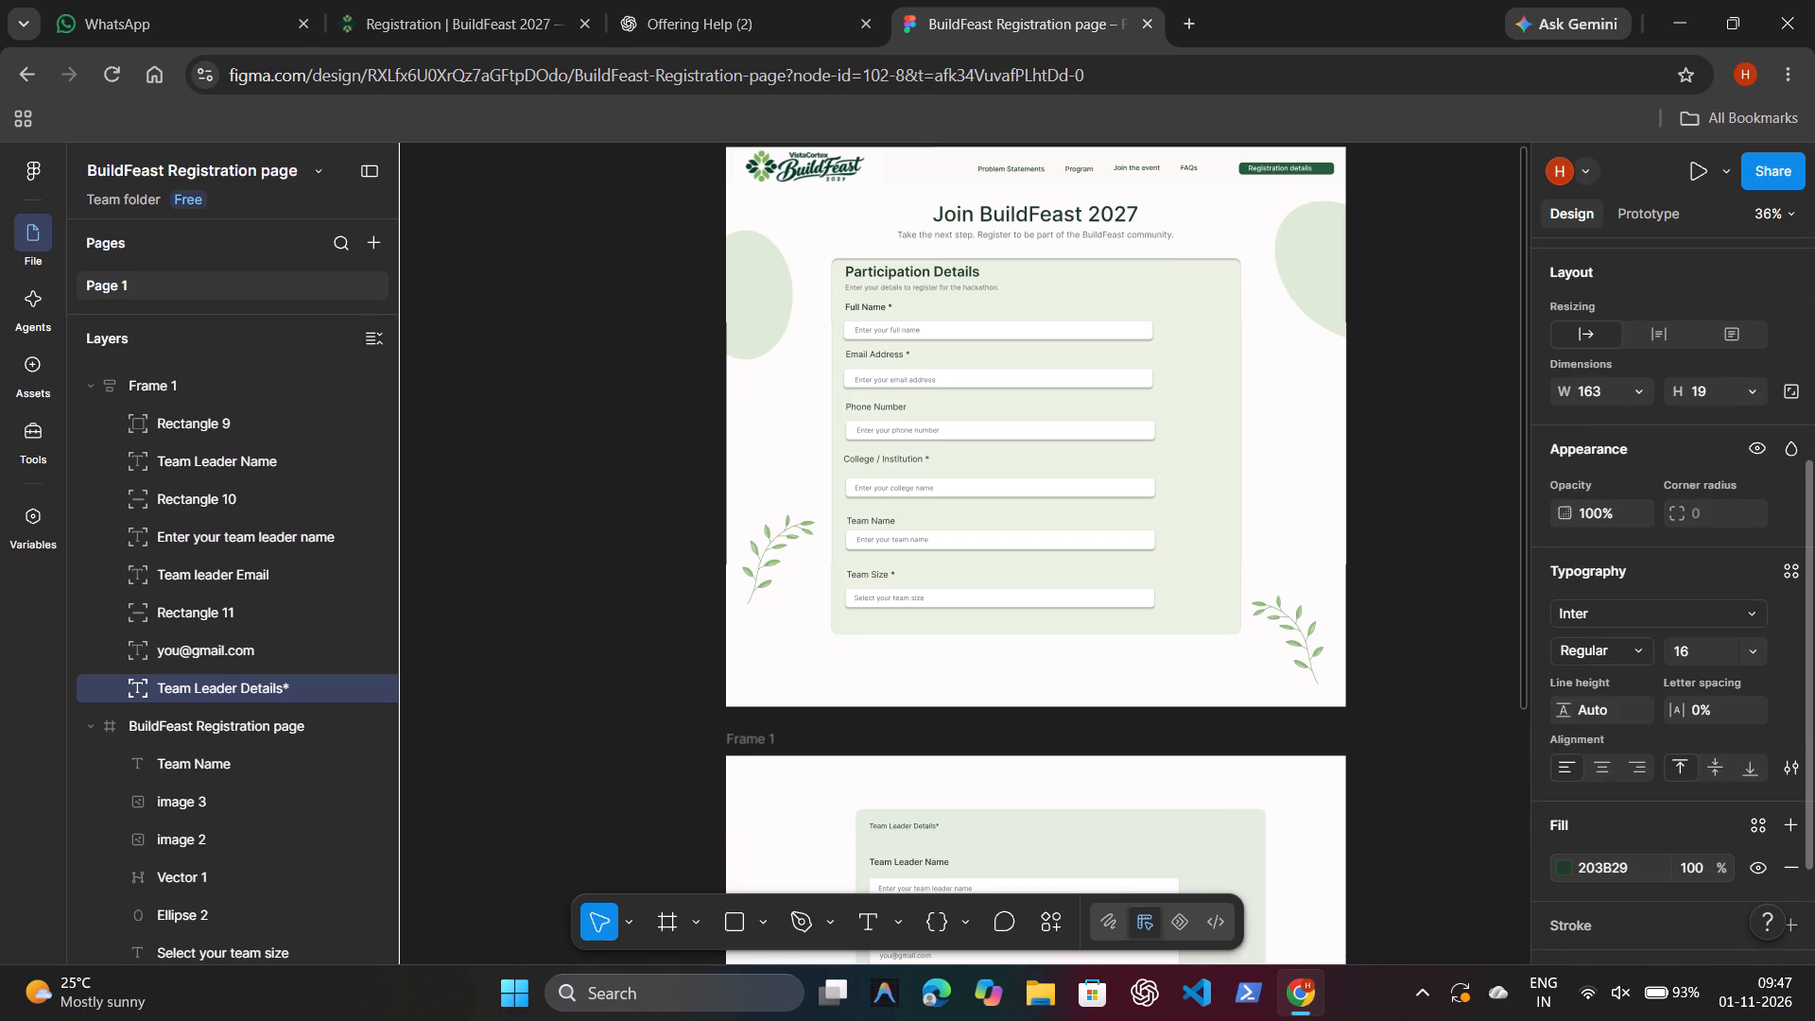
Set the Team Leader Details* heading's font size to 32.
{"action": "left_click", "coordinate": [1762, 649]}
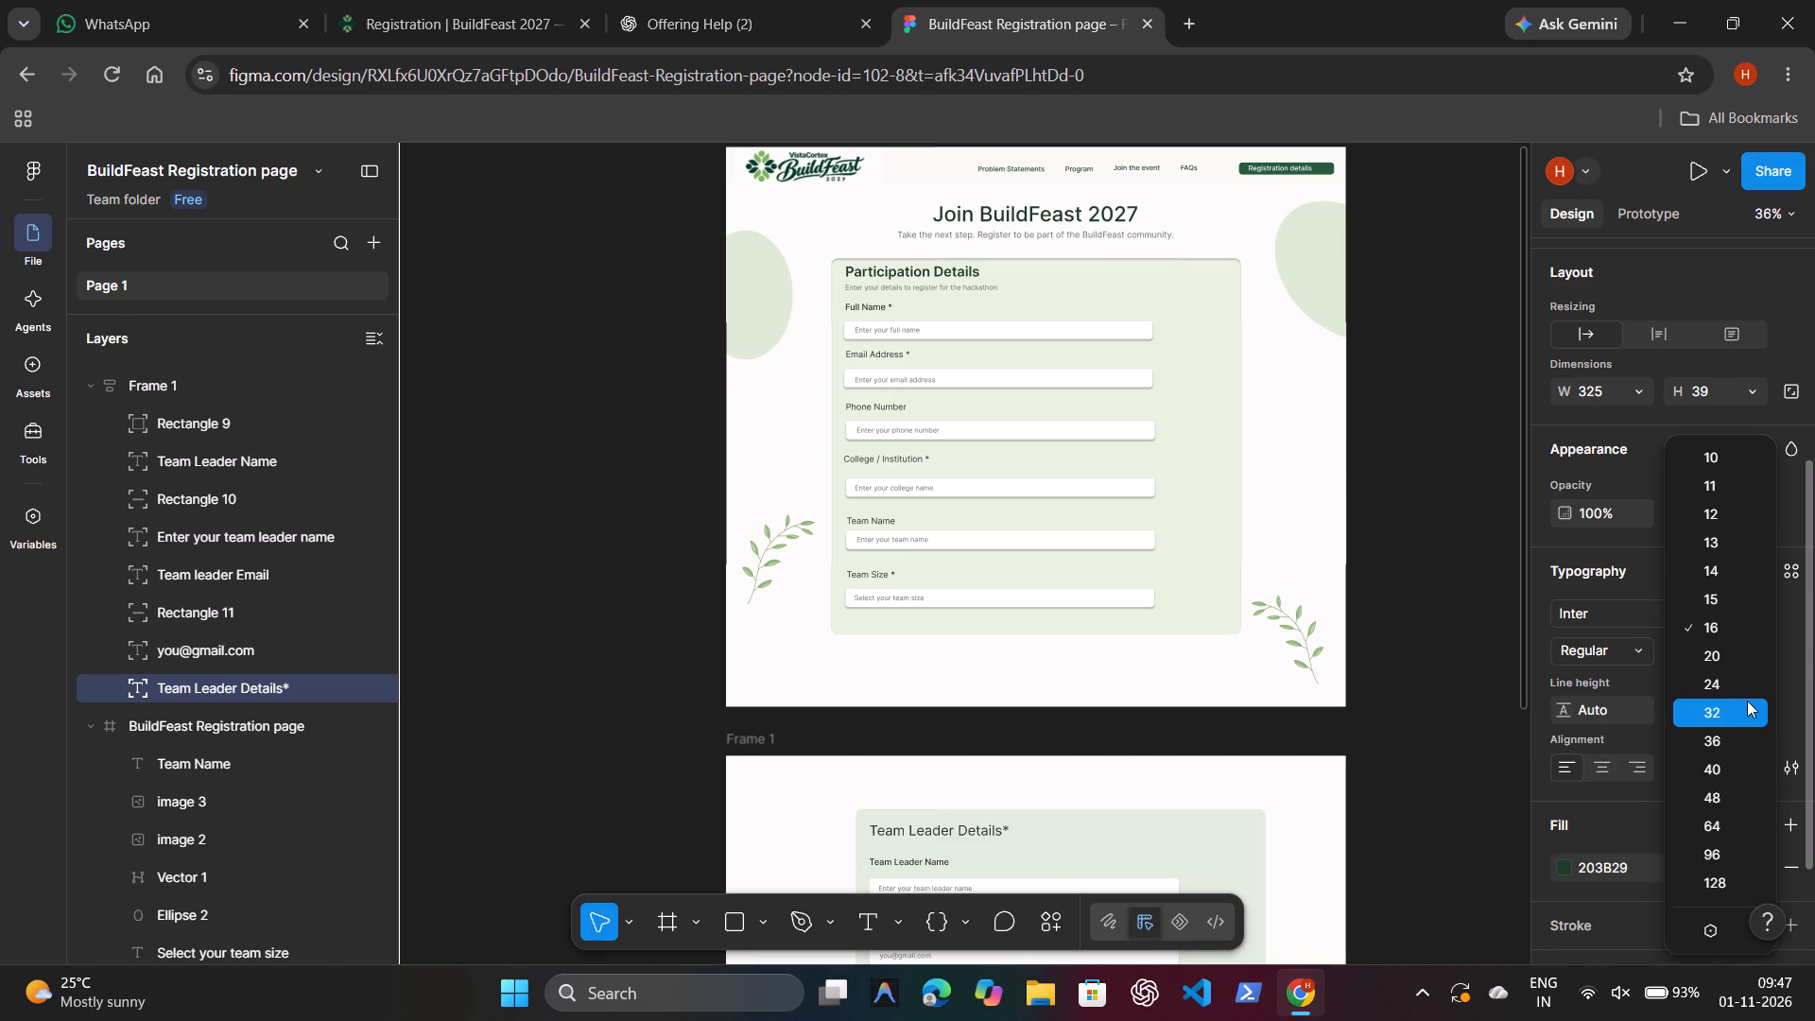
{"action": "left_click", "coordinate": [1747, 701]}
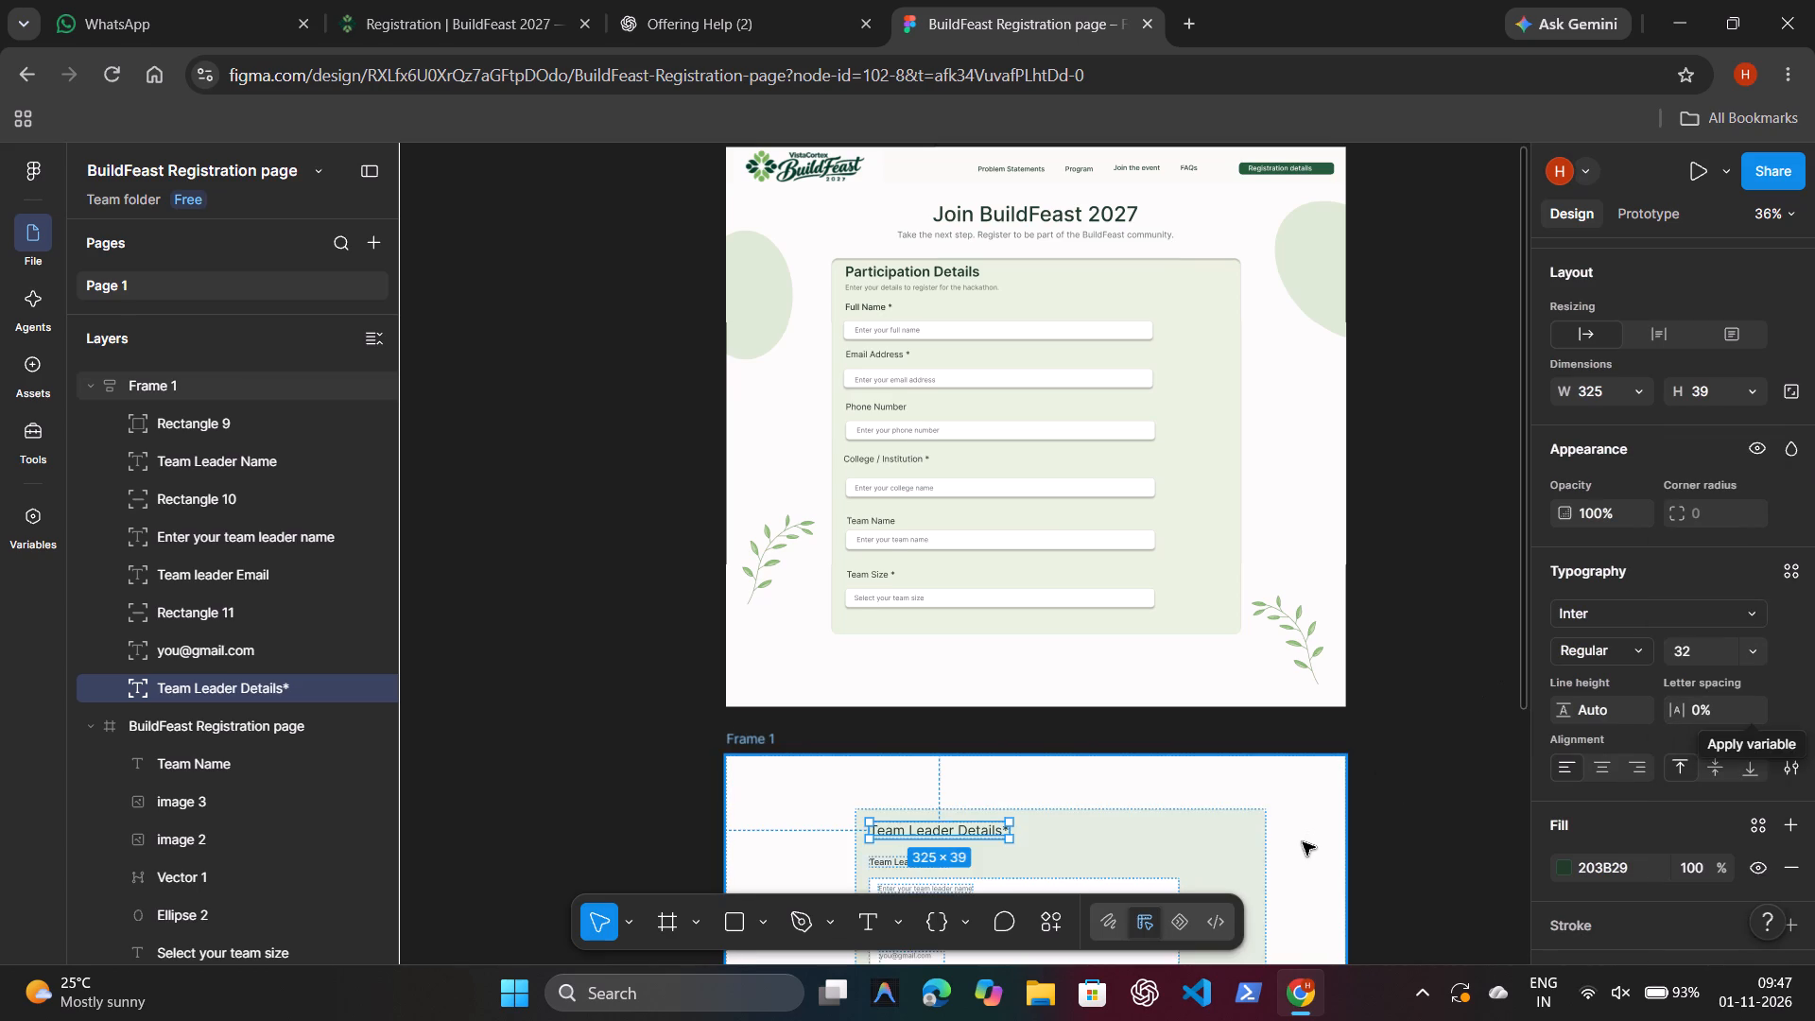
{"action": "scroll", "coordinate": [1303, 842], "scroll_direction": "down", "scroll_amount": 2}
{"action": "left_click", "coordinate": [1413, 717]}
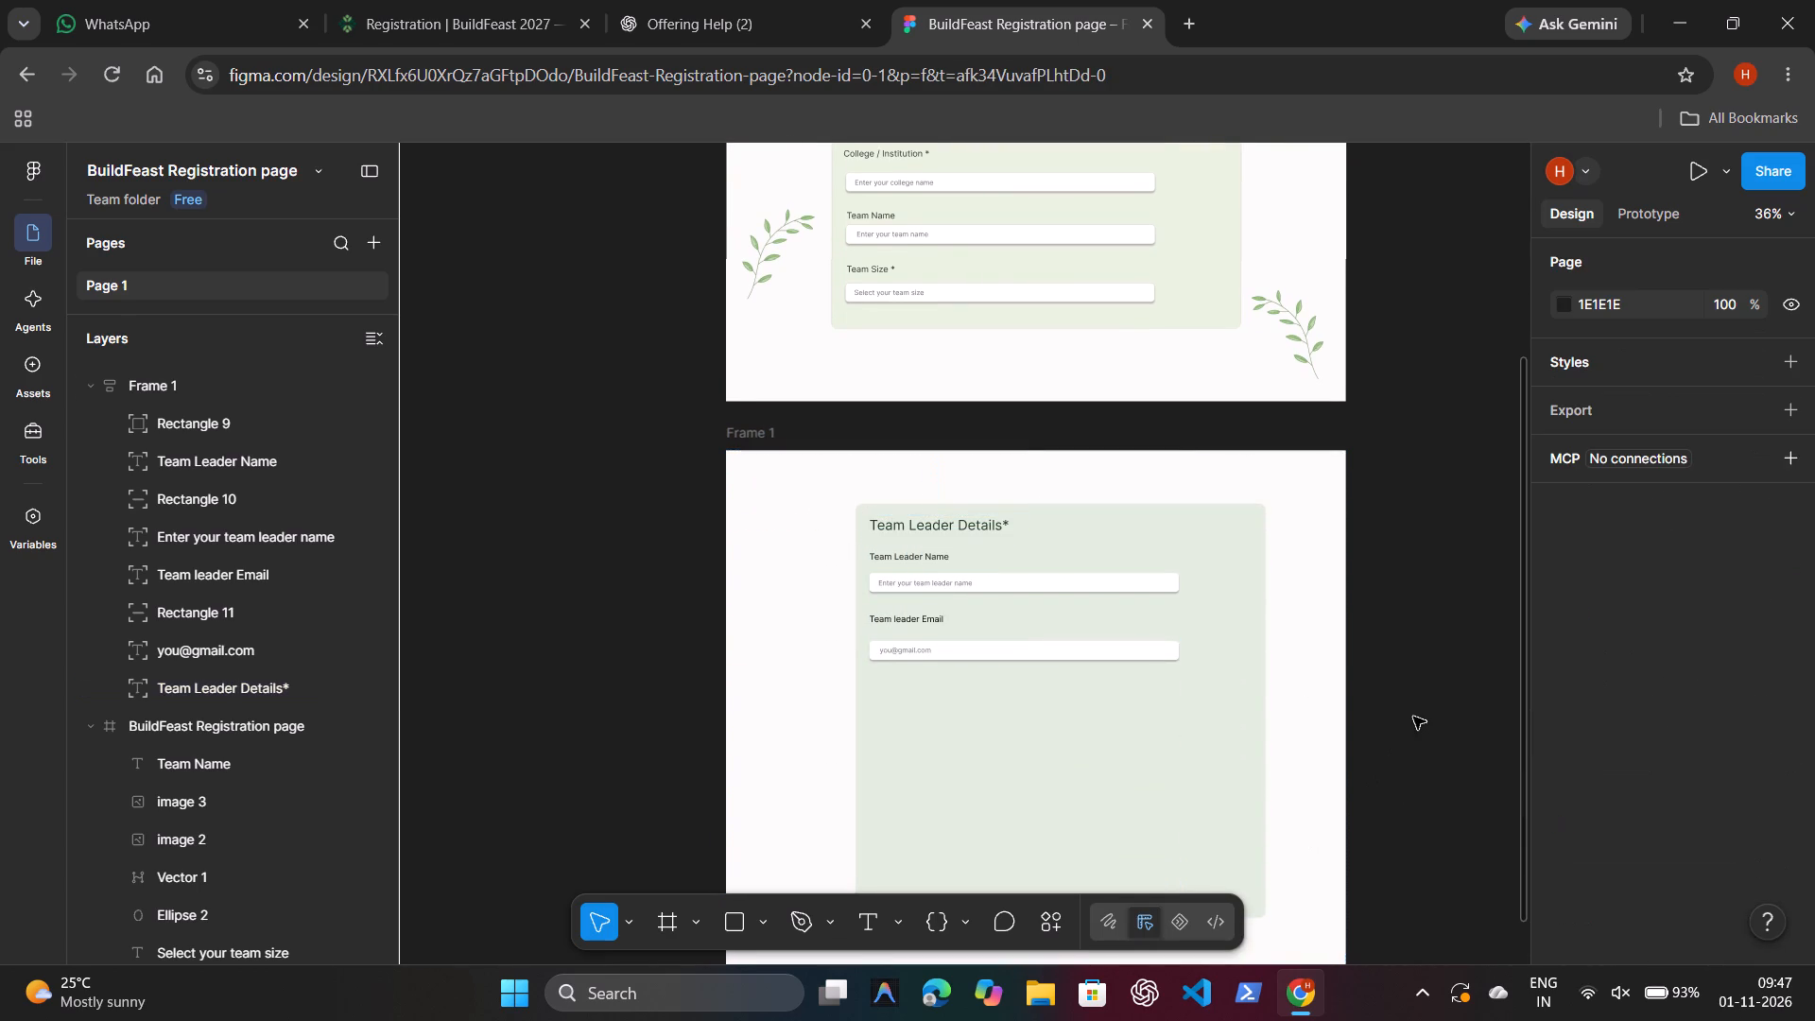
{"action": "left_click", "coordinate": [883, 561]}
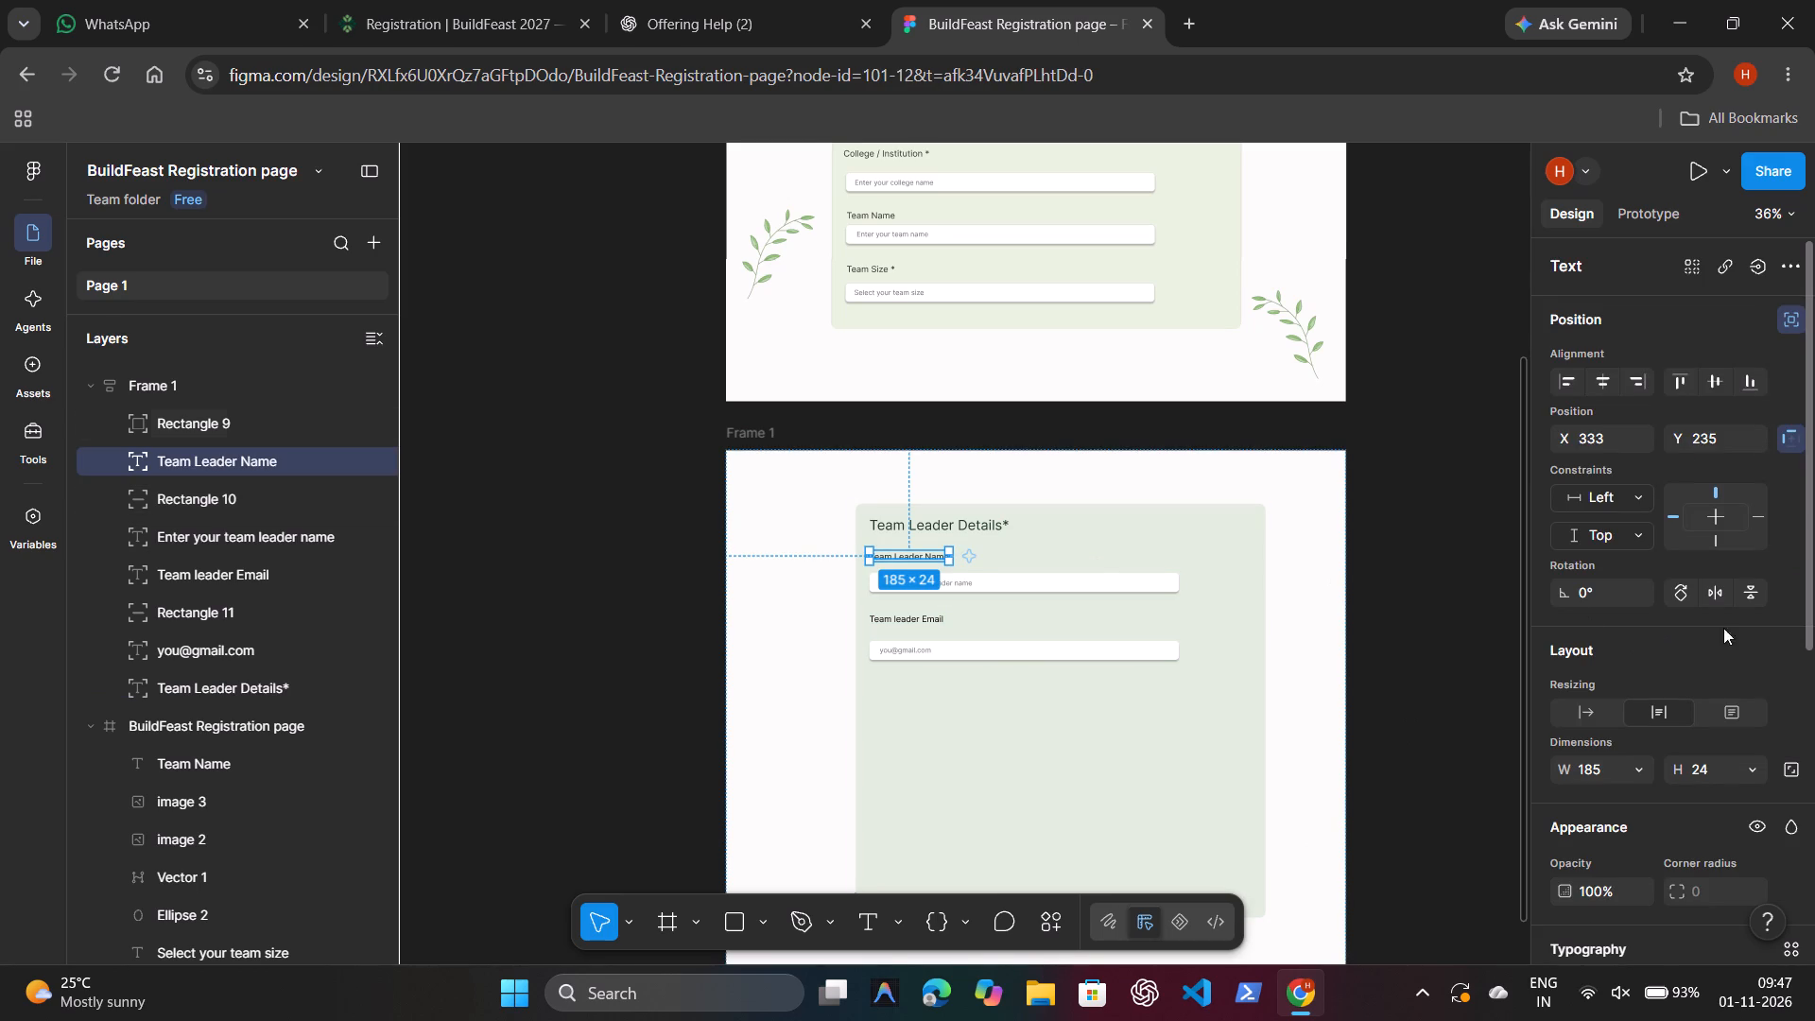
{"action": "scroll", "coordinate": [1639, 686], "scroll_direction": "down", "scroll_amount": 1}
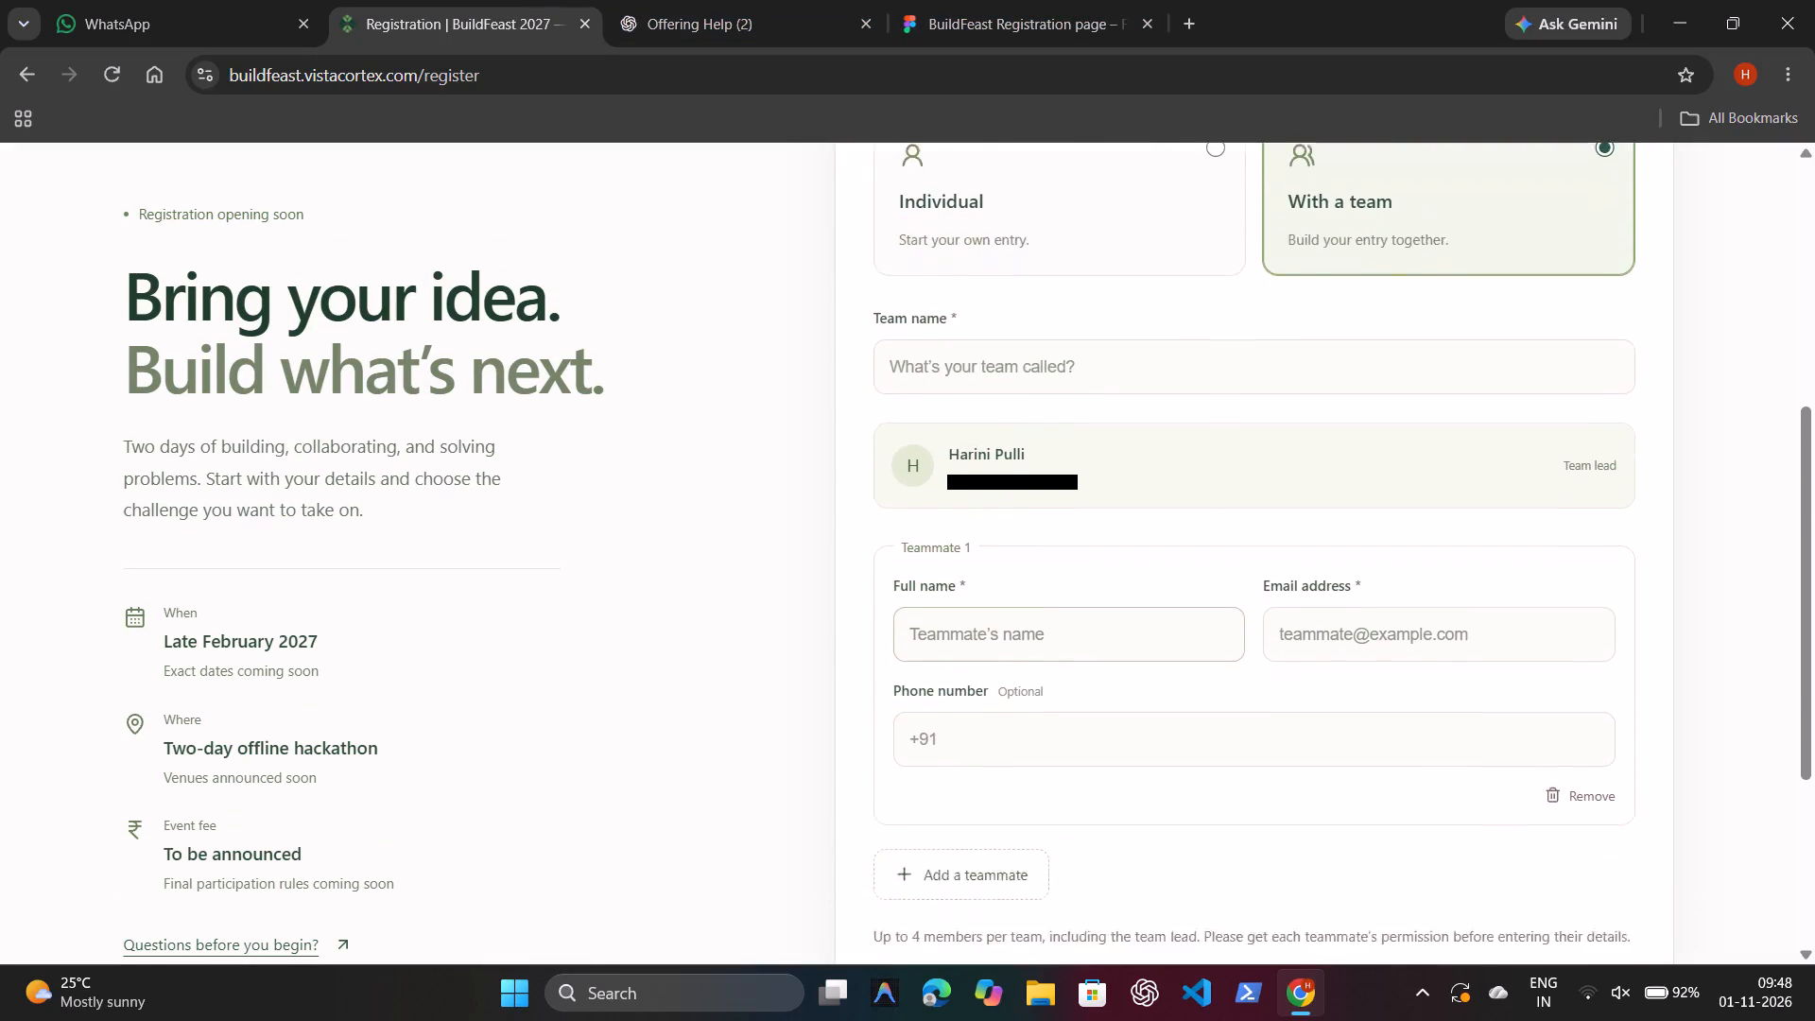
Back in Figma, add the text "Phone Number" to Frame 1 above the green panel and exclude it from auto layout.
{"action": "left_click", "coordinate": [986, 4]}
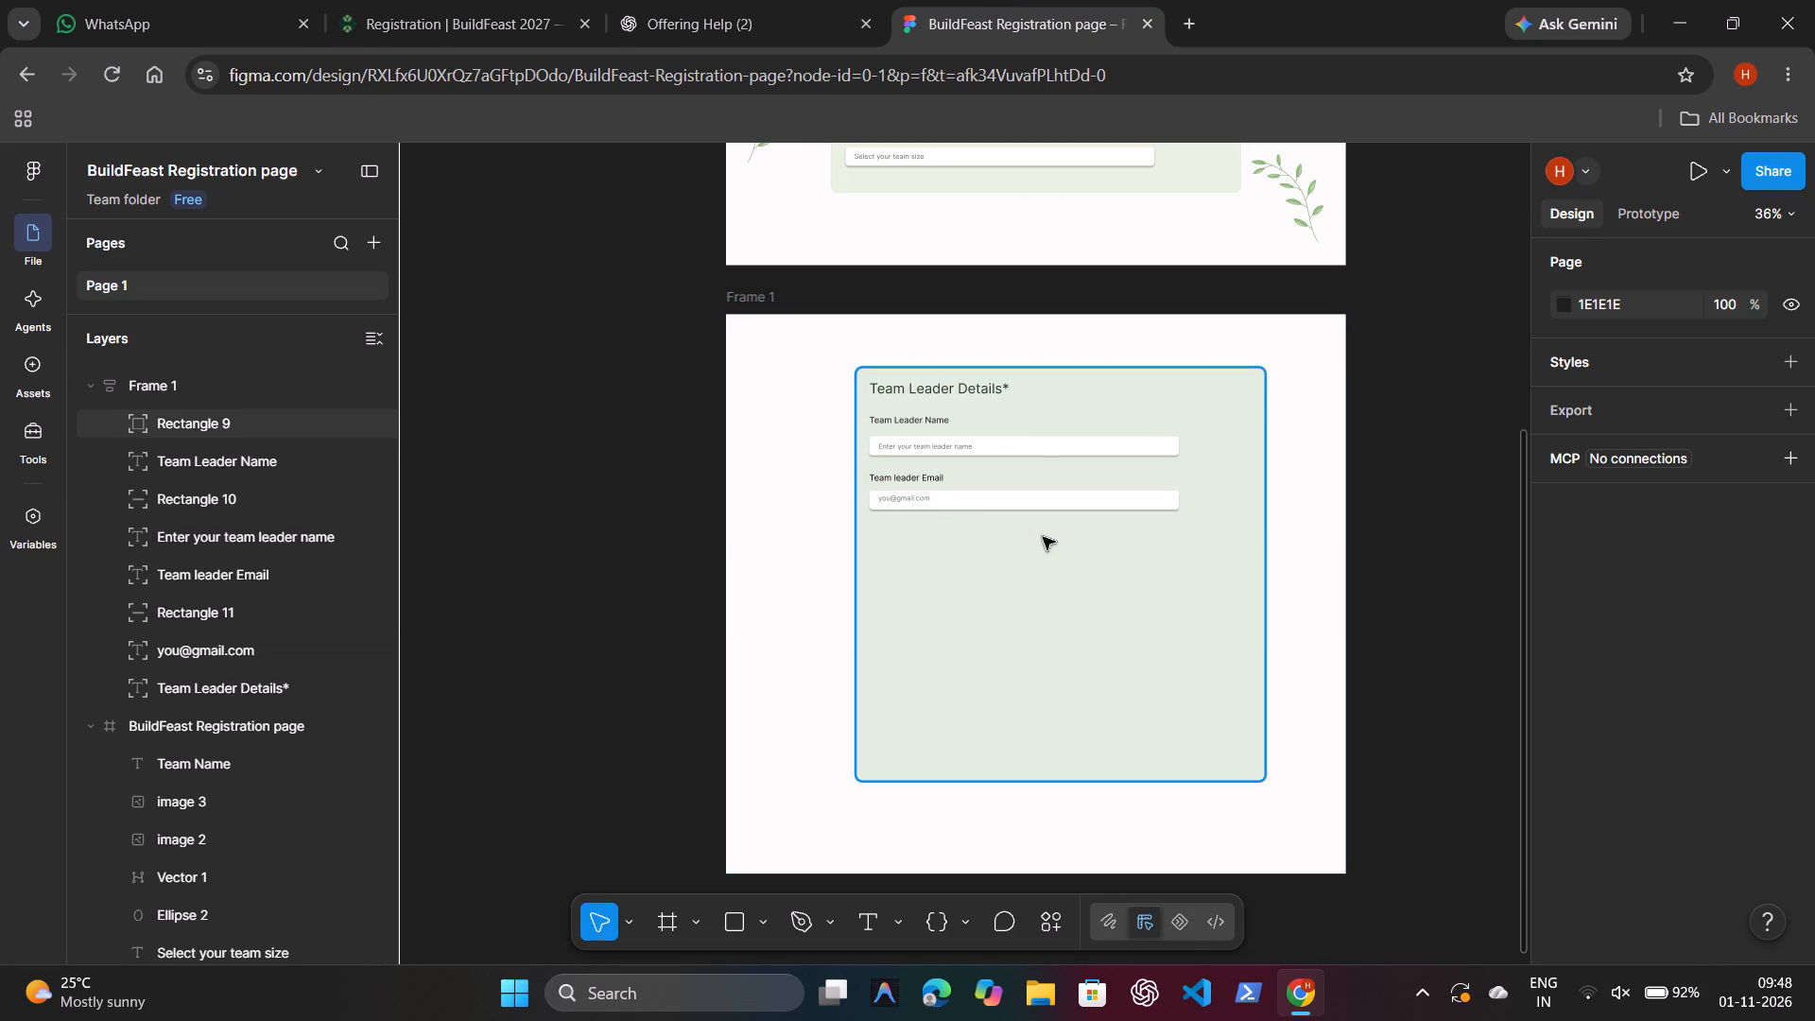
{"action": "key", "text": "t"}
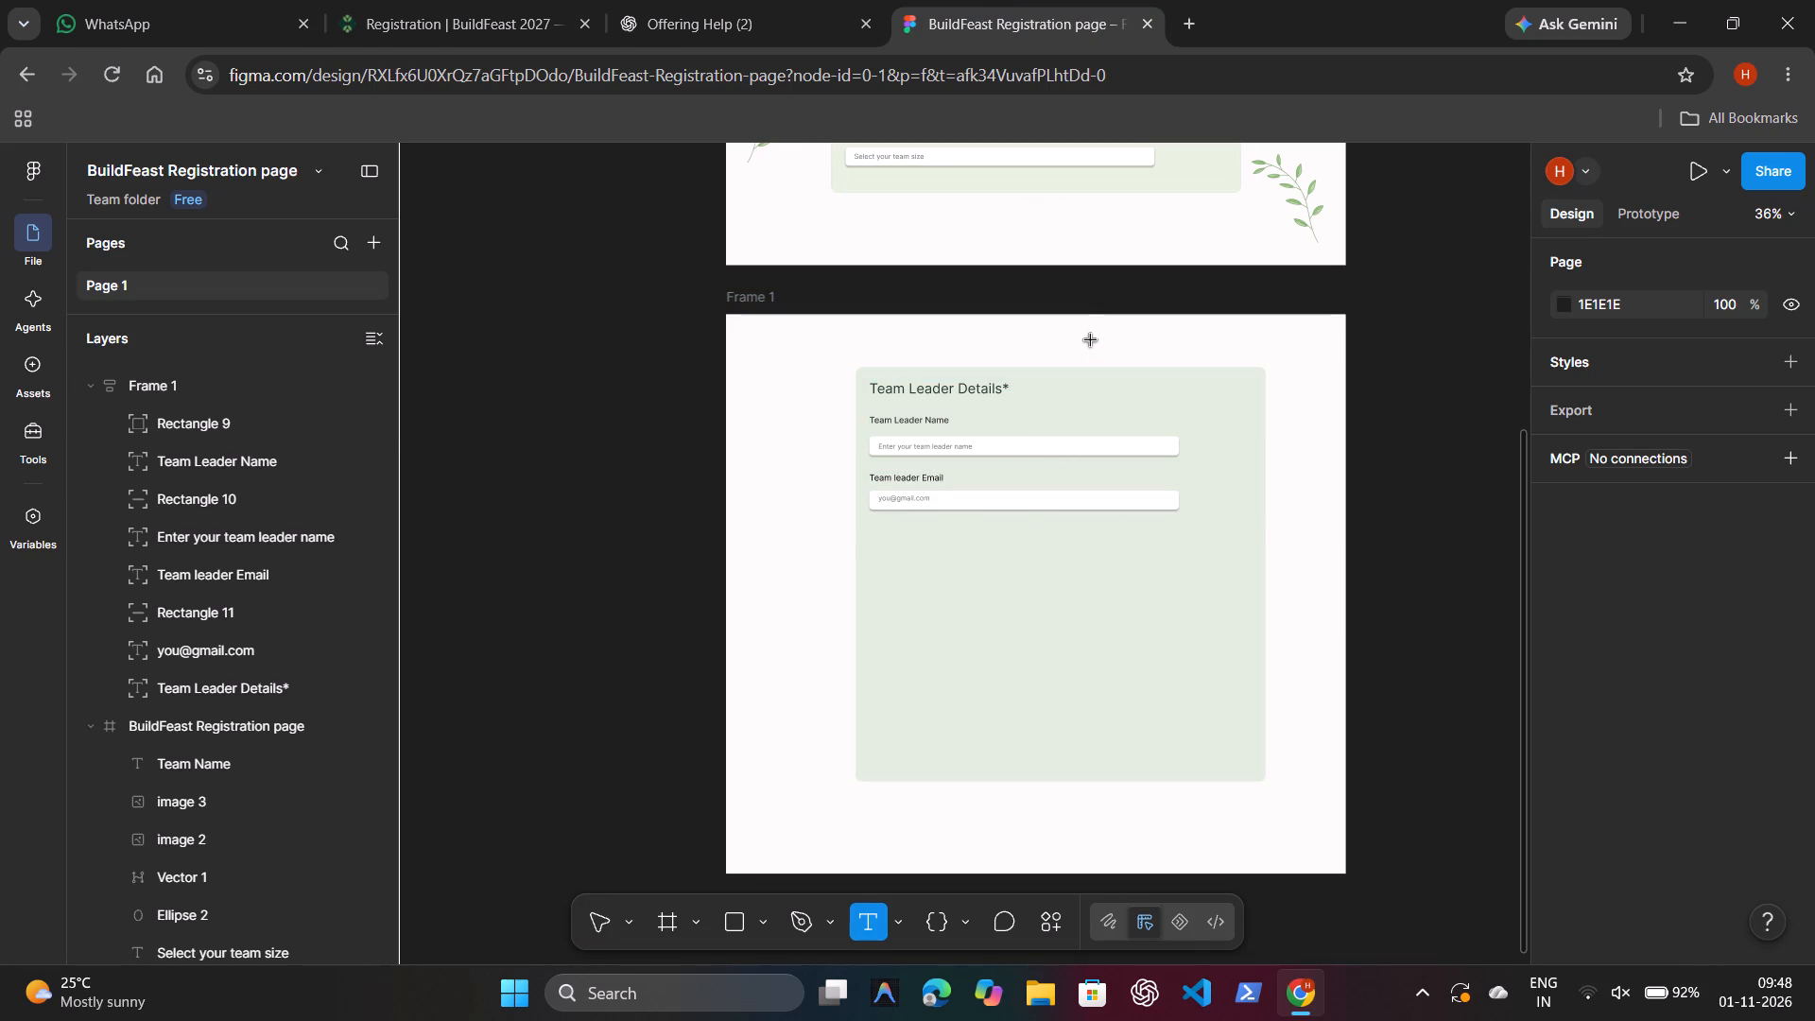
{"action": "left_click", "coordinate": [1091, 340]}
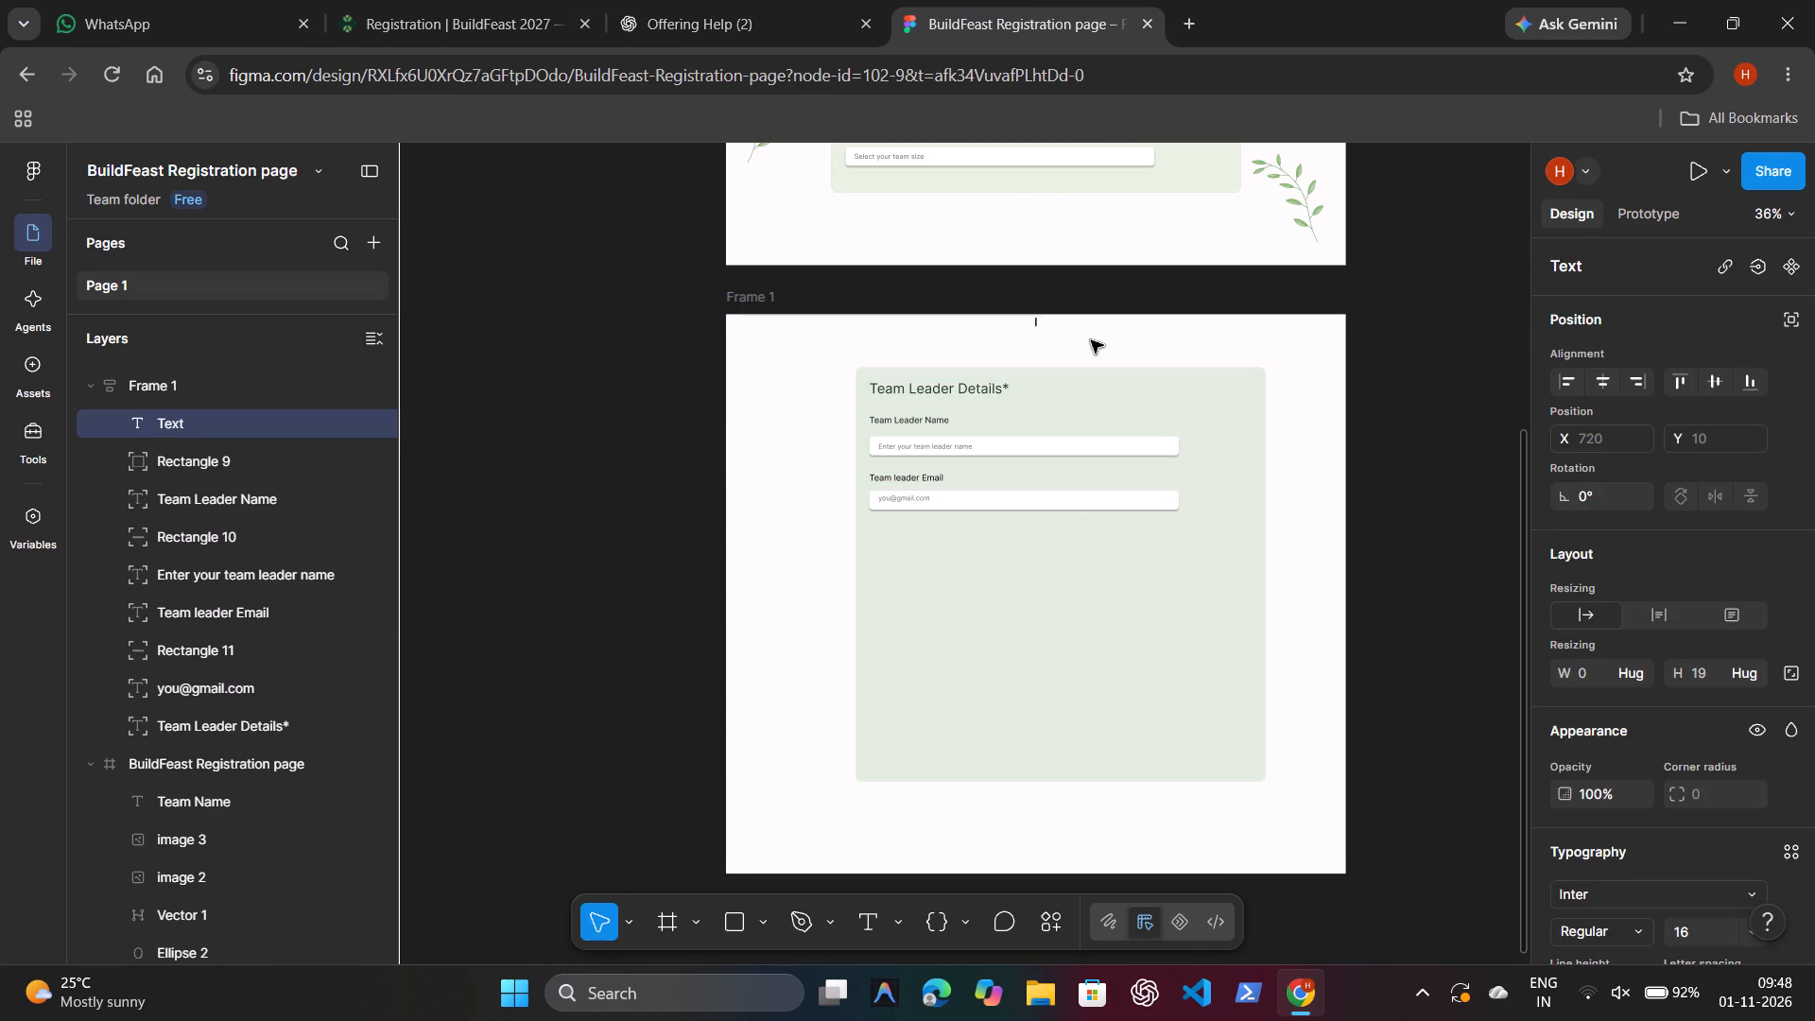
{"action": "key", "text": "p"}
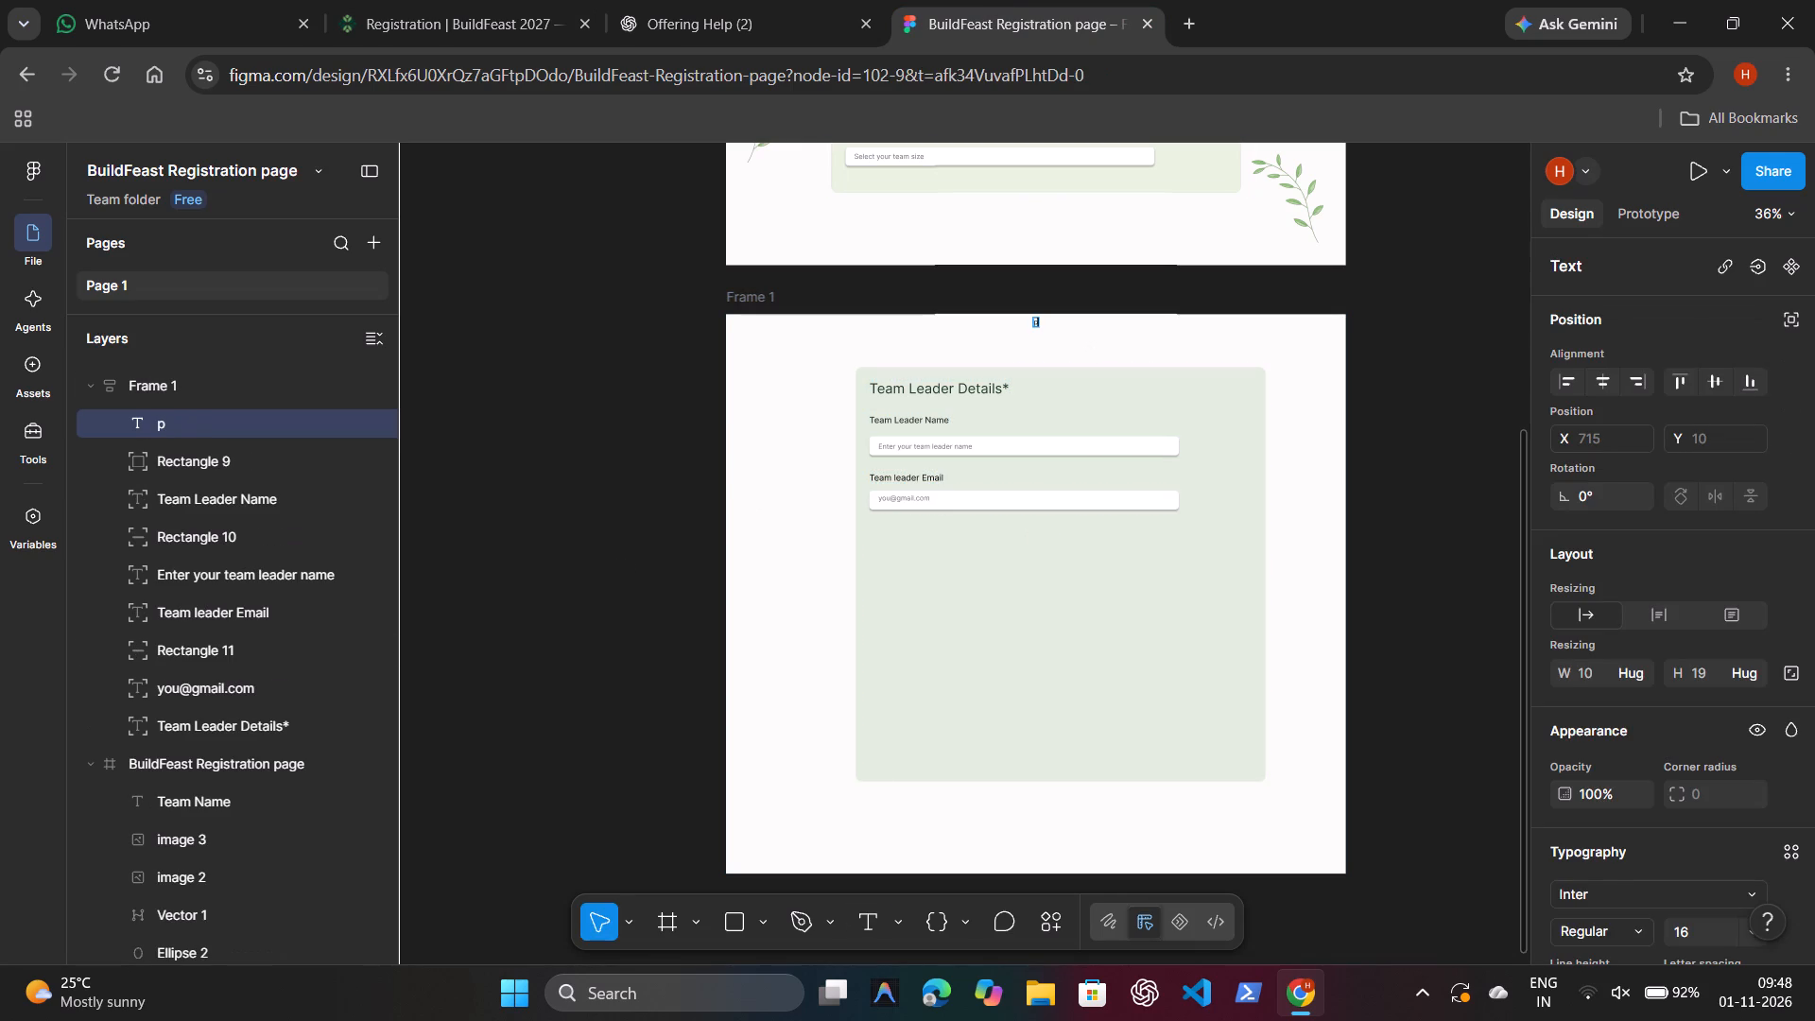
{"action": "key", "text": "p"}
{"action": "type", "text": "hone"}
{"action": "key", "text": "space"}
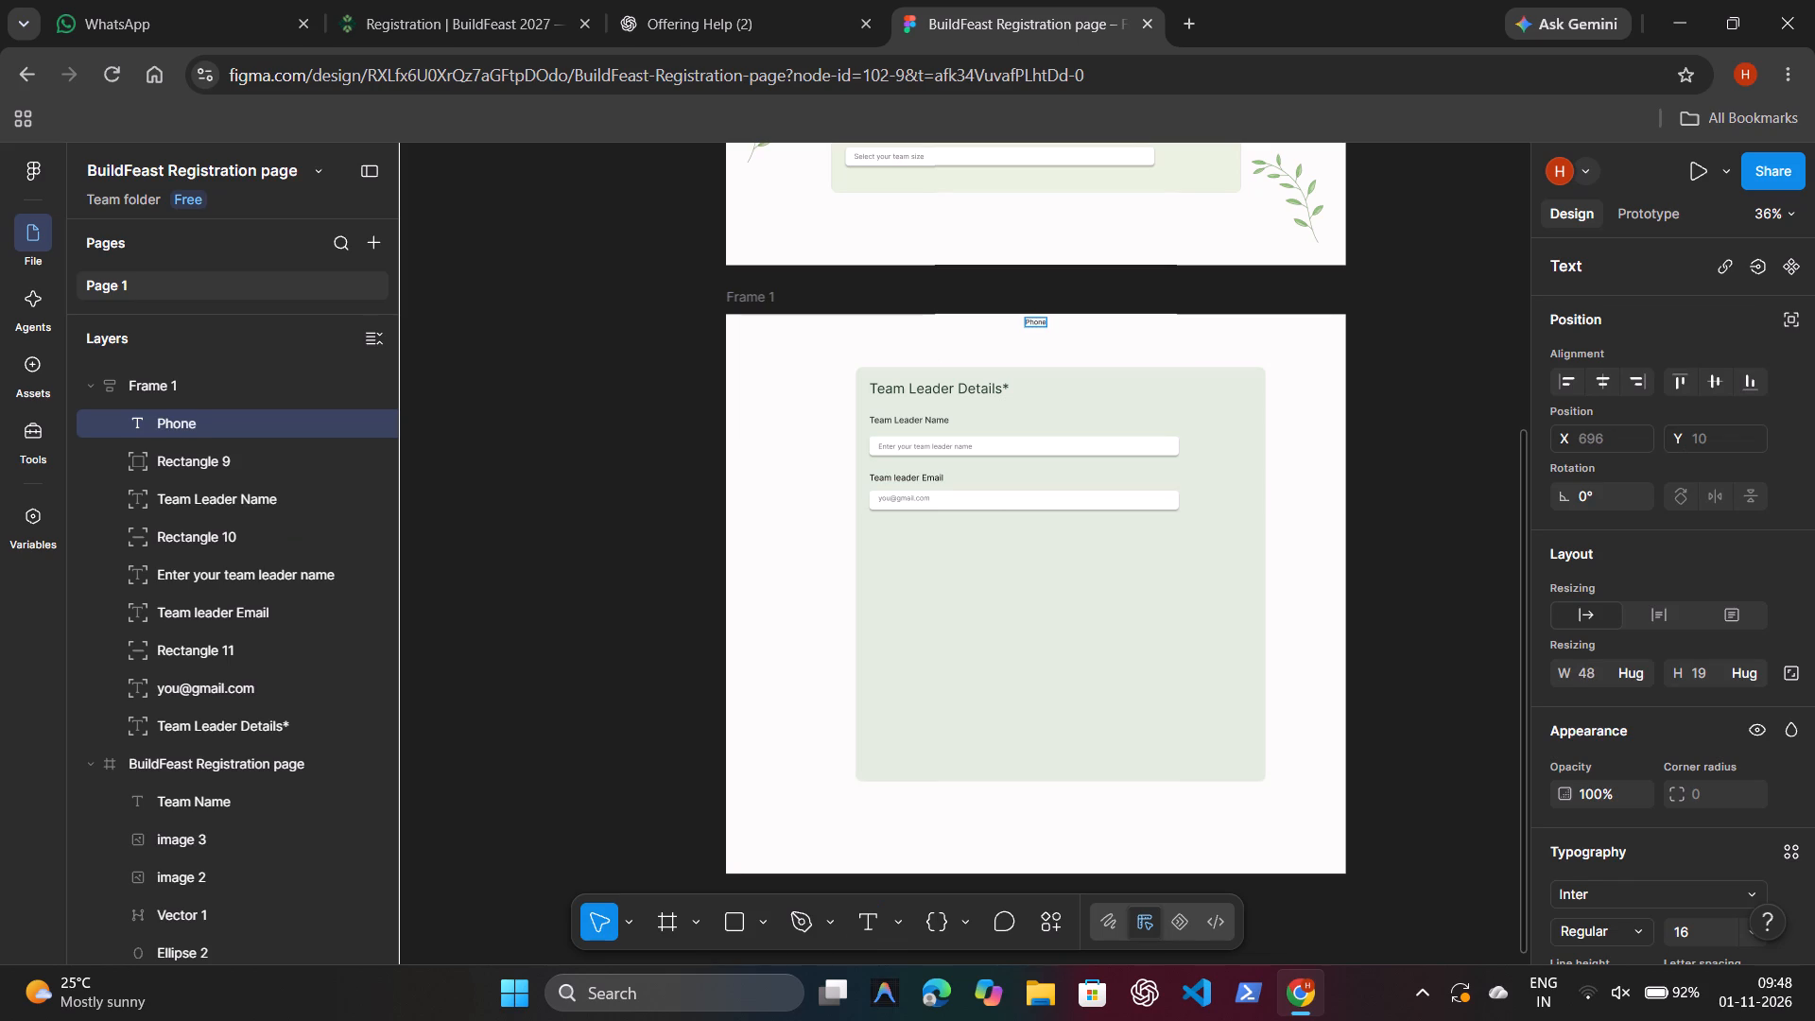
{"action": "key", "text": "n"}
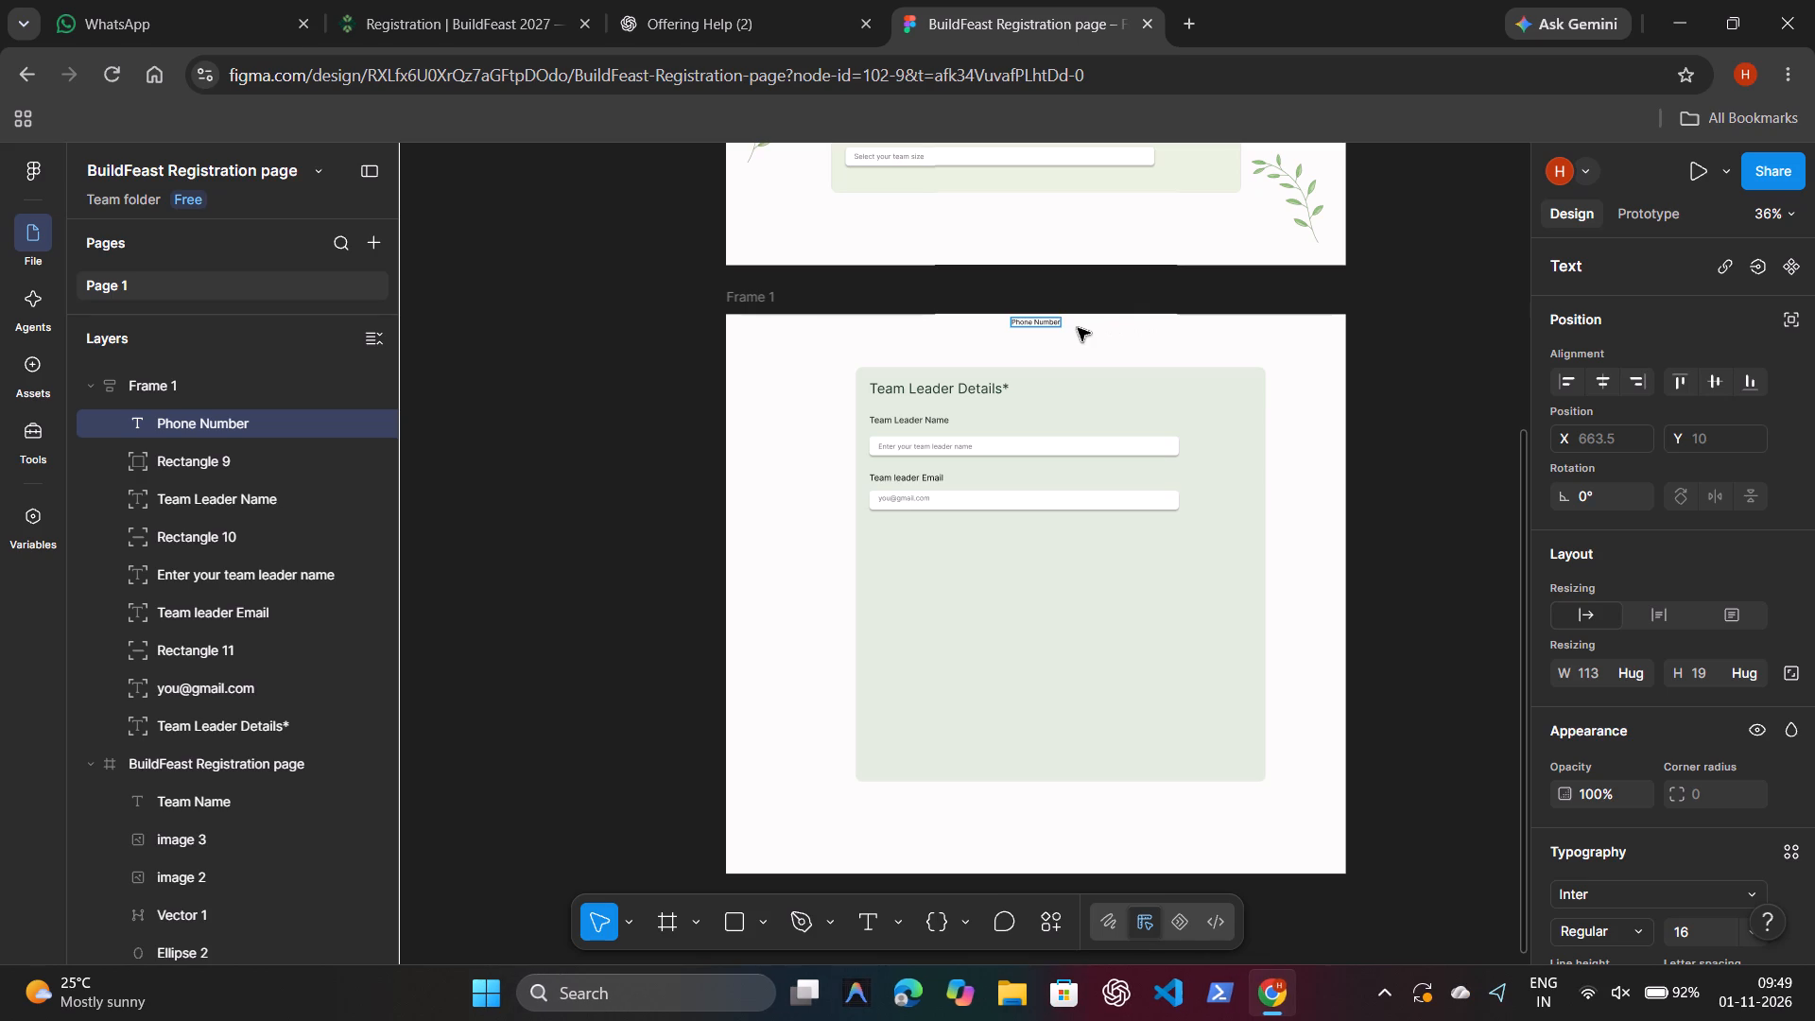
{"action": "left_click", "coordinate": [1787, 327]}
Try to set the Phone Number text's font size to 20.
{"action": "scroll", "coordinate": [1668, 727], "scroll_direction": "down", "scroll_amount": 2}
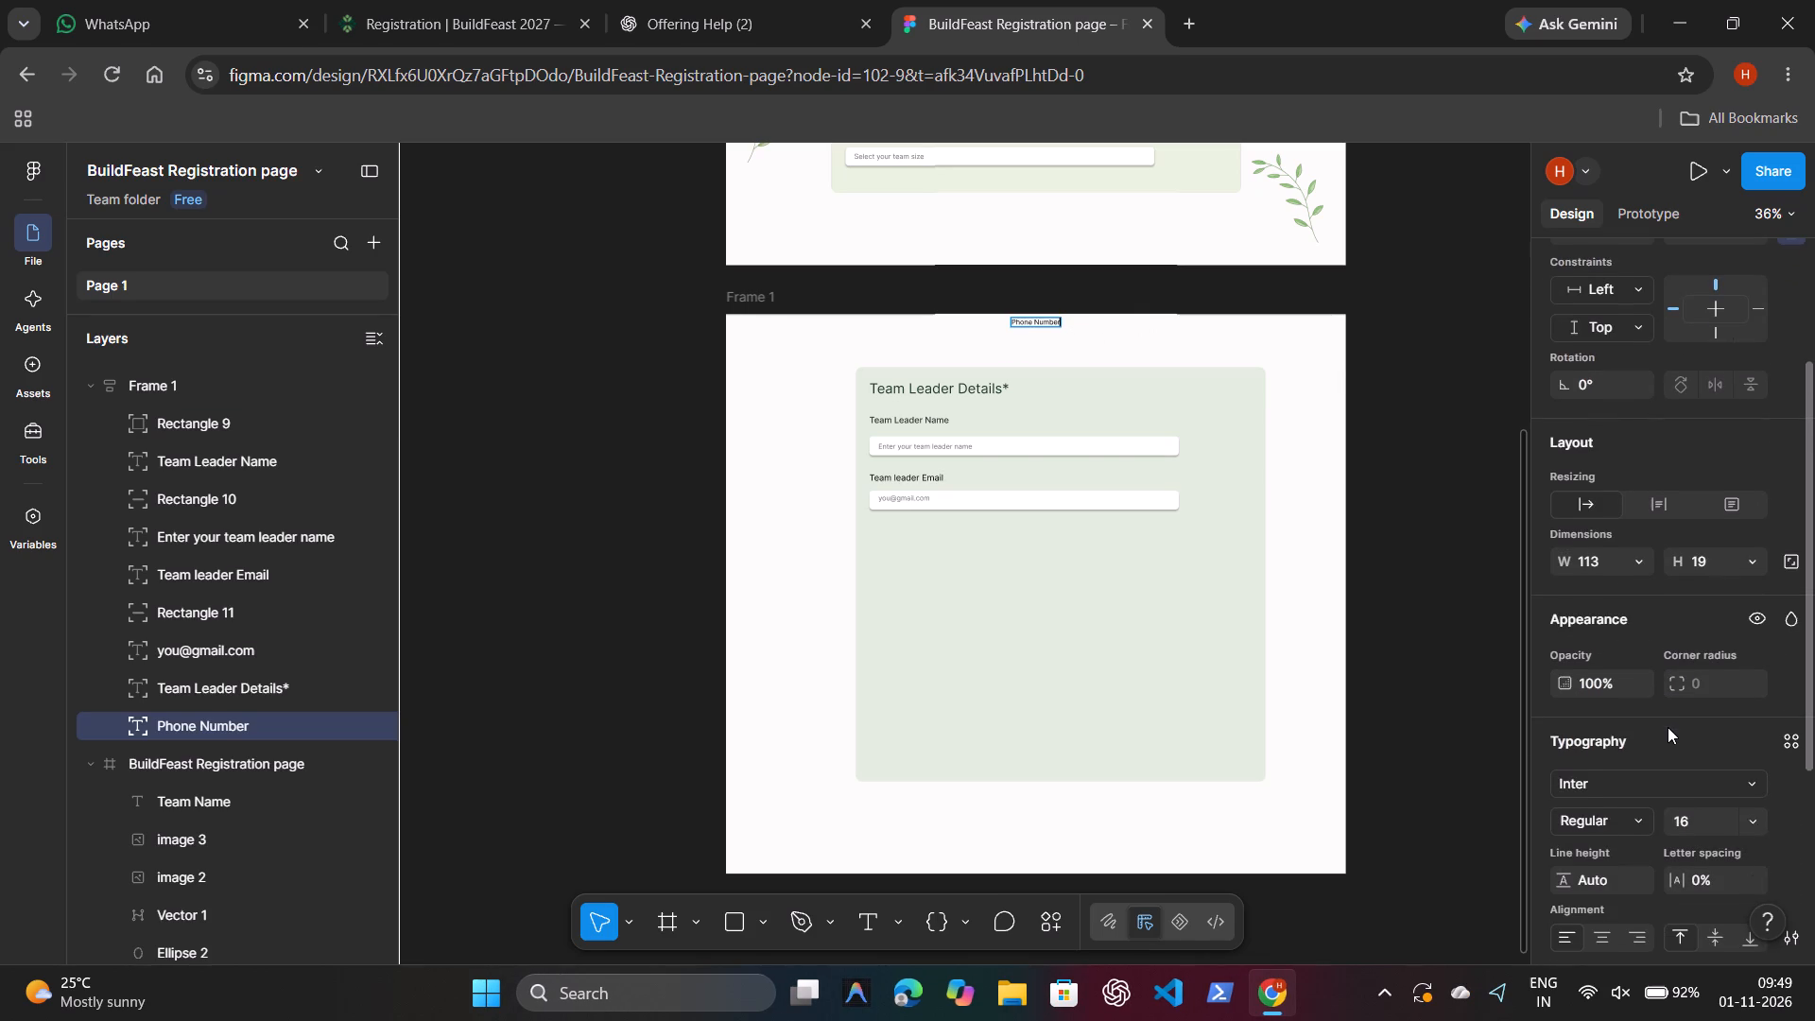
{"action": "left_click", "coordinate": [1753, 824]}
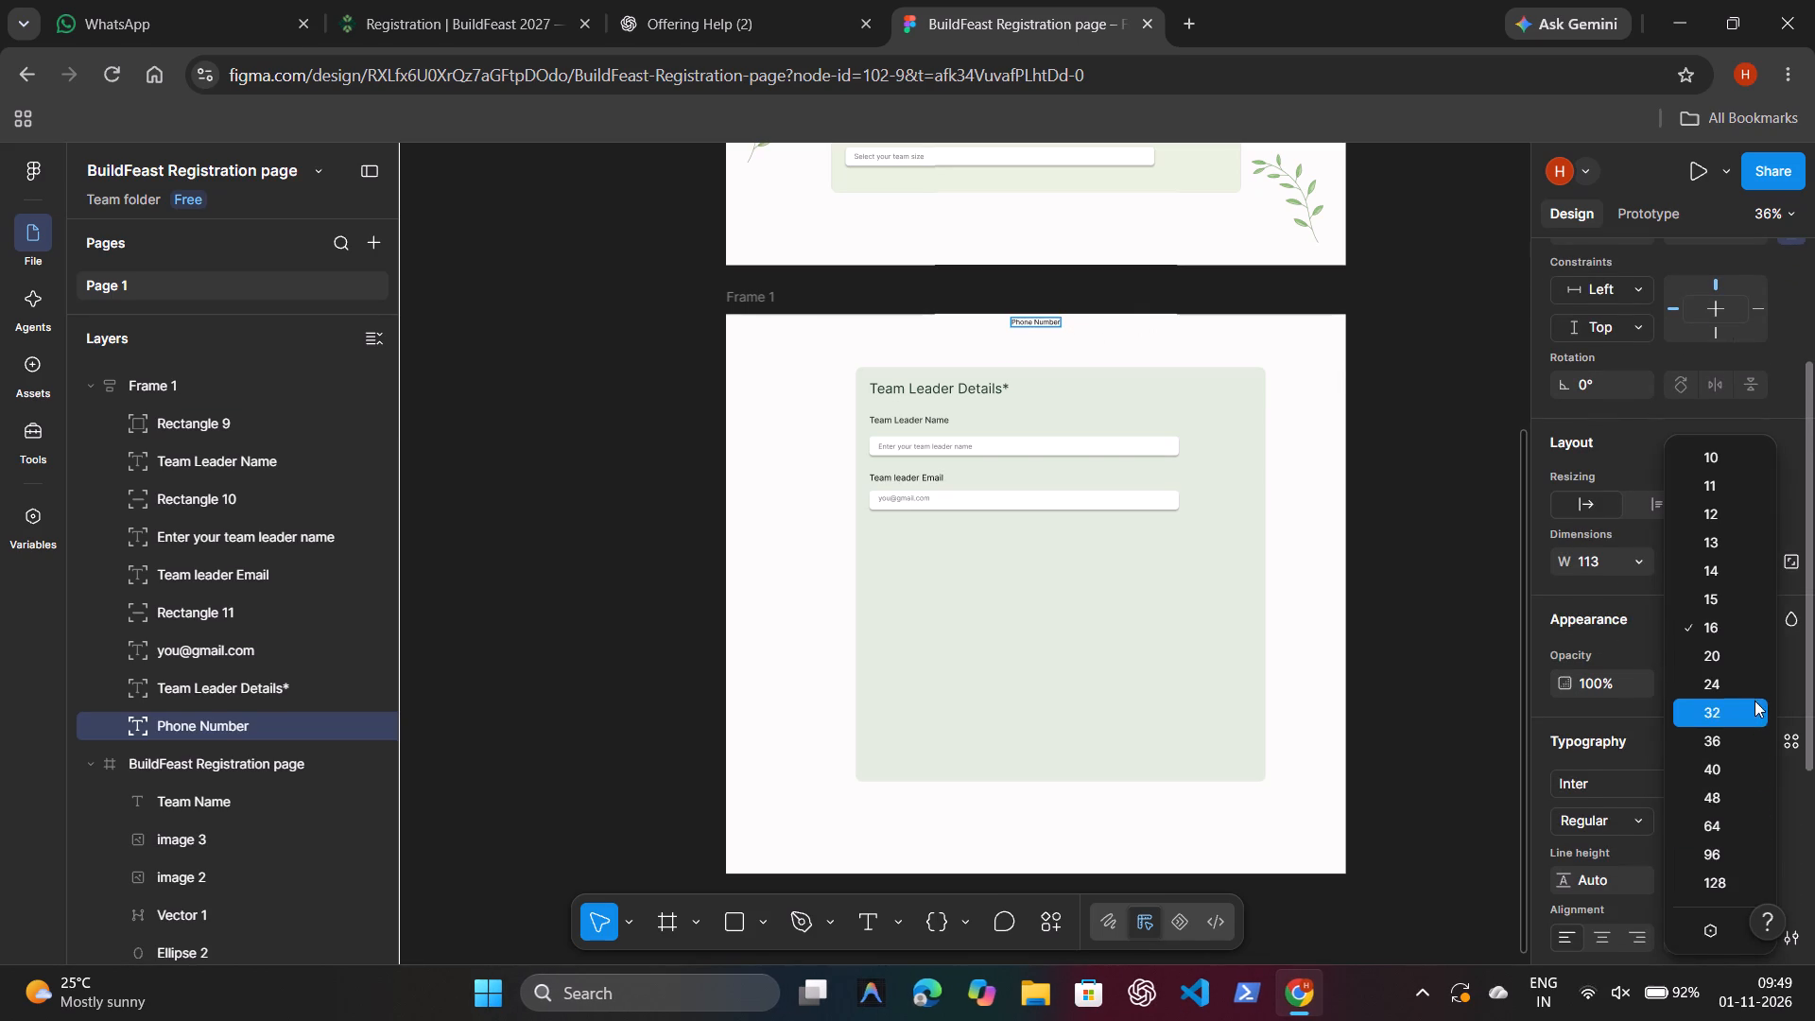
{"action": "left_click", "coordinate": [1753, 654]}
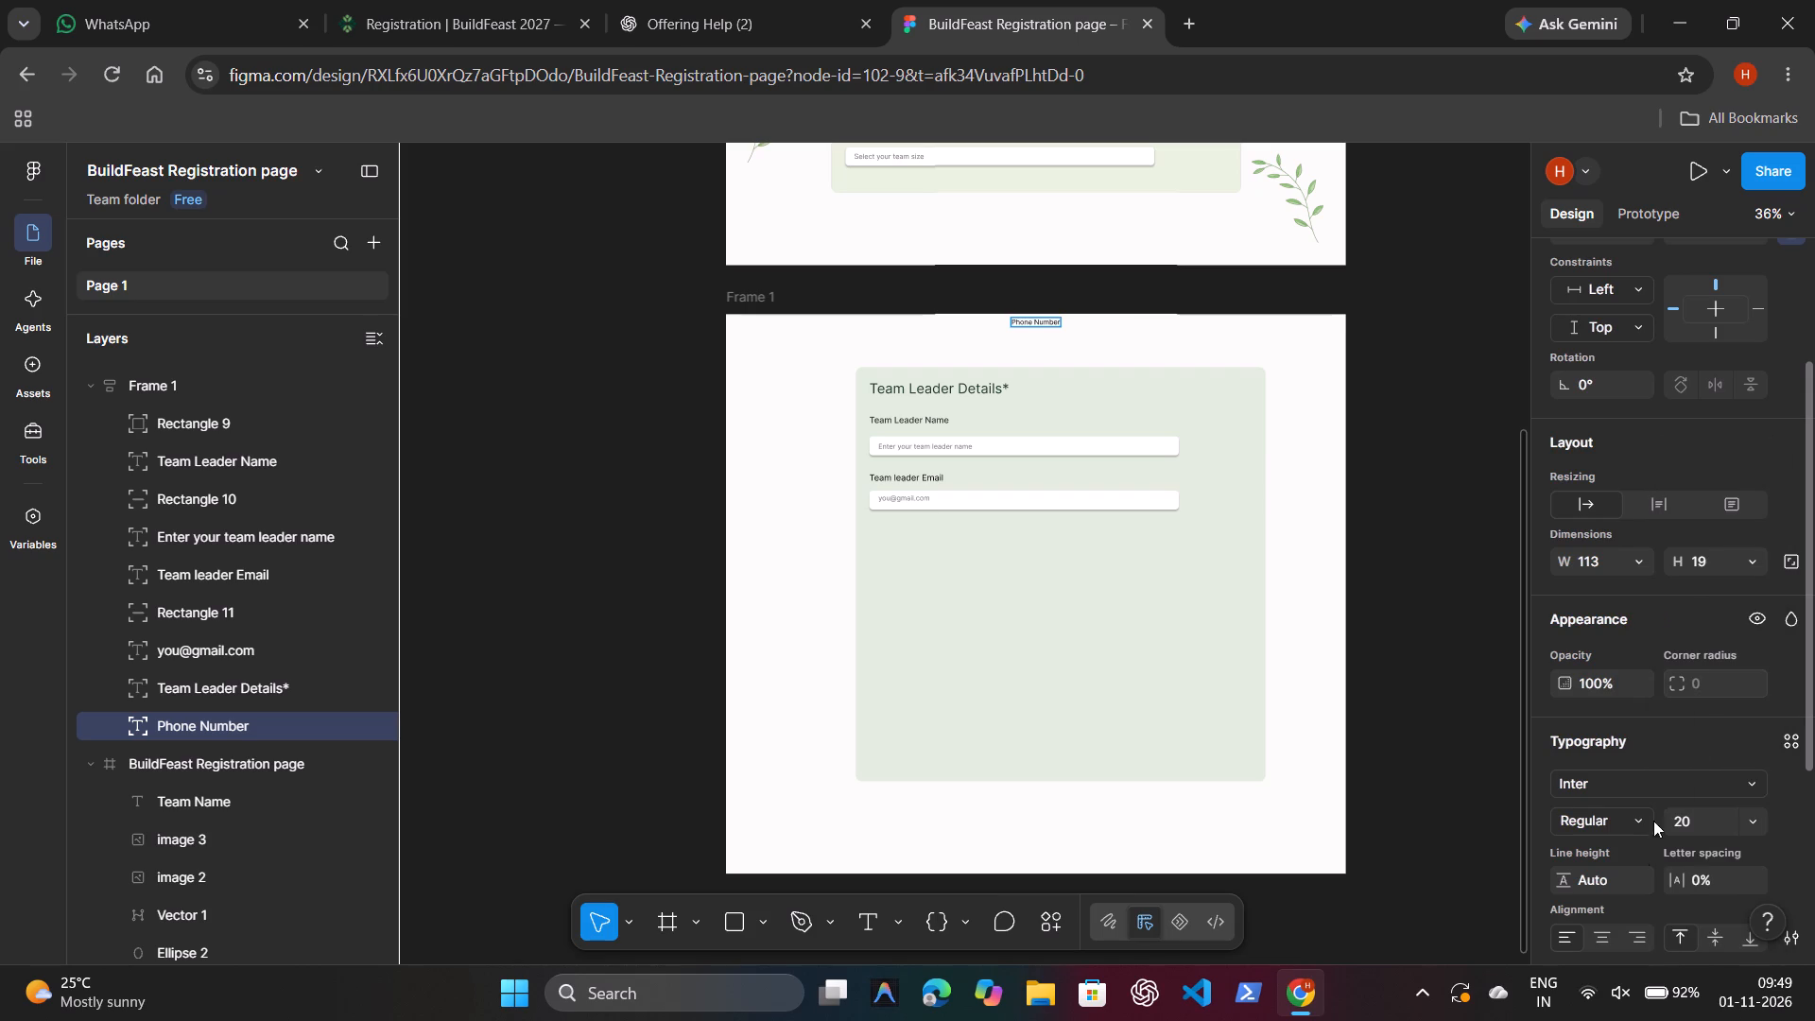
Copy the fill colour 29352D from the Team Leader Name label and apply it to the Phone Number text.
{"action": "left_click", "coordinate": [885, 418]}
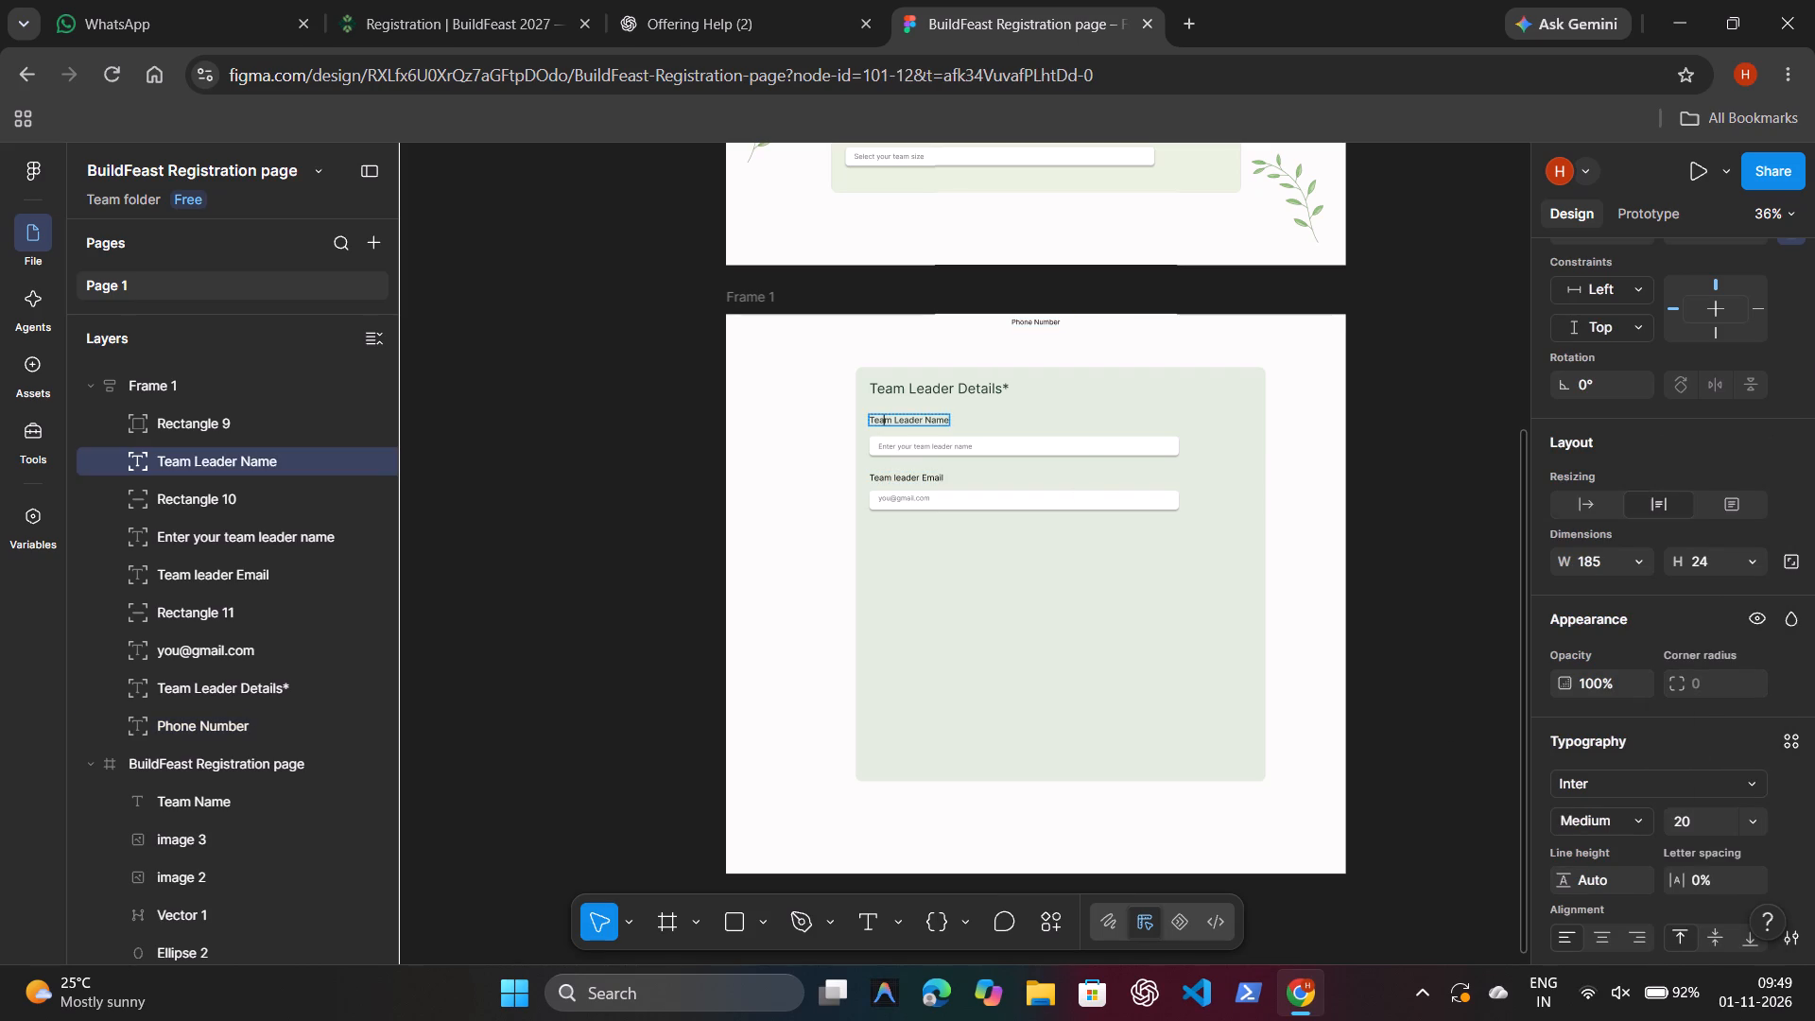
{"action": "double_click", "coordinate": [885, 418]}
{"action": "scroll", "coordinate": [1540, 662], "scroll_direction": "down", "scroll_amount": 4}
{"action": "double_click", "coordinate": [1634, 728]}
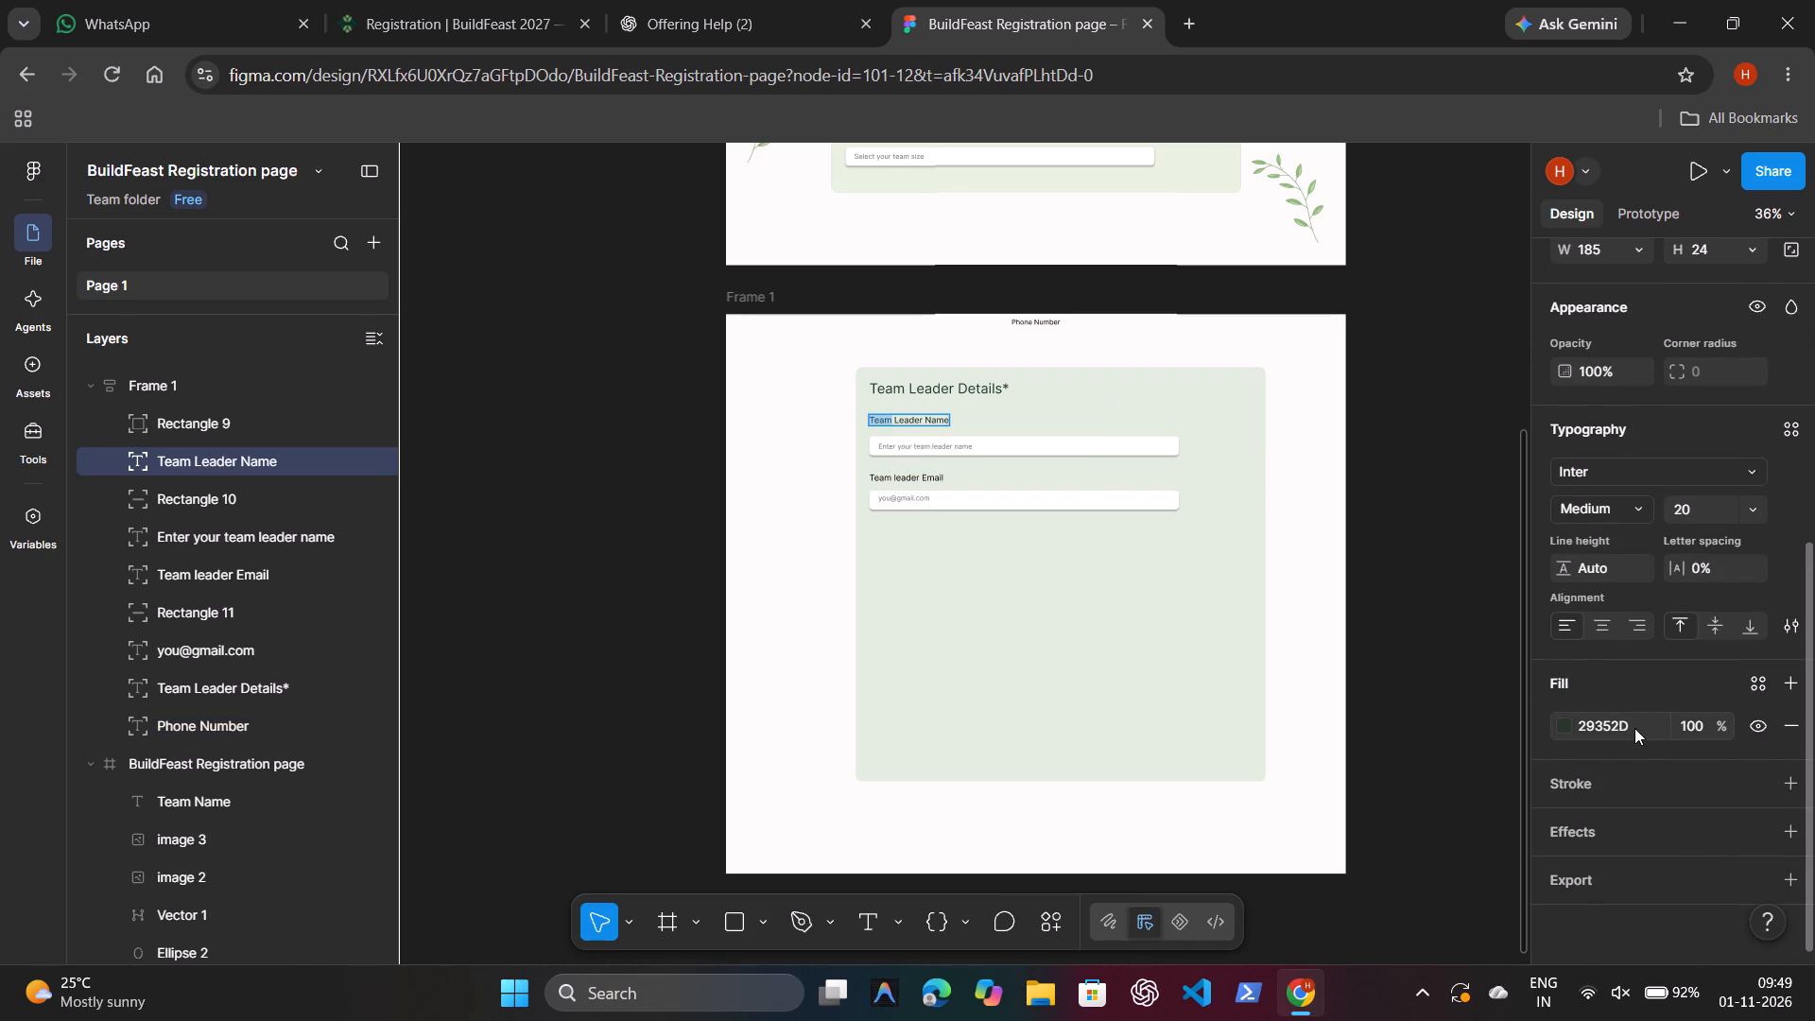
{"action": "key", "text": "ctrl+c"}
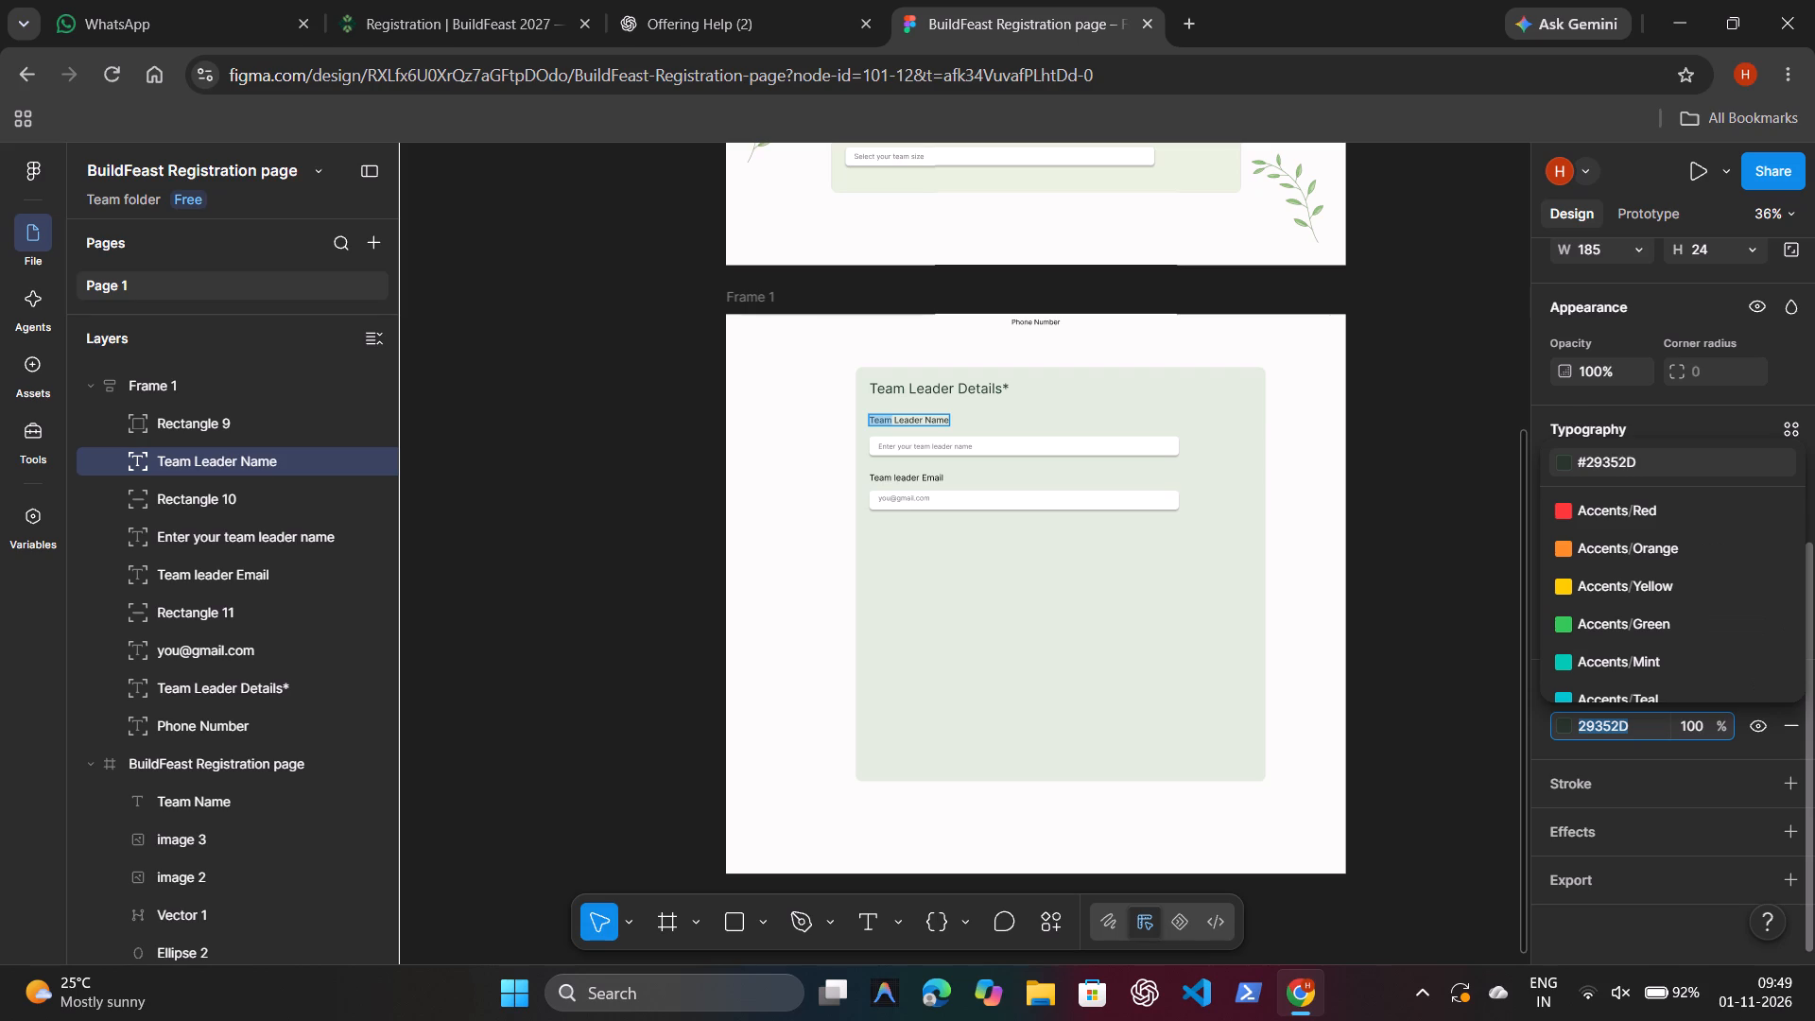
{"action": "left_click", "coordinate": [1024, 326]}
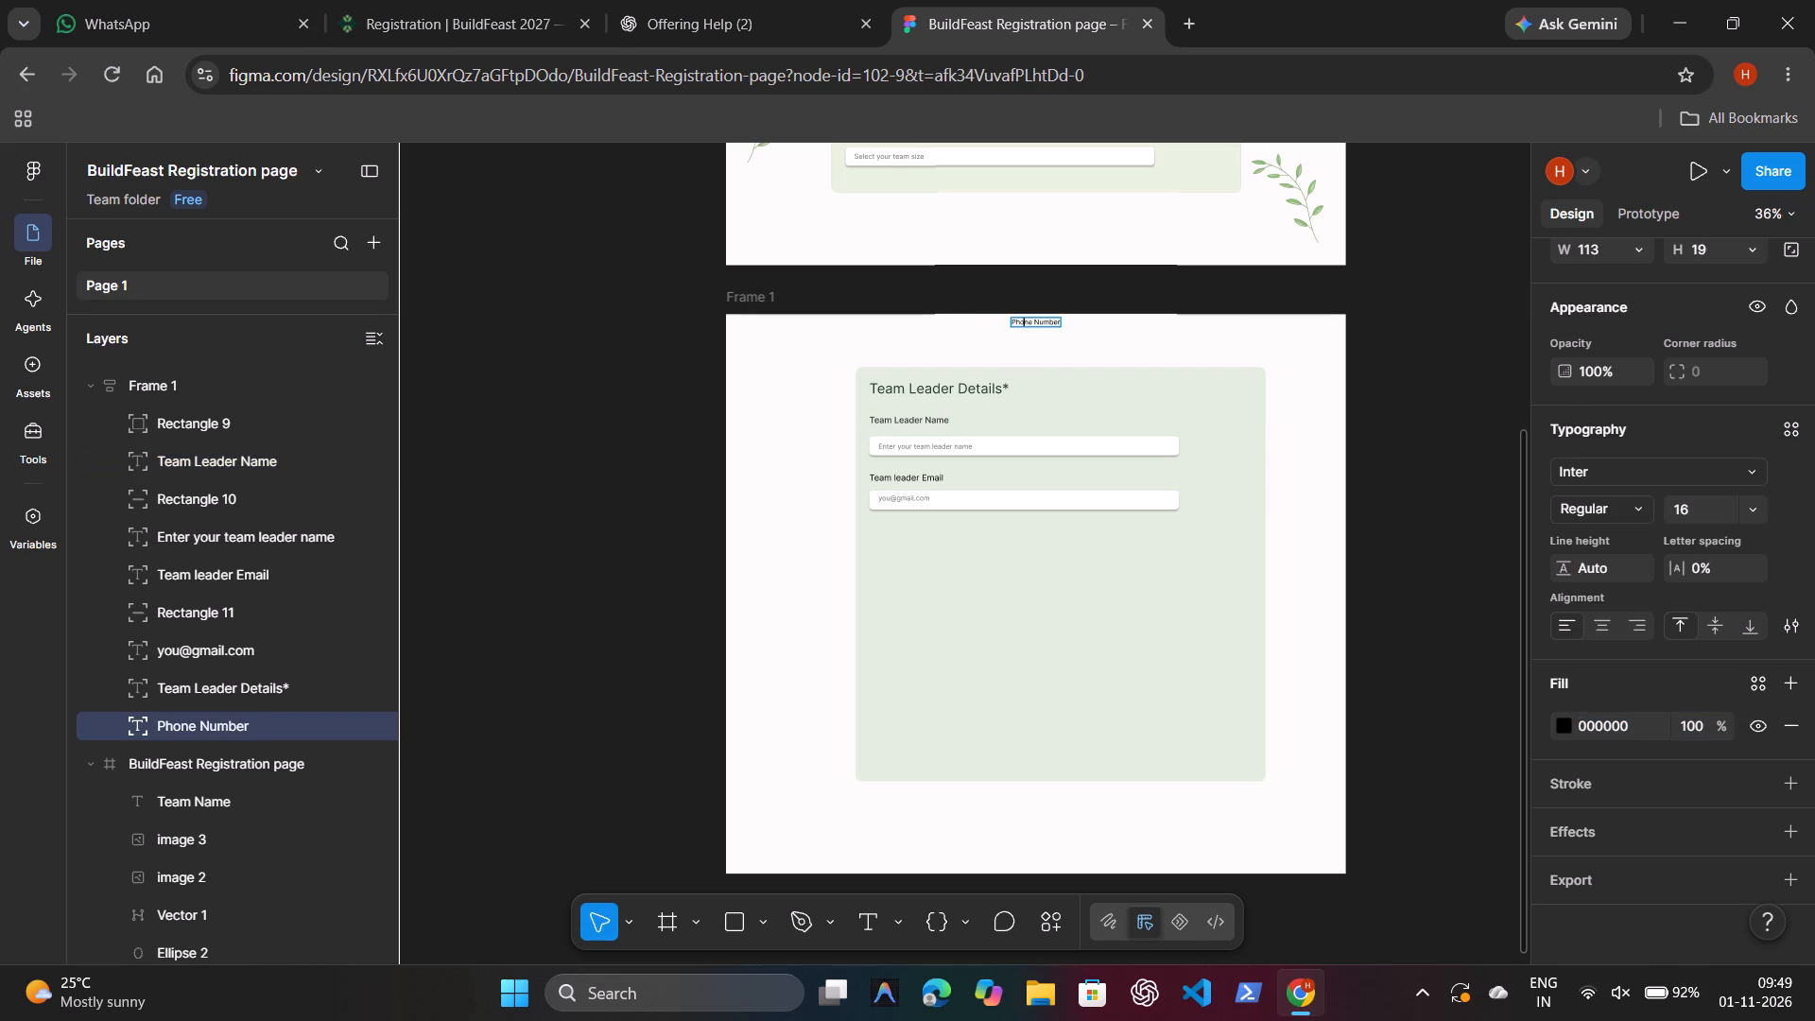
{"action": "double_click", "coordinate": [1024, 326]}
{"action": "triple_click", "coordinate": [1024, 326]}
{"action": "left_click", "coordinate": [1650, 727]}
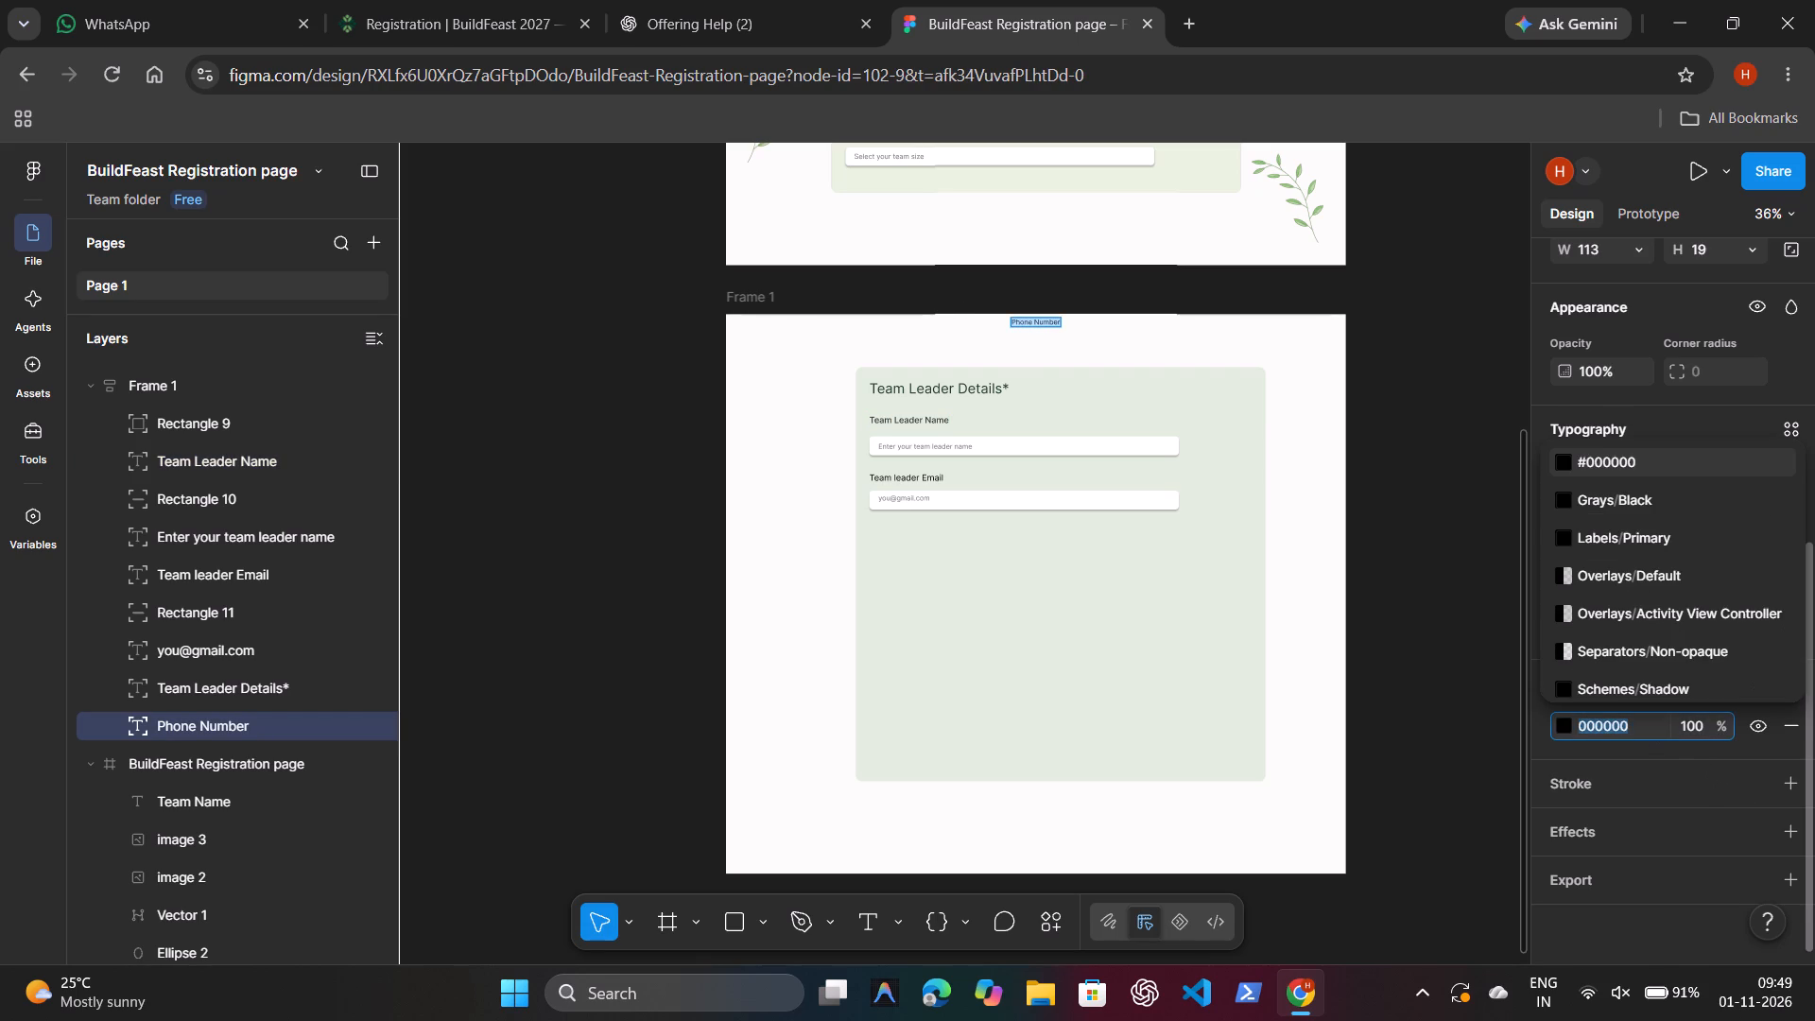
{"action": "key", "text": "BackSpace"}
{"action": "key", "text": "ctrl+v"}
{"action": "key", "text": "Return"}
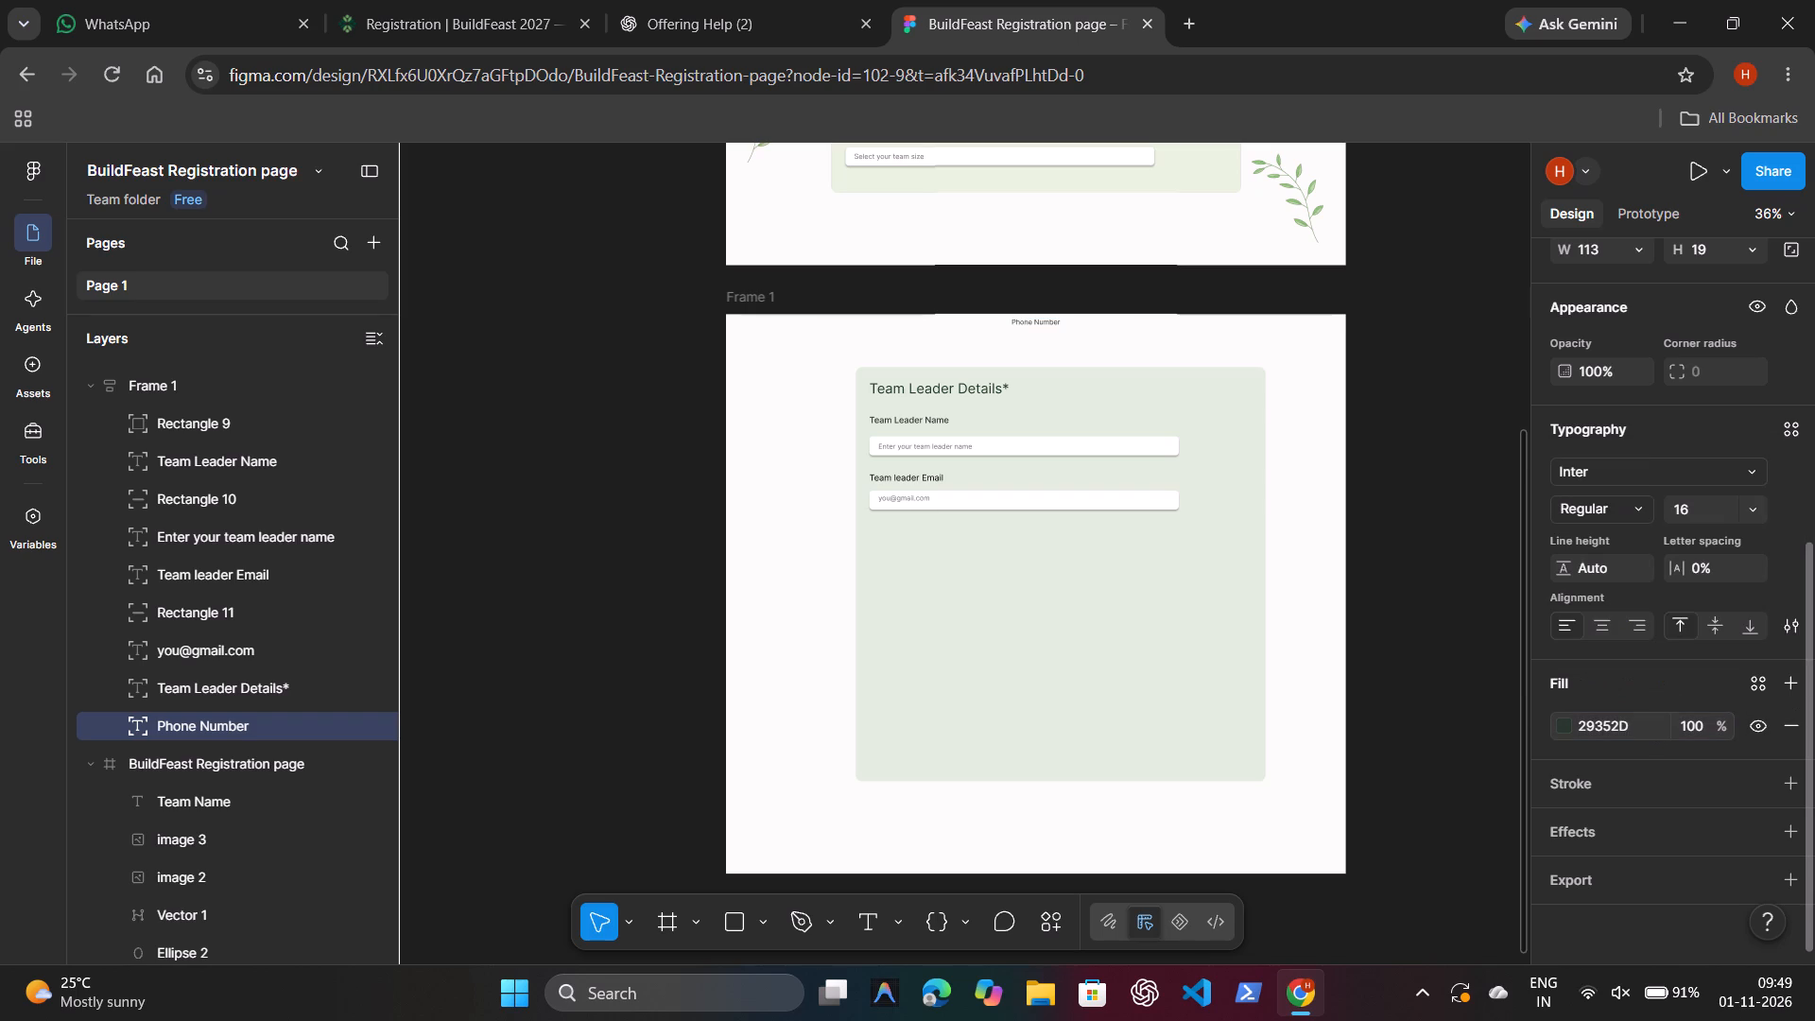
Set the Phone Number text's font size to 20.
{"action": "left_click", "coordinate": [1049, 324]}
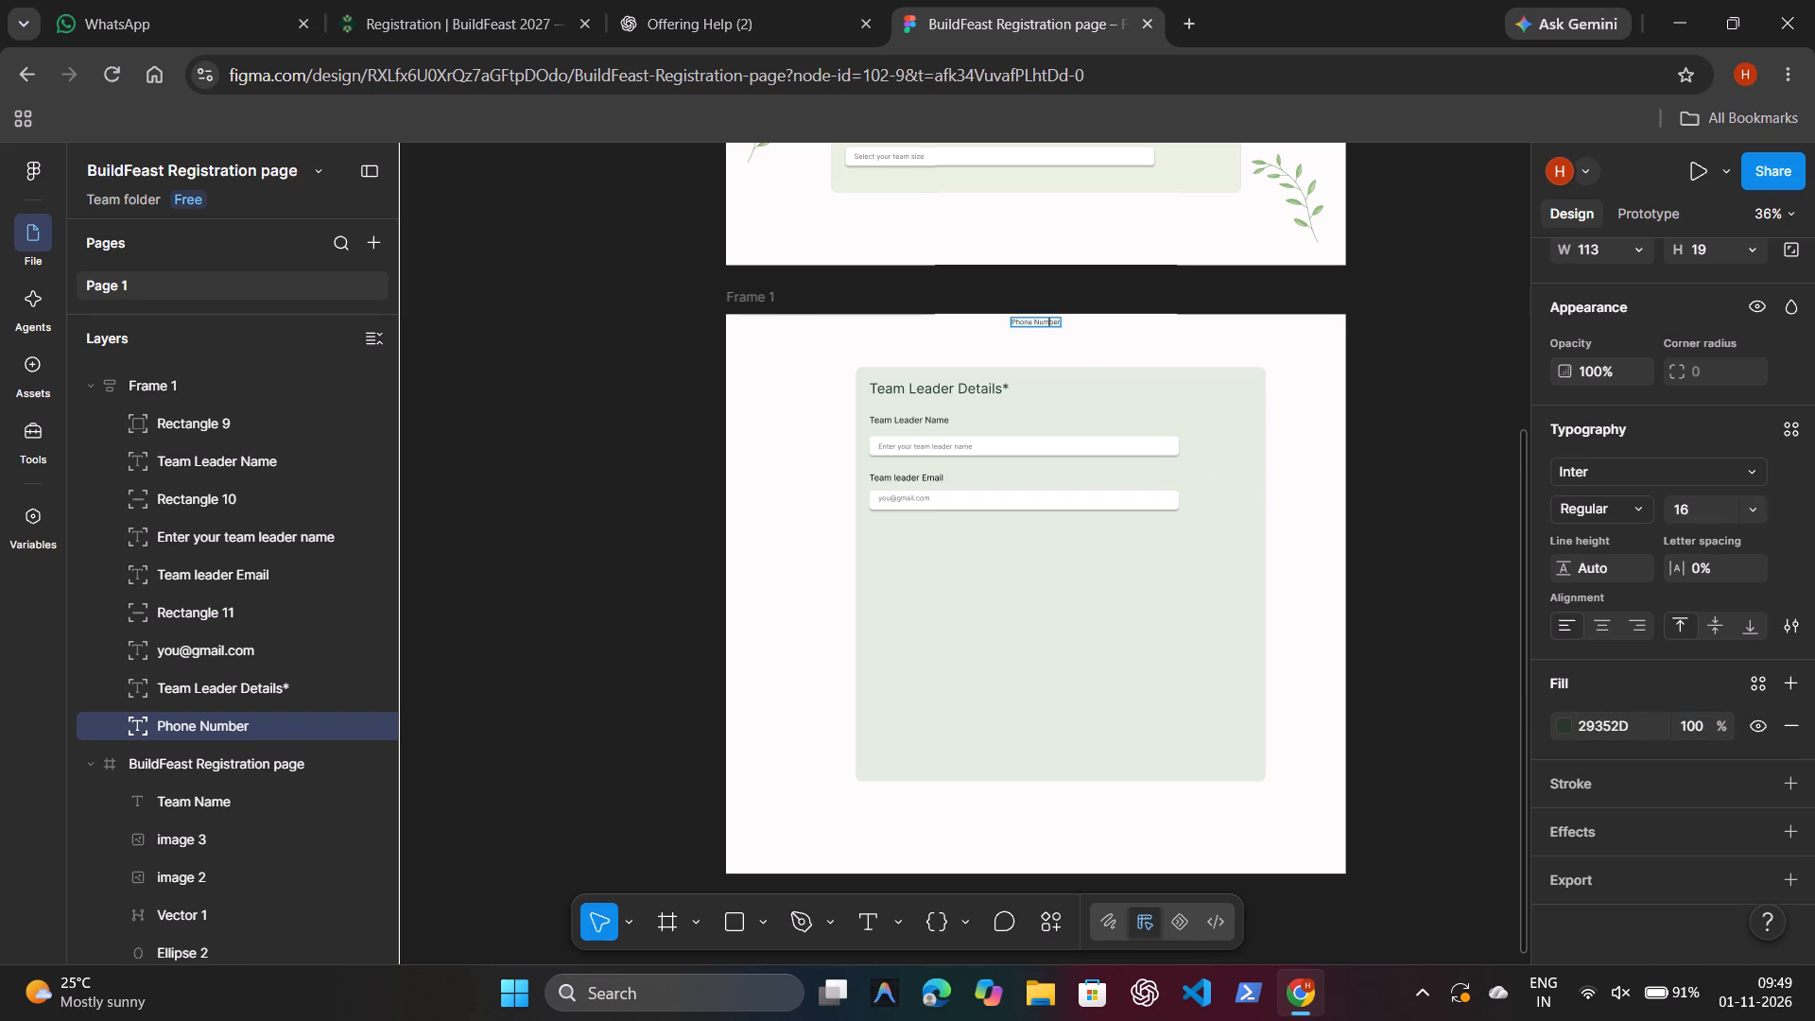
{"action": "left_click", "coordinate": [1752, 521]}
{"action": "left_click", "coordinate": [1751, 537]}
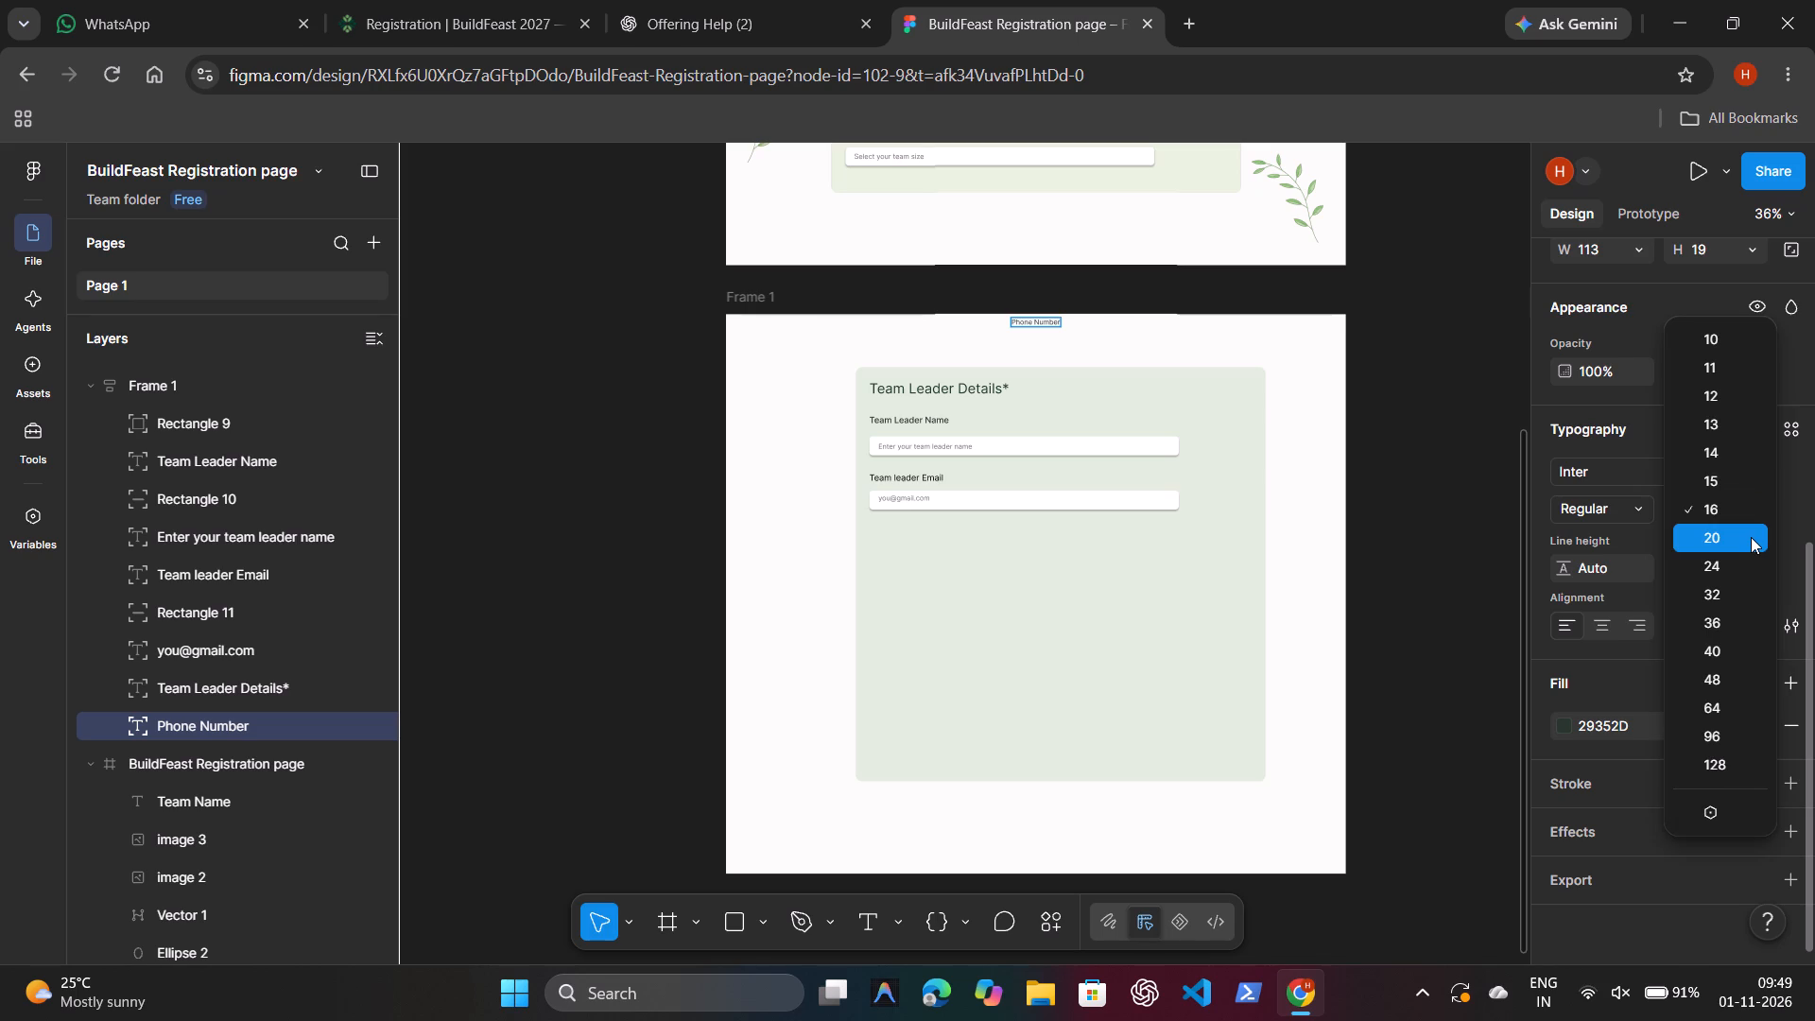
Reselect the full Phone Number text and set its font size to 20.
{"action": "left_click", "coordinate": [1041, 320]}
{"action": "triple_click", "coordinate": [1041, 320]}
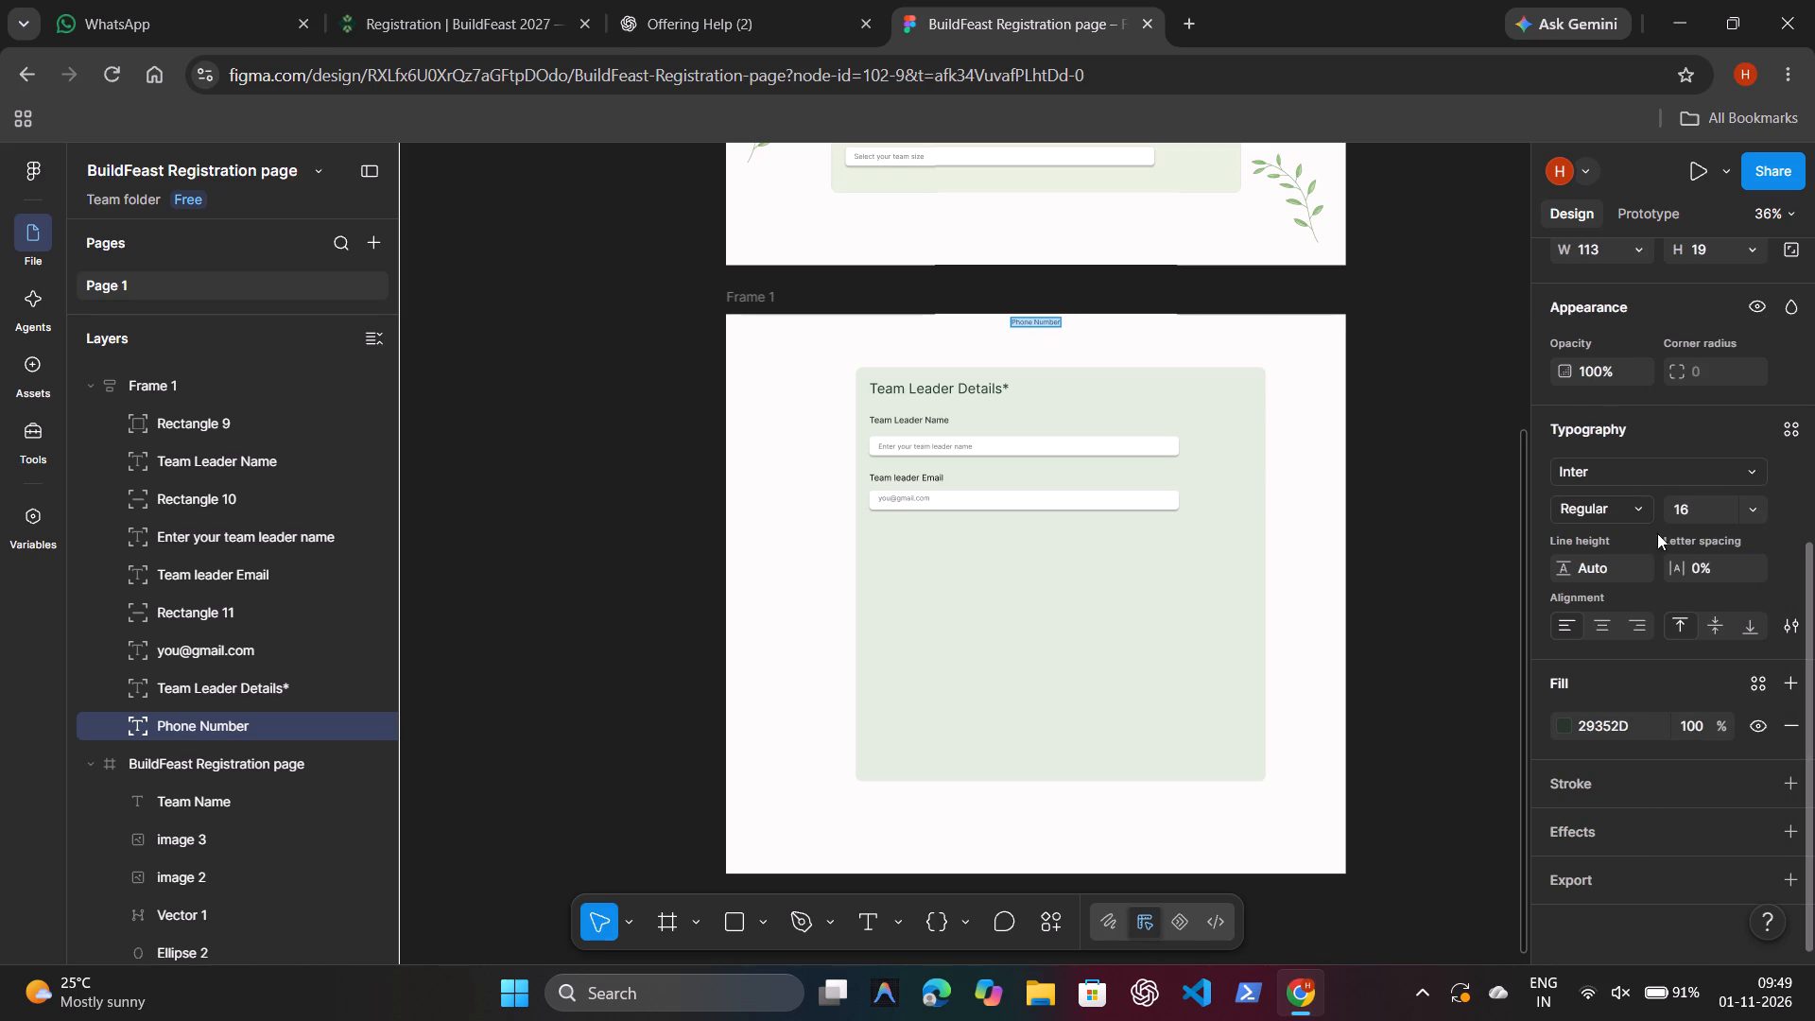
{"action": "left_click", "coordinate": [1754, 510]}
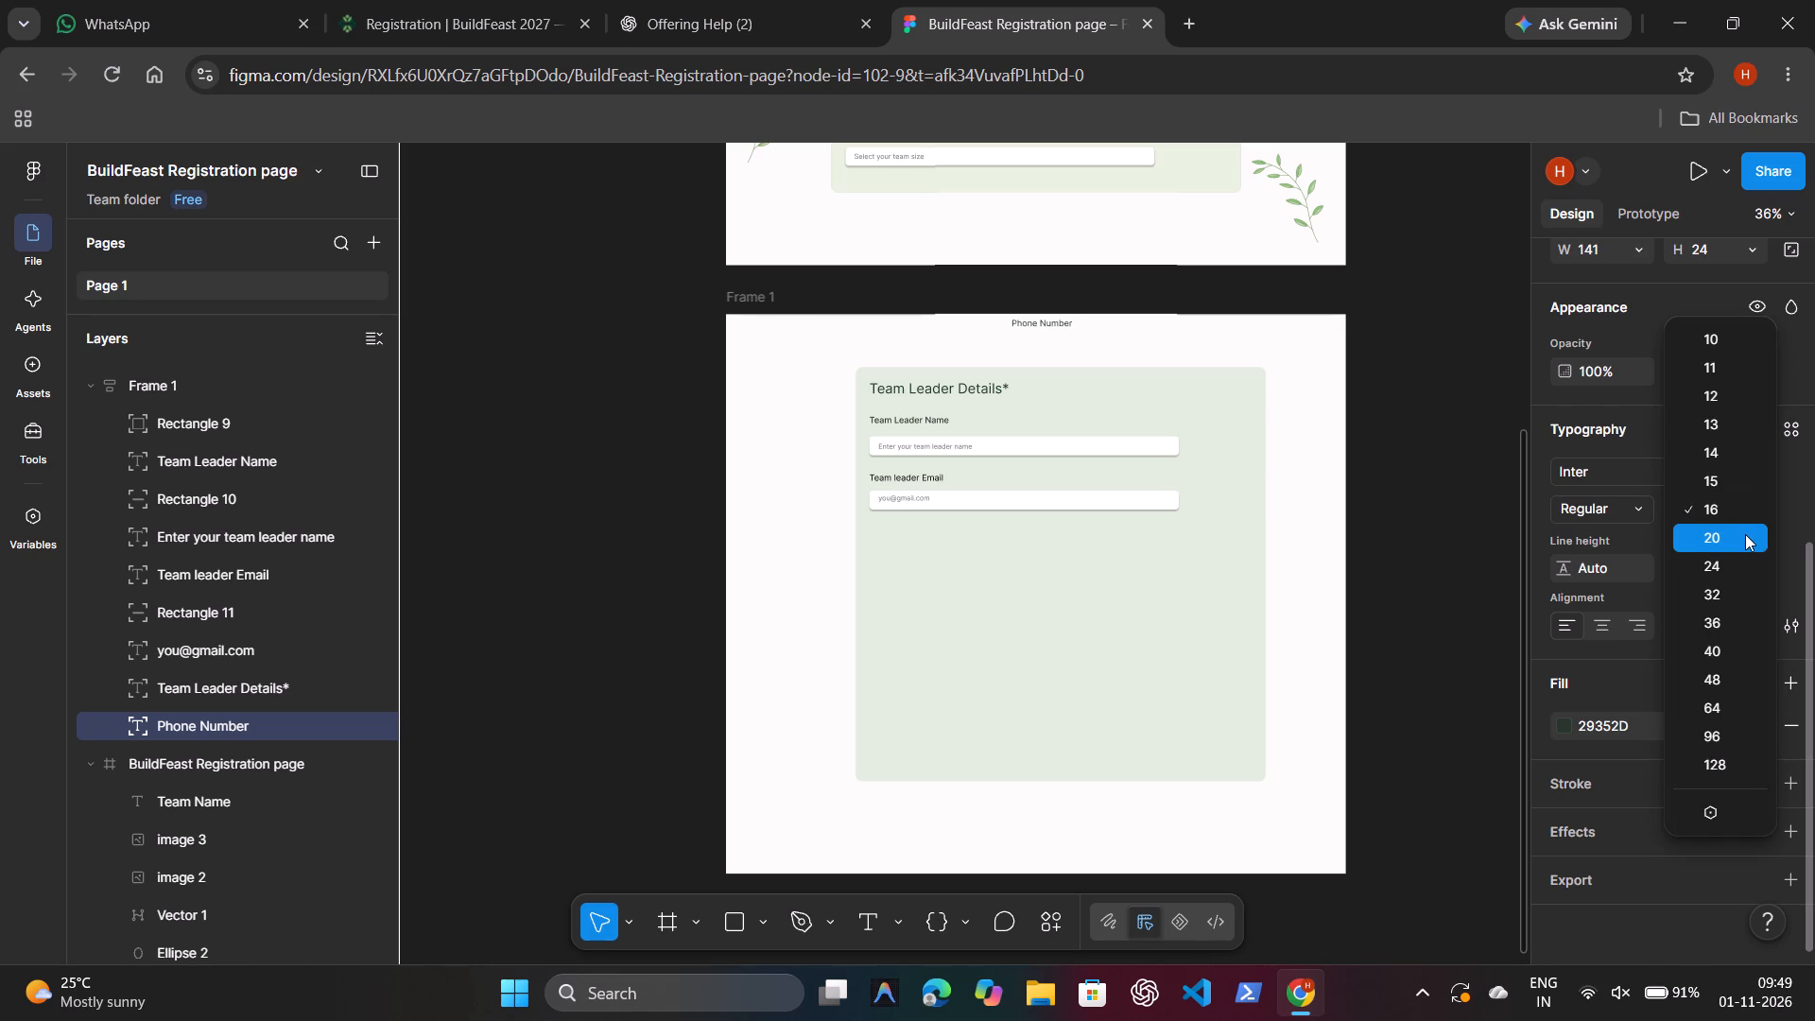
{"action": "left_click", "coordinate": [1745, 534]}
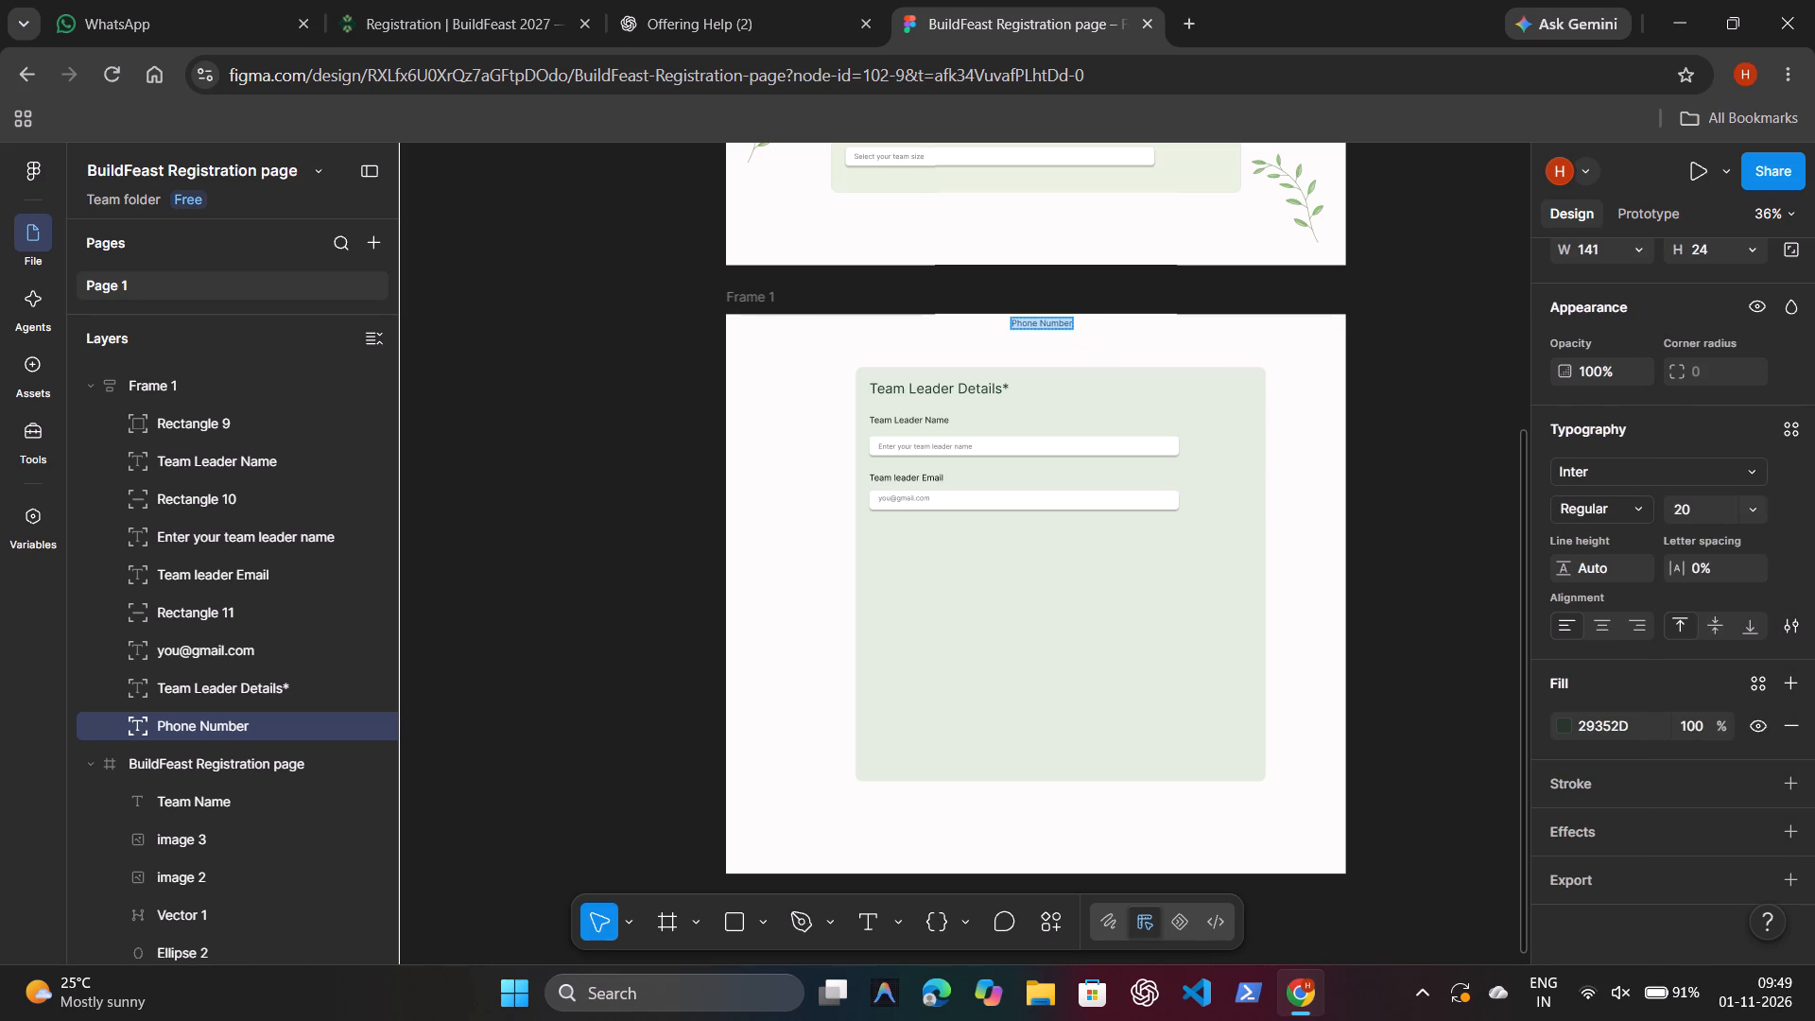
{"action": "left_click", "coordinate": [1104, 357]}
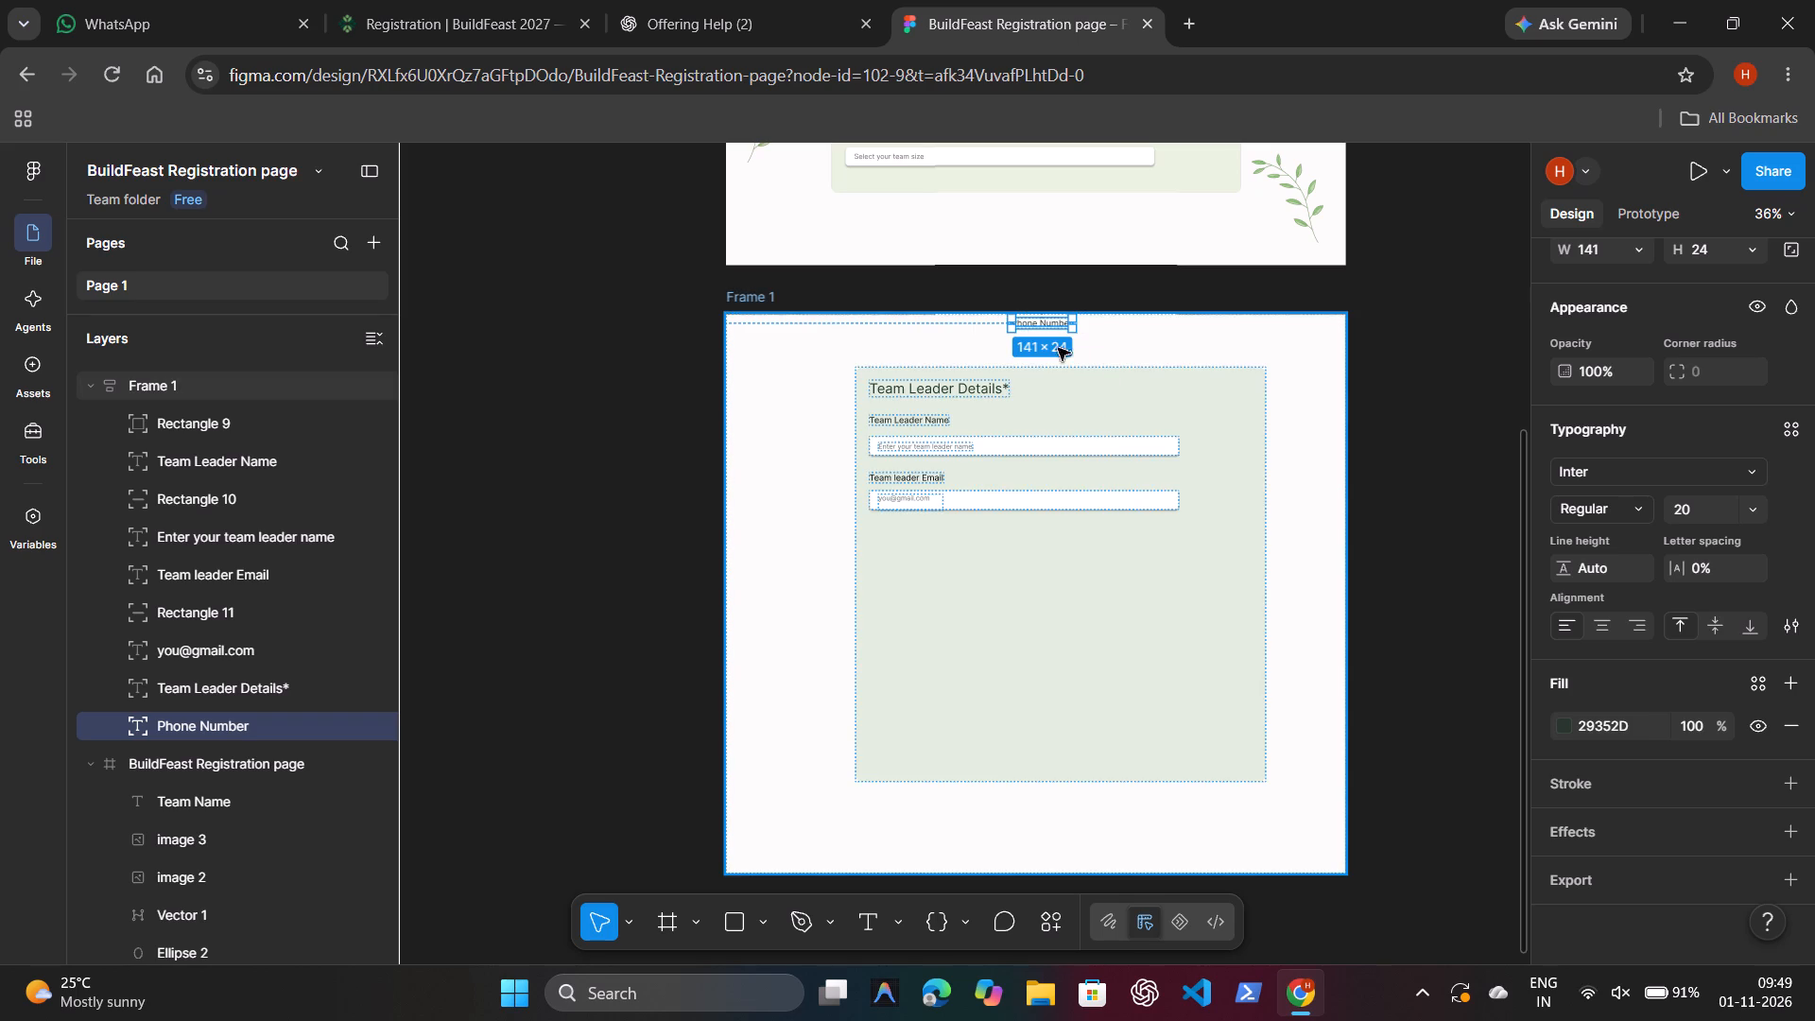
Move the Phone Number label onto the green panel below the email field, left-aligned with the other labels.
{"action": "left_click", "coordinate": [1055, 318]}
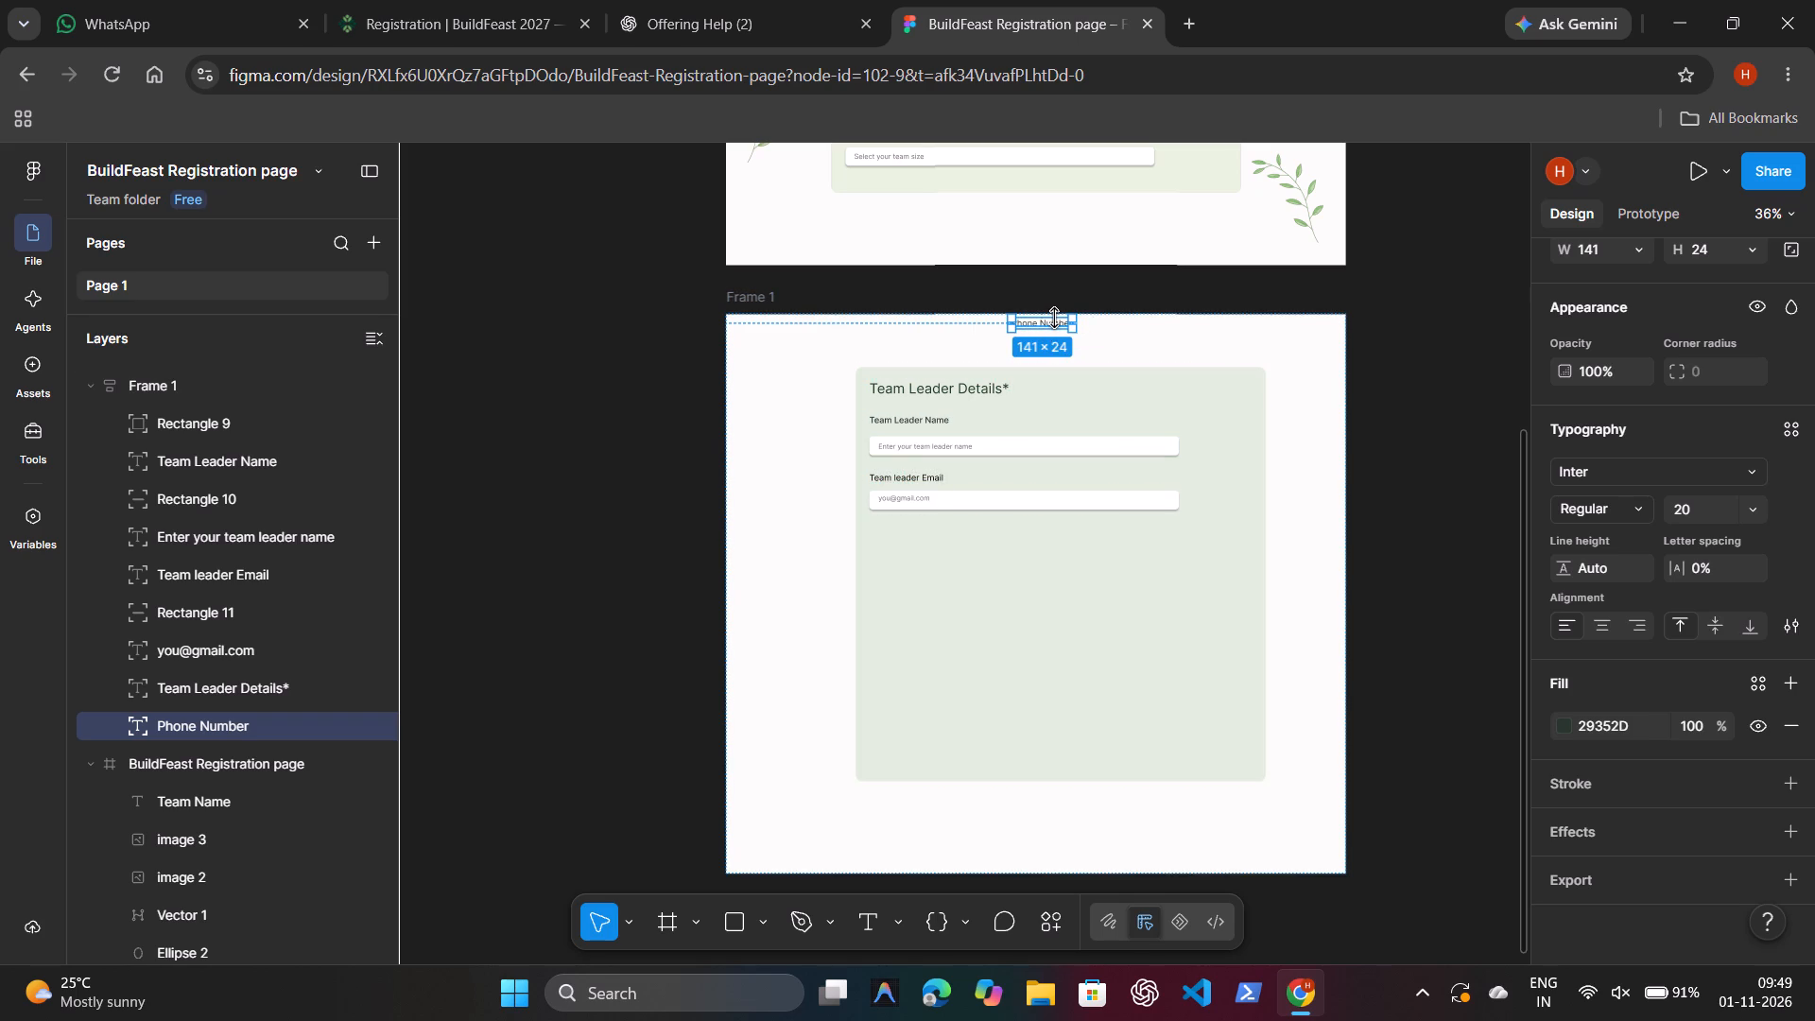
{"action": "left_click_drag", "start_coordinate": [1056, 321], "coordinate": [1000, 389]}
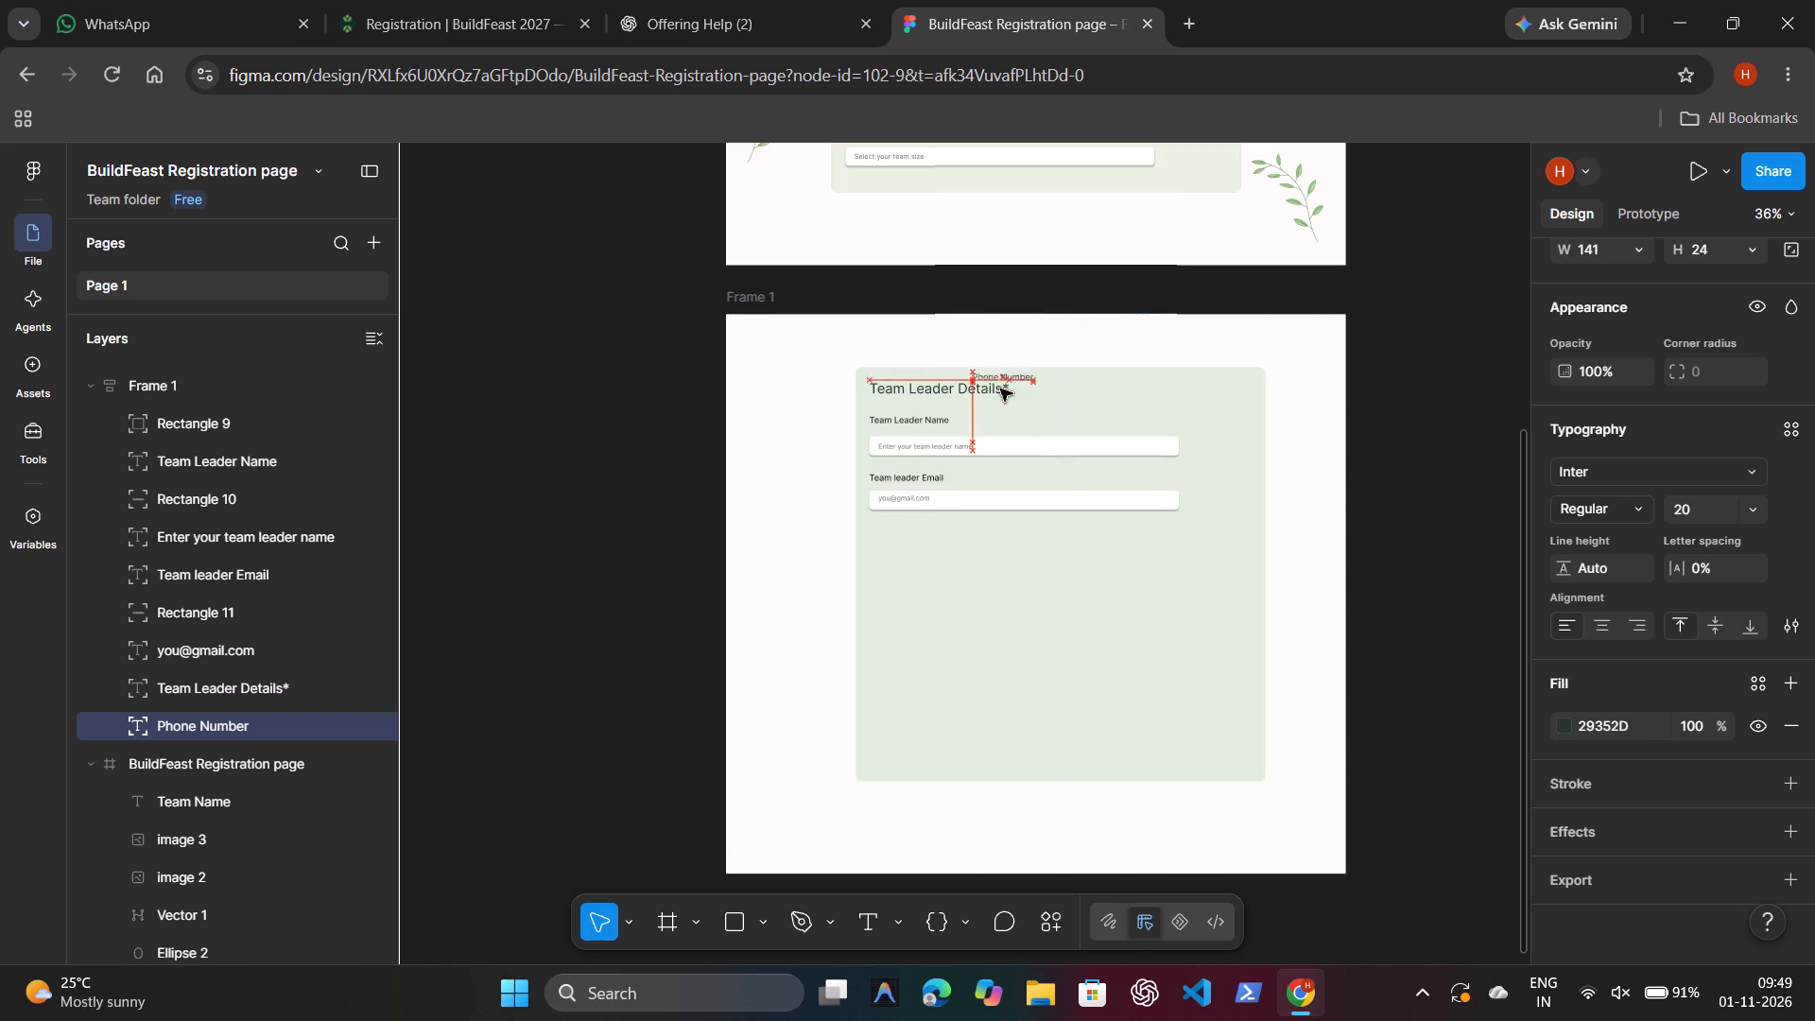
{"action": "left_click_drag", "start_coordinate": [1000, 389], "coordinate": [919, 532]}
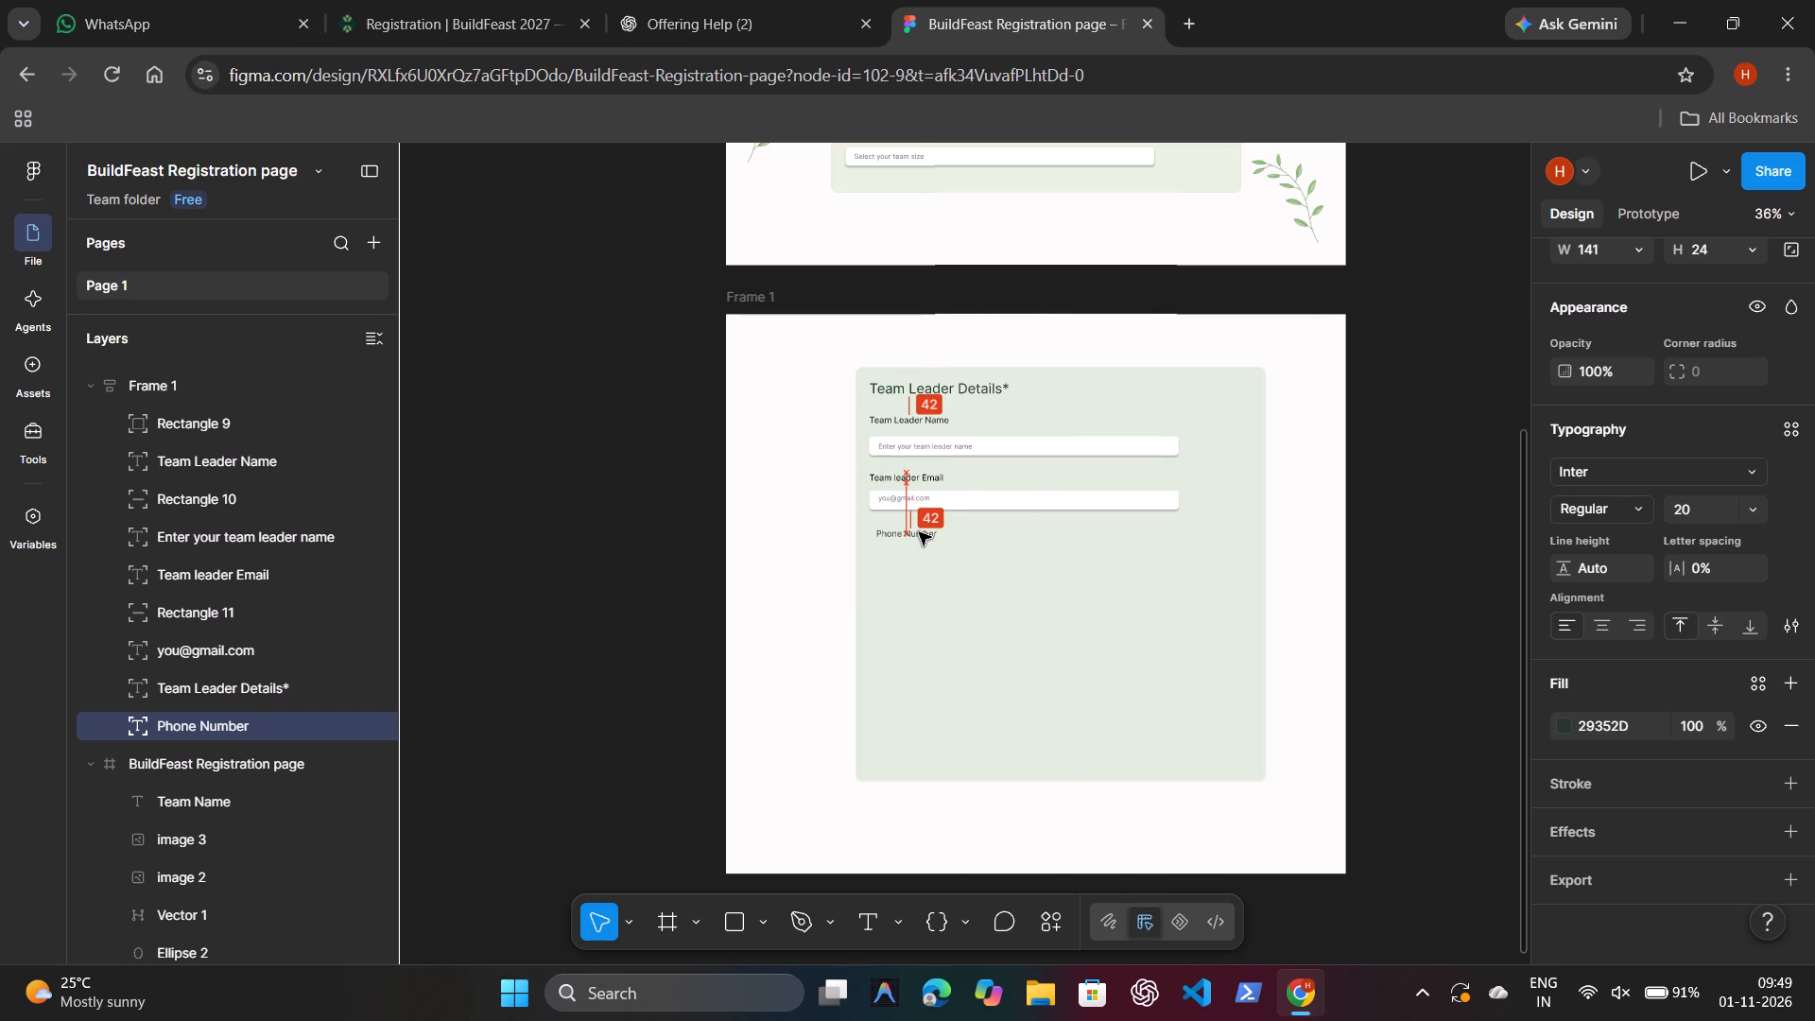
{"action": "left_click_drag", "start_coordinate": [919, 532], "coordinate": [913, 524]}
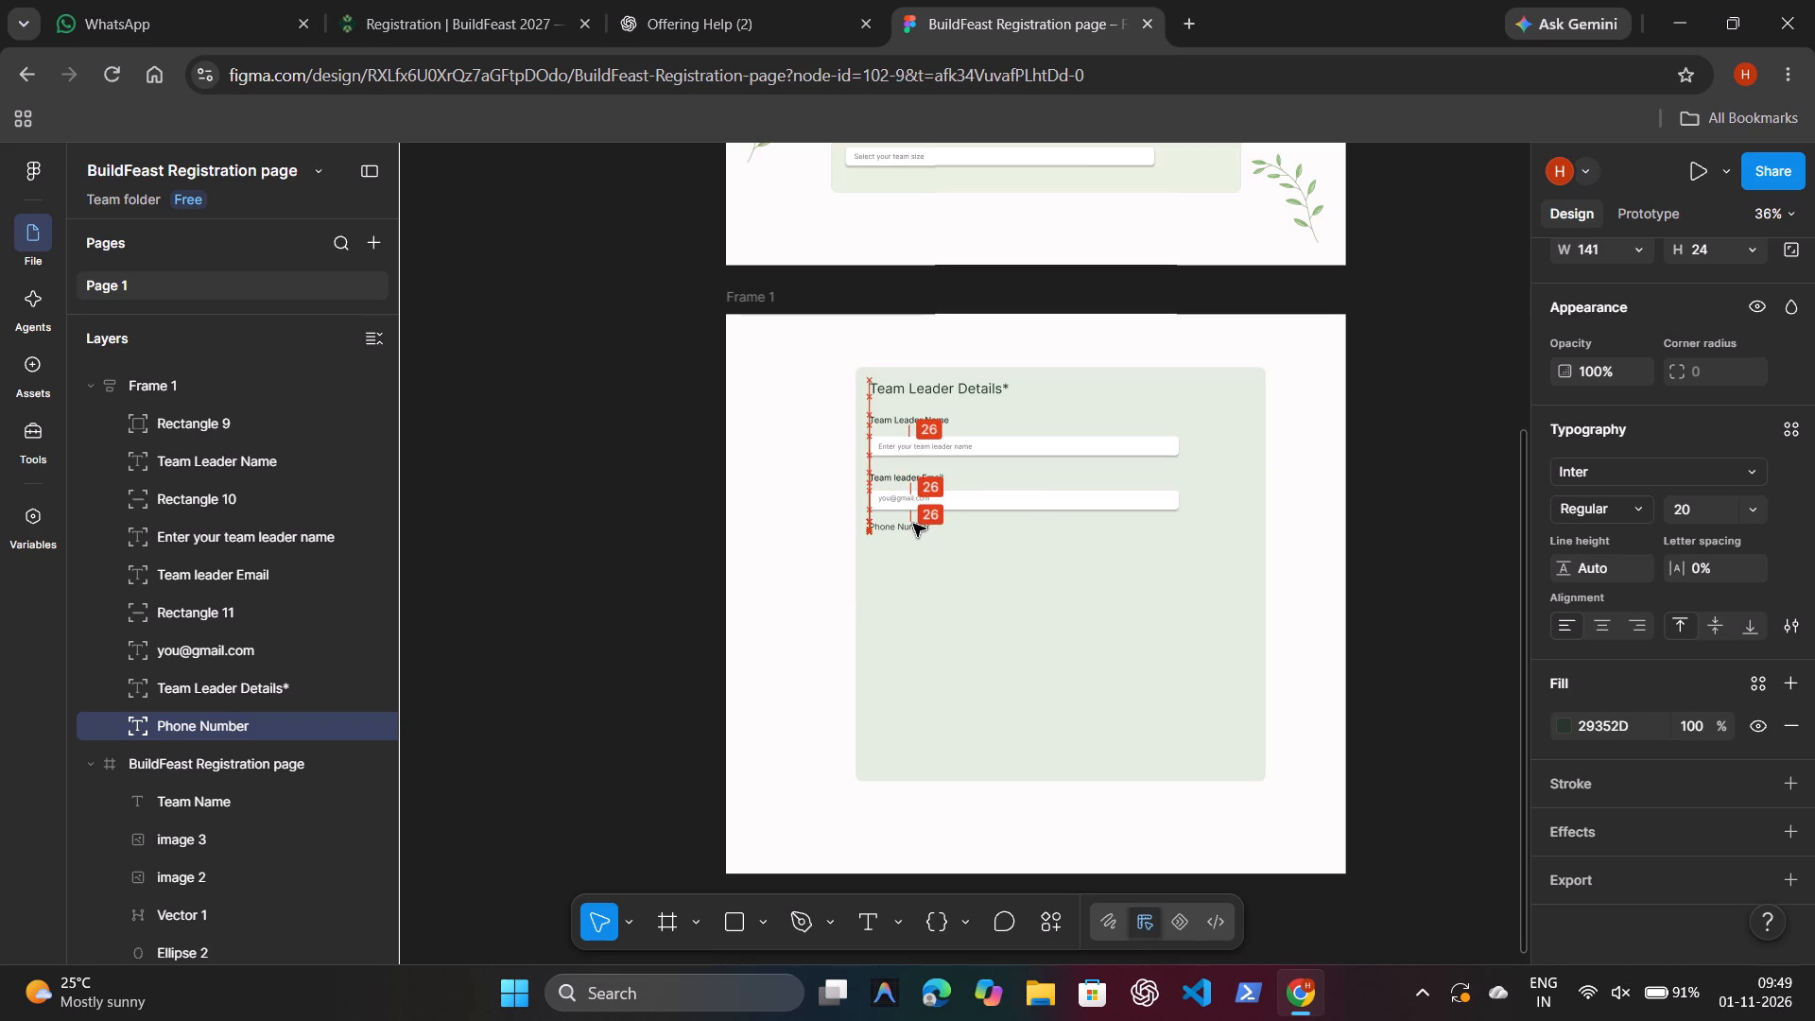
{"action": "left_click_drag", "start_coordinate": [913, 524], "coordinate": [911, 528]}
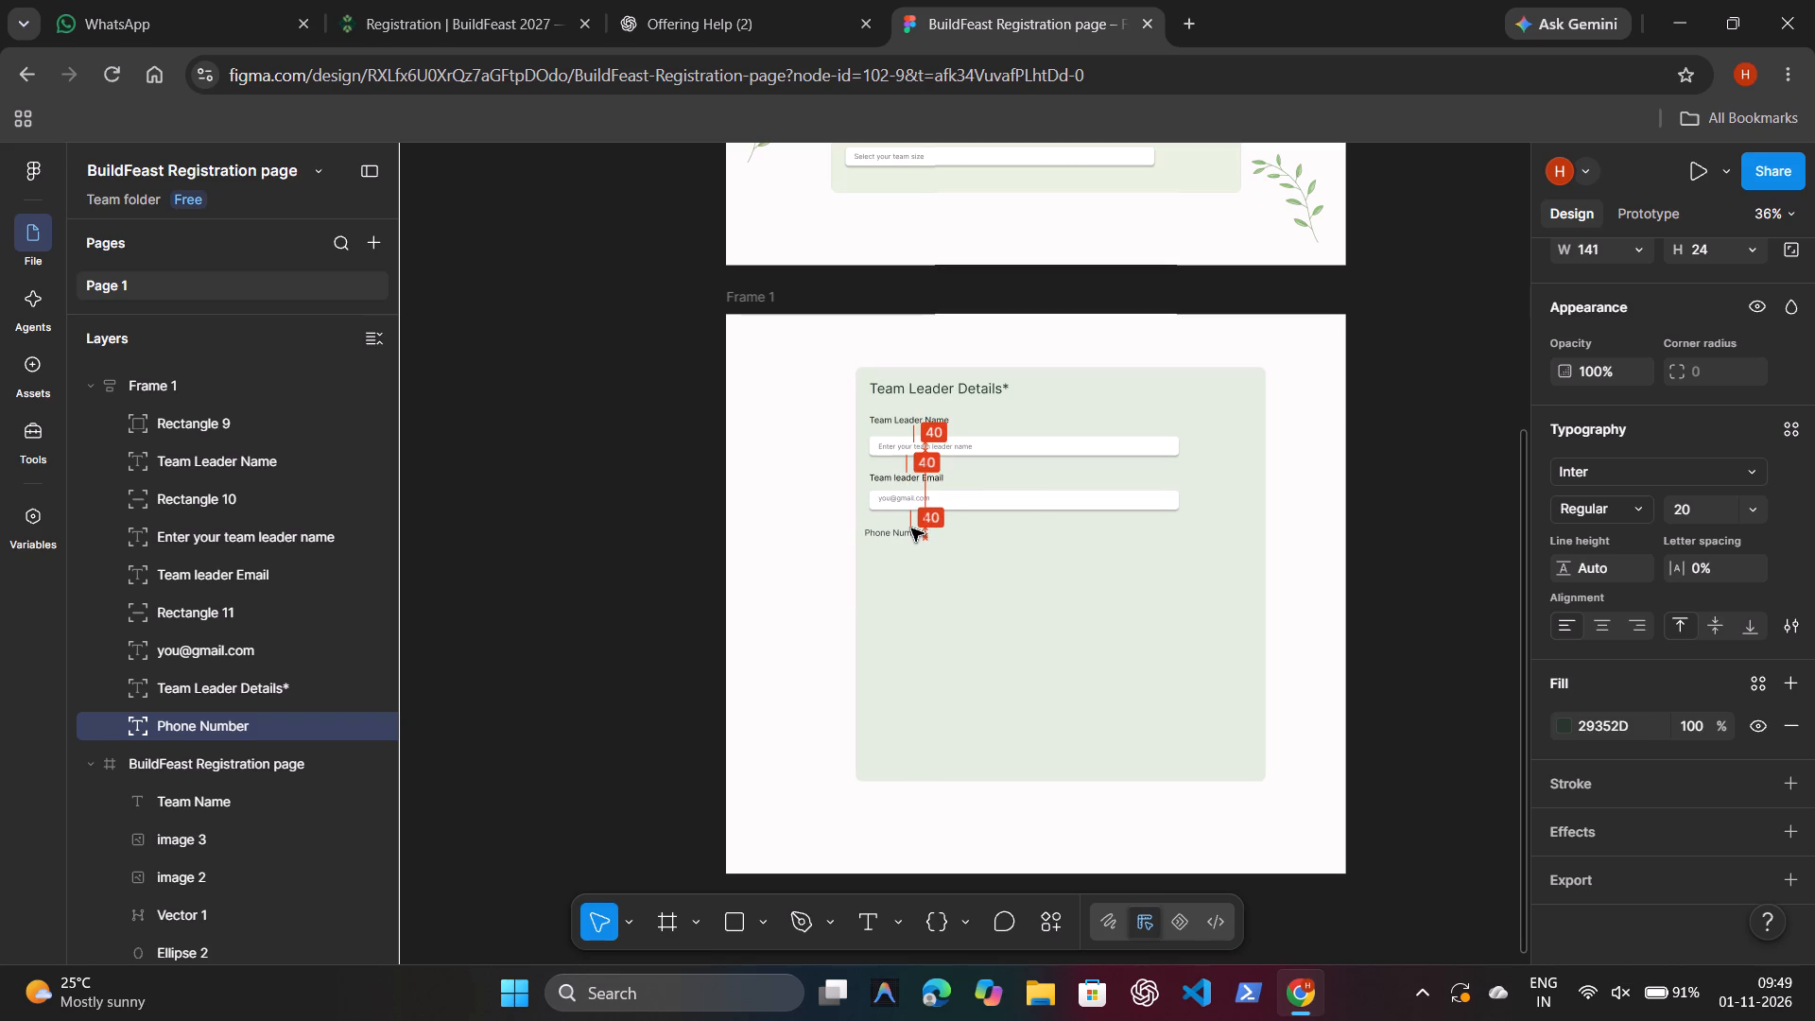
{"action": "left_click_drag", "start_coordinate": [911, 528], "coordinate": [916, 529]}
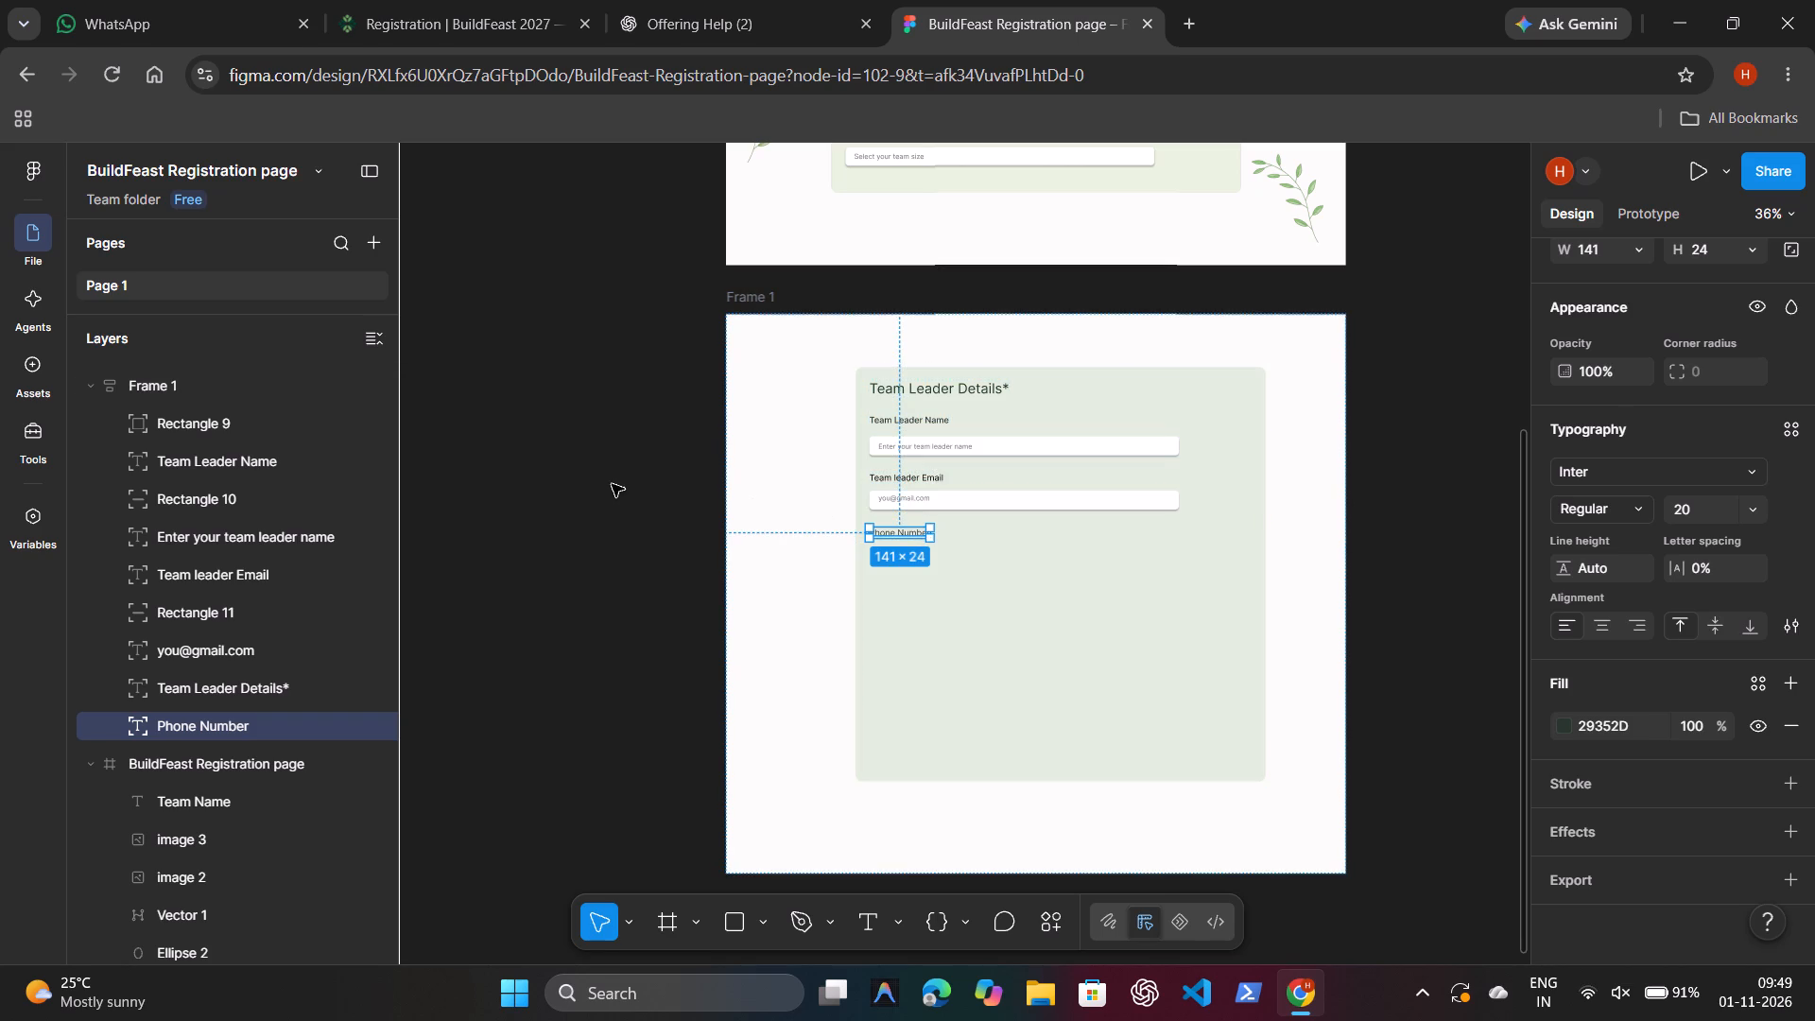
{"action": "left_click", "coordinate": [612, 484]}
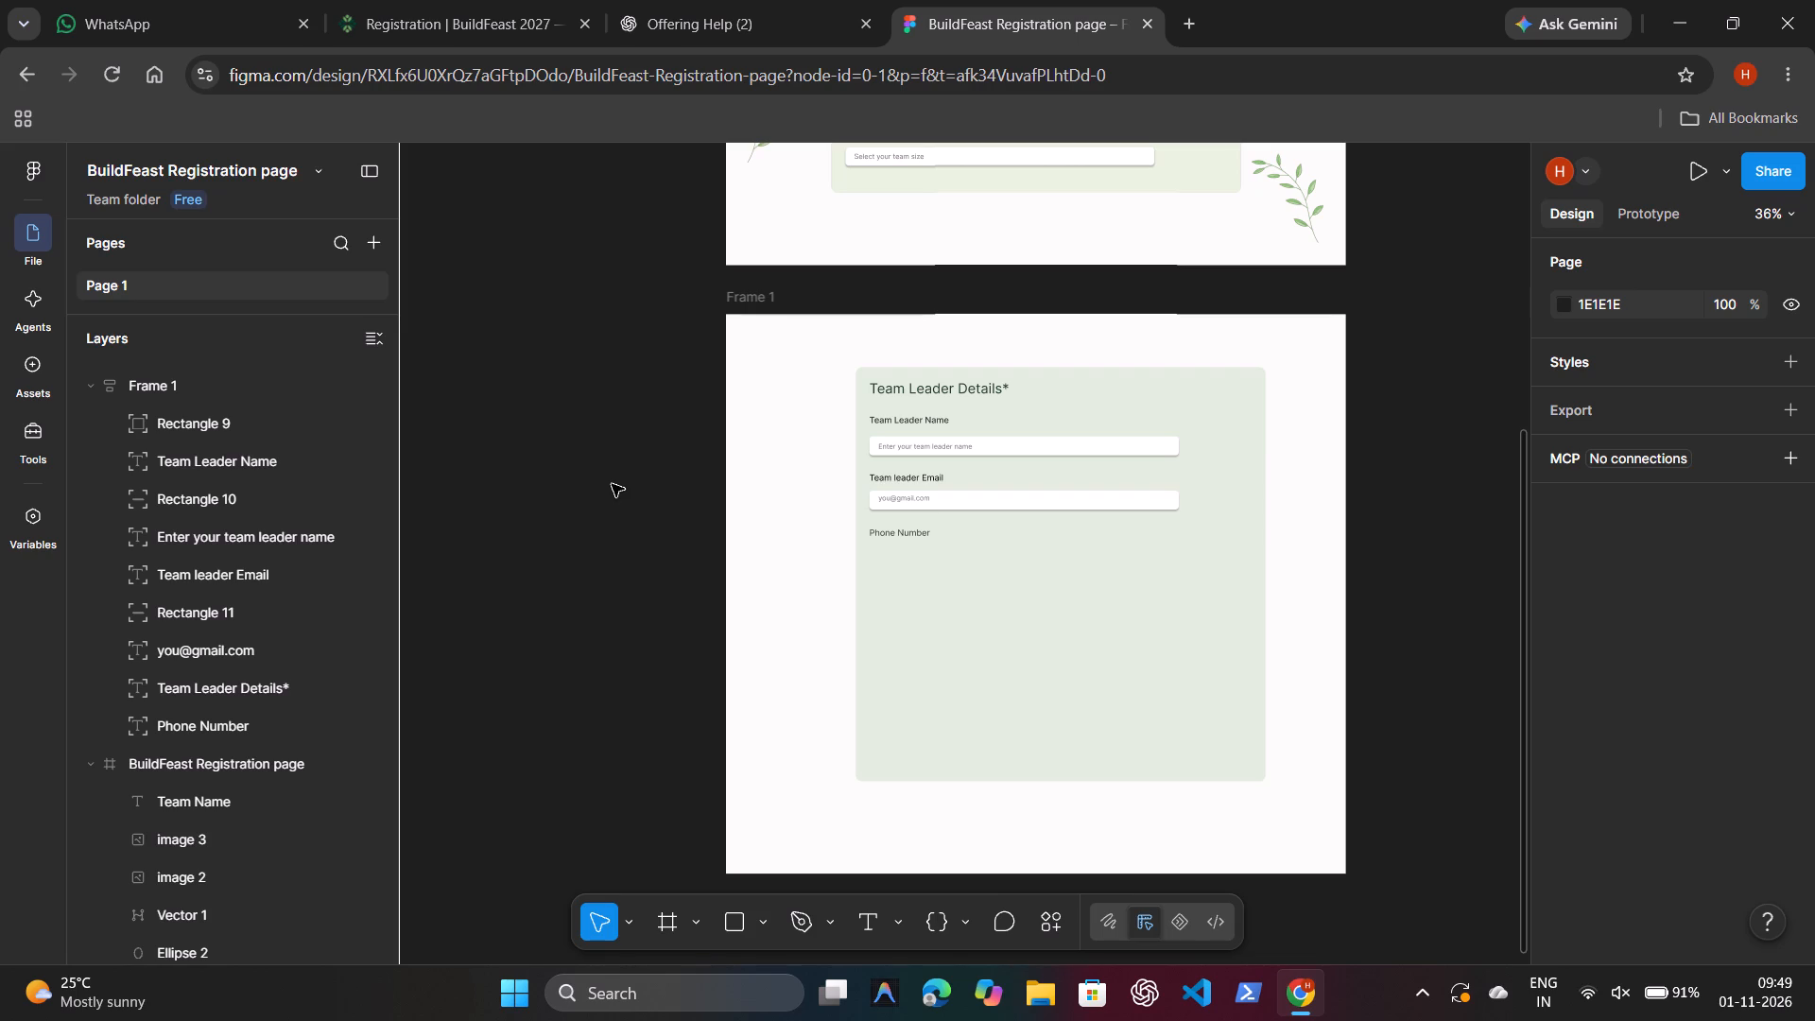
Widen the Team leader Email label's text box to about 239.
{"action": "left_click", "coordinate": [910, 482]}
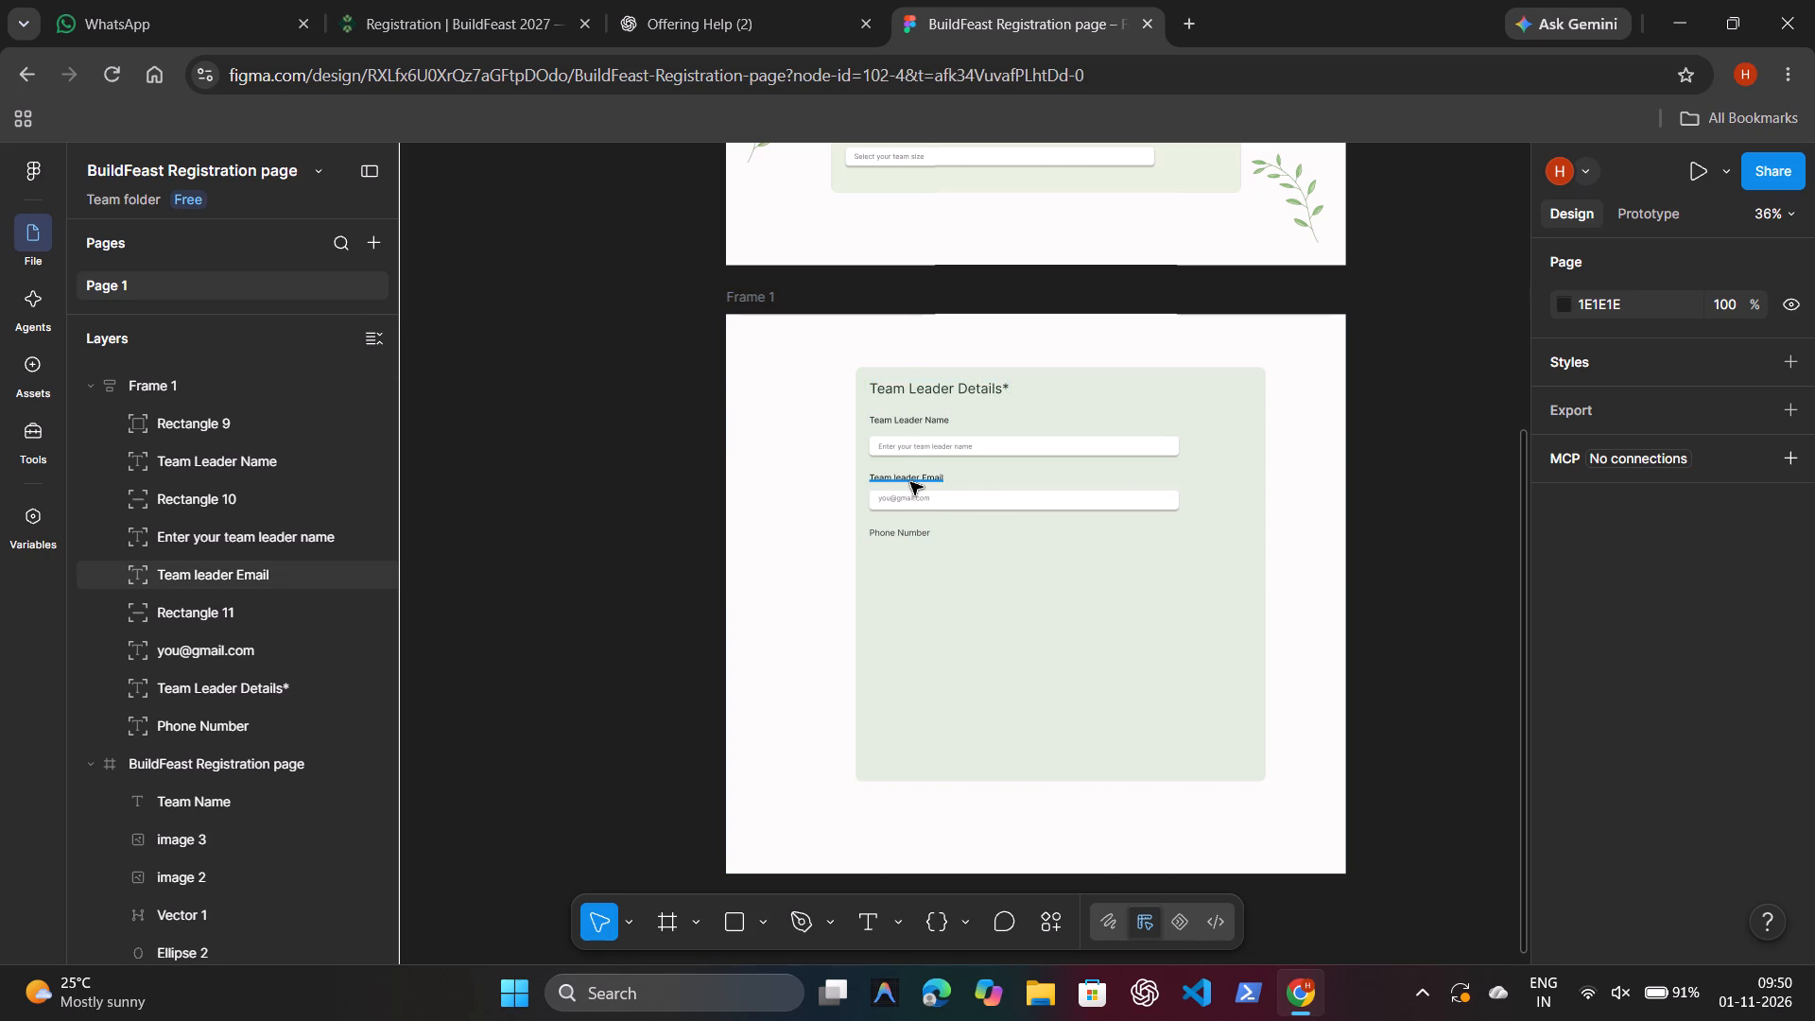
{"action": "left_click", "coordinate": [910, 482]}
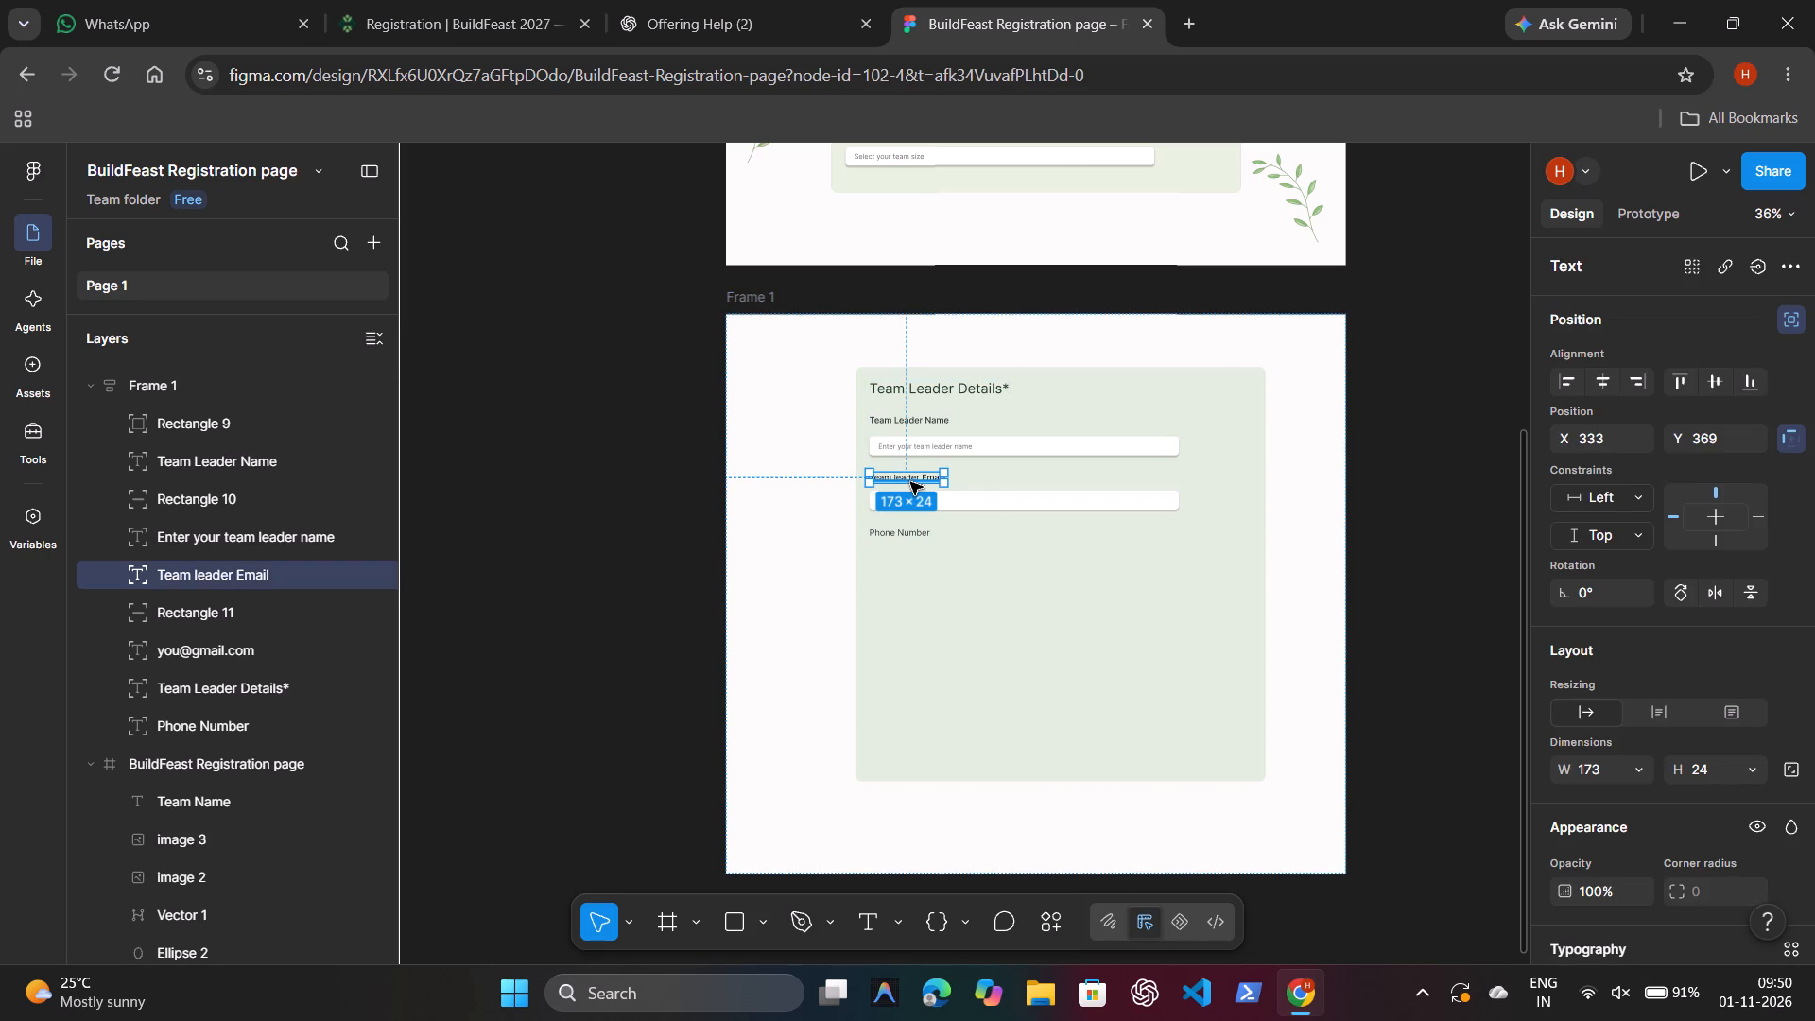
{"action": "left_click", "coordinate": [935, 476]}
{"action": "left_click", "coordinate": [907, 476]}
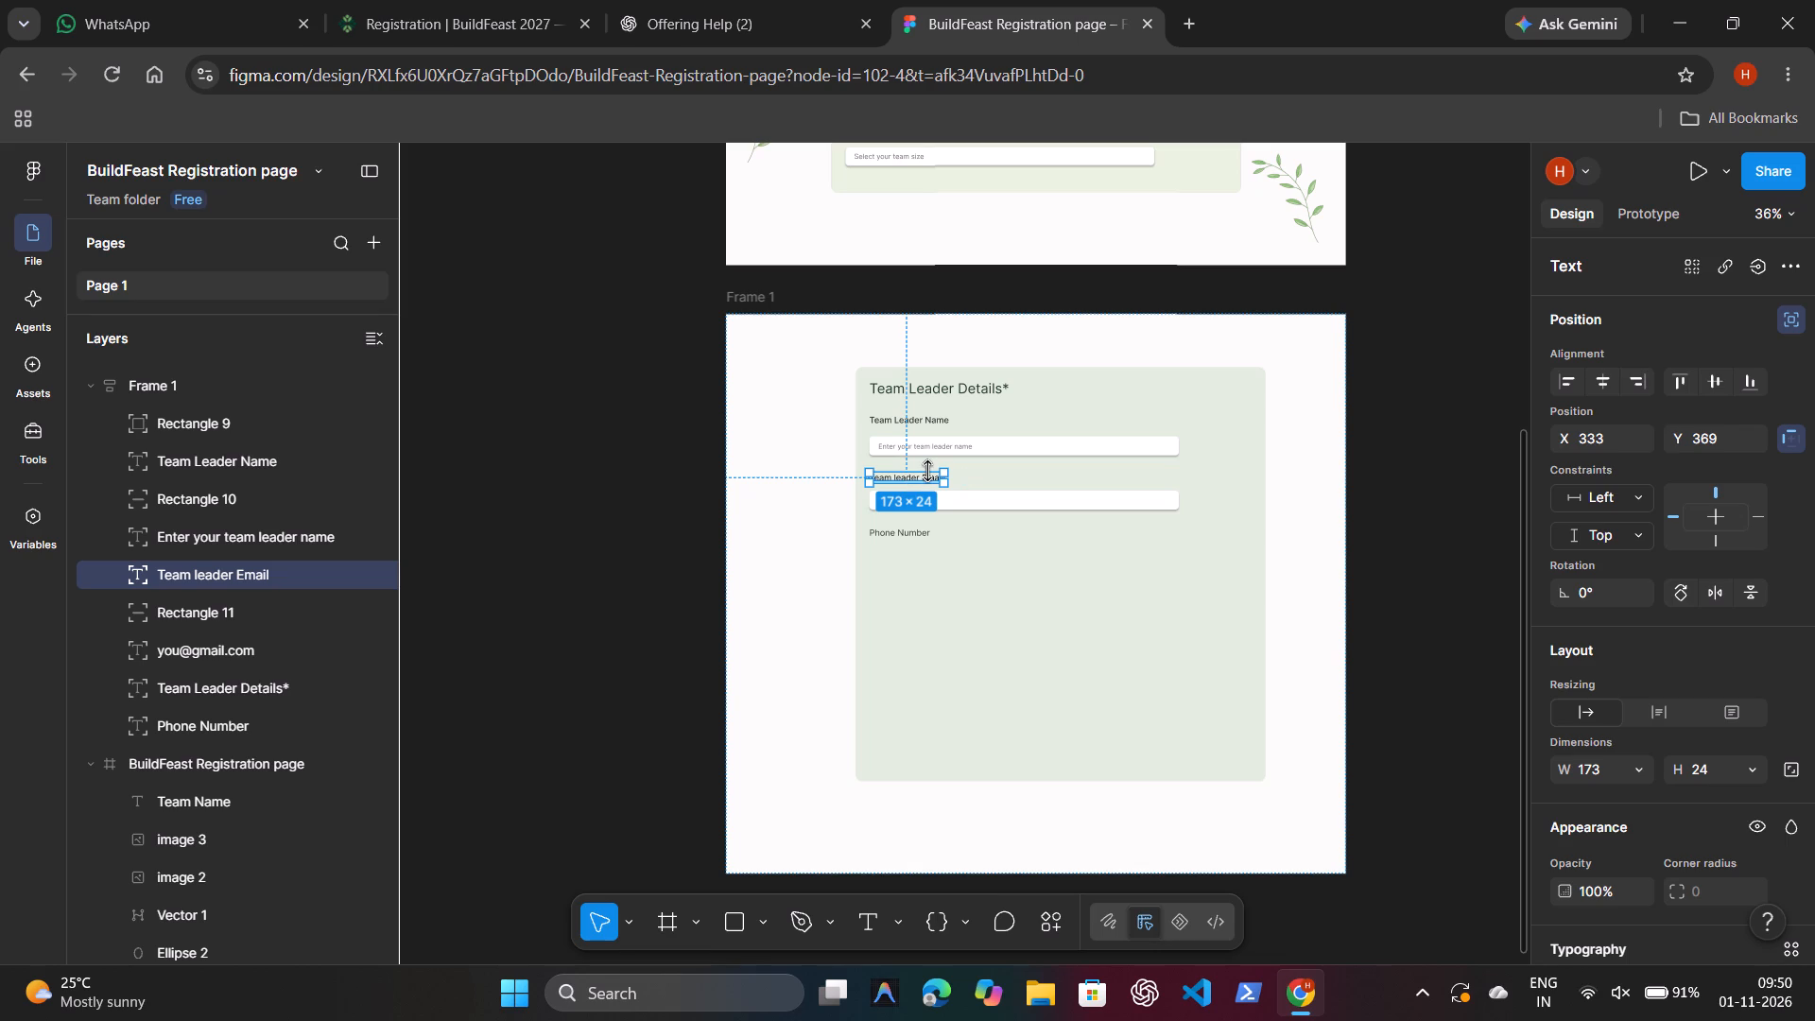
{"action": "left_click", "coordinate": [928, 471]}
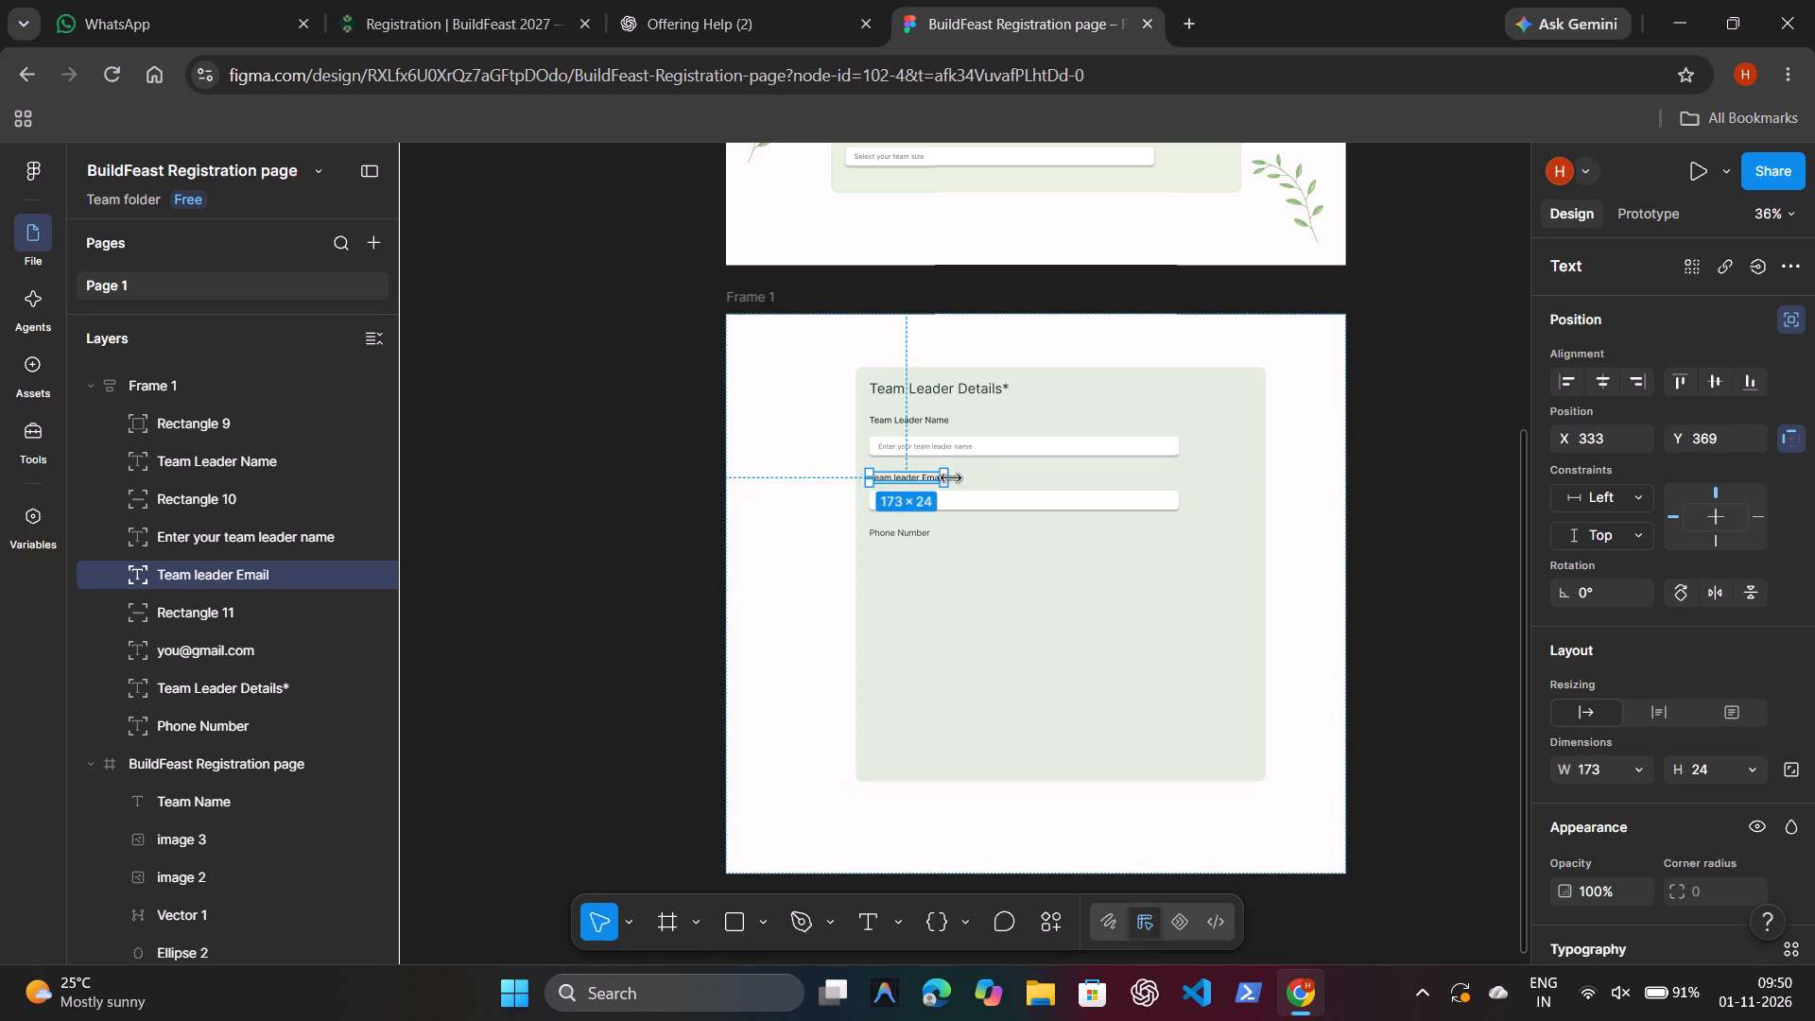
{"action": "left_click_drag", "start_coordinate": [948, 478], "coordinate": [970, 477]}
{"action": "left_click", "coordinate": [947, 477]}
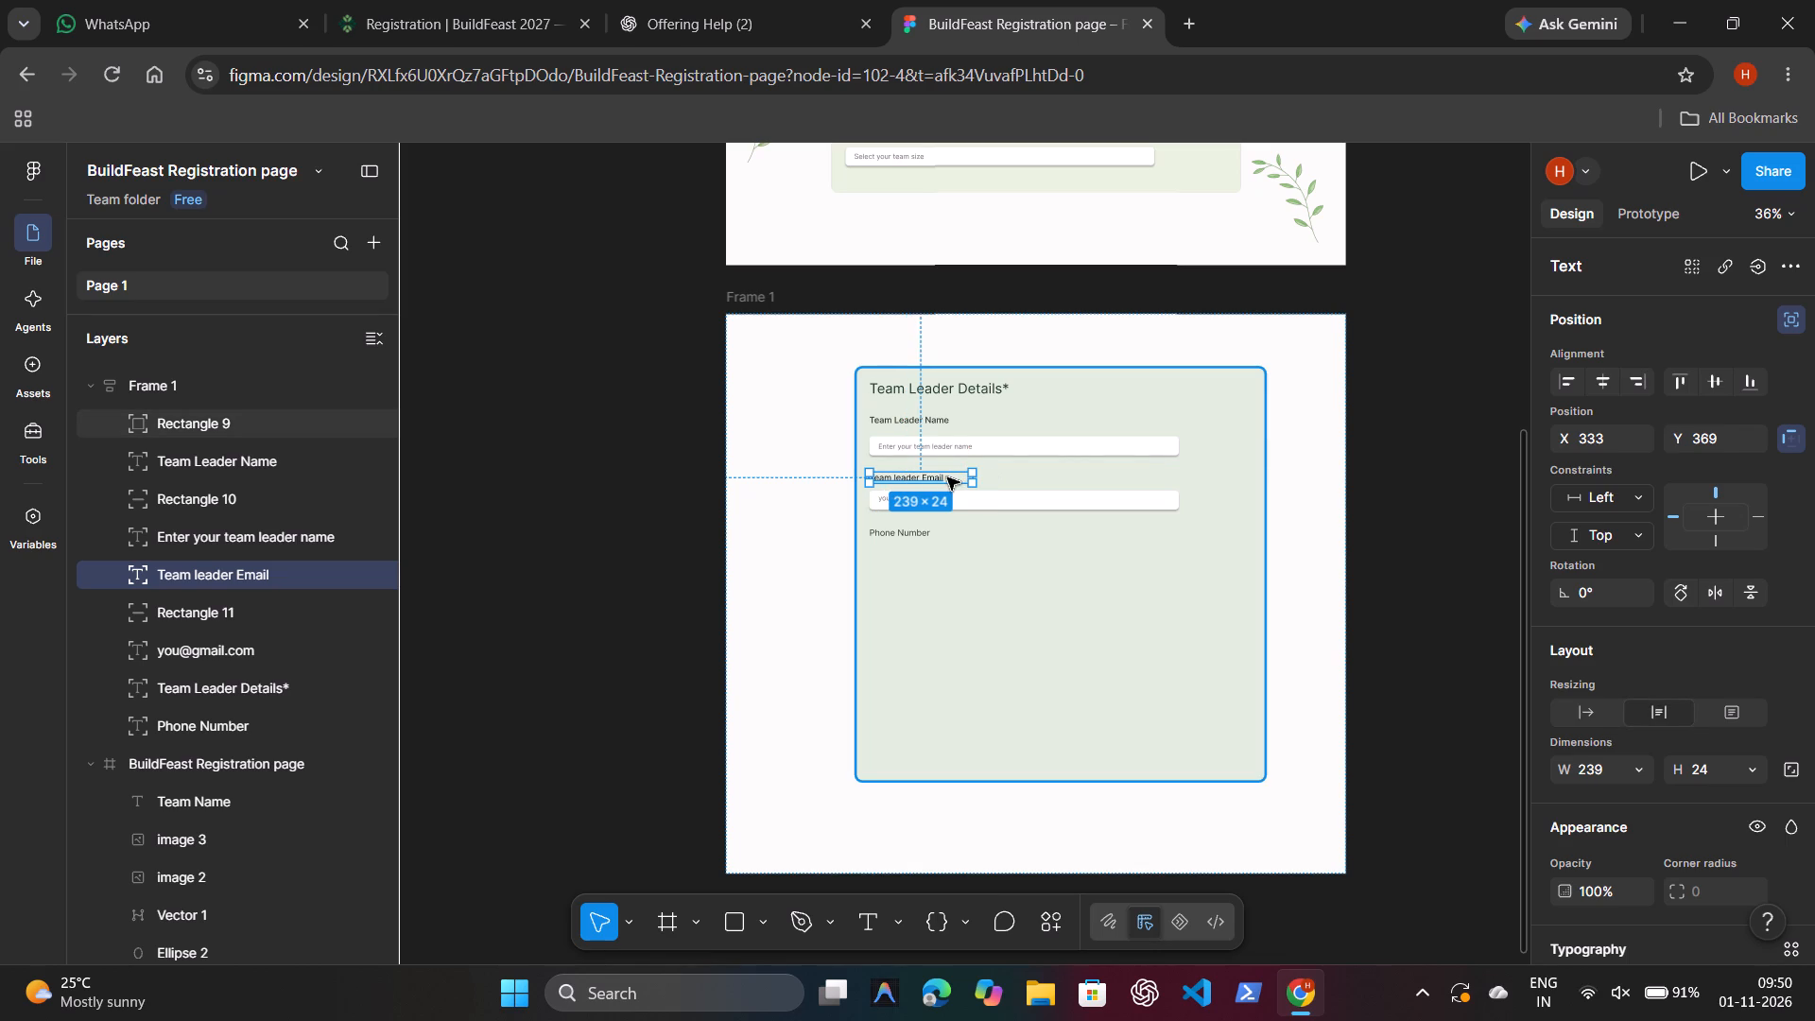
{"action": "left_click", "coordinate": [947, 477]}
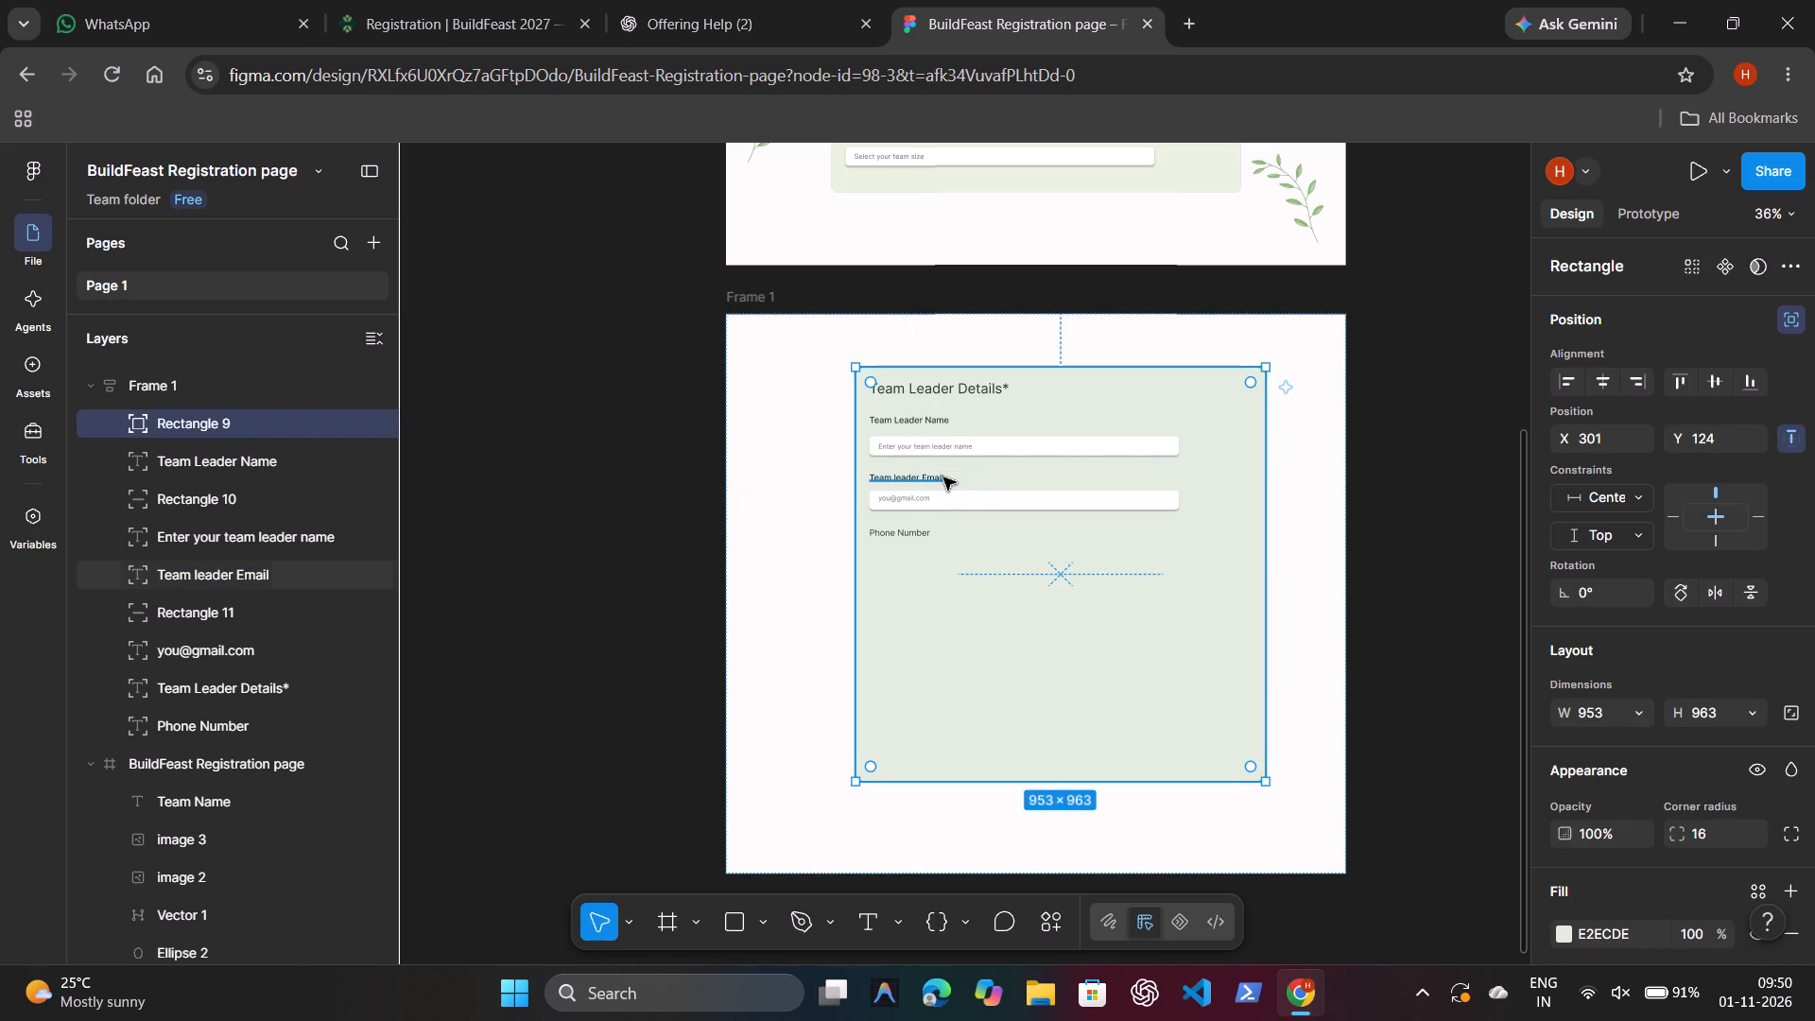
Append a space and an asterisk to the email label so it reads "Team leader Email *".
{"action": "left_click", "coordinate": [942, 477]}
{"action": "left_click", "coordinate": [942, 477]}
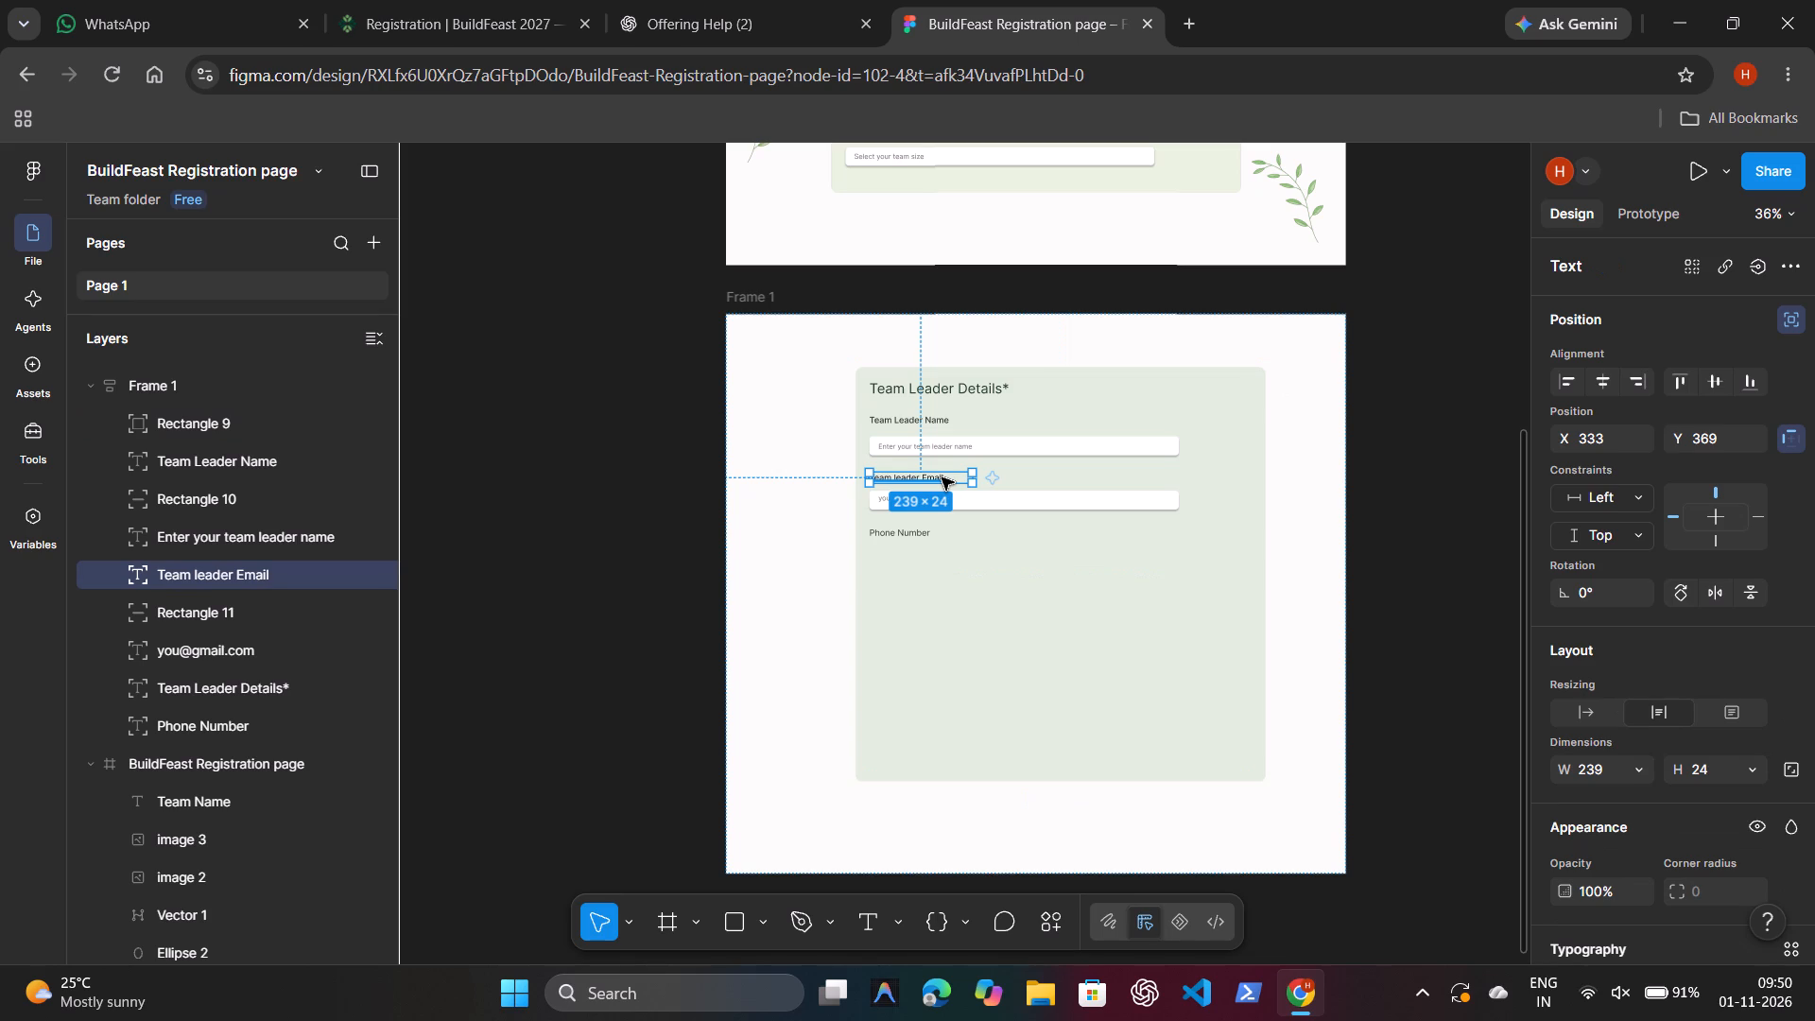
{"action": "double_click", "coordinate": [942, 477]}
{"action": "left_click", "coordinate": [949, 477]}
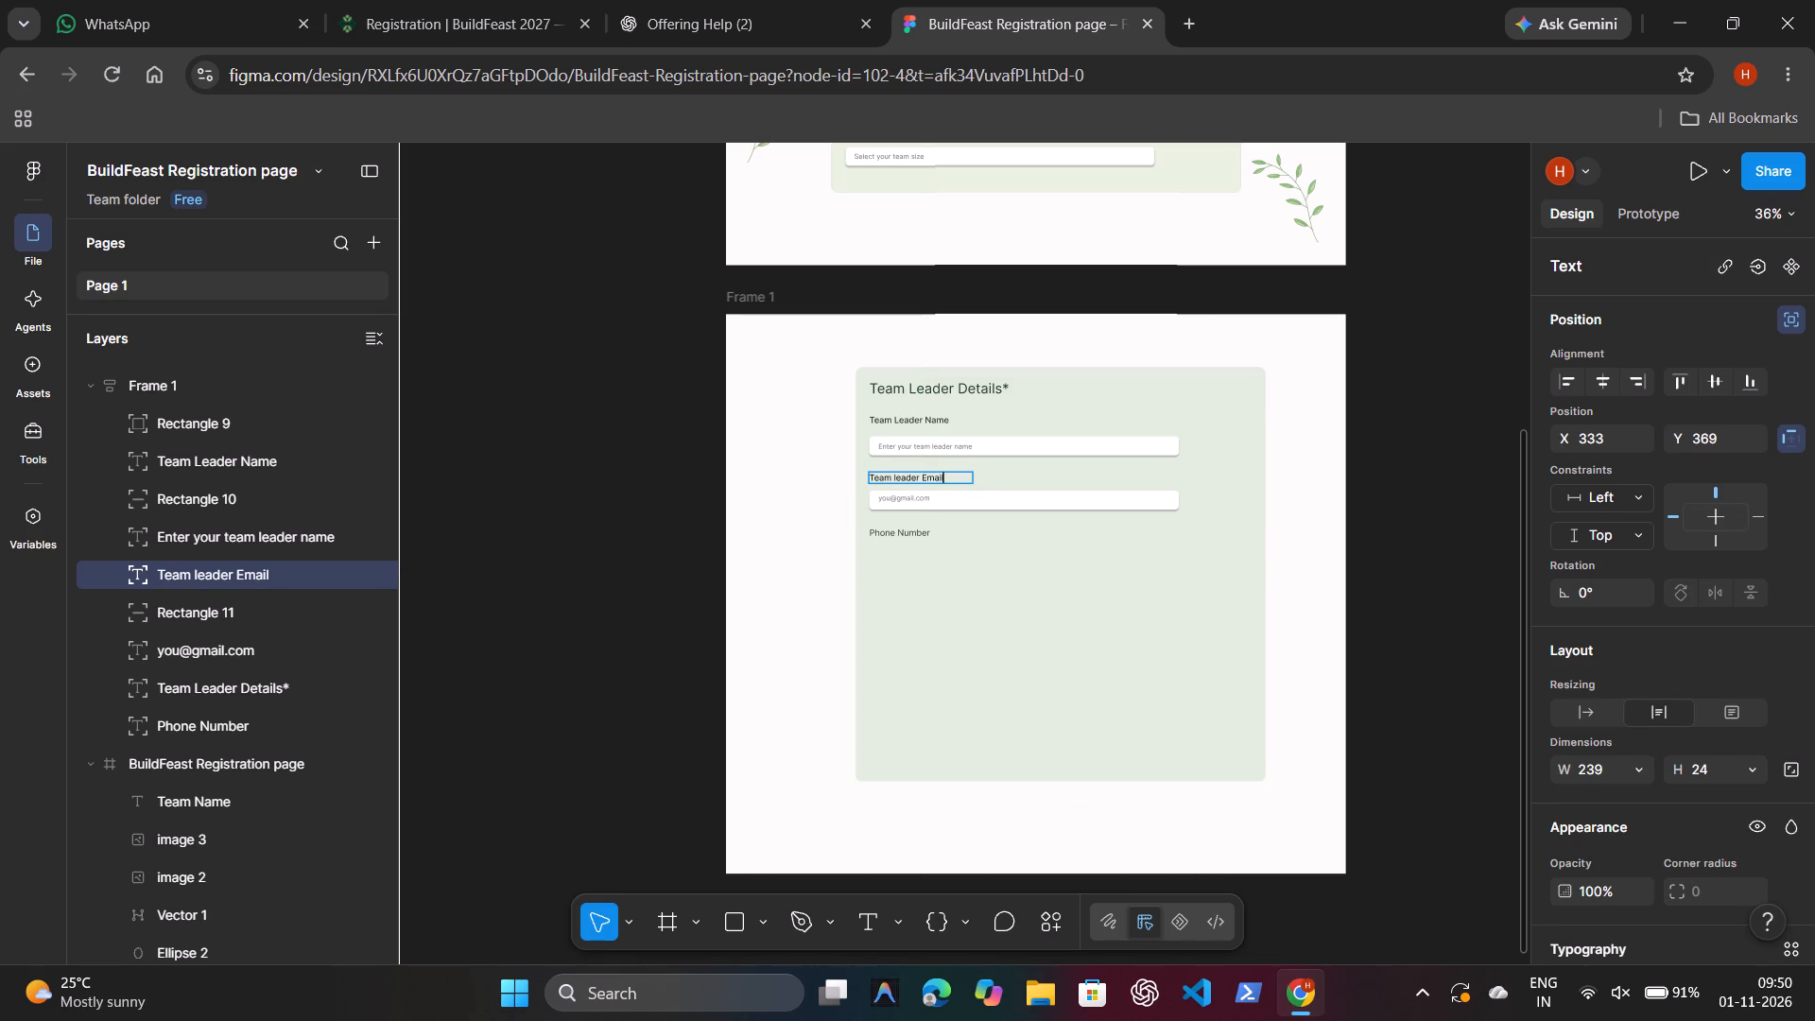
{"action": "key", "text": "space"}
{"action": "key", "text": "shift+asterisk"}
{"action": "left_click", "coordinate": [657, 528]}
{"action": "left_click", "coordinate": [652, 525]}
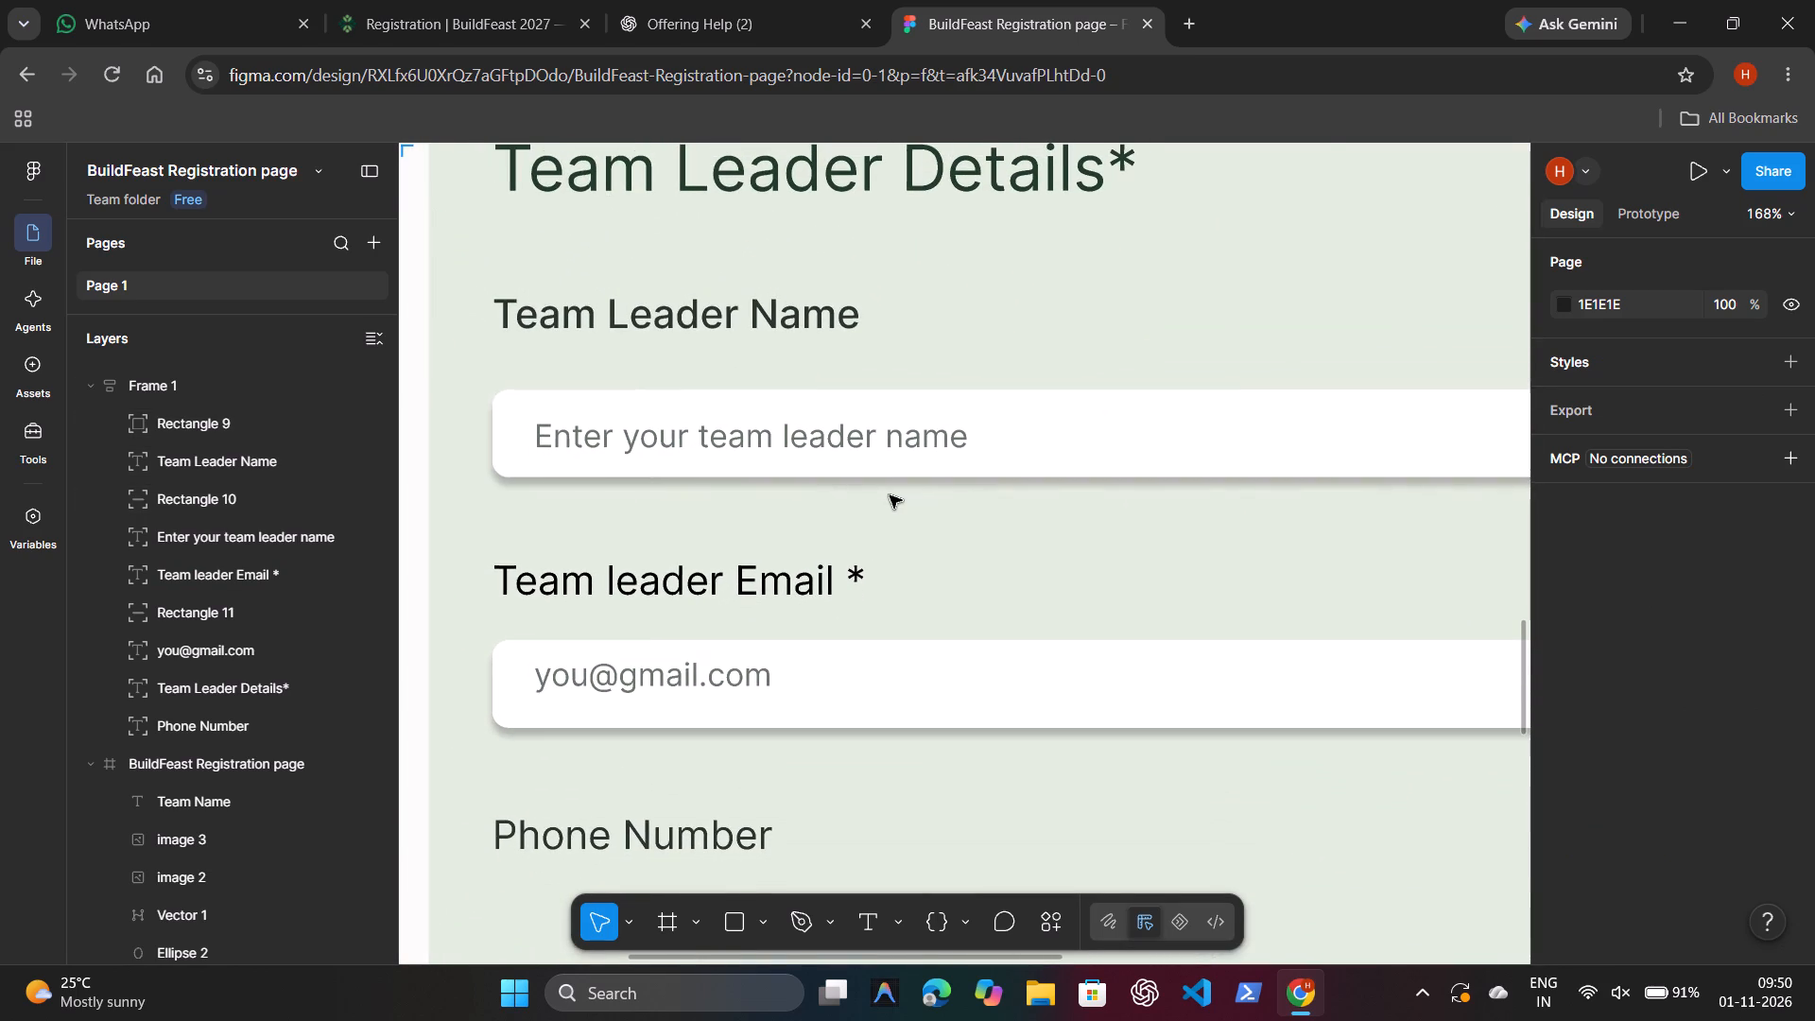
Copy the fill colour 29352D from the Team Leader Name label and apply it to the Team leader Email * label.
{"action": "left_click", "coordinate": [778, 337]}
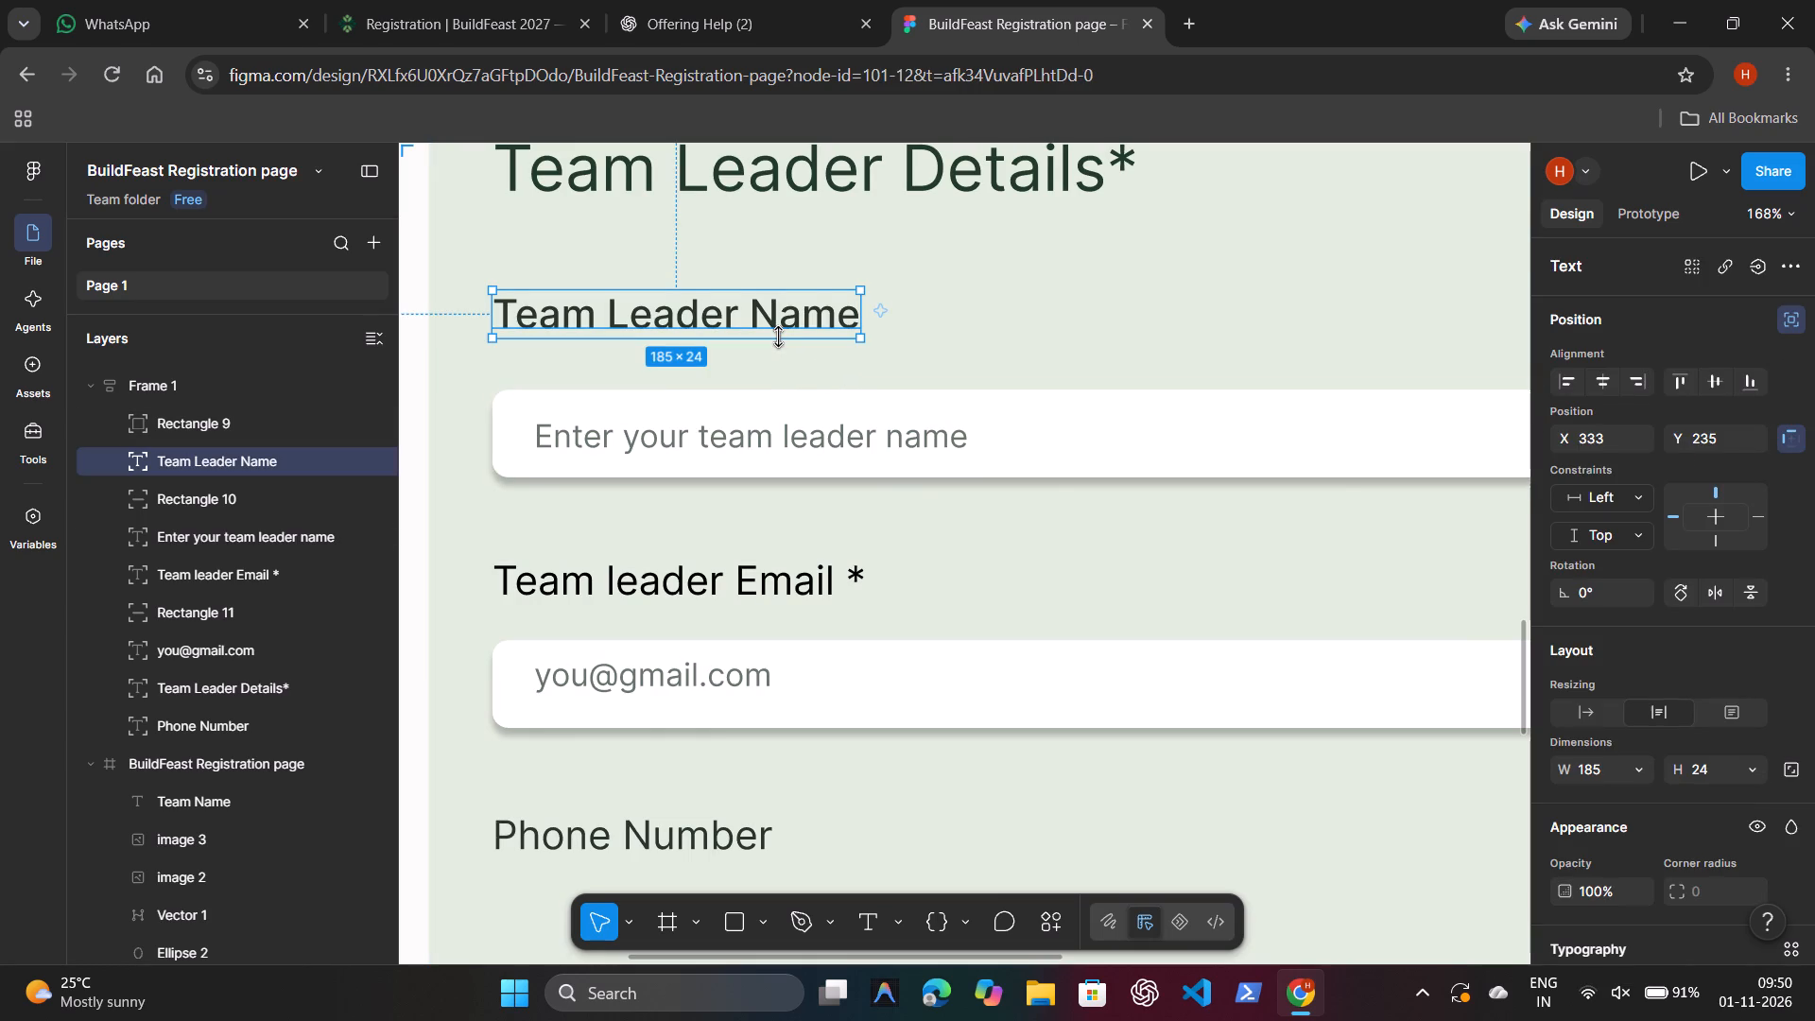
{"action": "triple_click", "coordinate": [812, 298]}
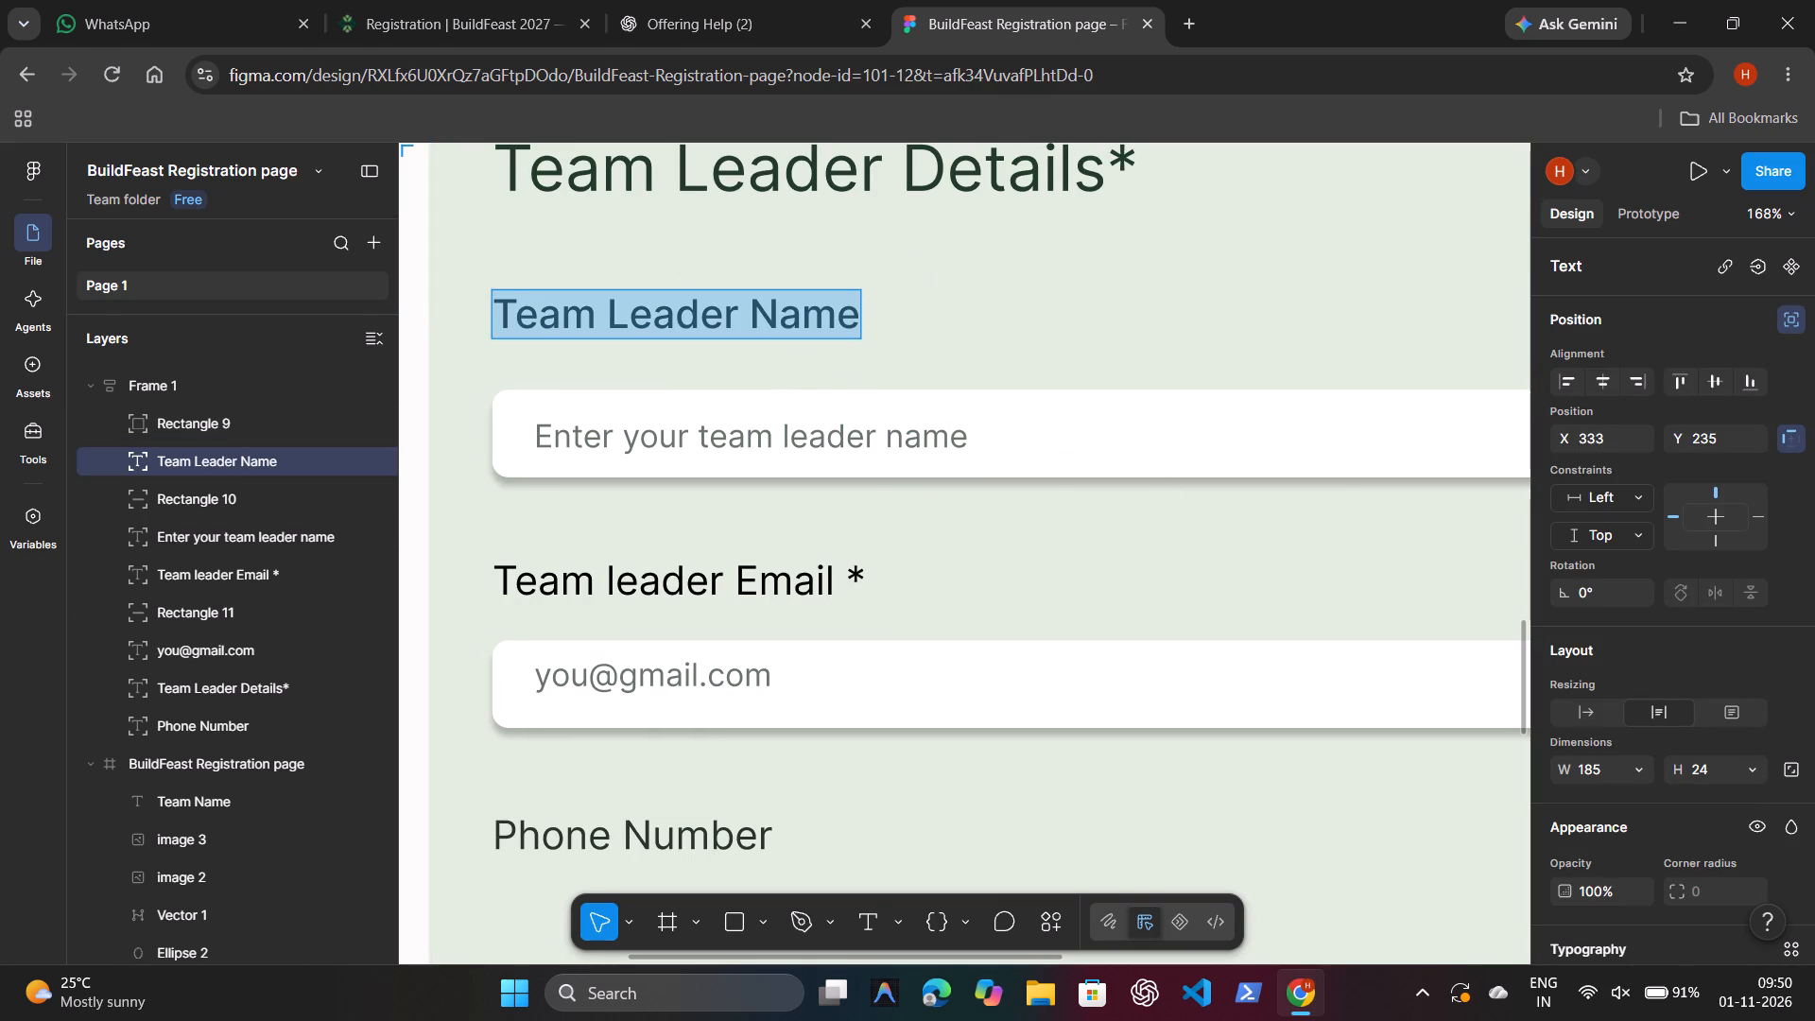
{"action": "scroll", "coordinate": [1681, 603], "scroll_direction": "down", "scroll_amount": 4}
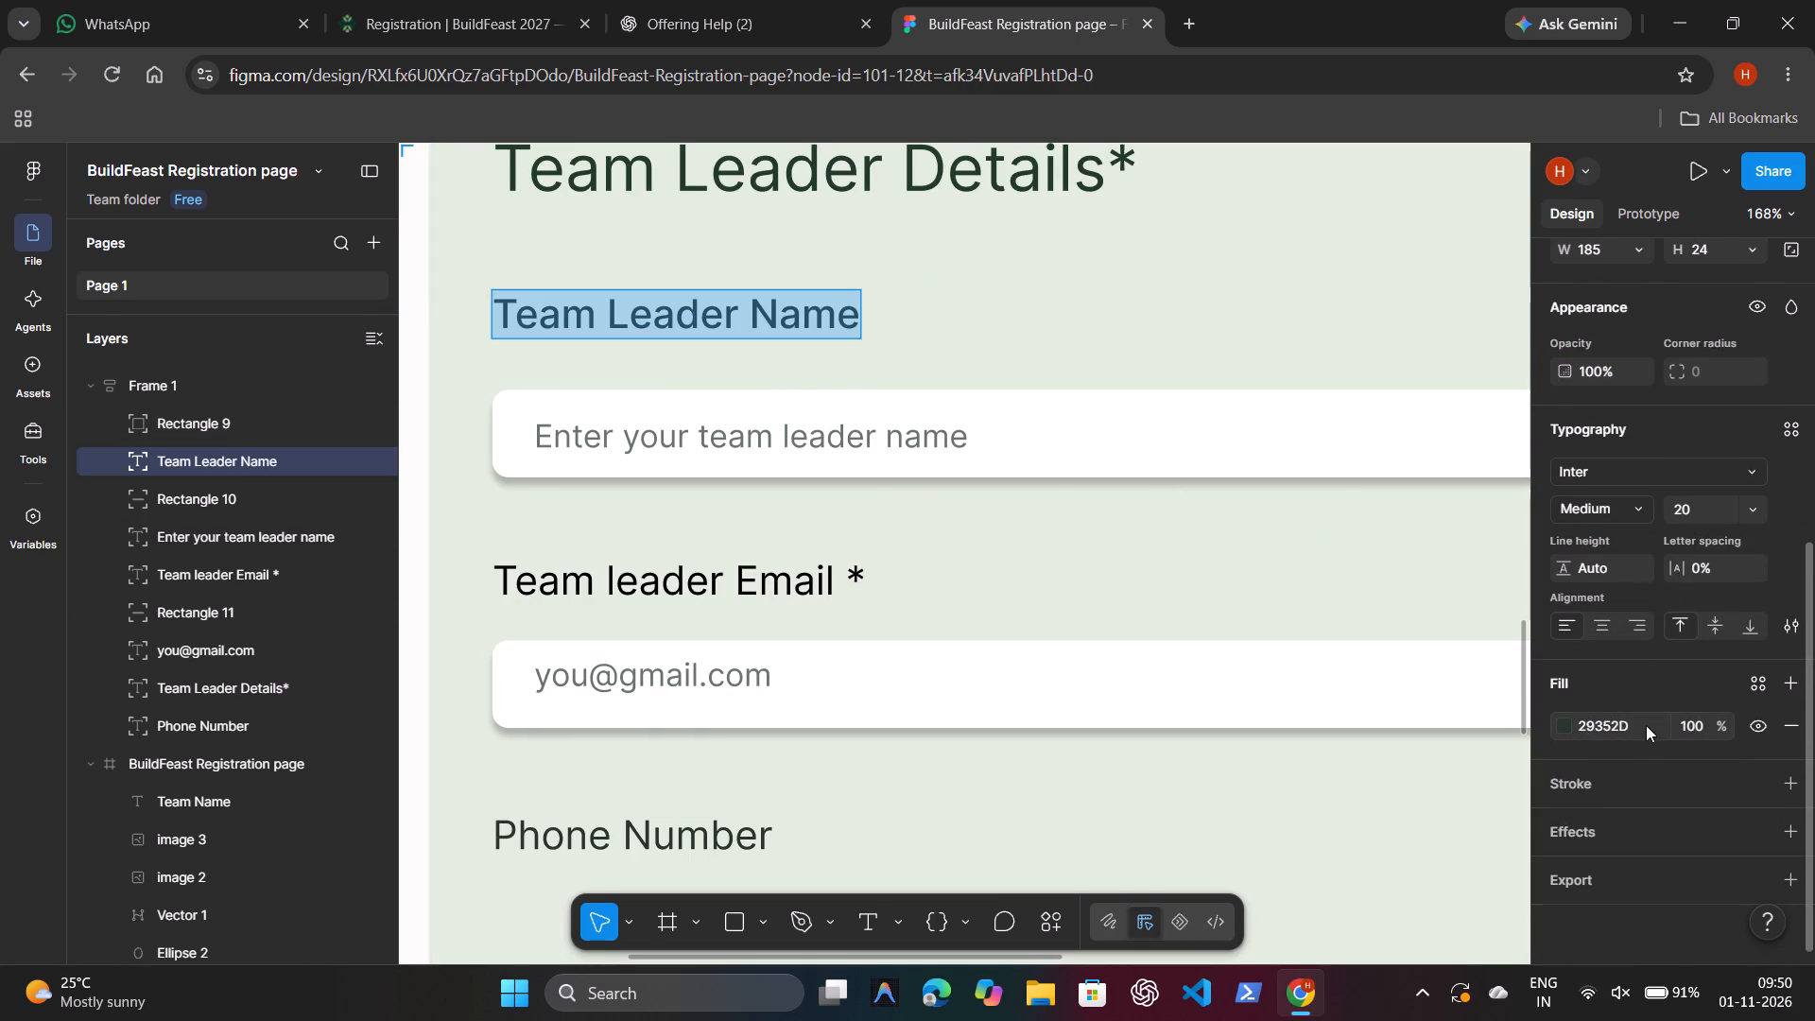
{"action": "double_click", "coordinate": [1646, 727]}
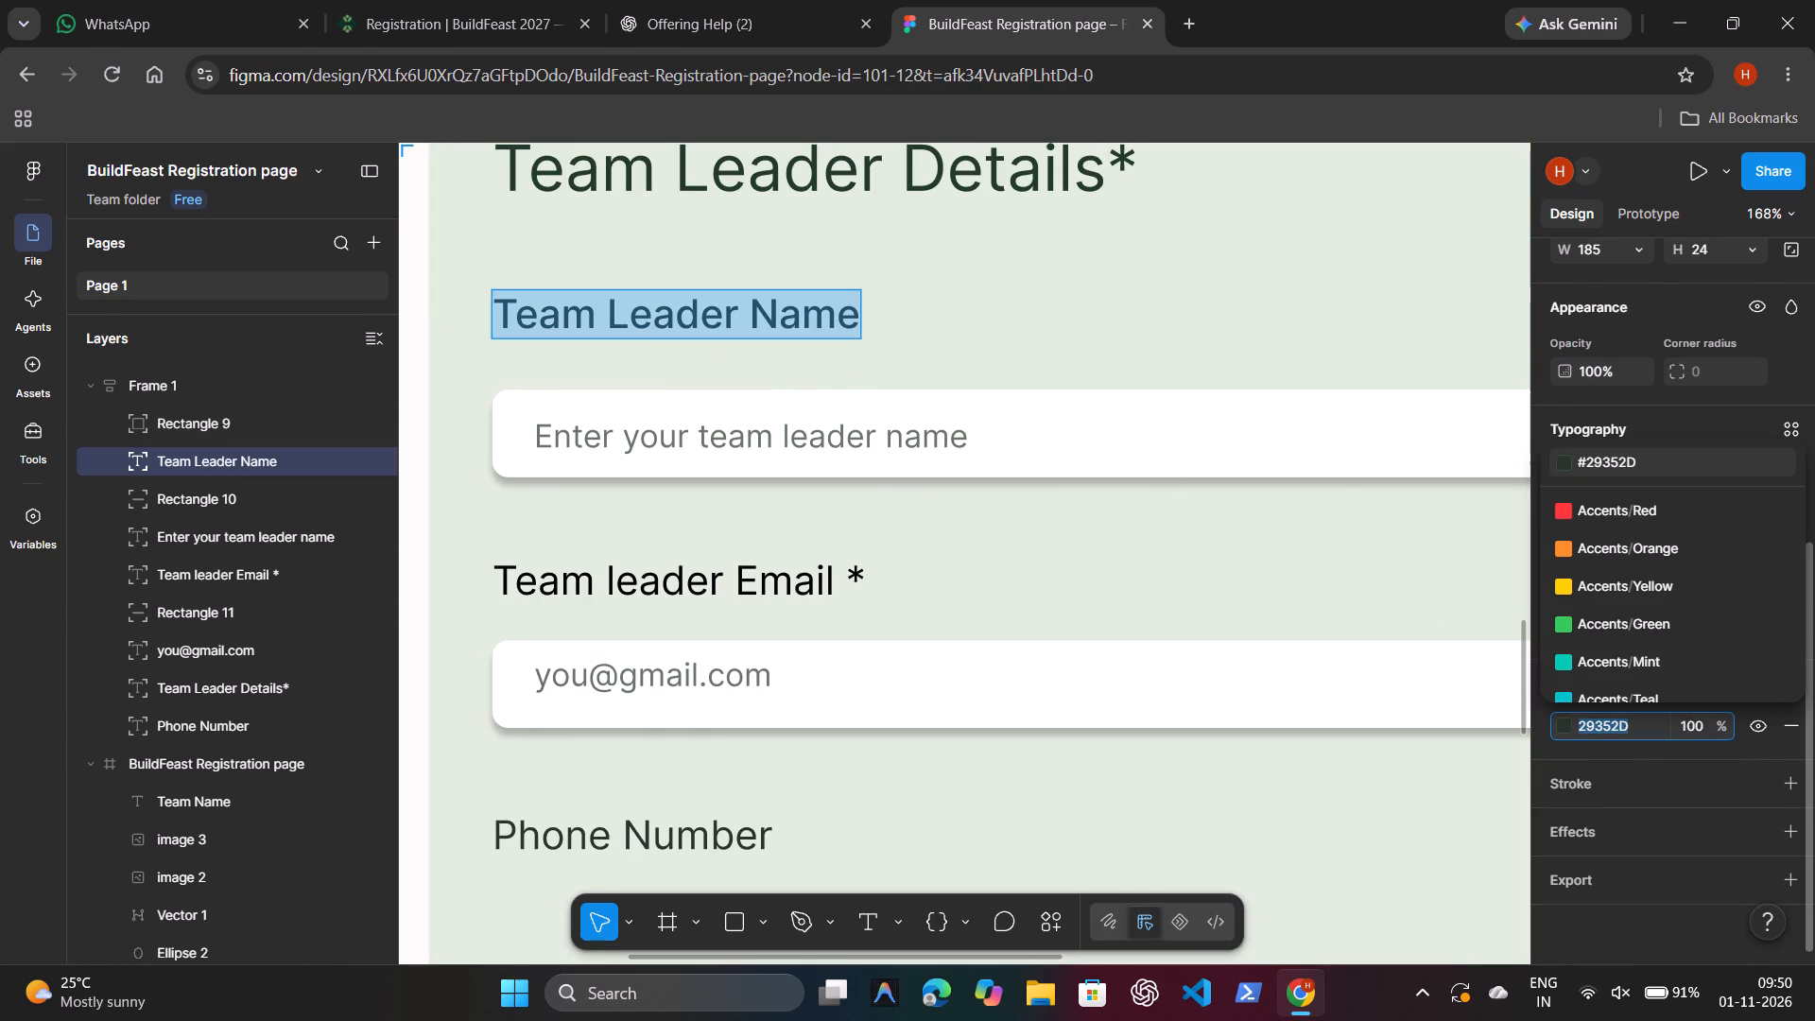
{"action": "key", "text": "ctrl+c"}
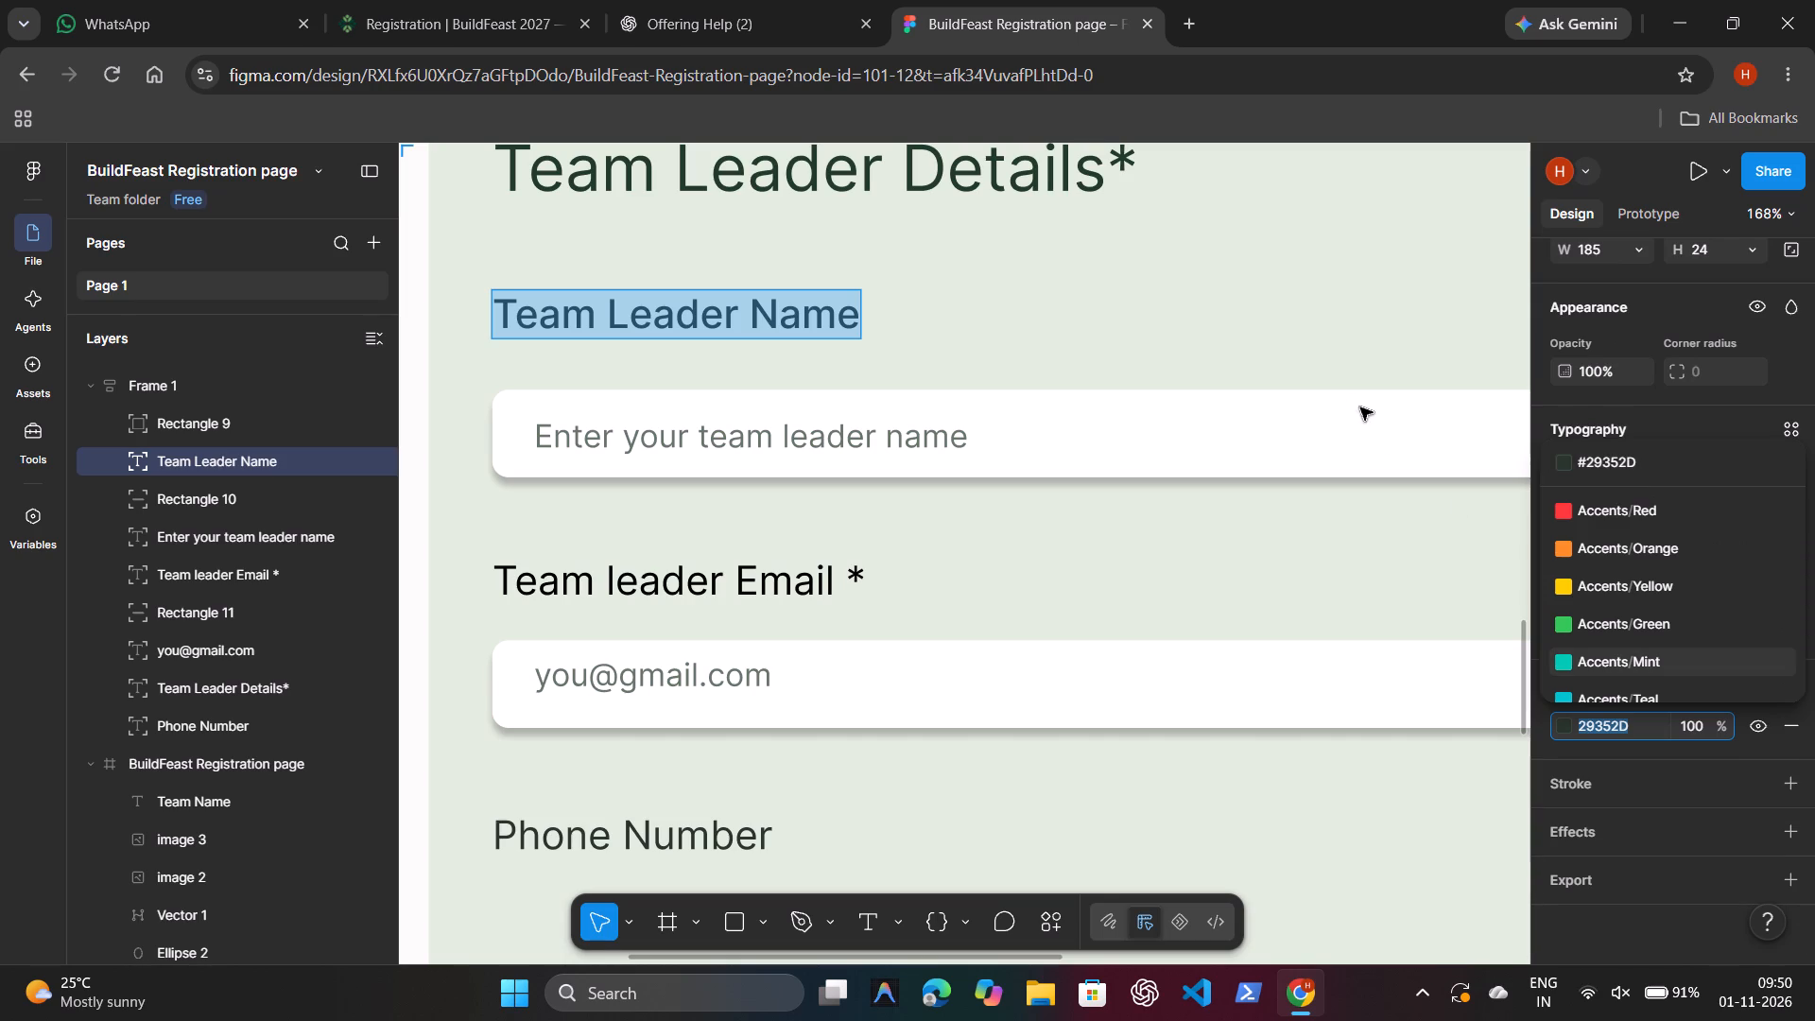
{"action": "left_click", "coordinate": [1247, 307]}
{"action": "double_click", "coordinate": [730, 591]}
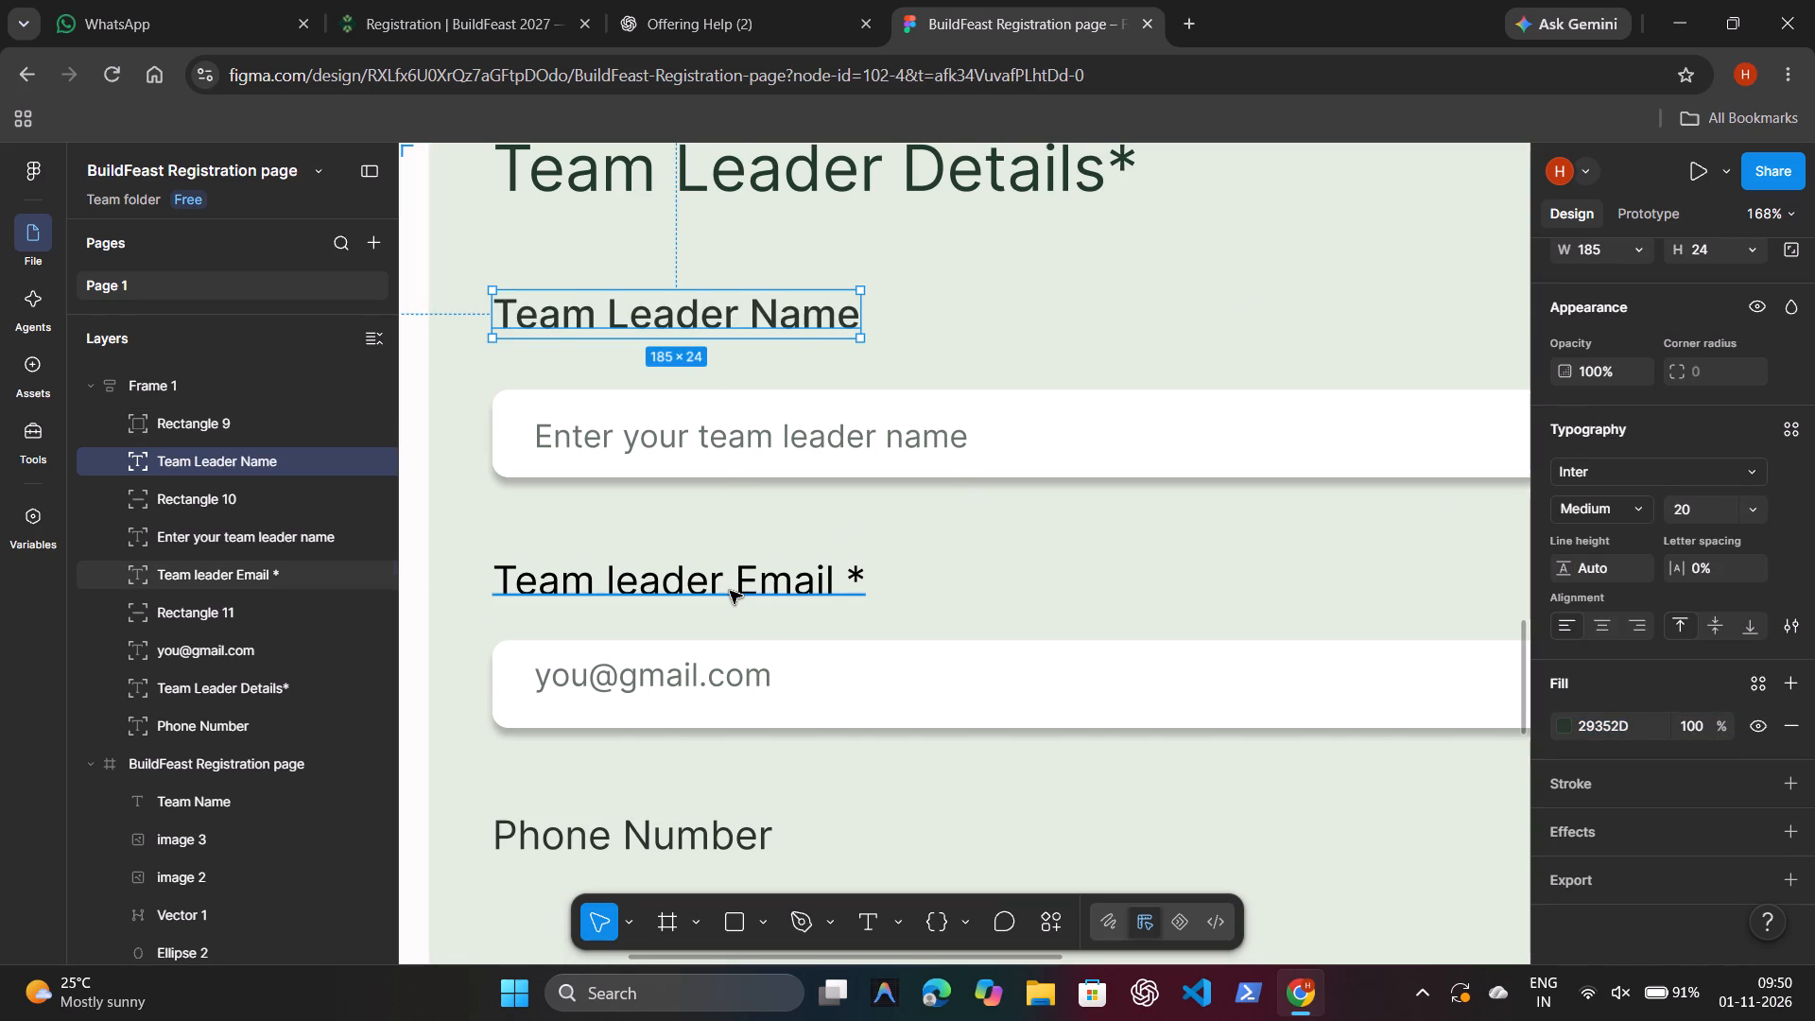
{"action": "left_click", "coordinate": [1648, 724]}
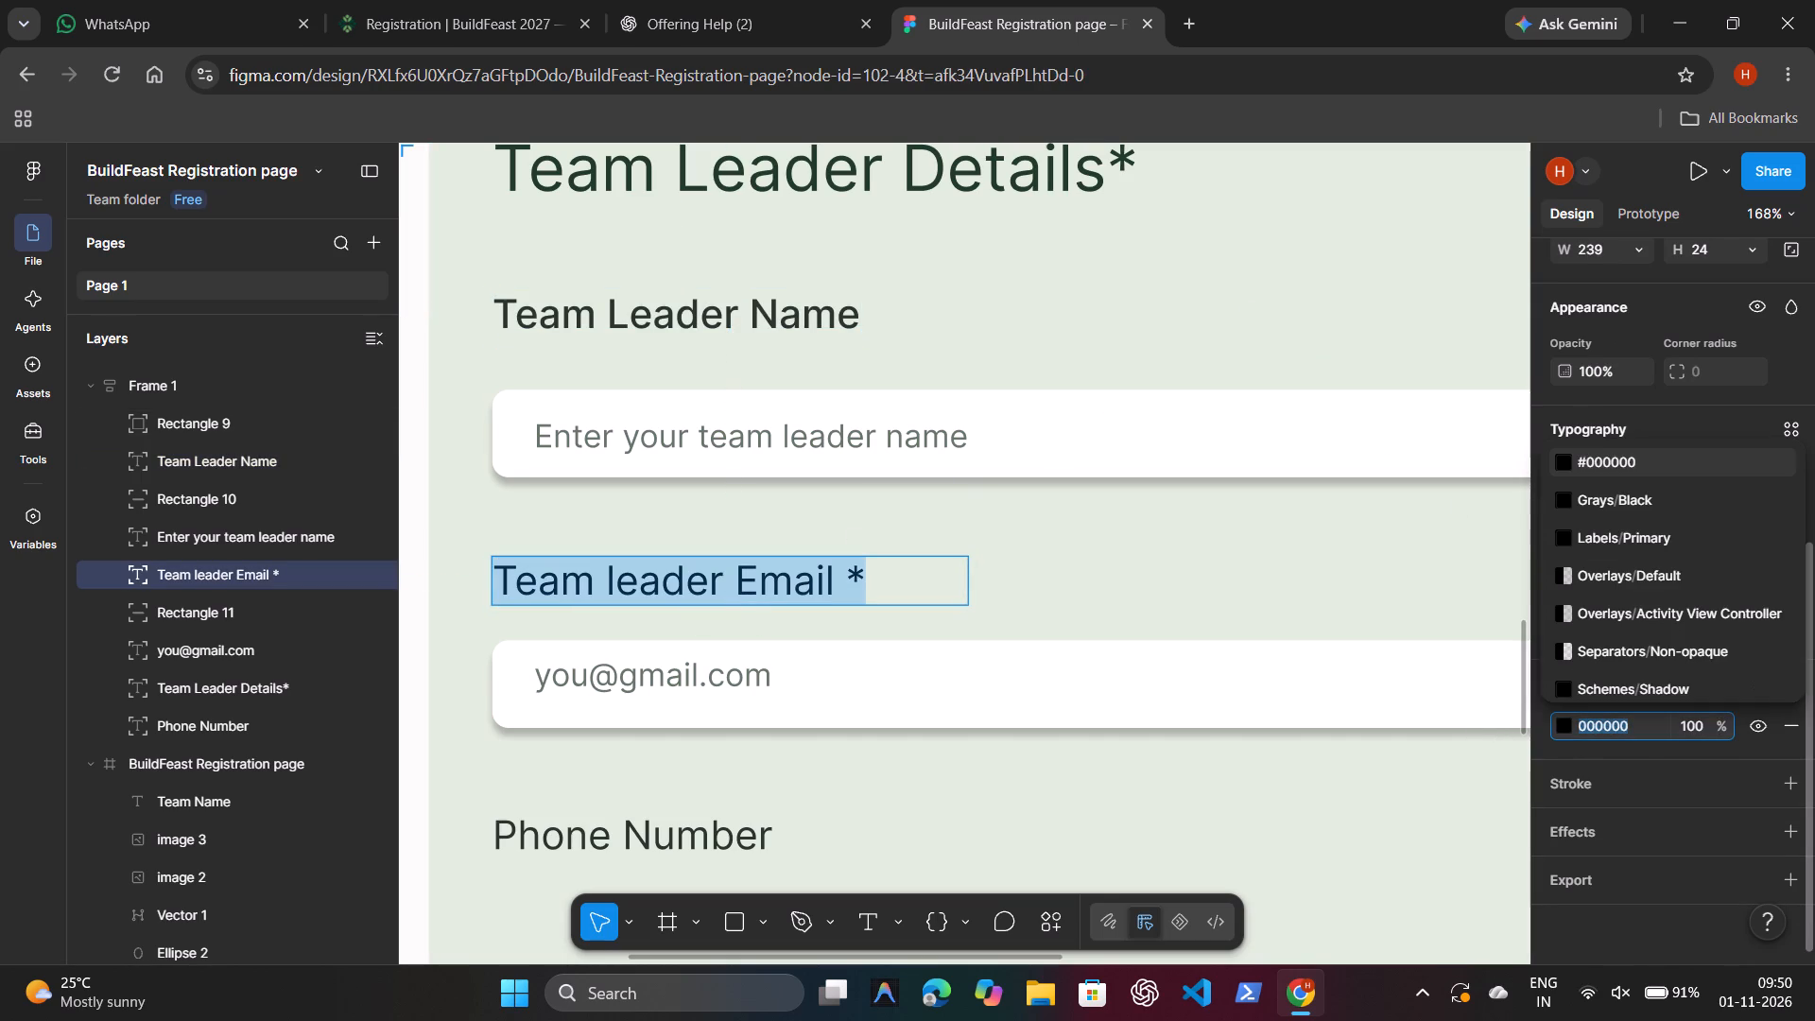
{"action": "key", "text": "BackSpace"}
{"action": "key", "text": "ctrl+v"}
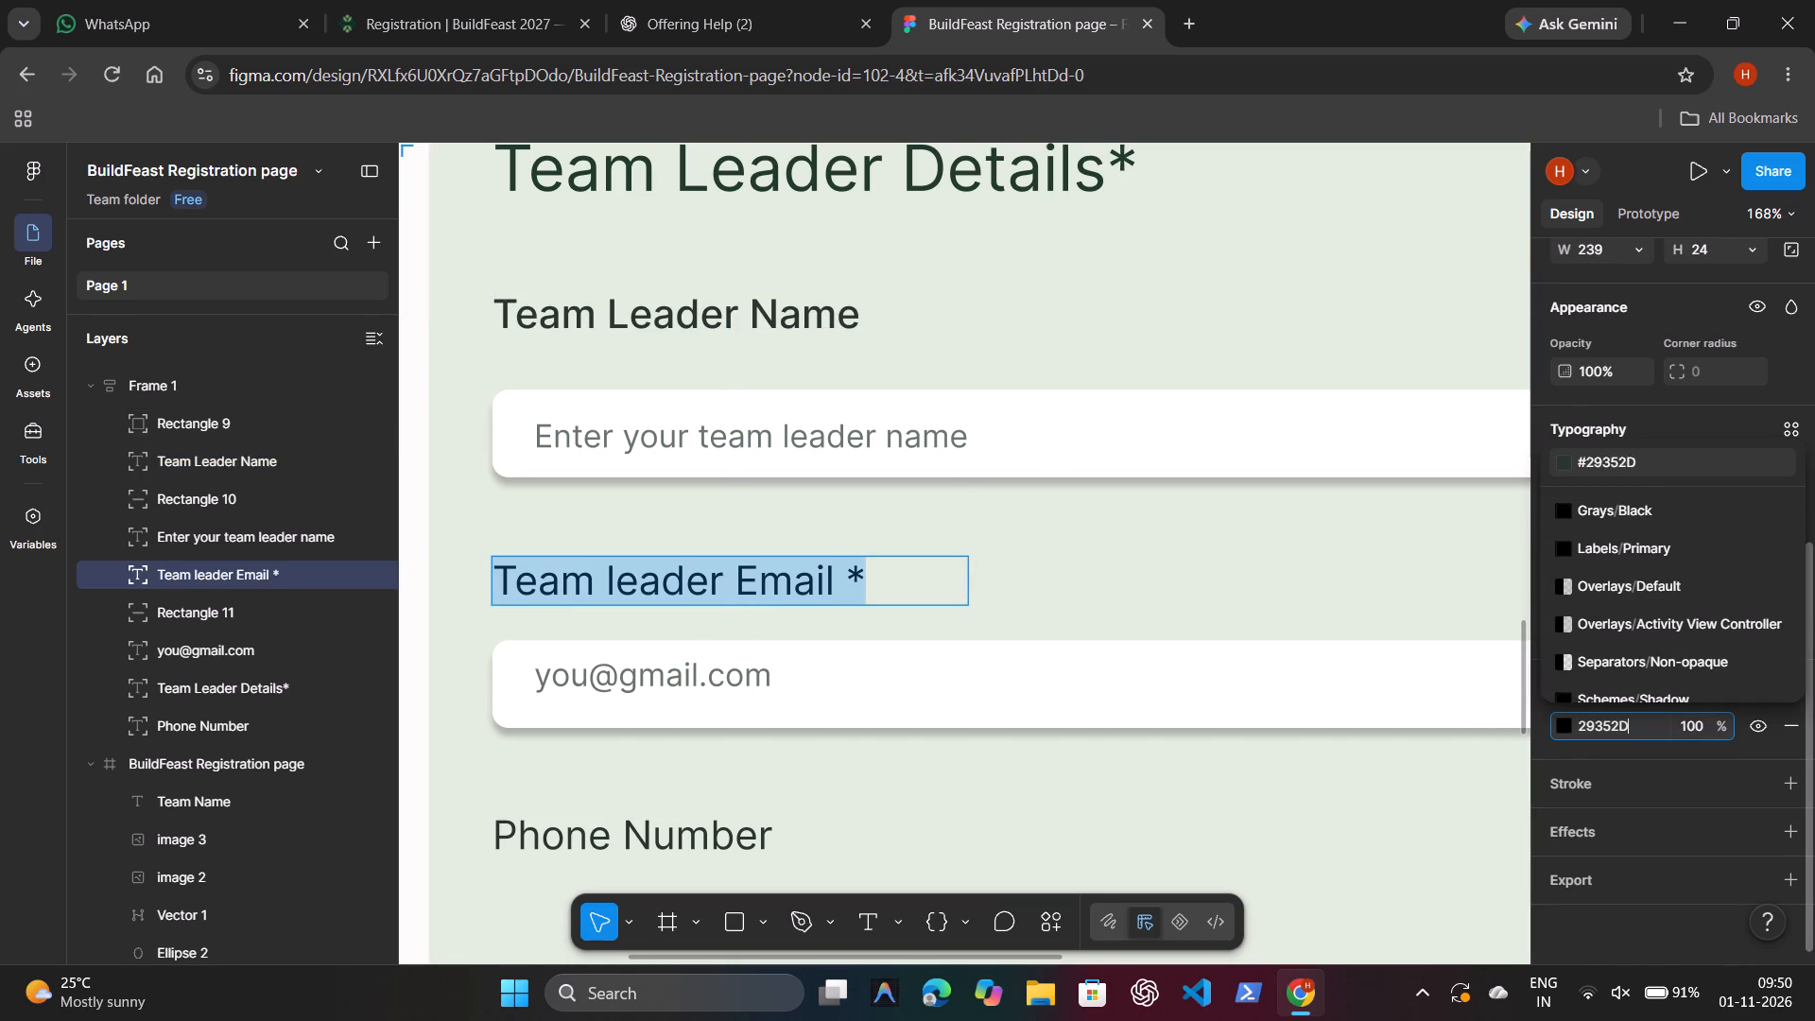
{"action": "key", "text": "Return"}
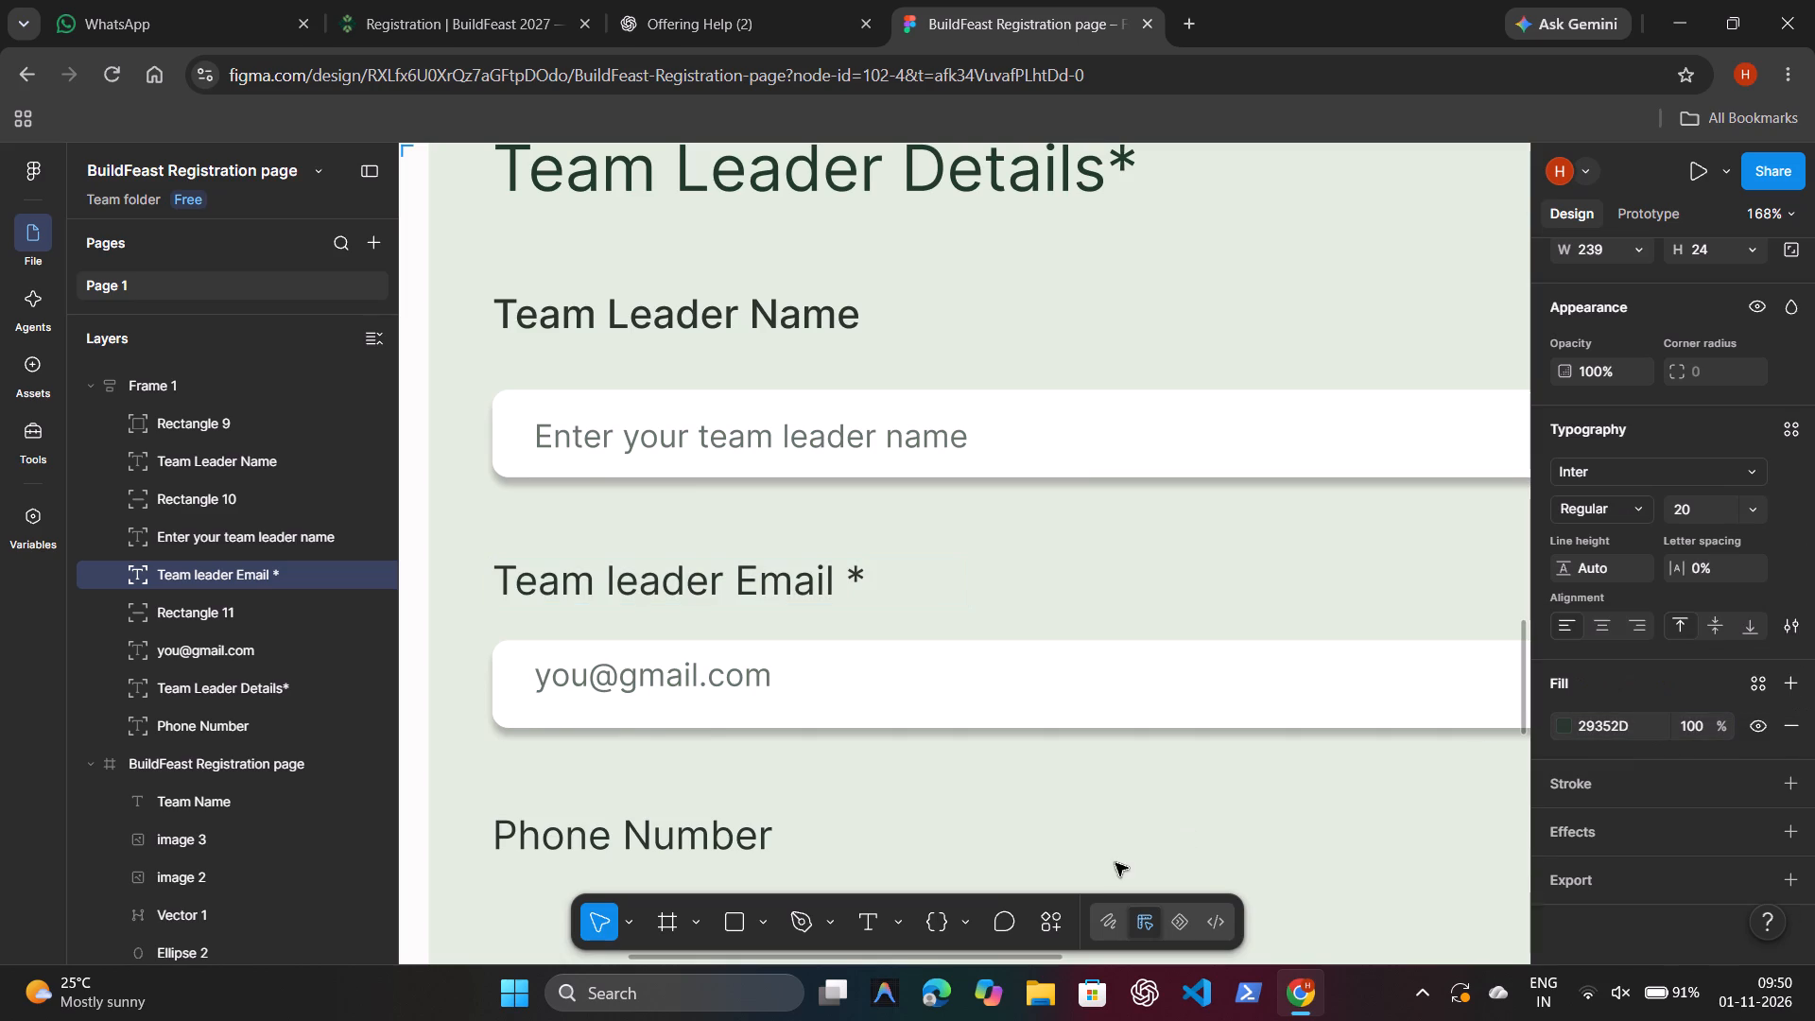
Apply the copied fill colour 29352D to the Phone Number label's text.
{"action": "double_click", "coordinate": [682, 839]}
{"action": "double_click", "coordinate": [682, 839]}
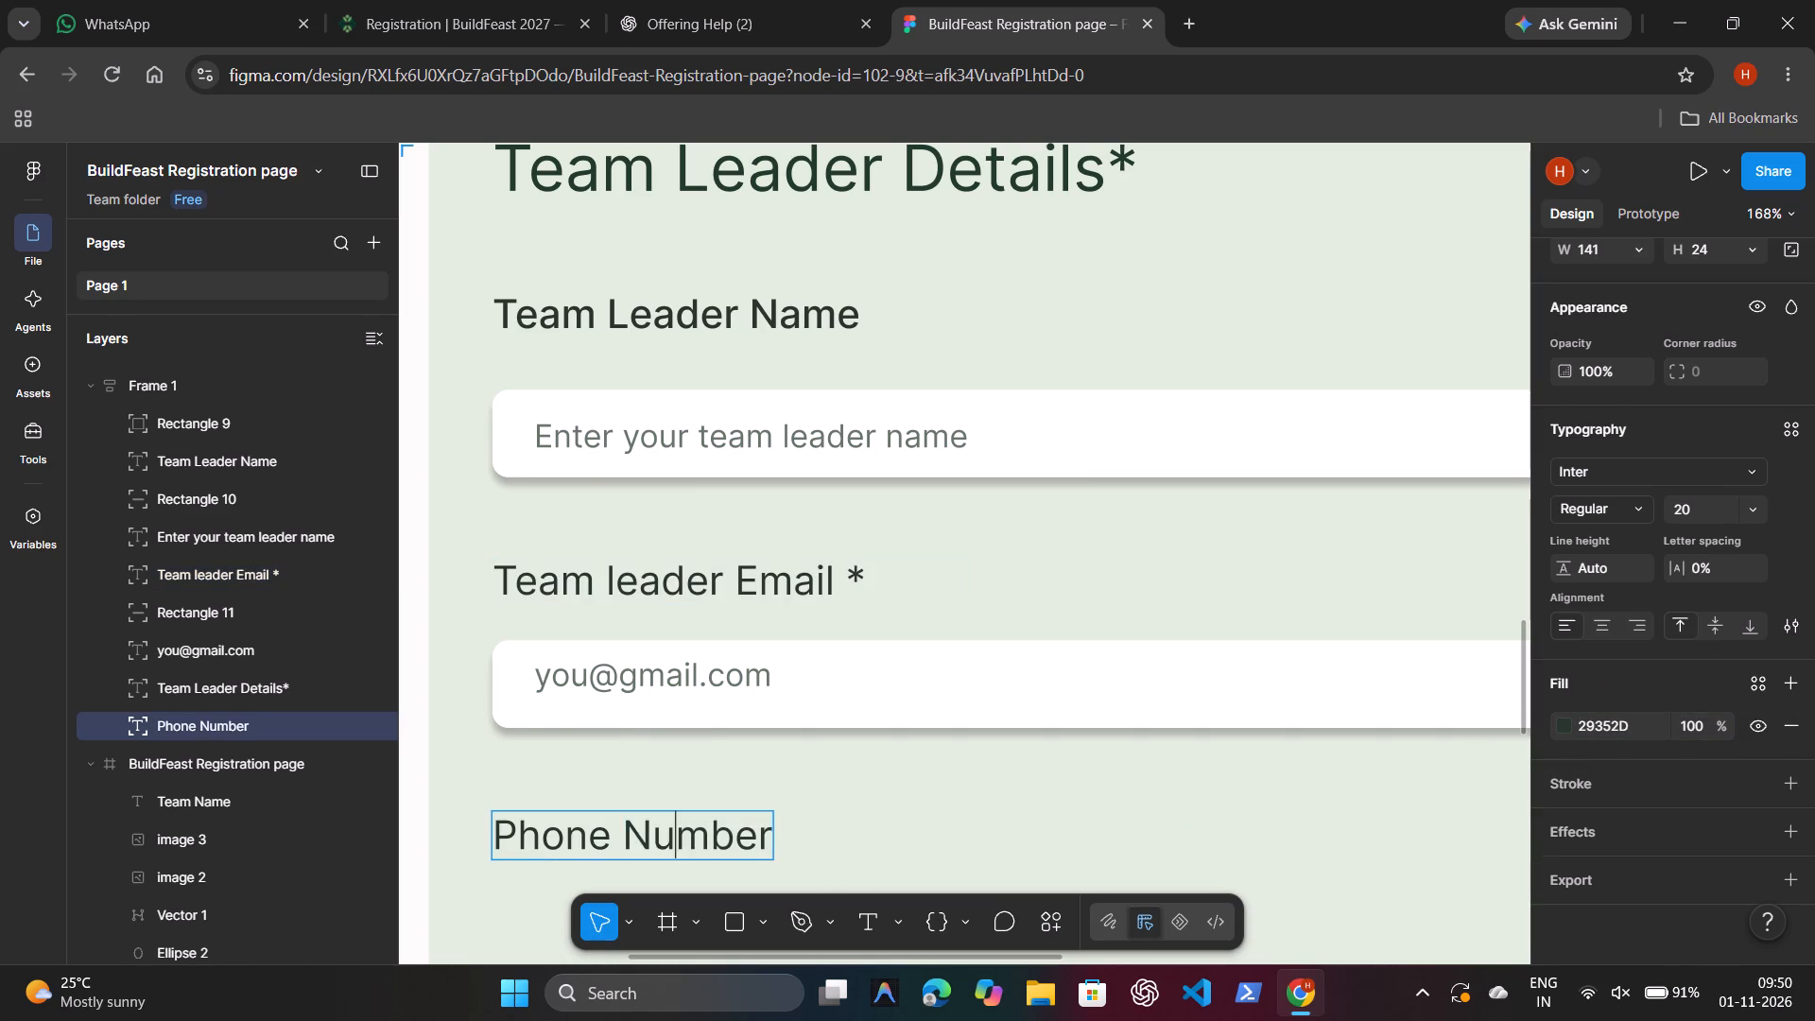
{"action": "triple_click", "coordinate": [682, 839]}
{"action": "triple_click", "coordinate": [682, 839]}
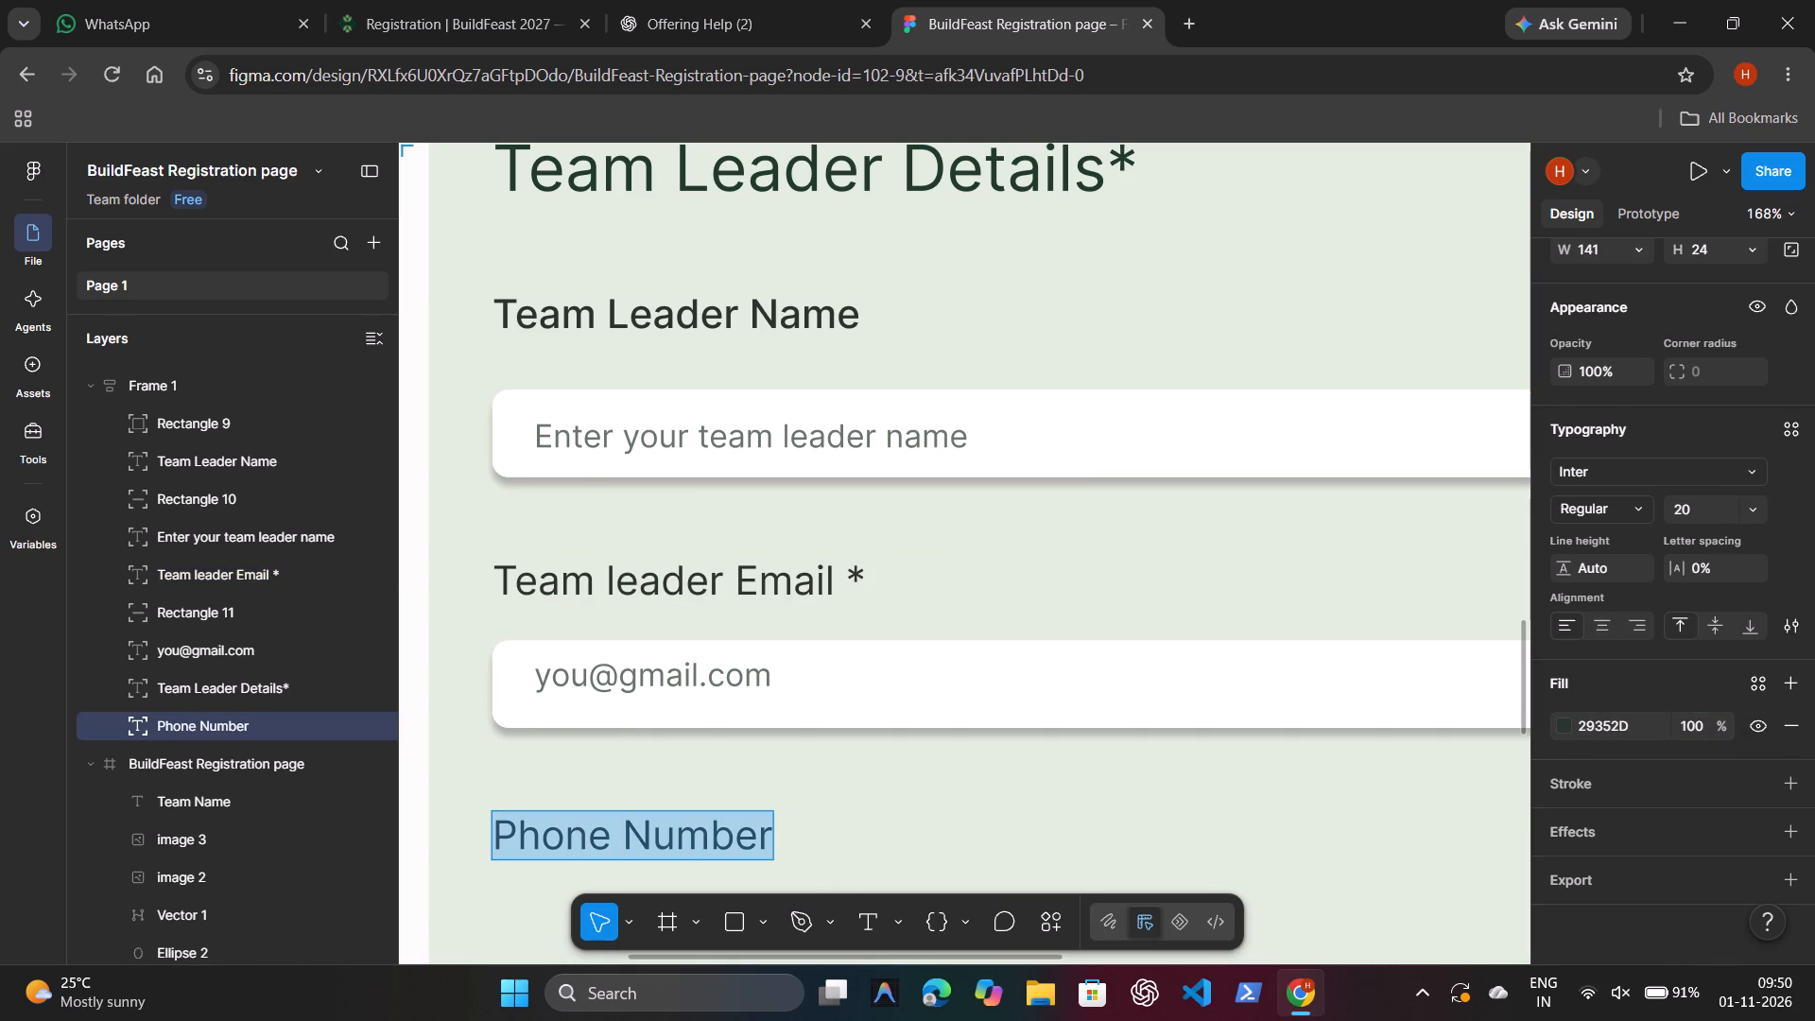
{"action": "left_click", "coordinate": [1643, 720]}
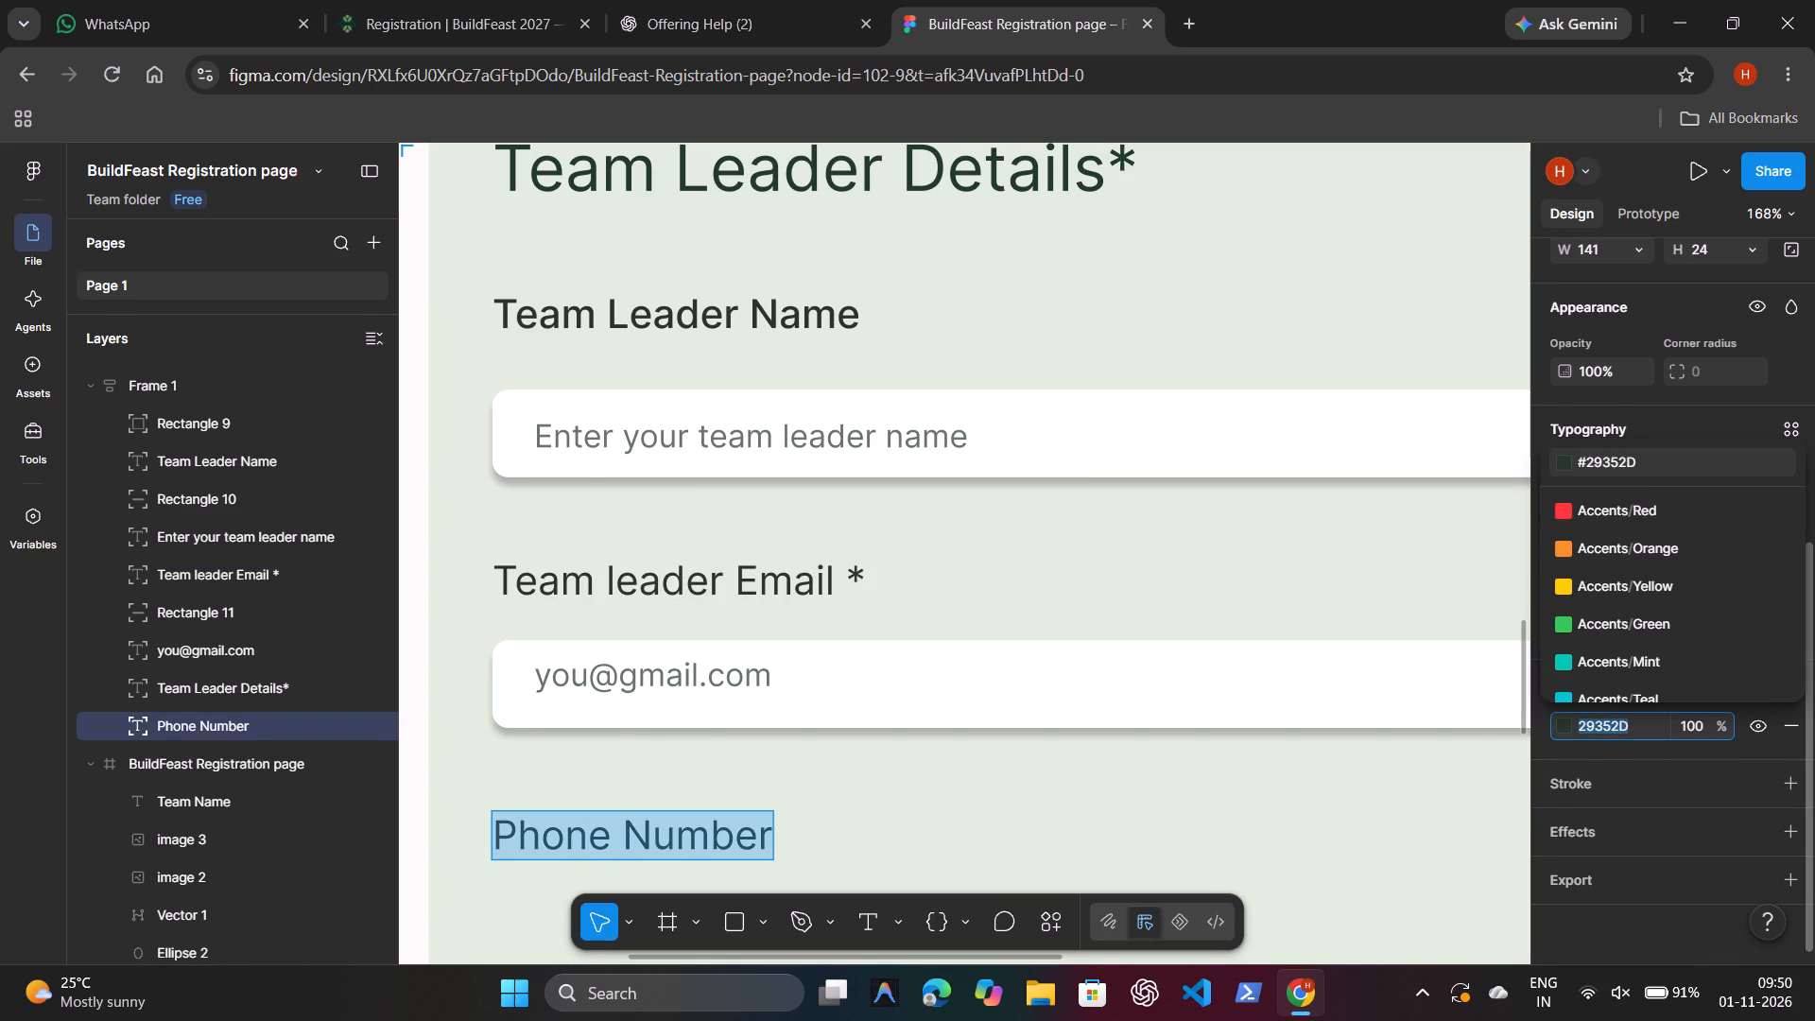
{"action": "key", "text": "BackSpace"}
{"action": "key", "text": "ctrl+v"}
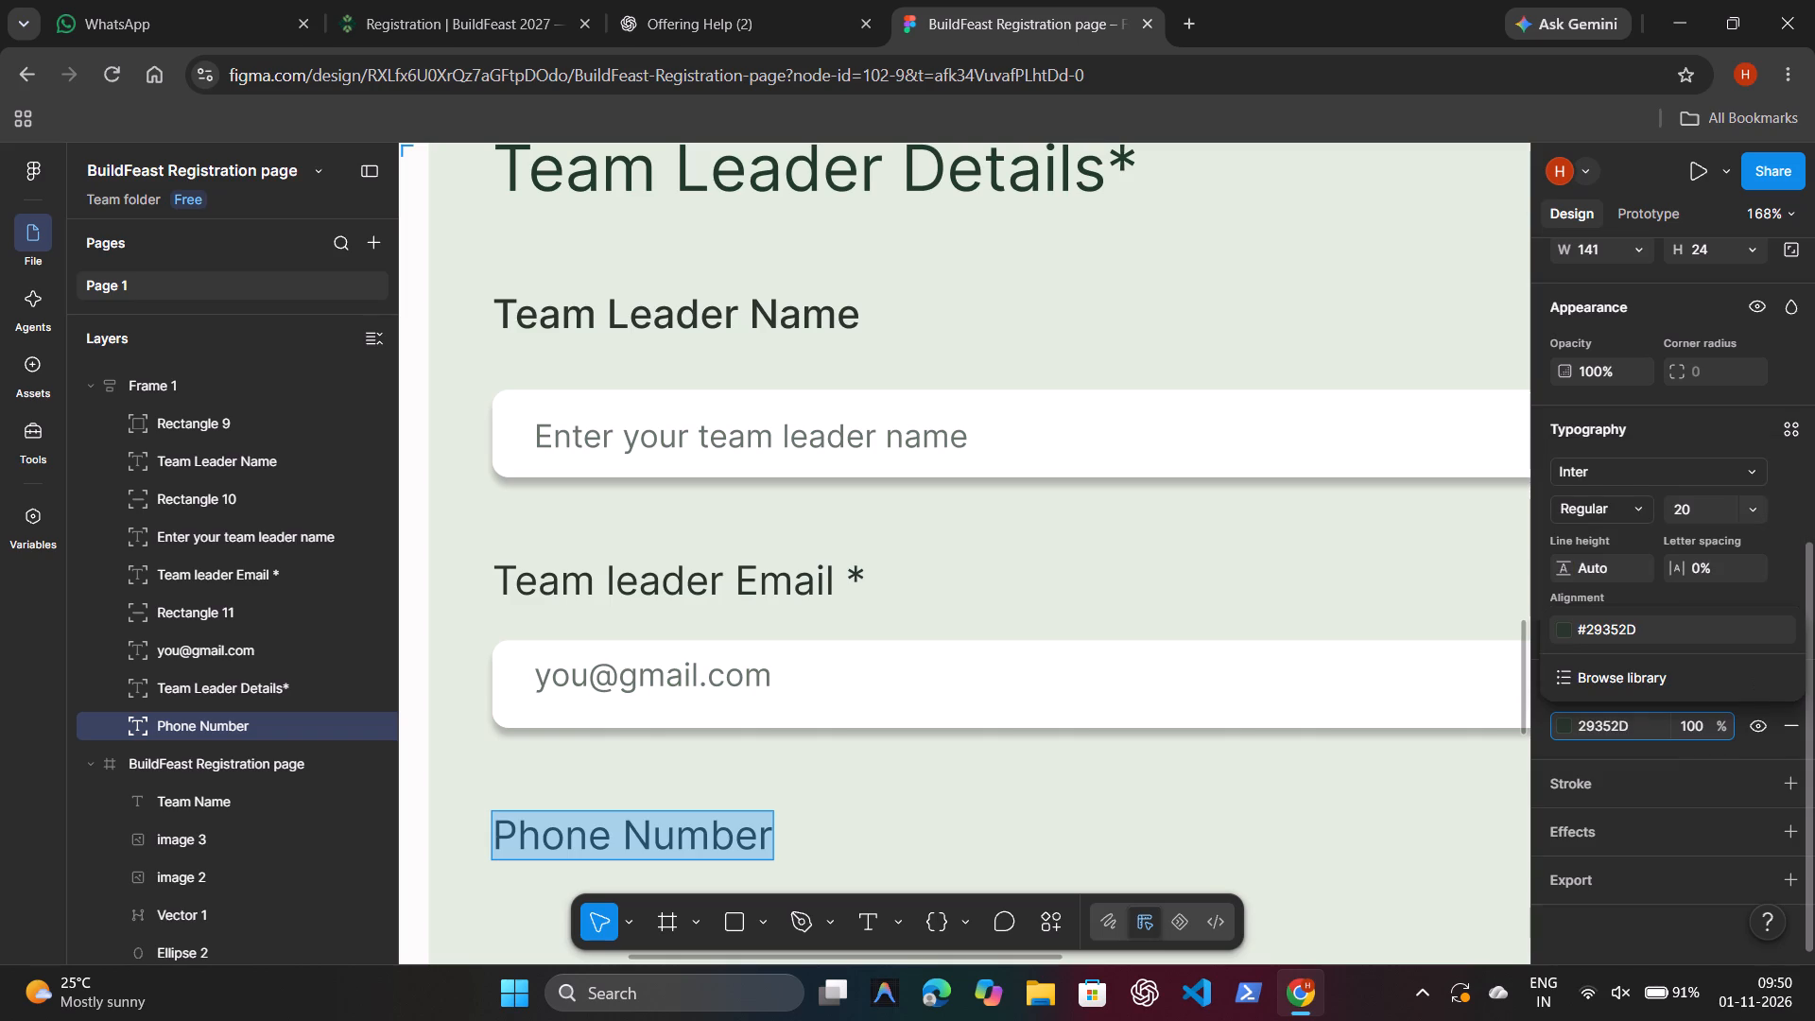
{"action": "key", "text": "Return"}
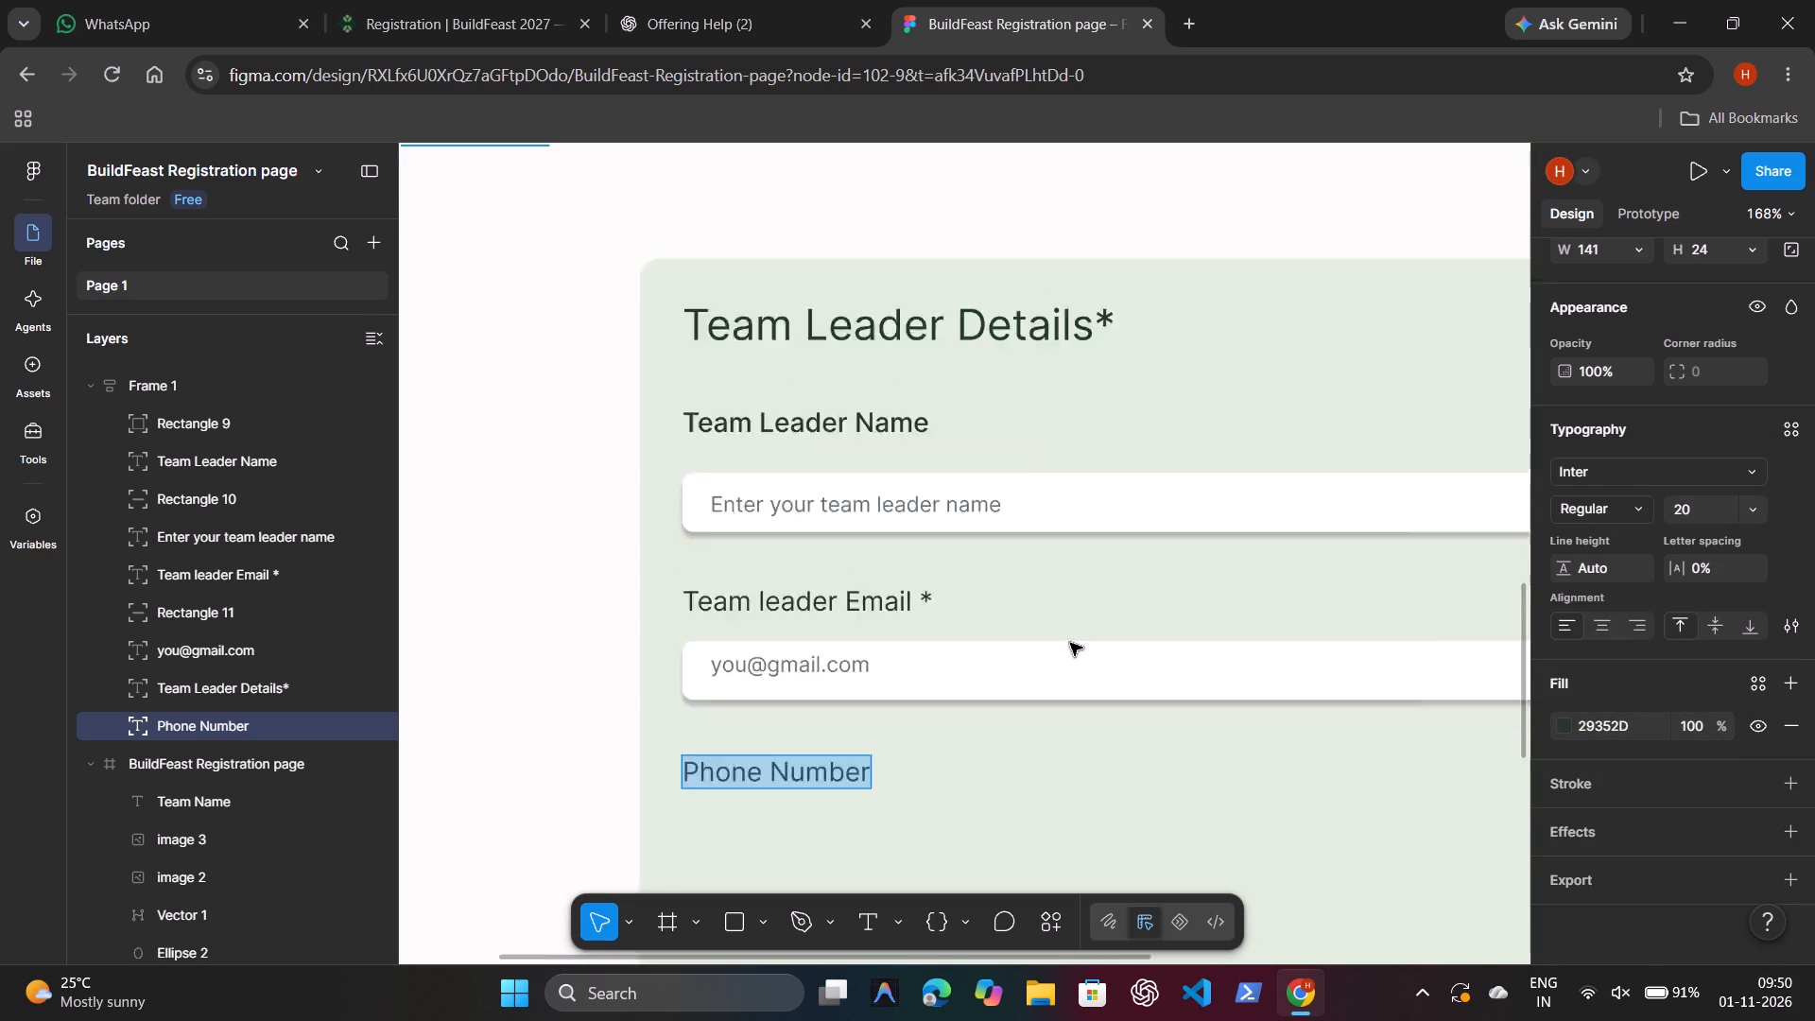
{"action": "scroll", "coordinate": [1070, 643], "scroll_direction": "down", "scroll_amount": 1}
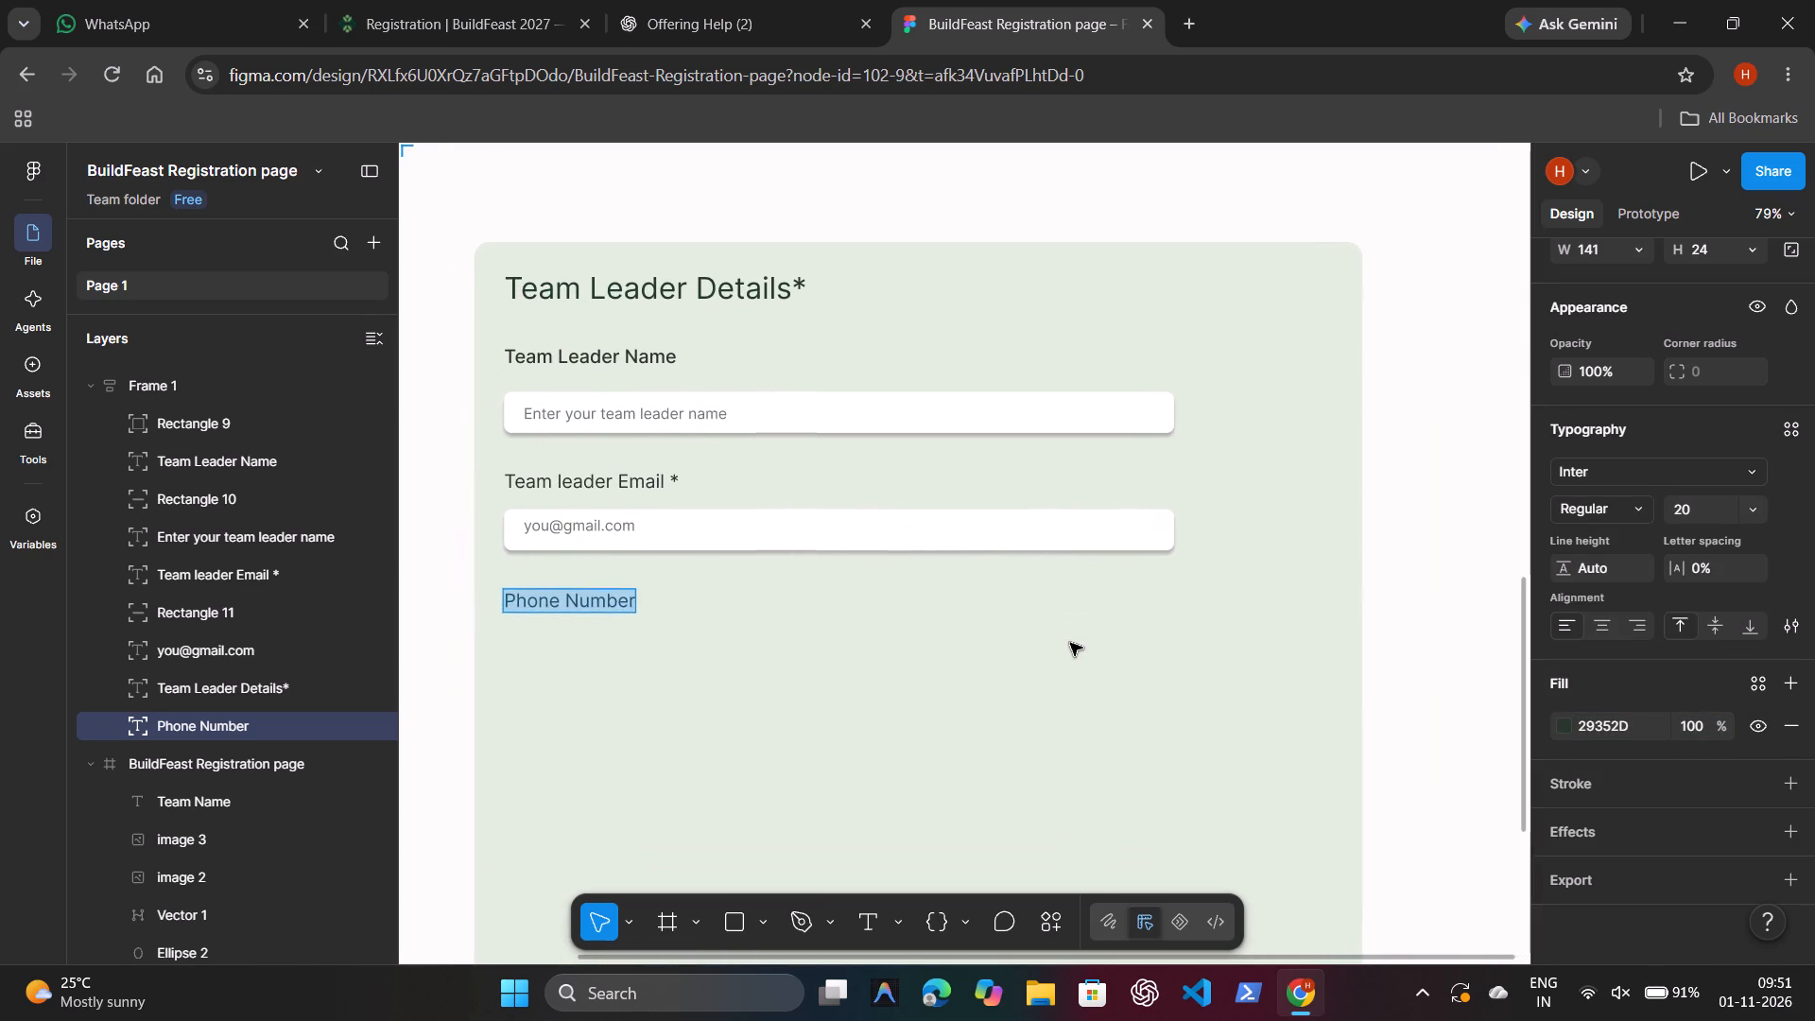
{"action": "scroll", "coordinate": [1070, 643], "scroll_direction": "down", "scroll_amount": 1}
{"action": "left_click", "coordinate": [461, 441]}
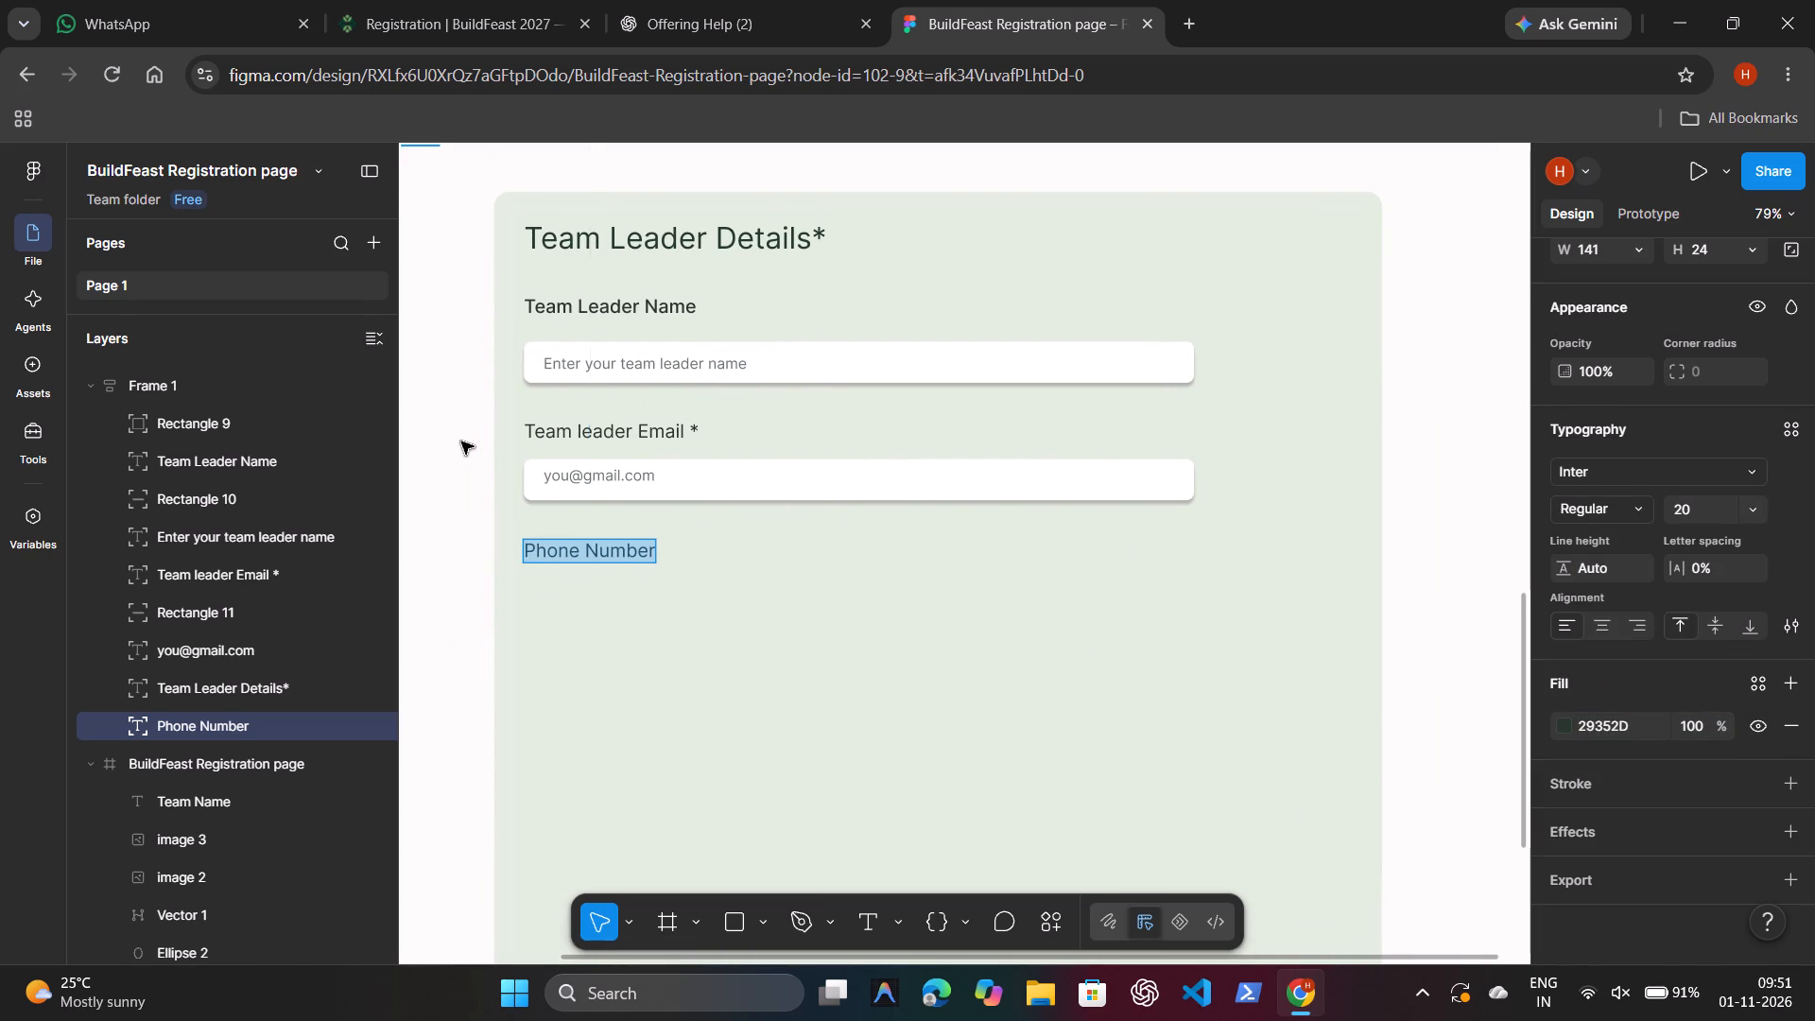
{"action": "left_click", "coordinate": [461, 441]}
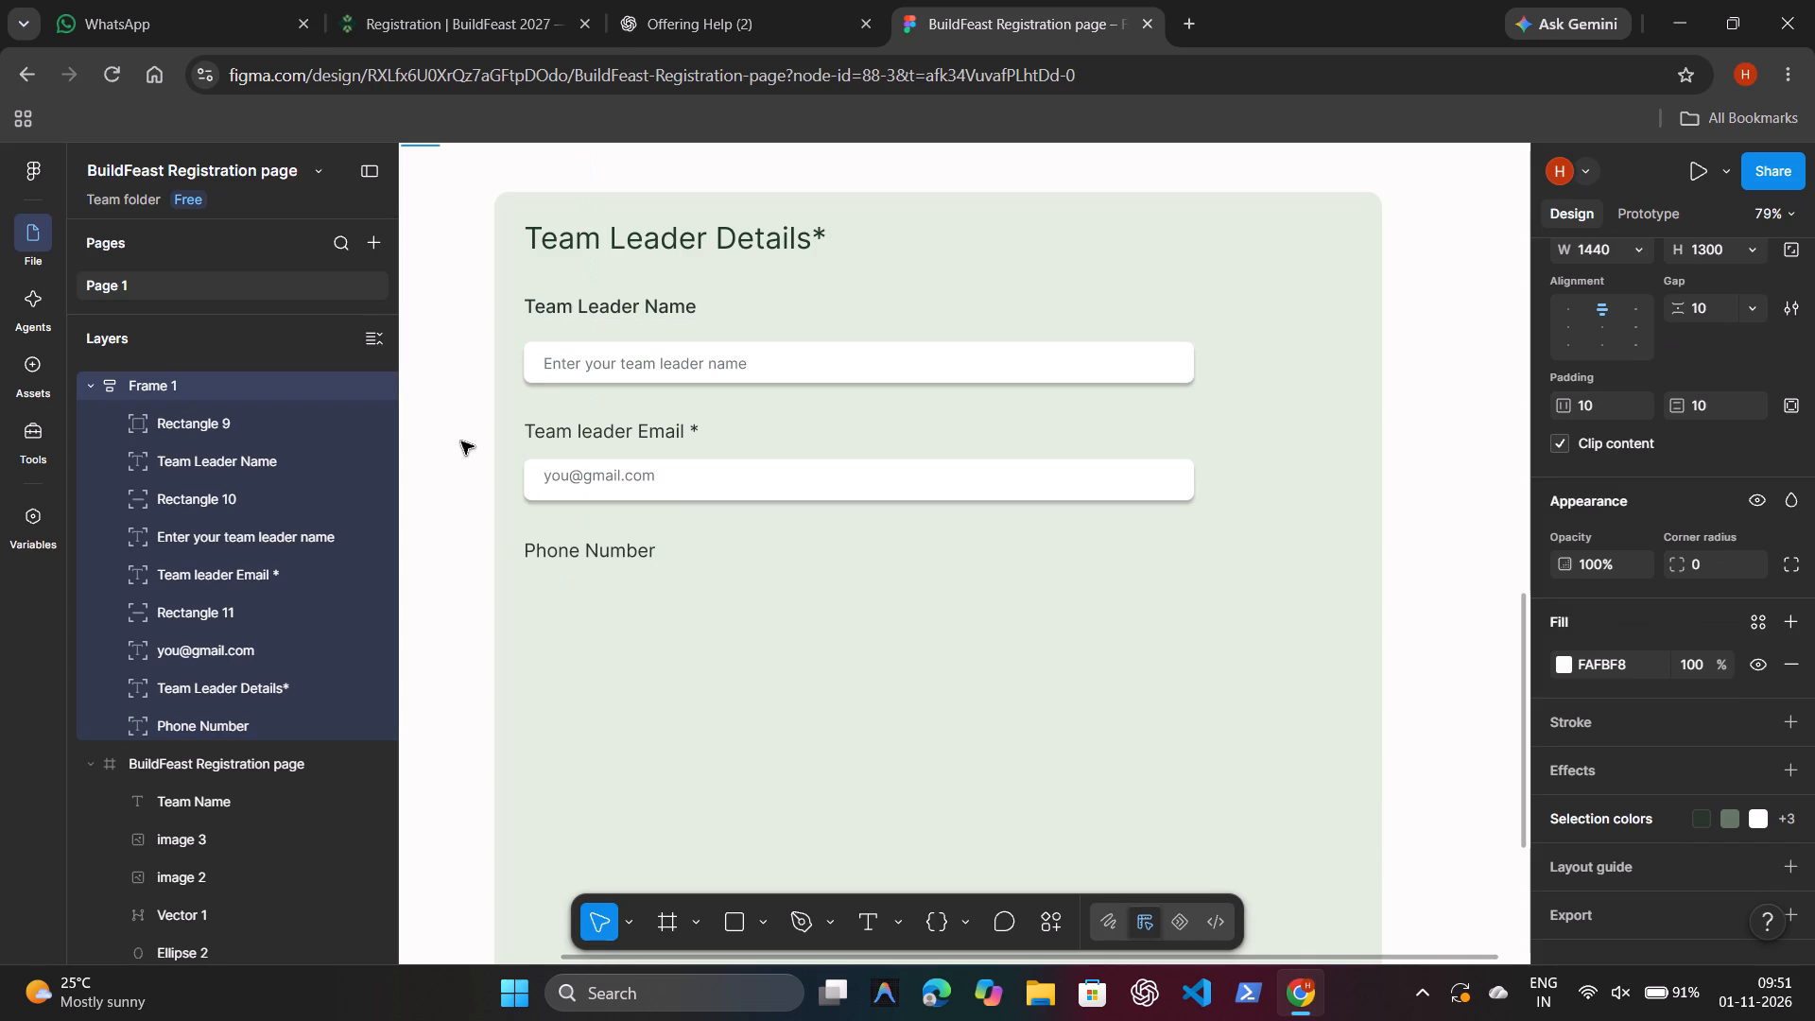
Add a rectangle to Frame 1 for the phone field and size it 719 by 44 to match the existing input fields.
{"action": "left_click", "coordinate": [863, 466]}
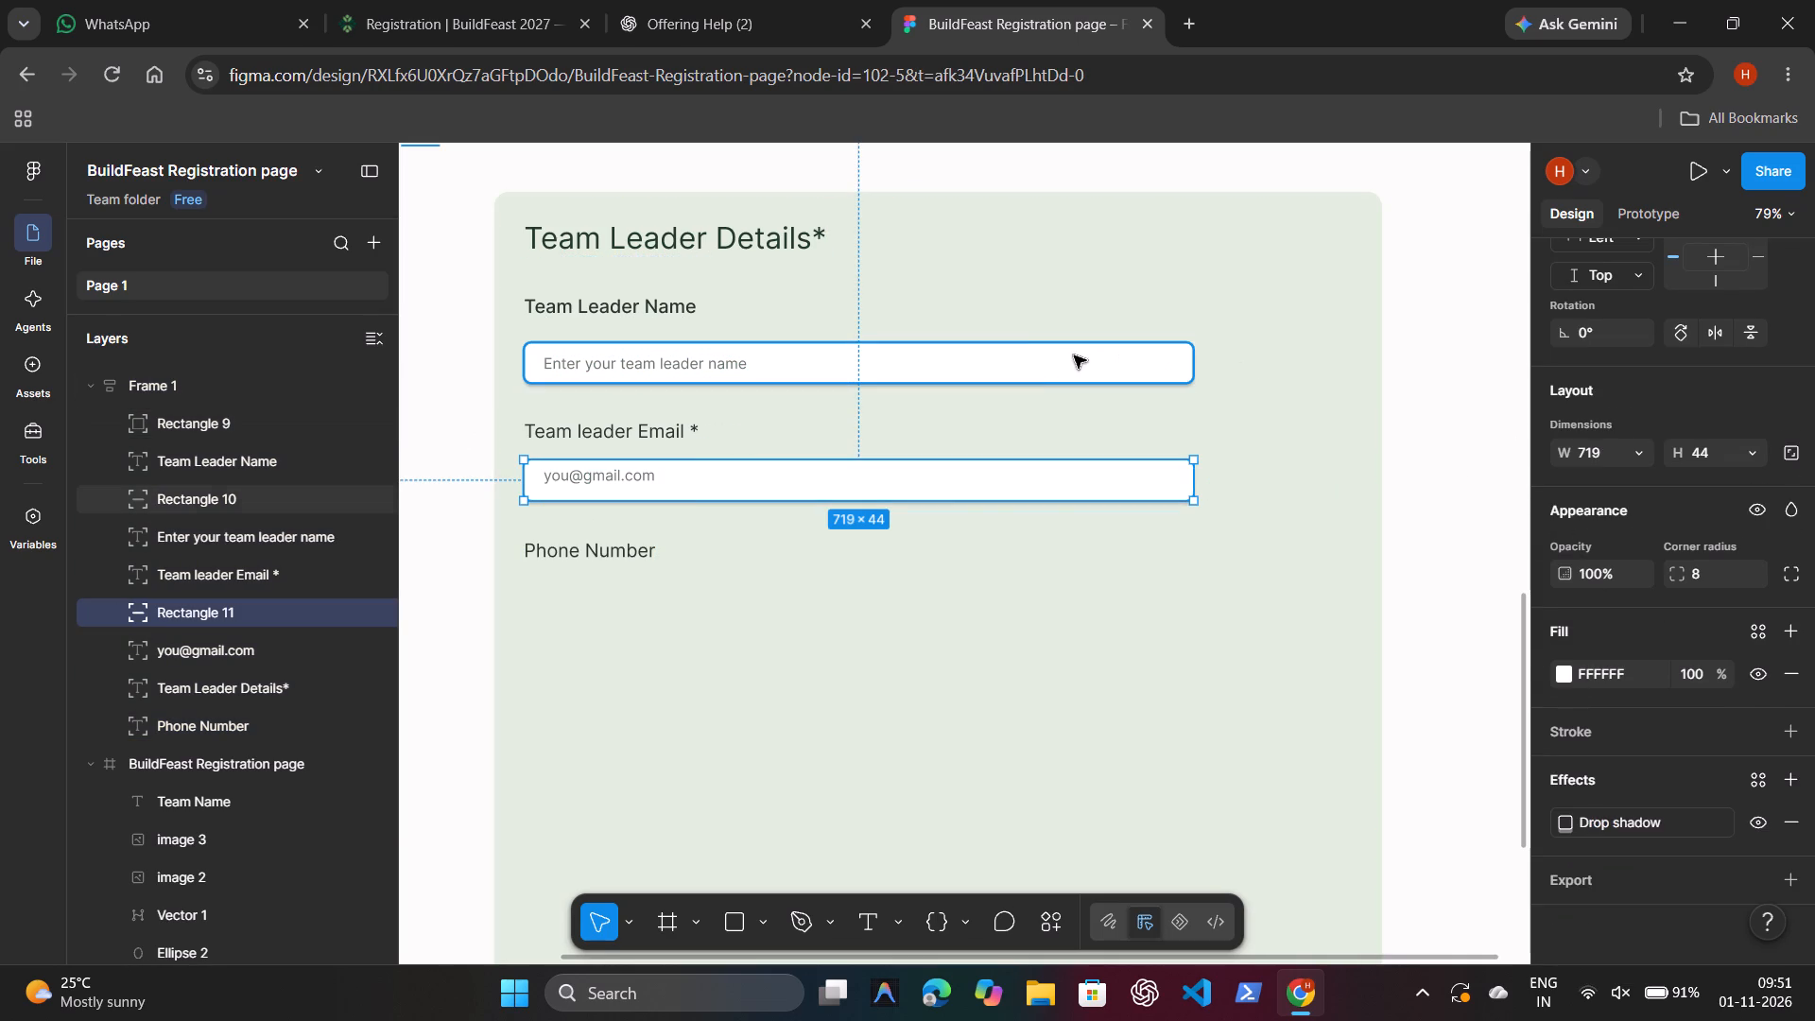
{"action": "left_click", "coordinate": [1031, 366]}
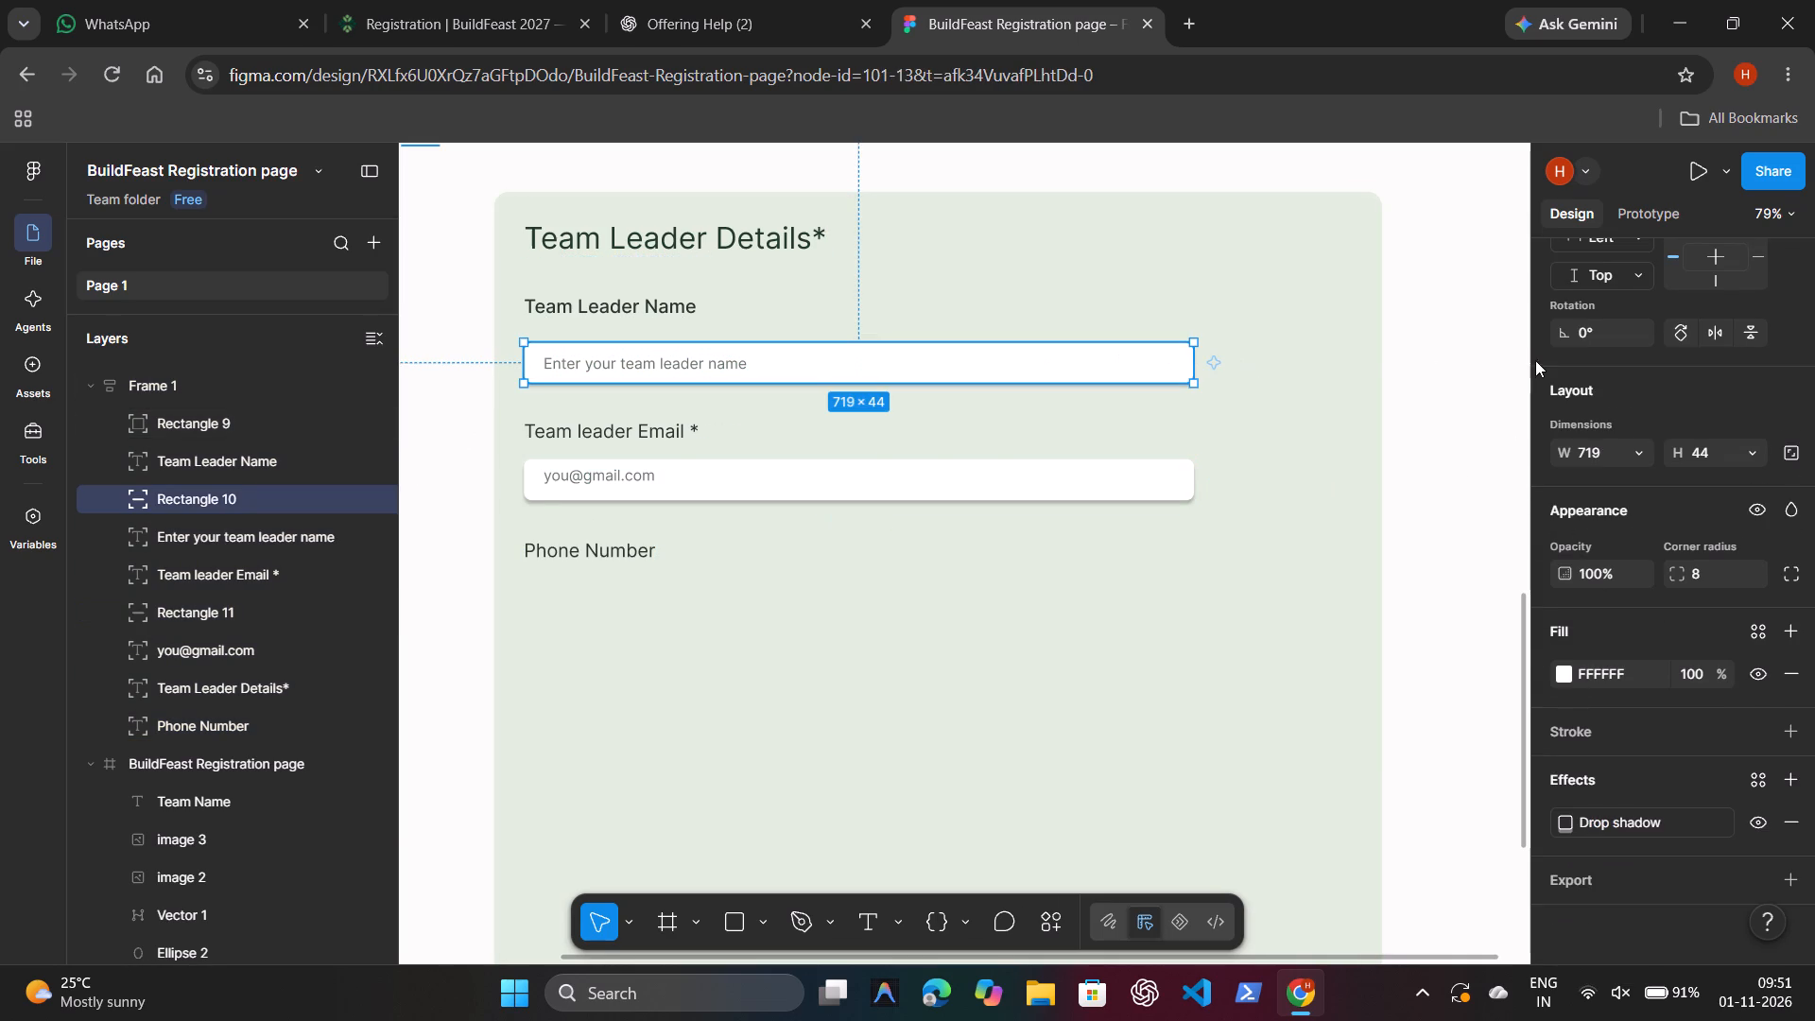
{"action": "left_click", "coordinate": [1487, 359]}
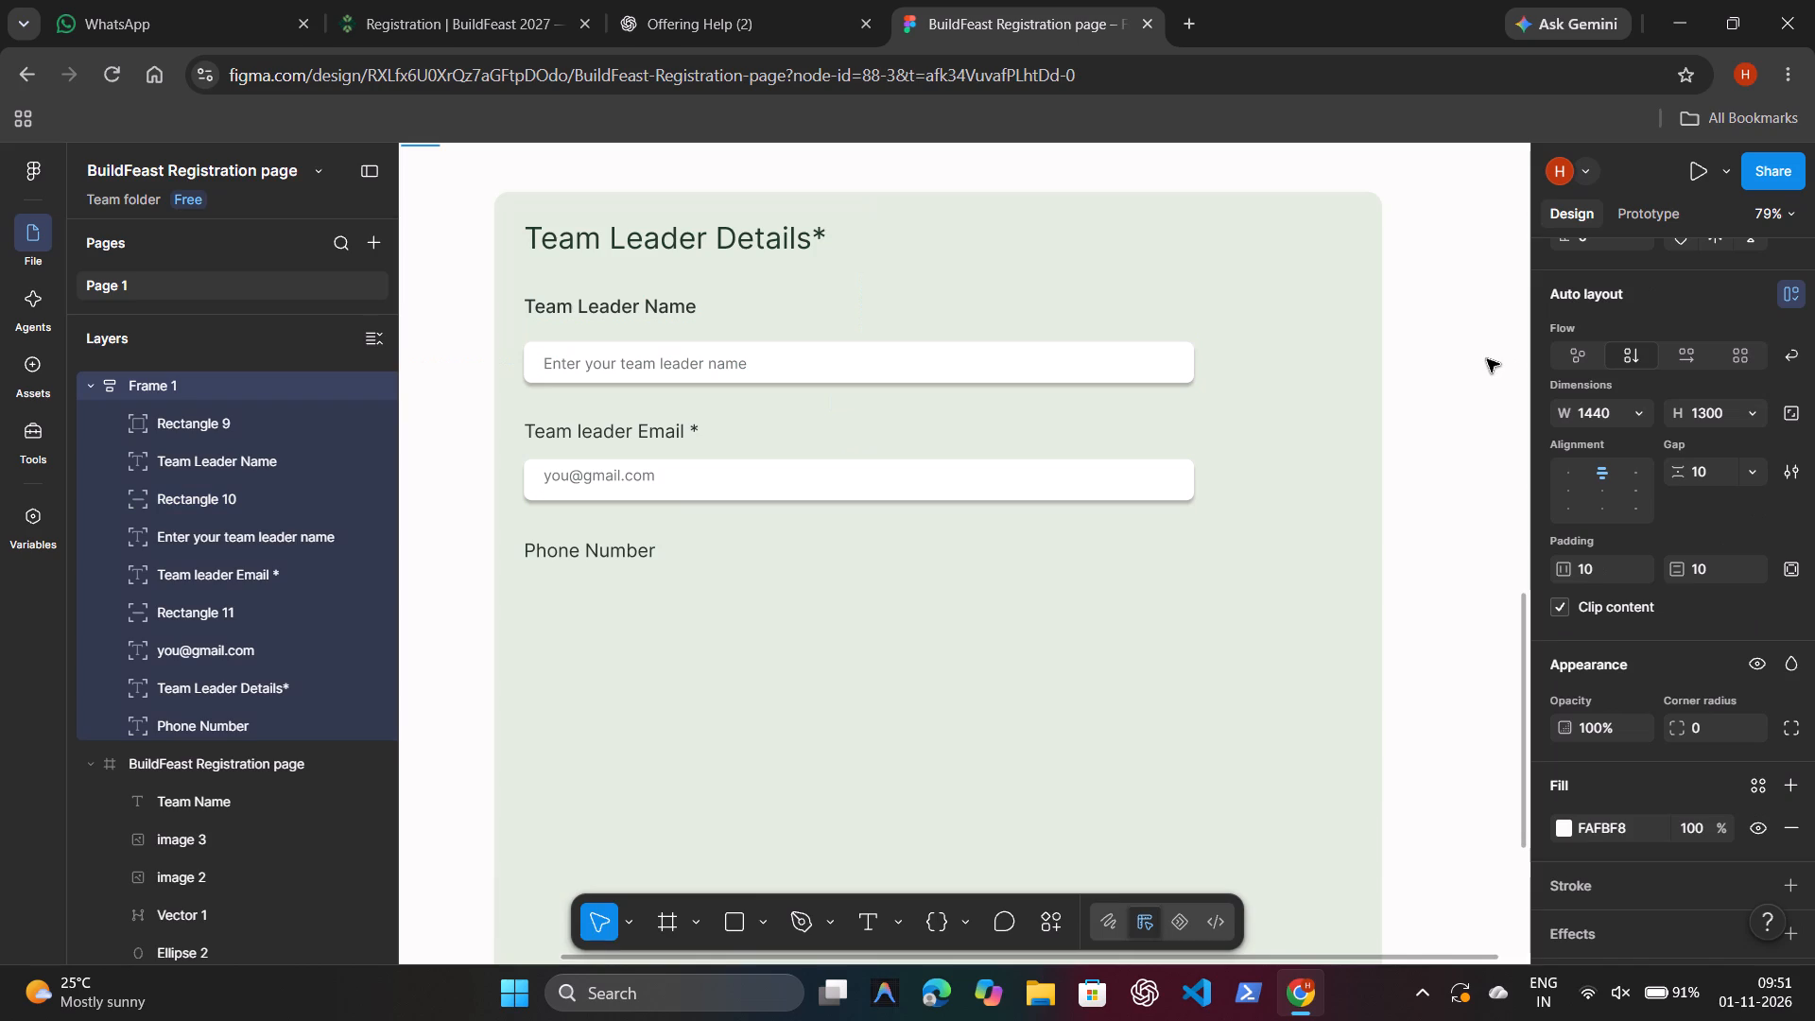
{"action": "key", "text": "r"}
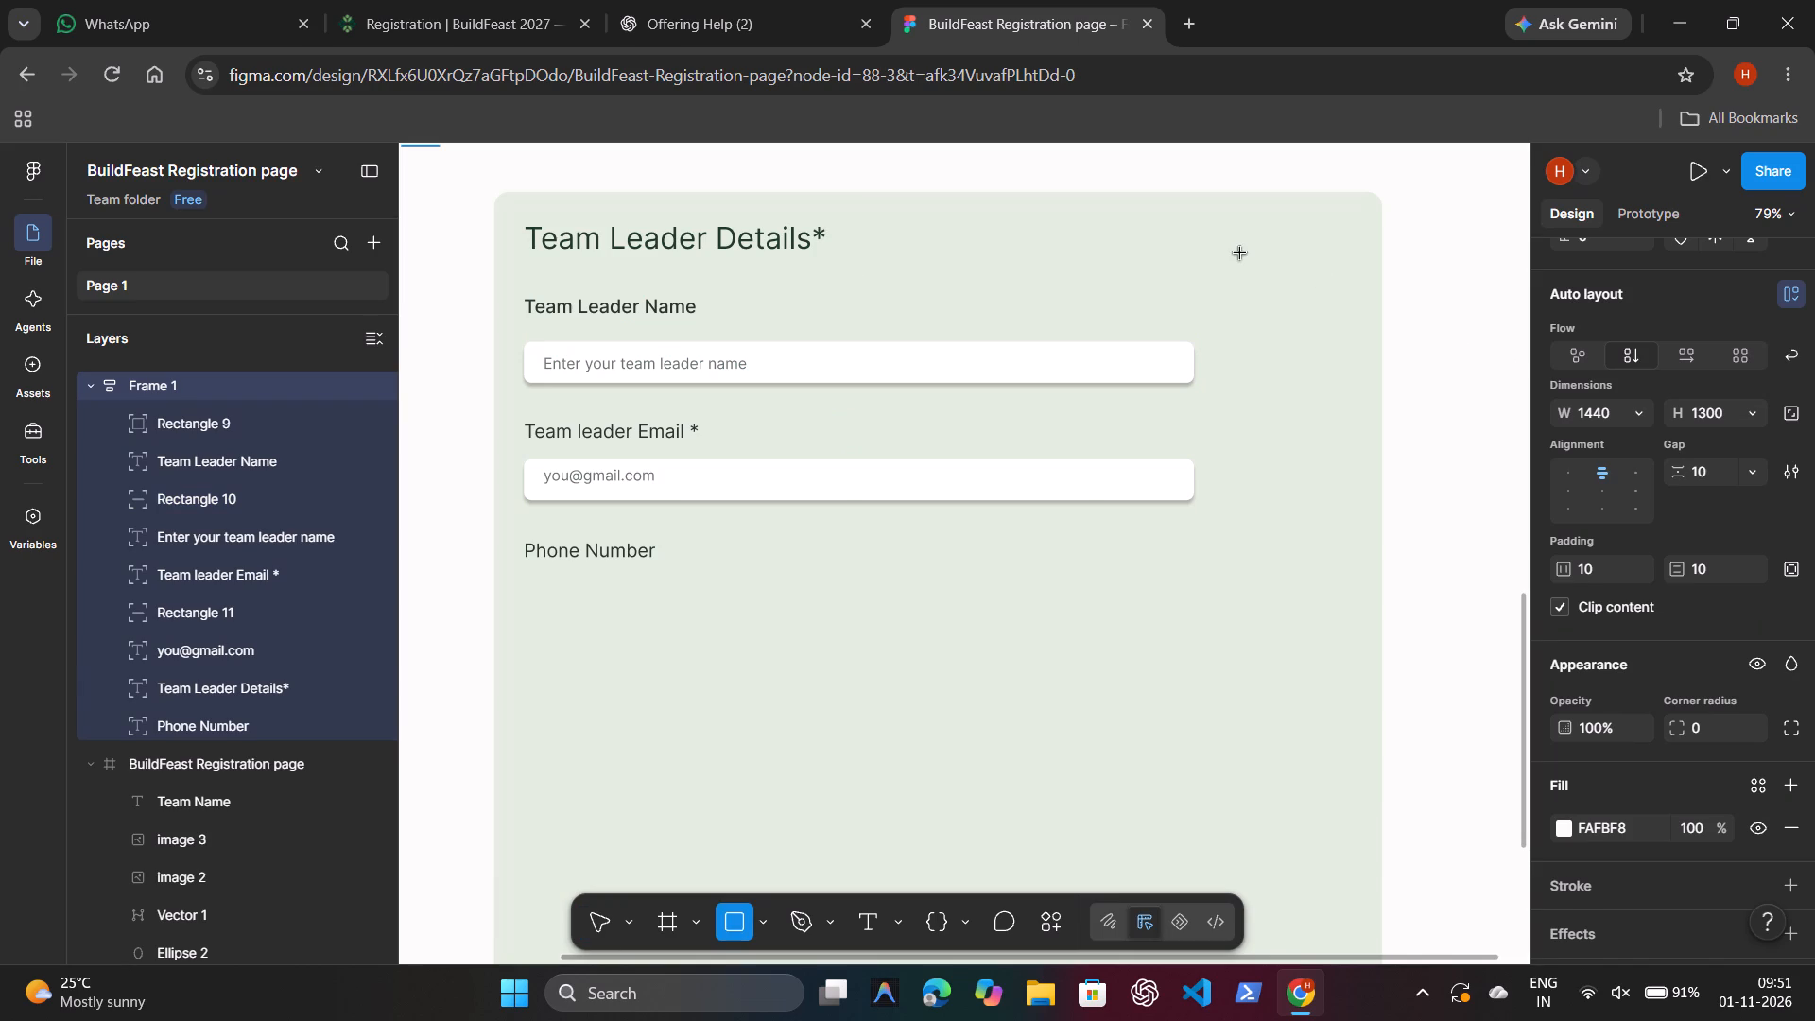
{"action": "left_click", "coordinate": [1240, 253]}
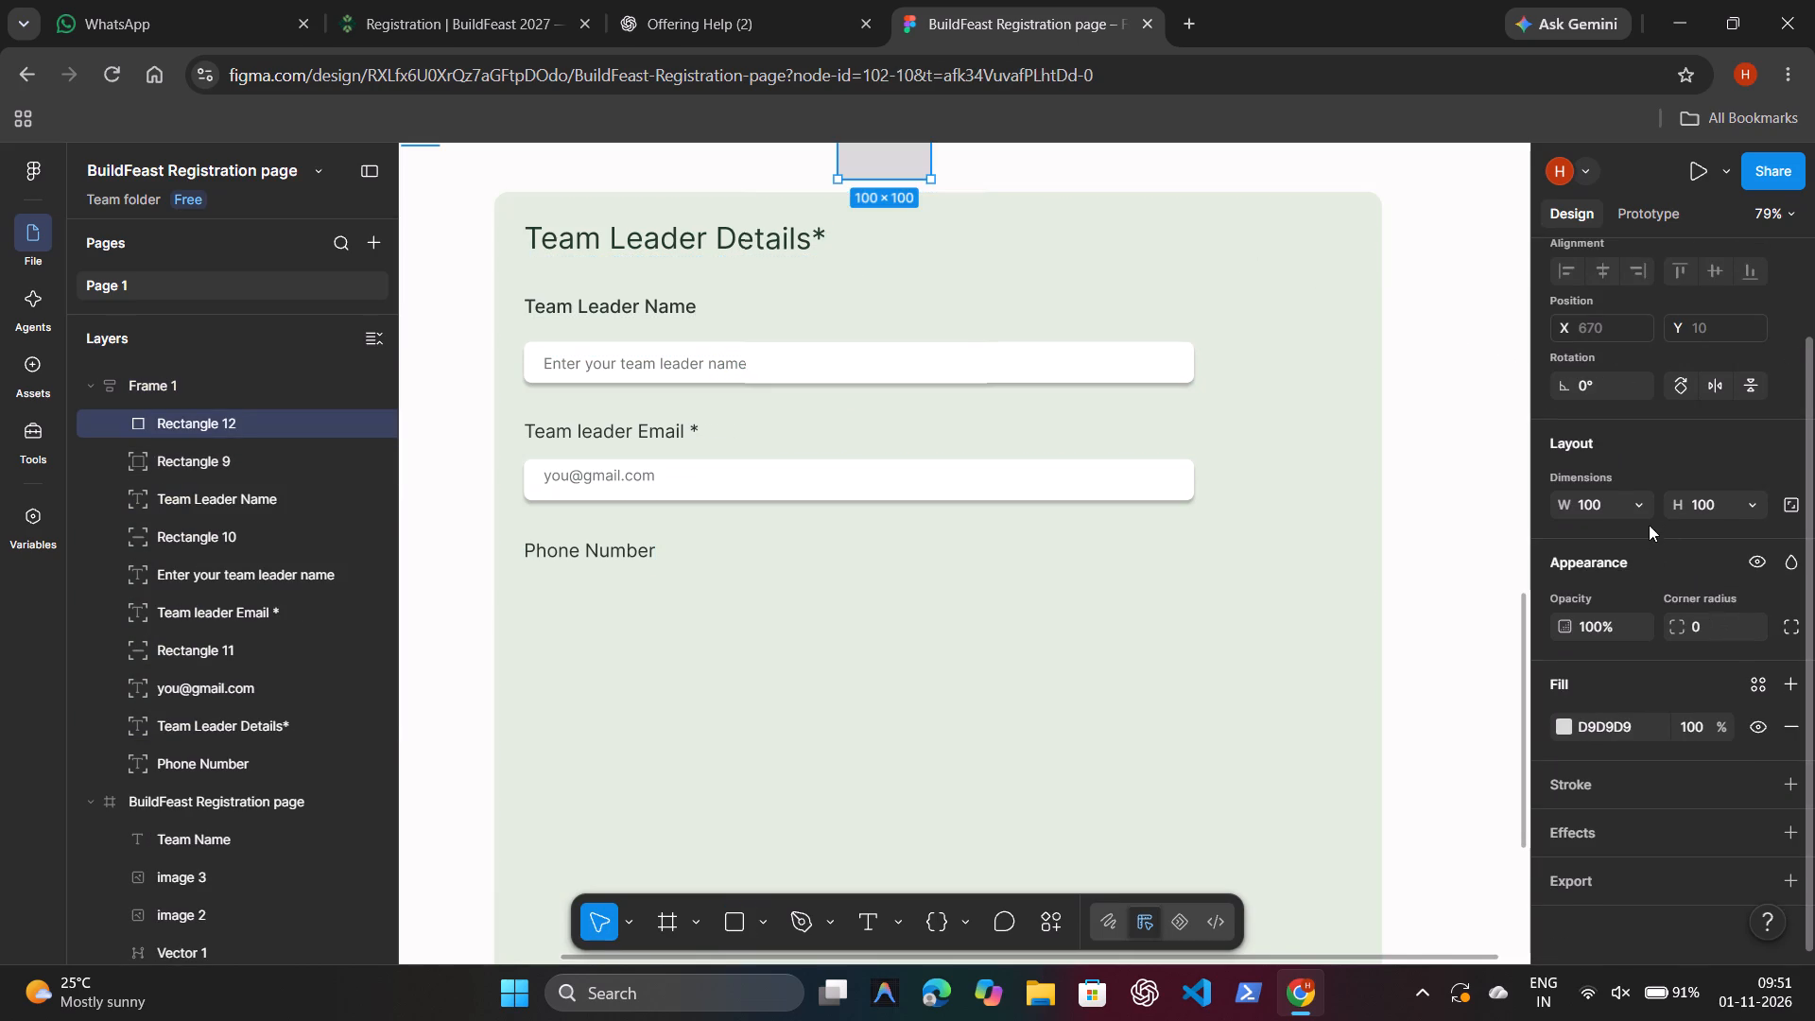
{"action": "left_click", "coordinate": [1615, 494]}
{"action": "key", "text": "BackSpace"}
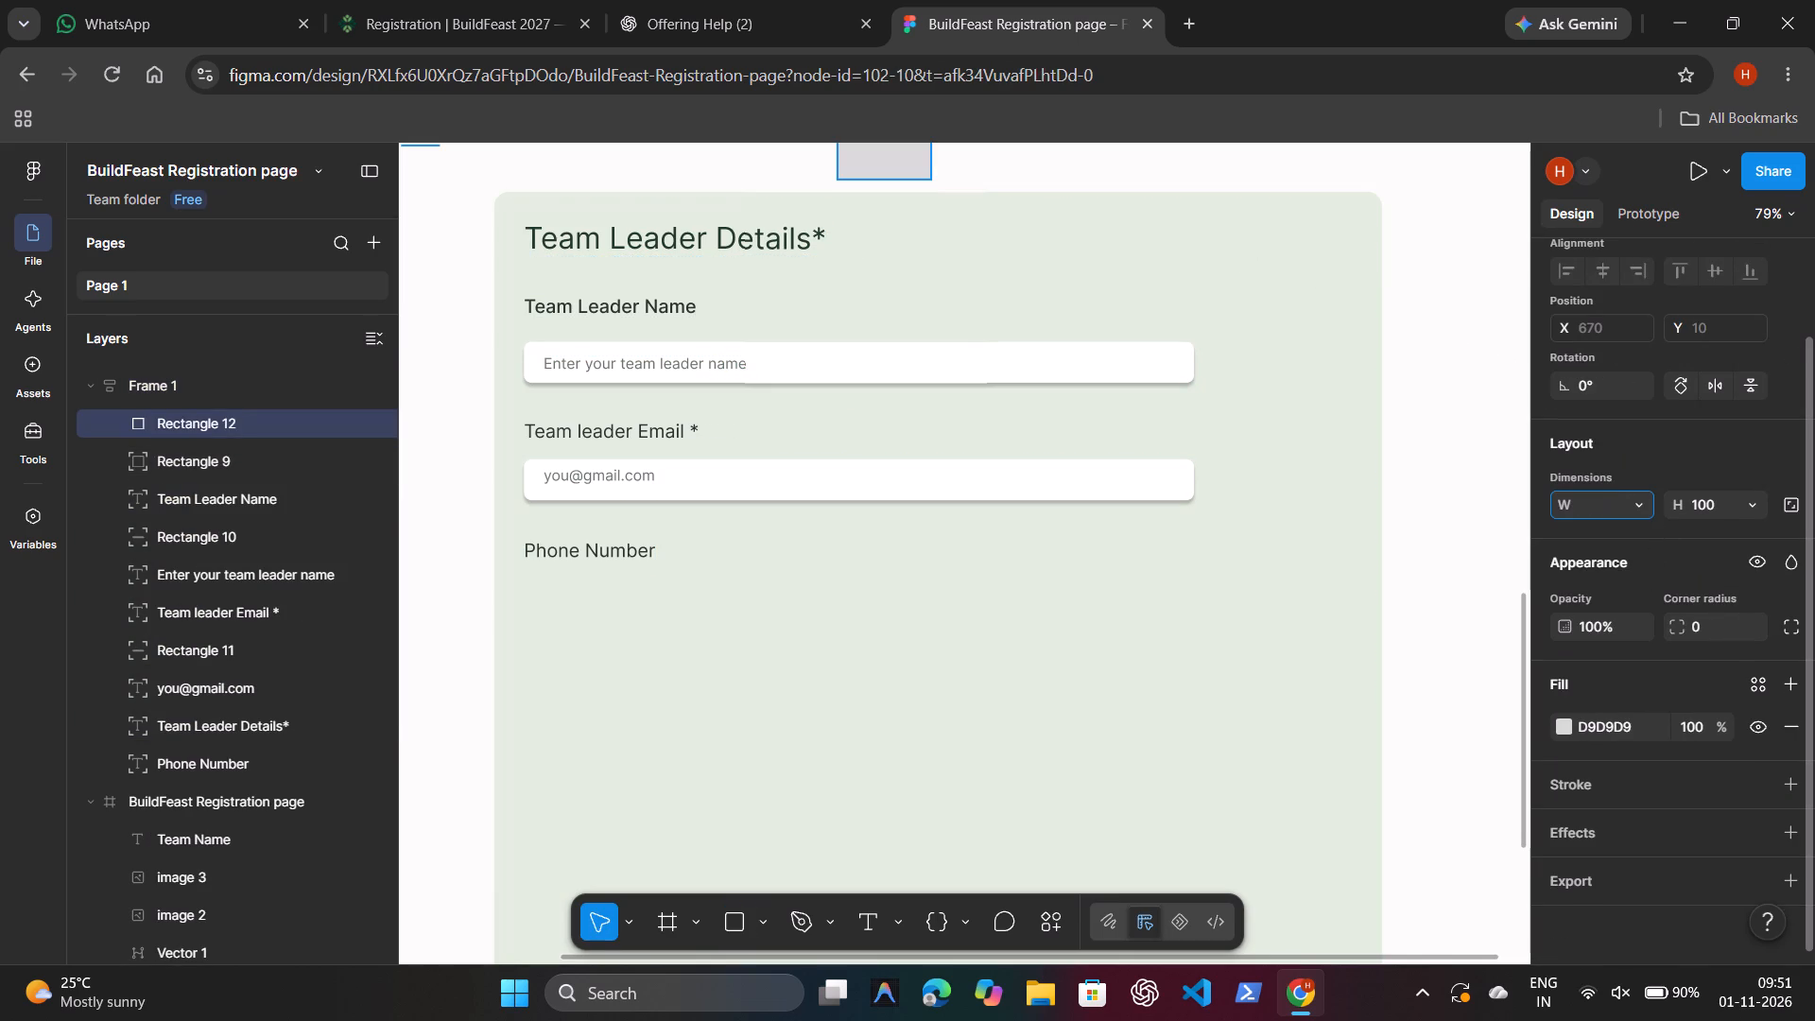
{"action": "type", "text": "719"}
{"action": "key", "text": "Return"}
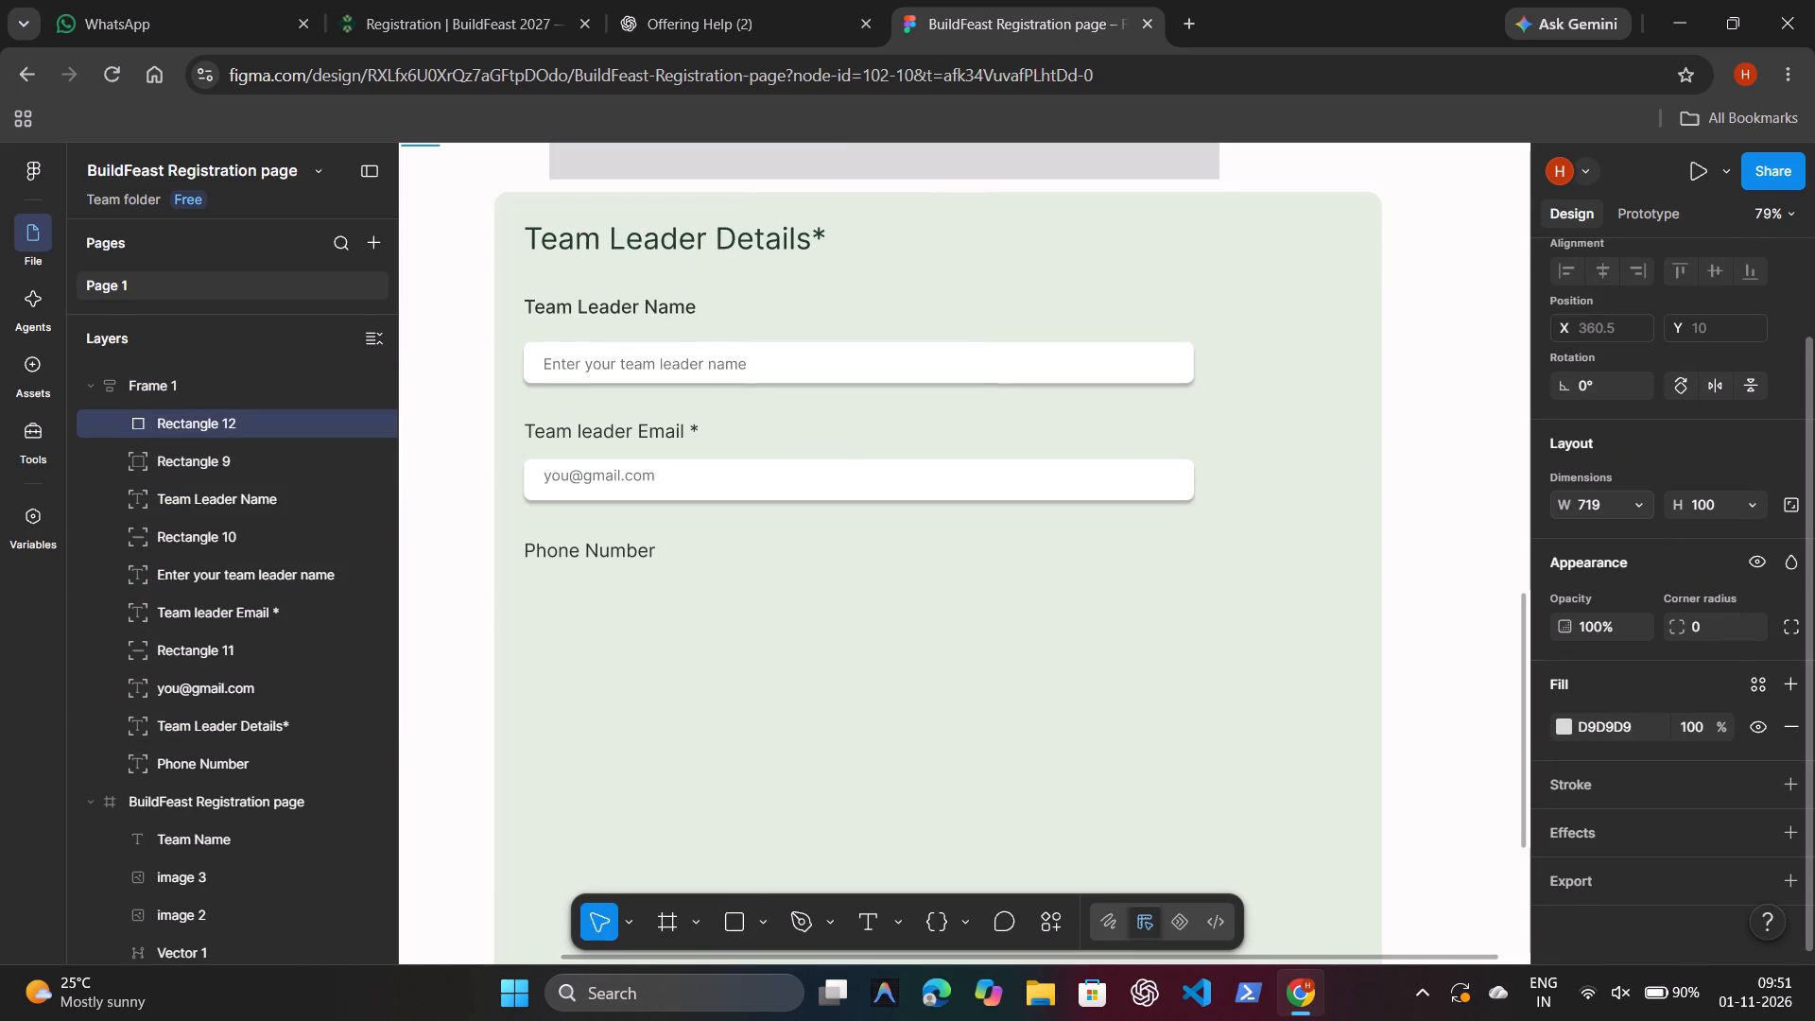
{"action": "left_click", "coordinate": [1720, 512]}
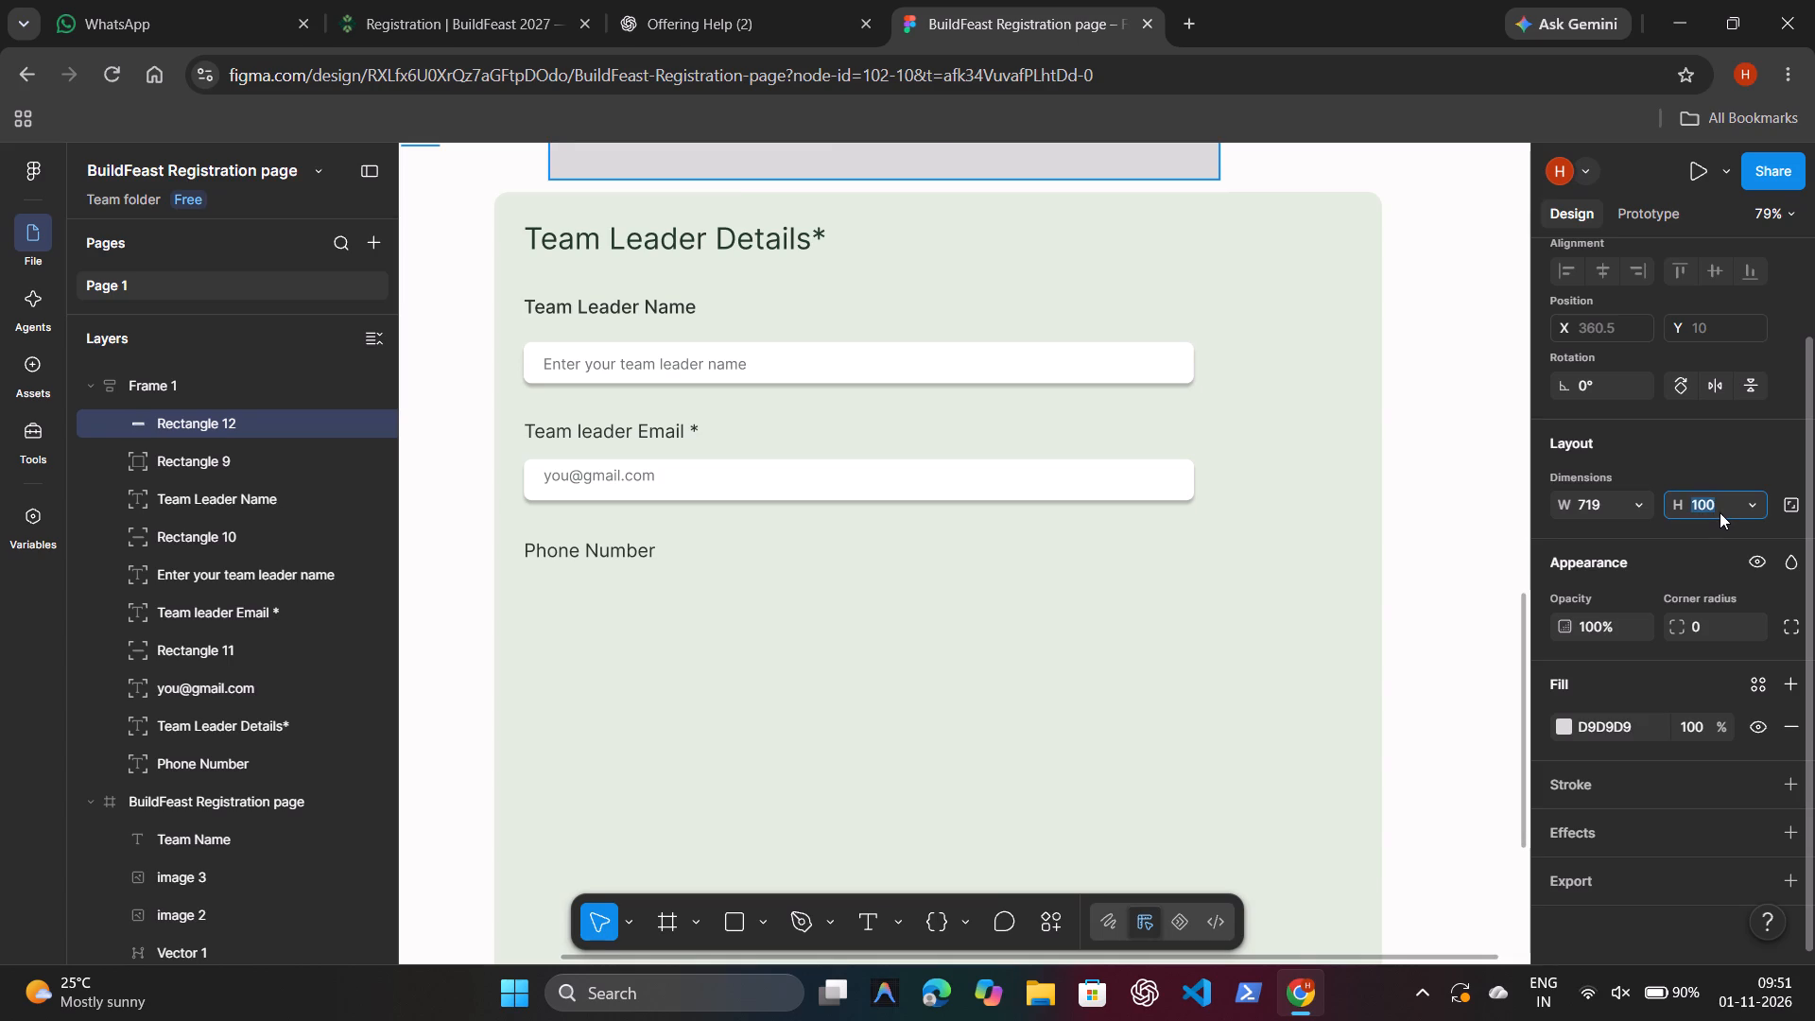
{"action": "key", "text": "BackSpace"}
{"action": "type", "text": "44"}
{"action": "key", "text": "Return"}
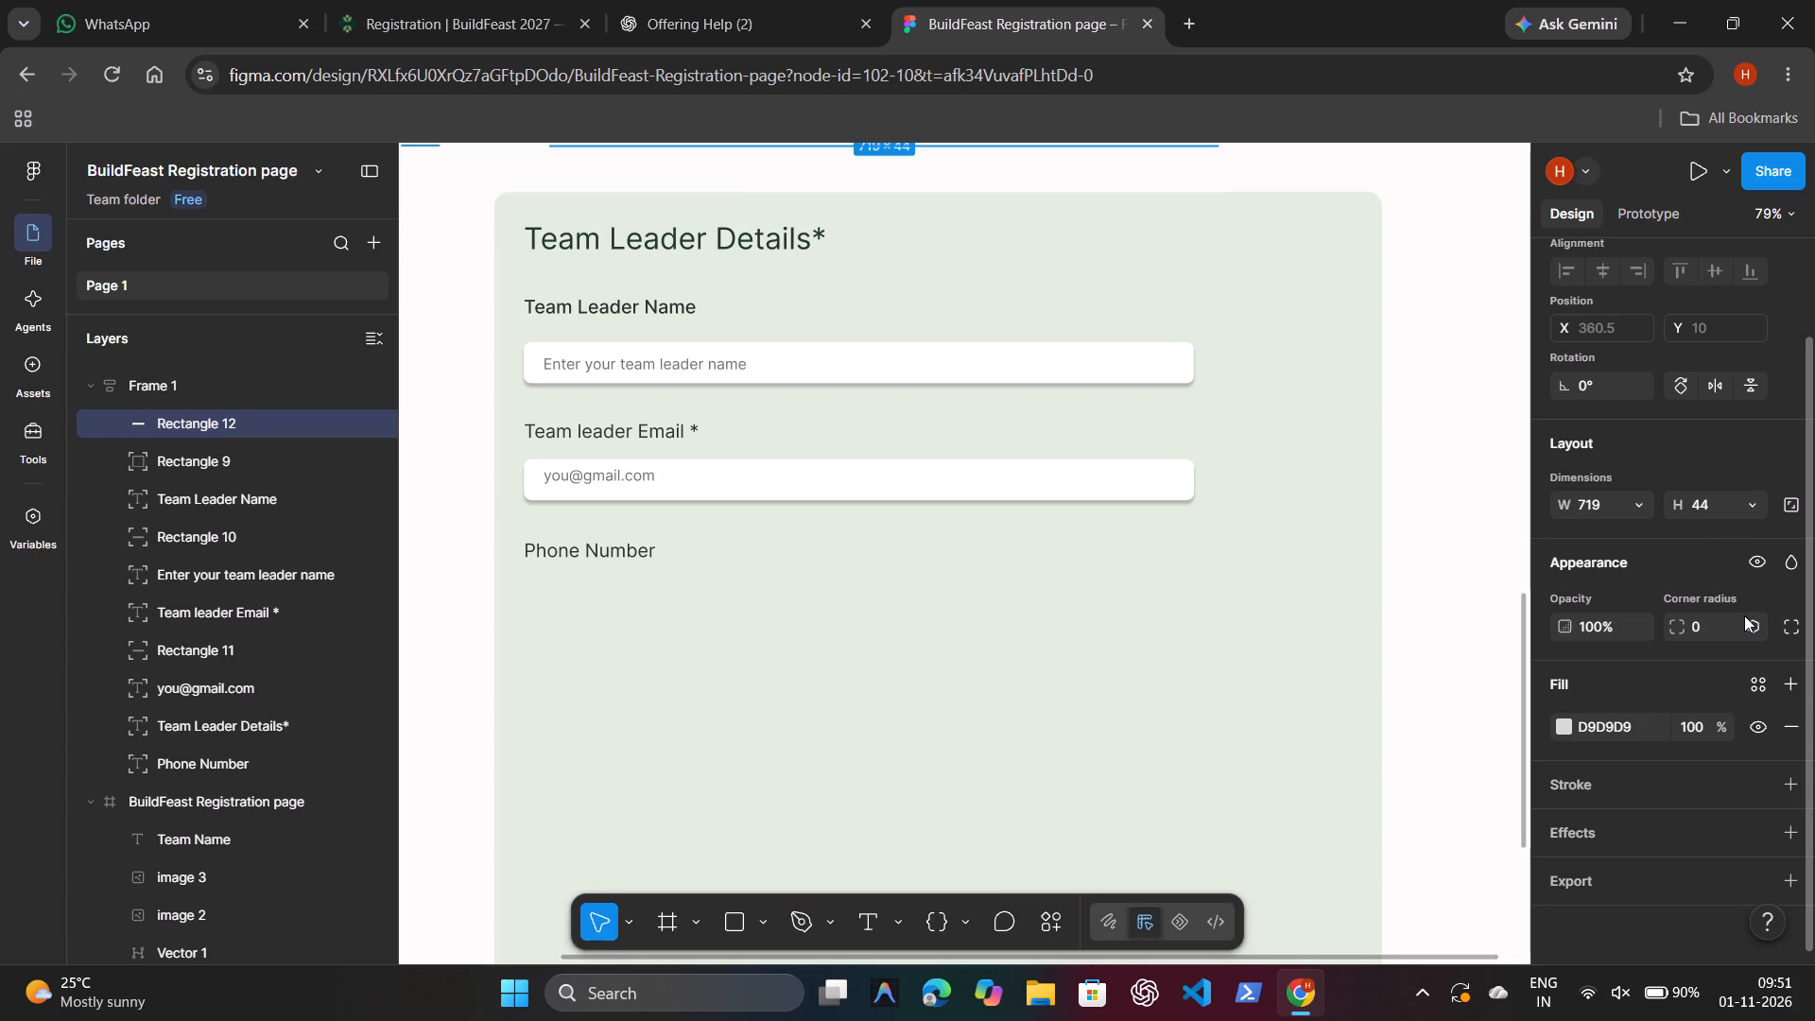
Set the new rectangle's corner radius to 8 and its fill to white, FFFFFF.
{"action": "left_click", "coordinate": [1720, 624]}
{"action": "key", "text": "BackSpace"}
{"action": "key", "text": "8"}
{"action": "key", "text": "Return"}
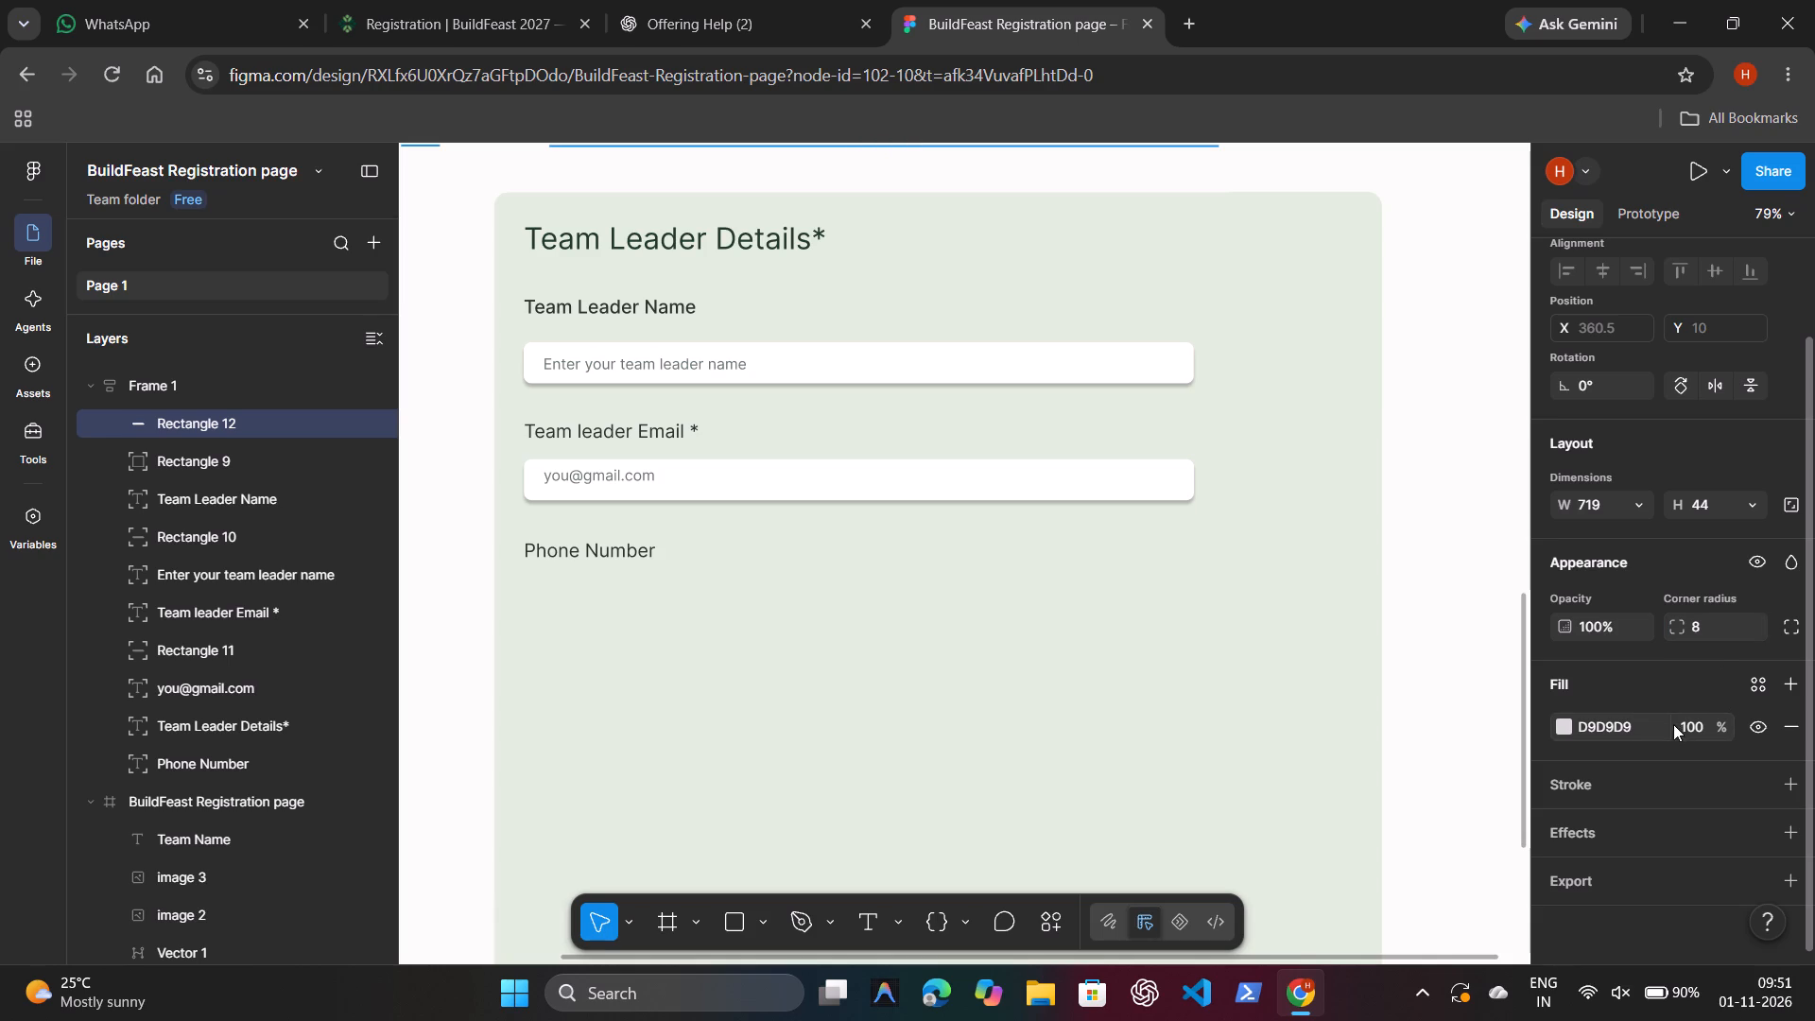
{"action": "double_click", "coordinate": [1650, 724]}
{"action": "key", "text": "BackSpace"}
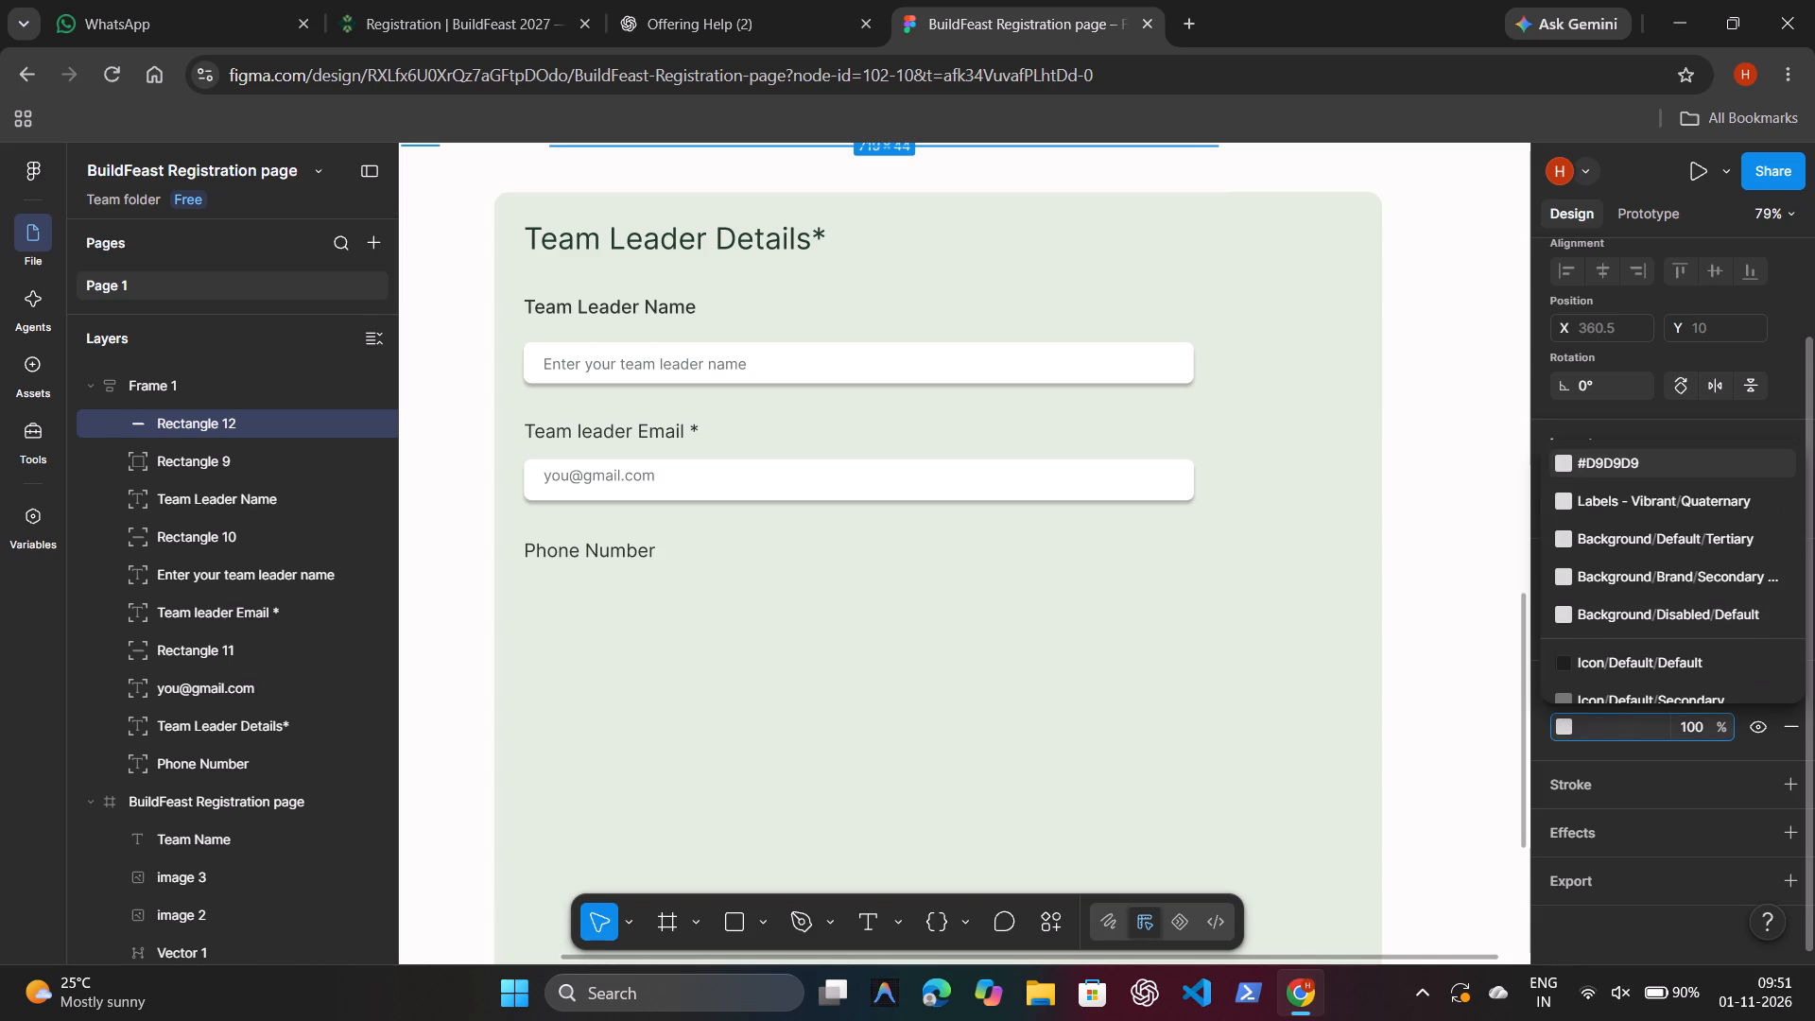
{"action": "type", "text": "white"}
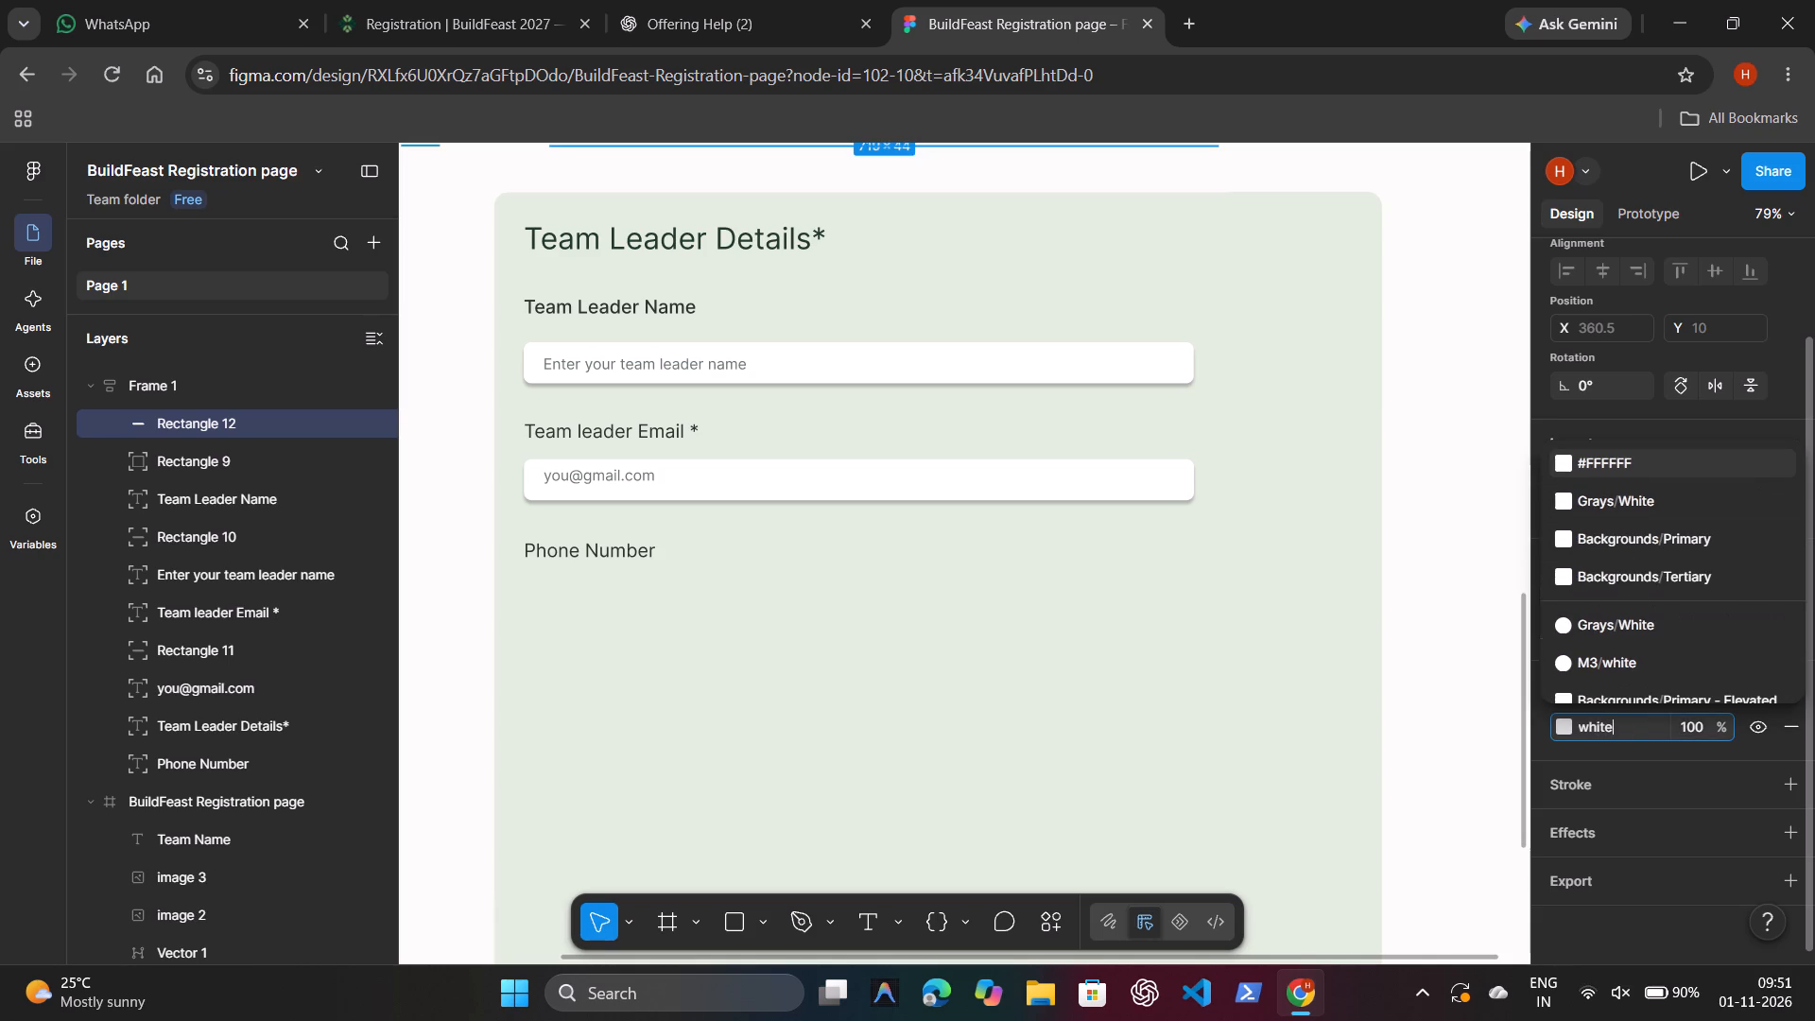
{"action": "left_click", "coordinate": [1602, 470]}
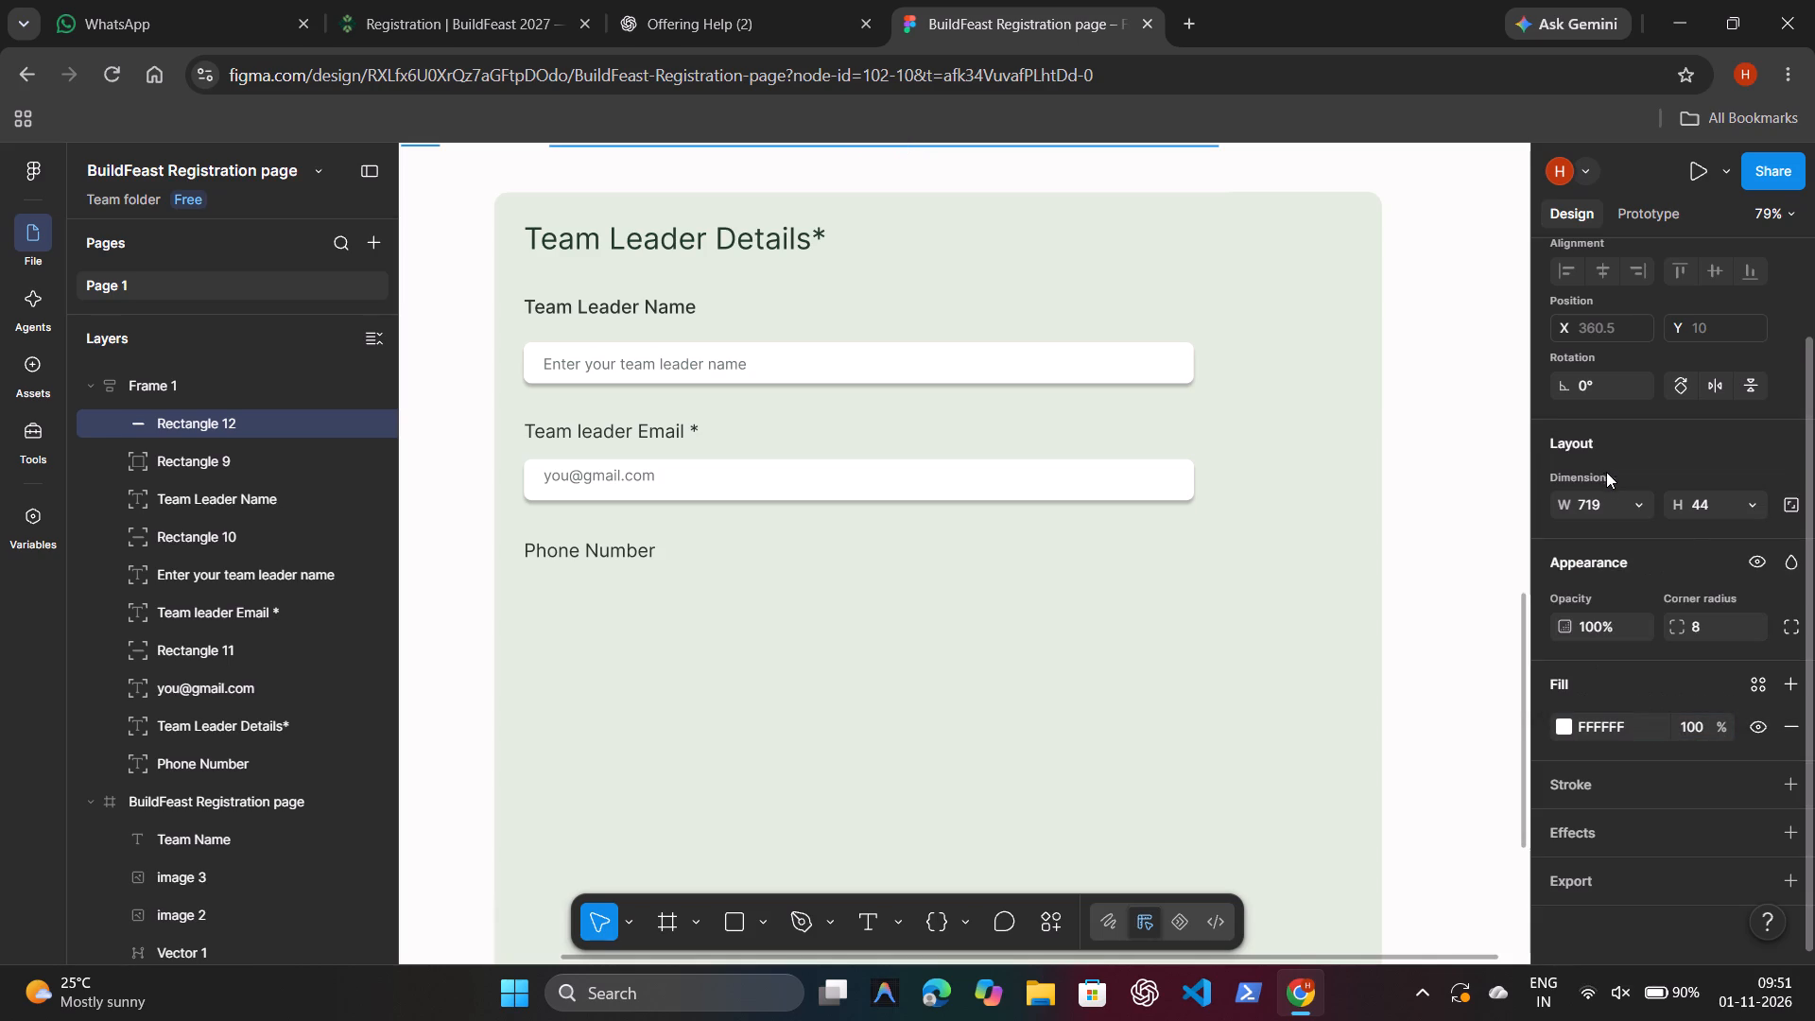
Add a drop shadow effect to the new white rectangle.
{"action": "left_click", "coordinate": [1717, 830]}
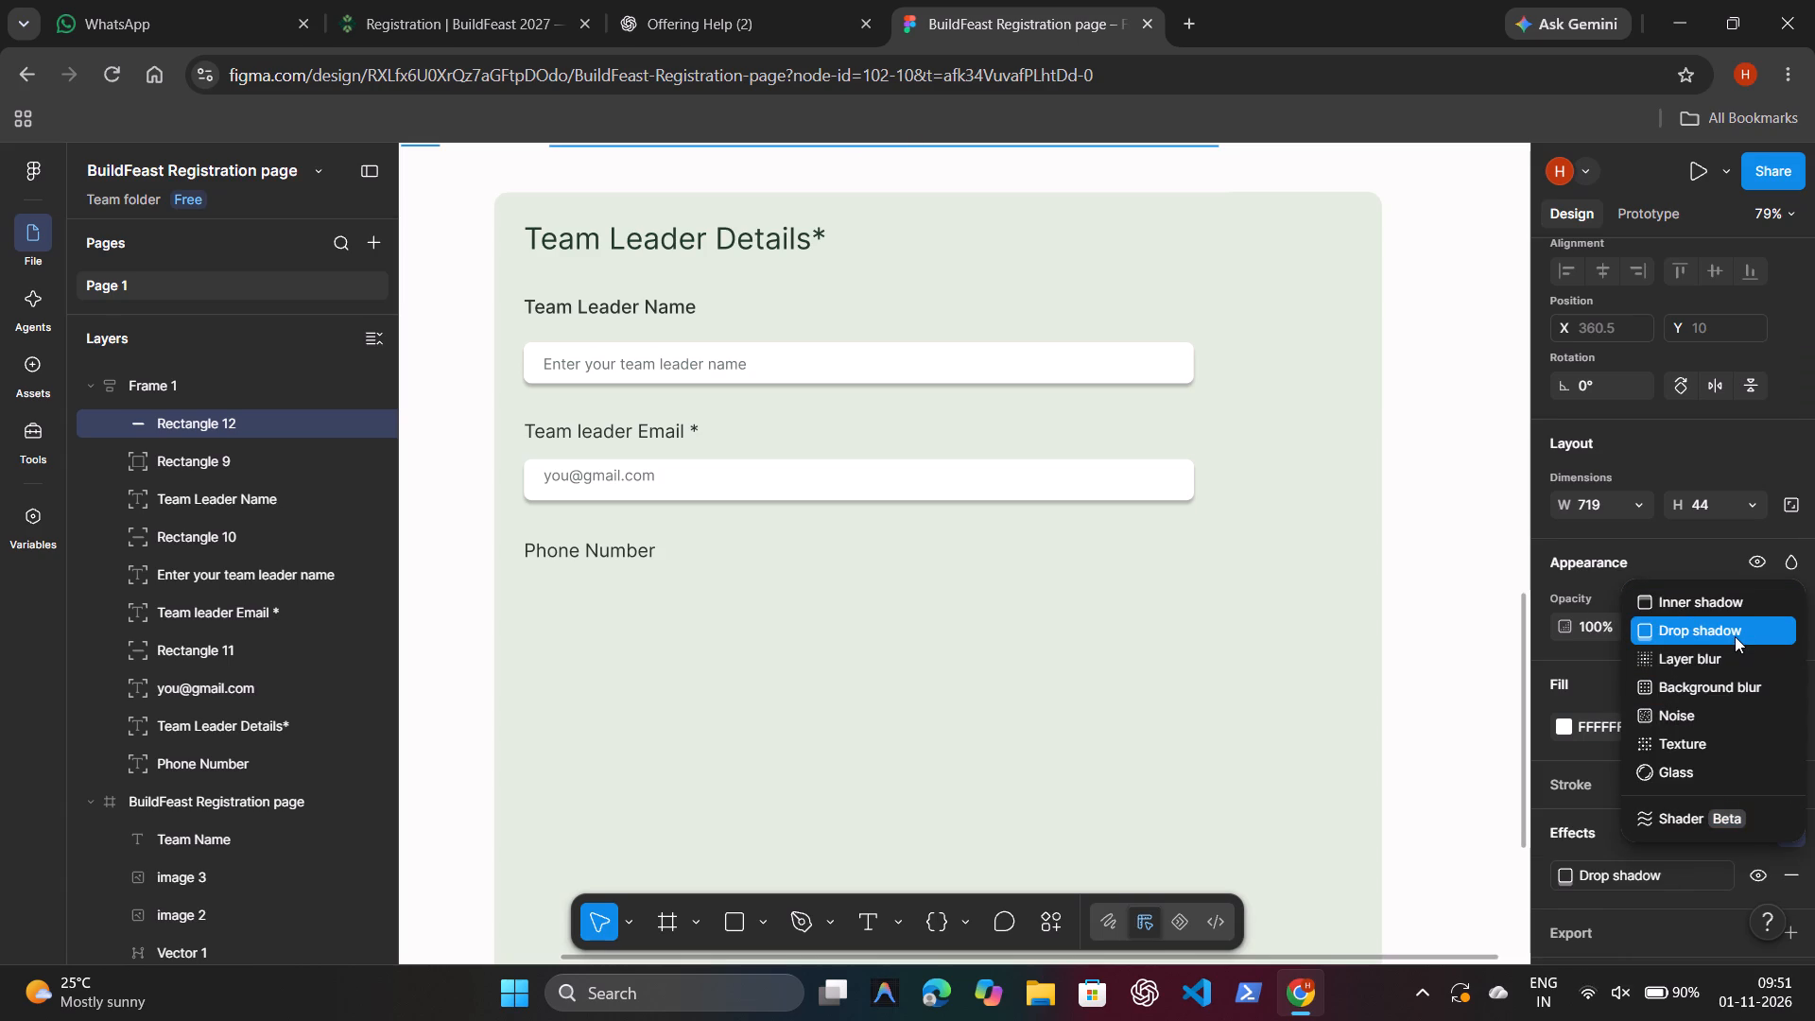
{"action": "left_click", "coordinate": [1735, 636]}
Exclude the rectangle from auto layout and place it below the Phone Number label at X 333, Y 539, aligned with the other fields.
{"action": "scroll", "coordinate": [1612, 426], "scroll_direction": "up", "scroll_amount": 2}
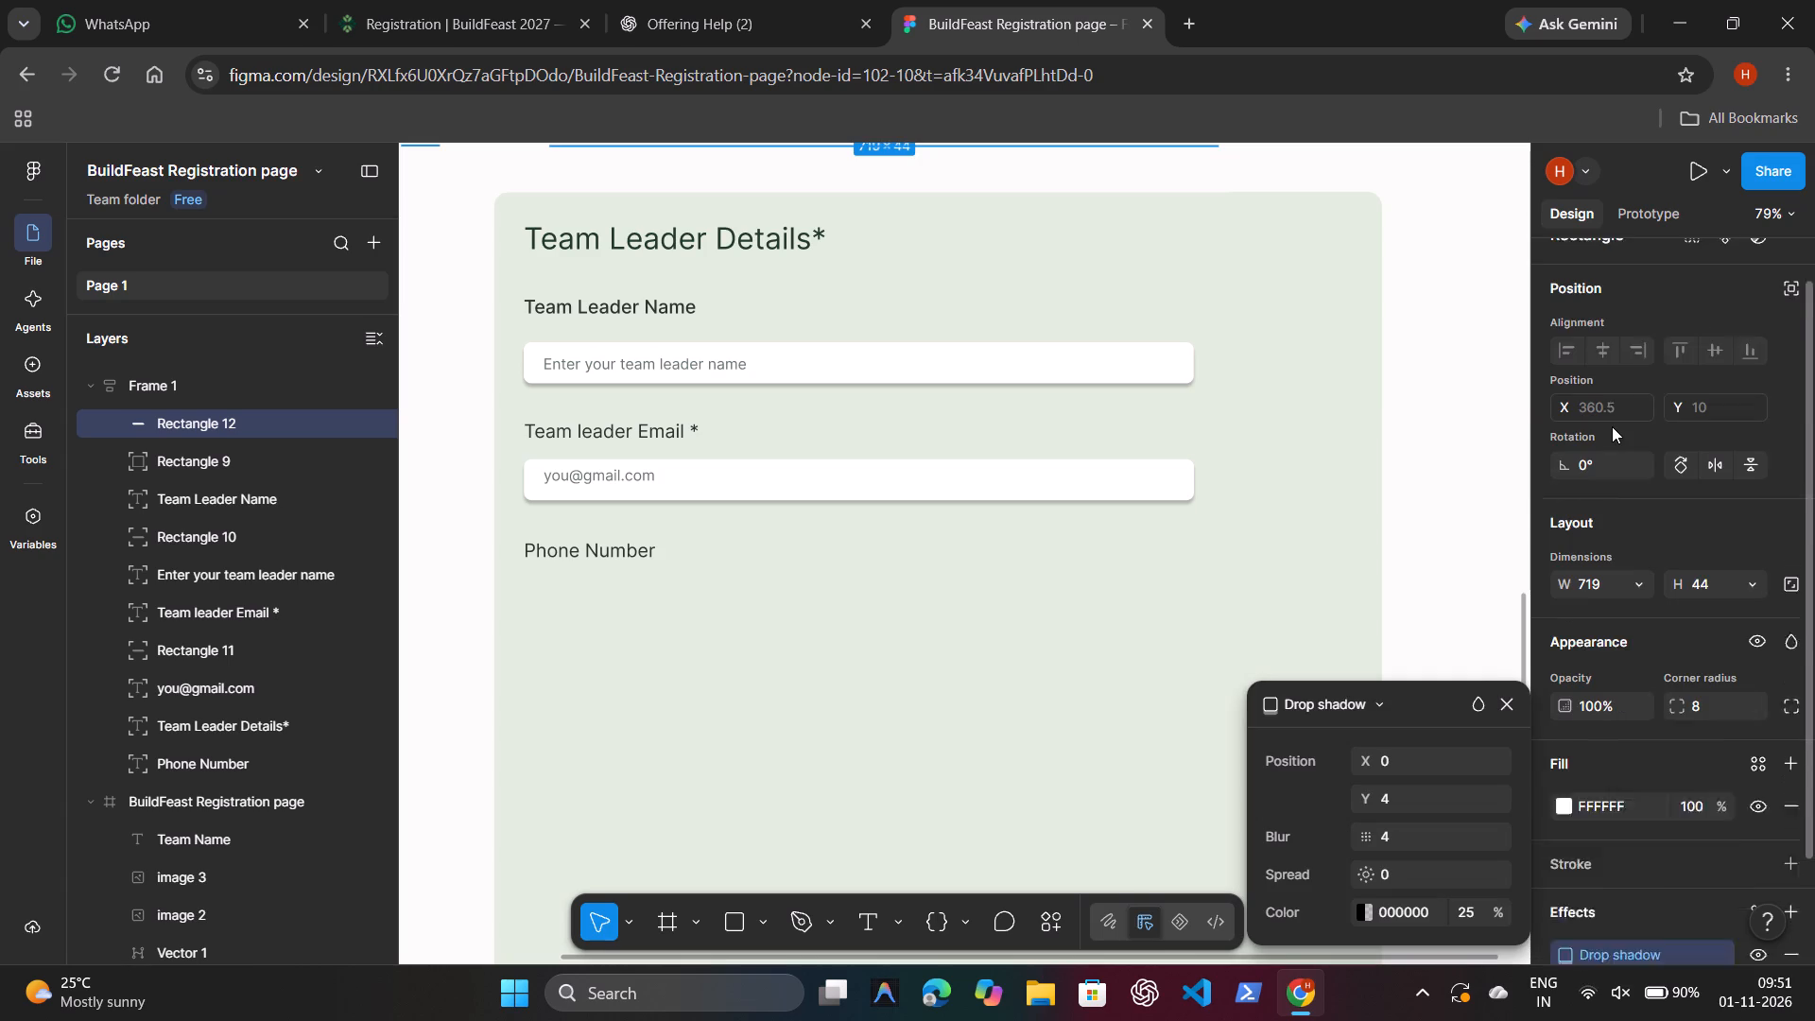
{"action": "scroll", "coordinate": [1612, 426], "scroll_direction": "up", "scroll_amount": 2}
{"action": "left_click", "coordinate": [1799, 320]}
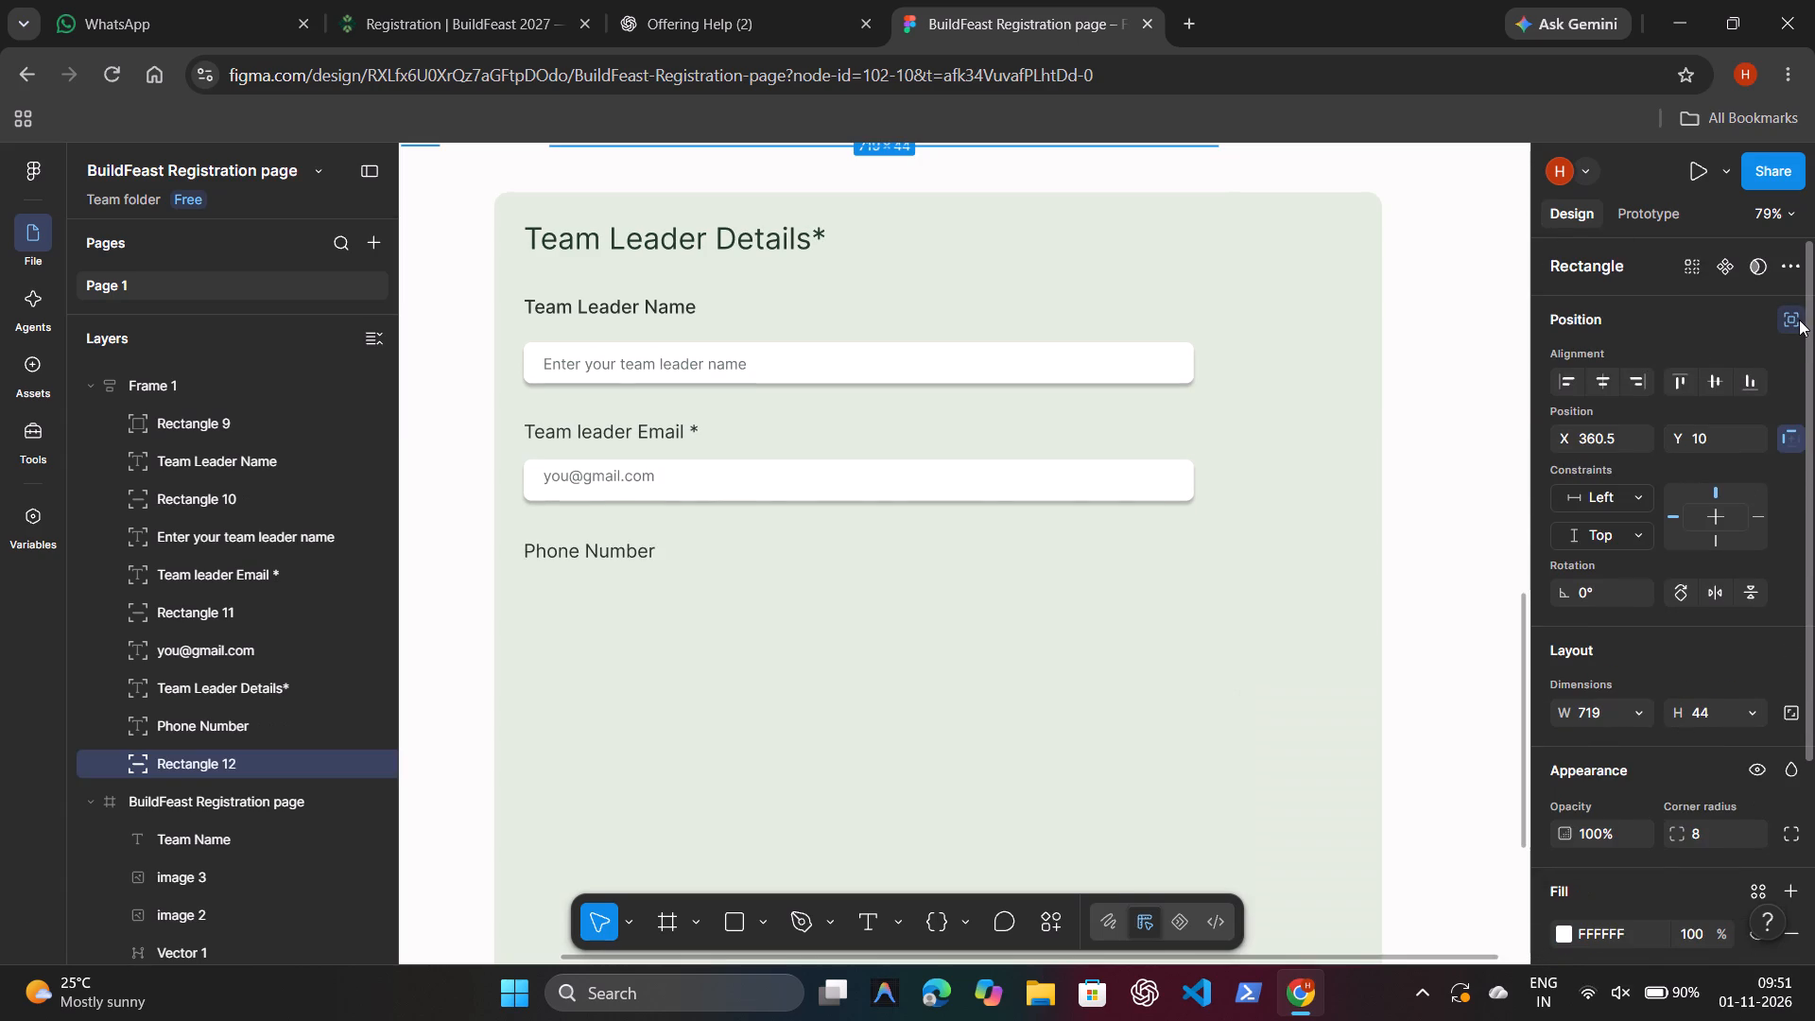
{"action": "scroll", "coordinate": [1206, 174], "scroll_direction": "up", "scroll_amount": 1}
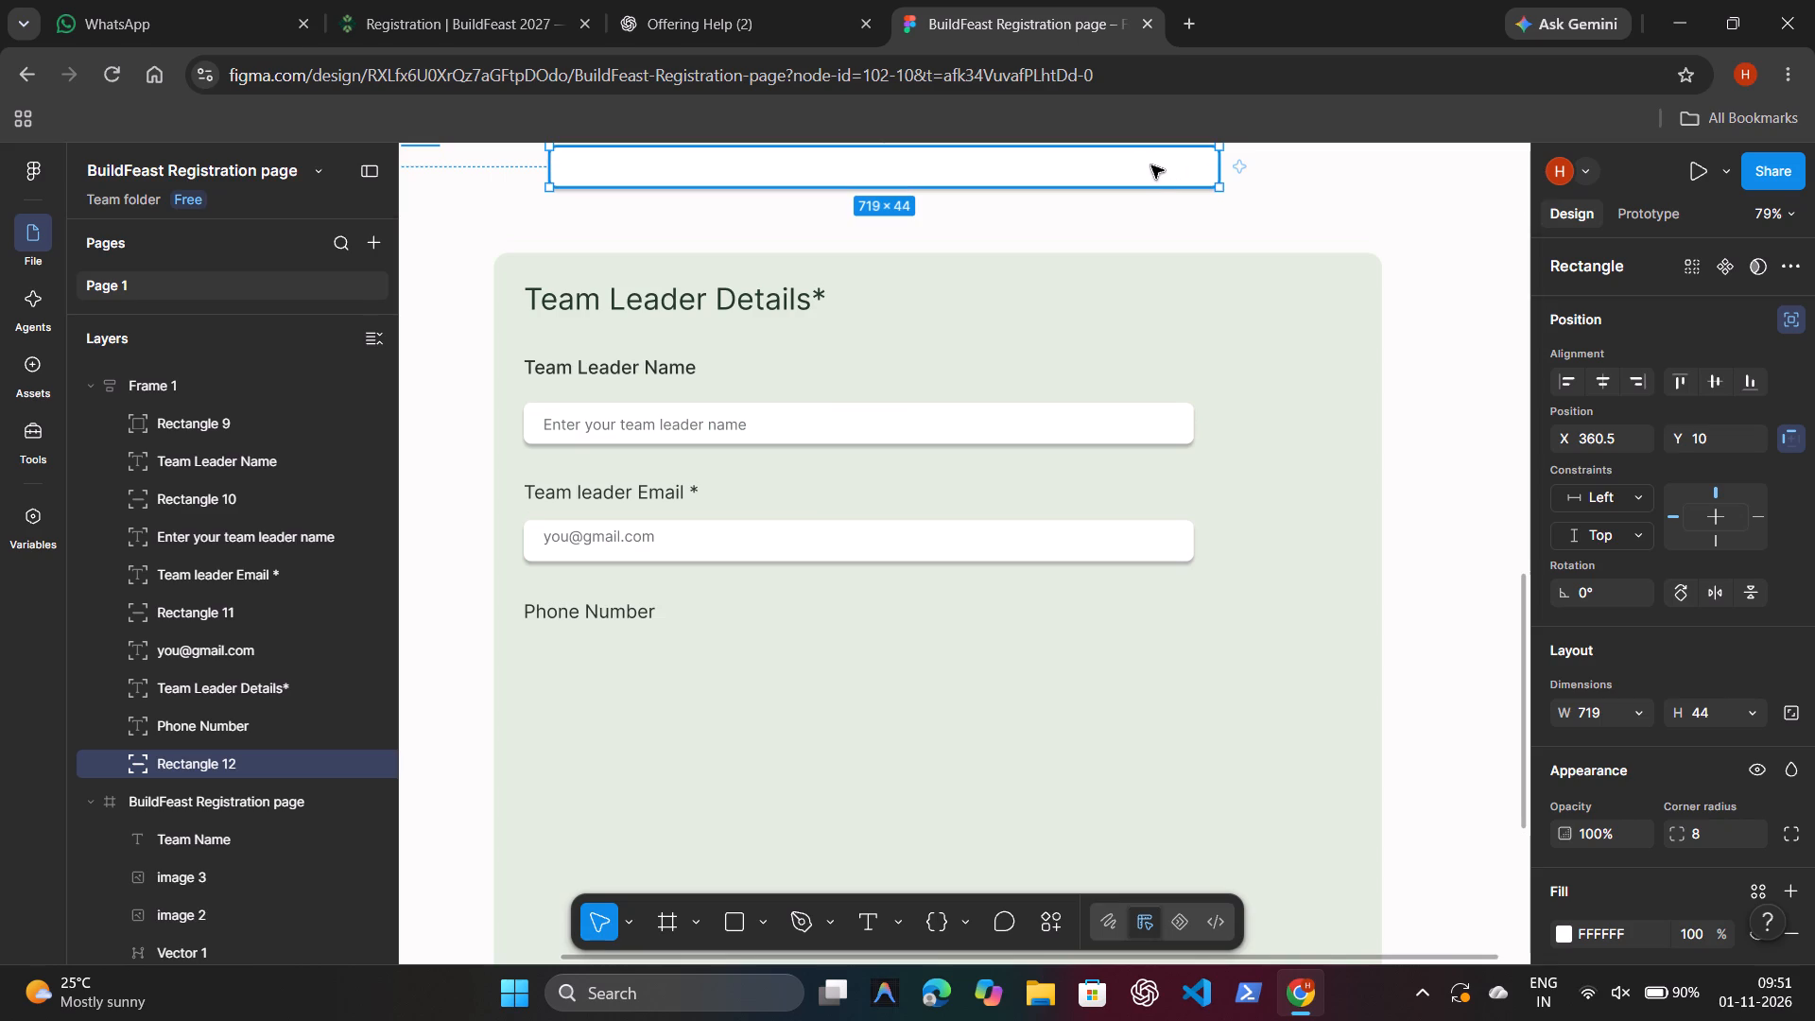
{"action": "left_click_drag", "start_coordinate": [1151, 165], "coordinate": [1132, 635]}
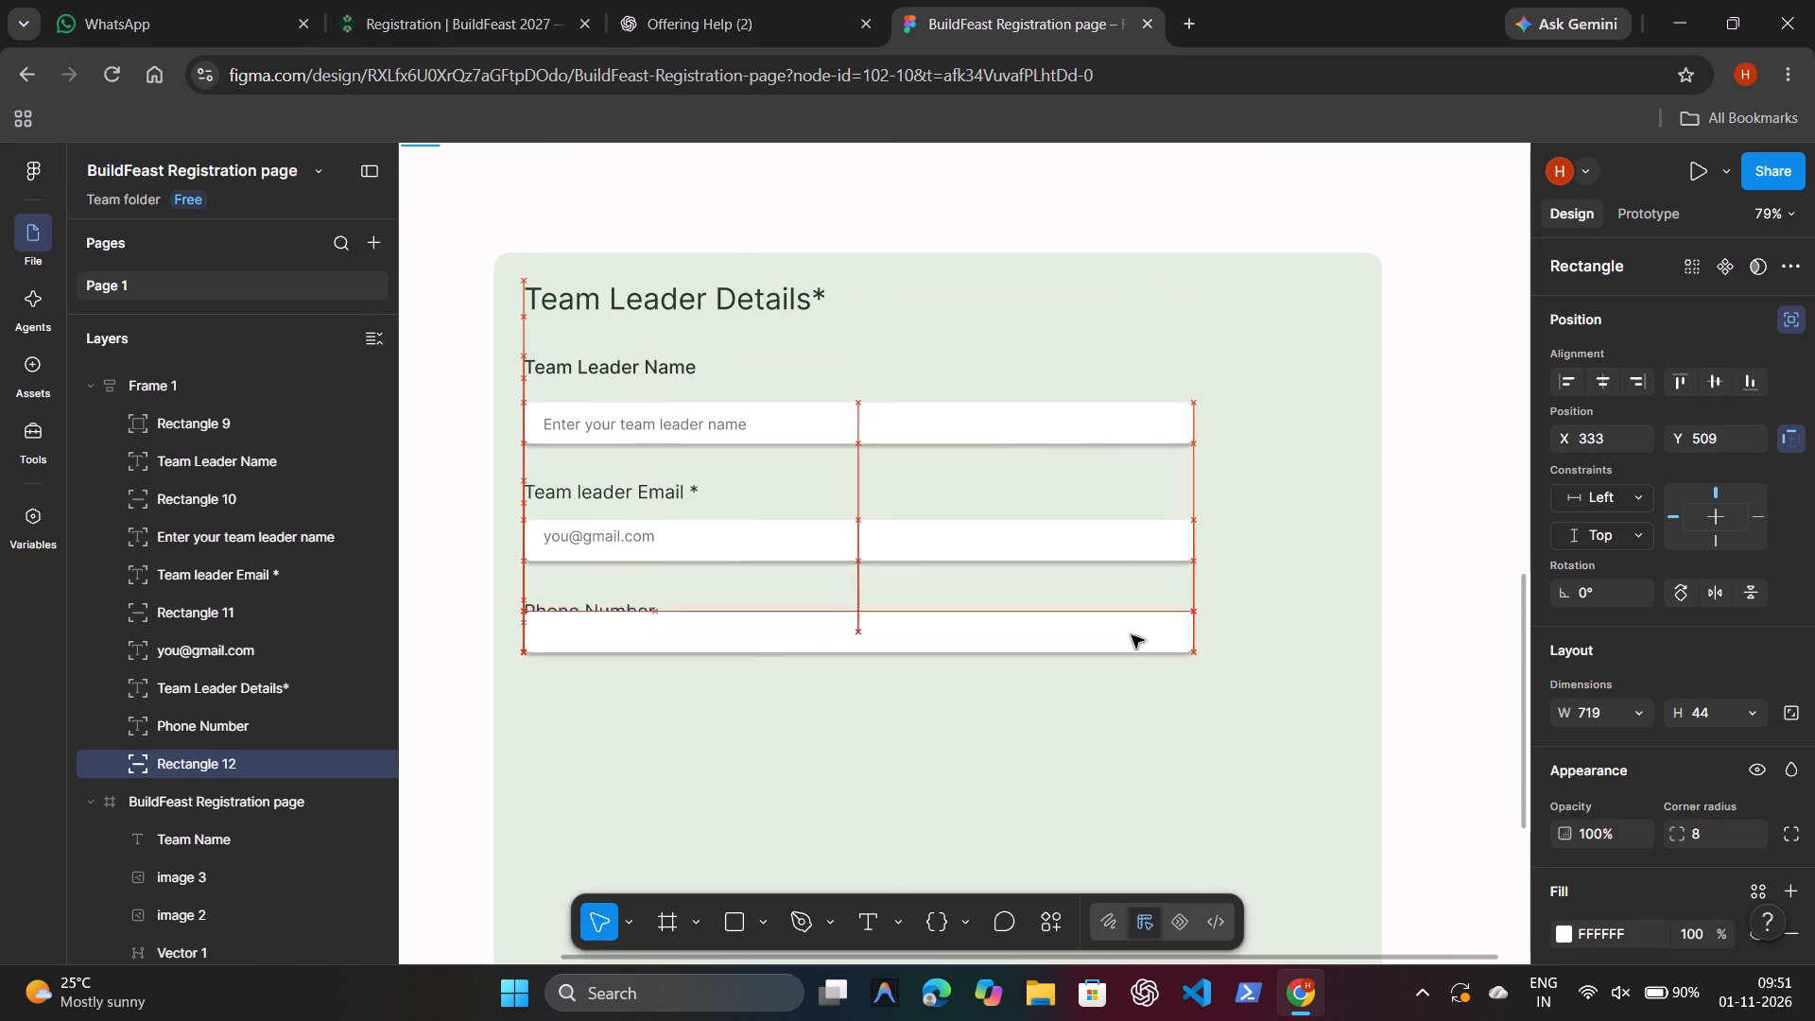
{"action": "left_click_drag", "start_coordinate": [1132, 635], "coordinate": [1121, 662]}
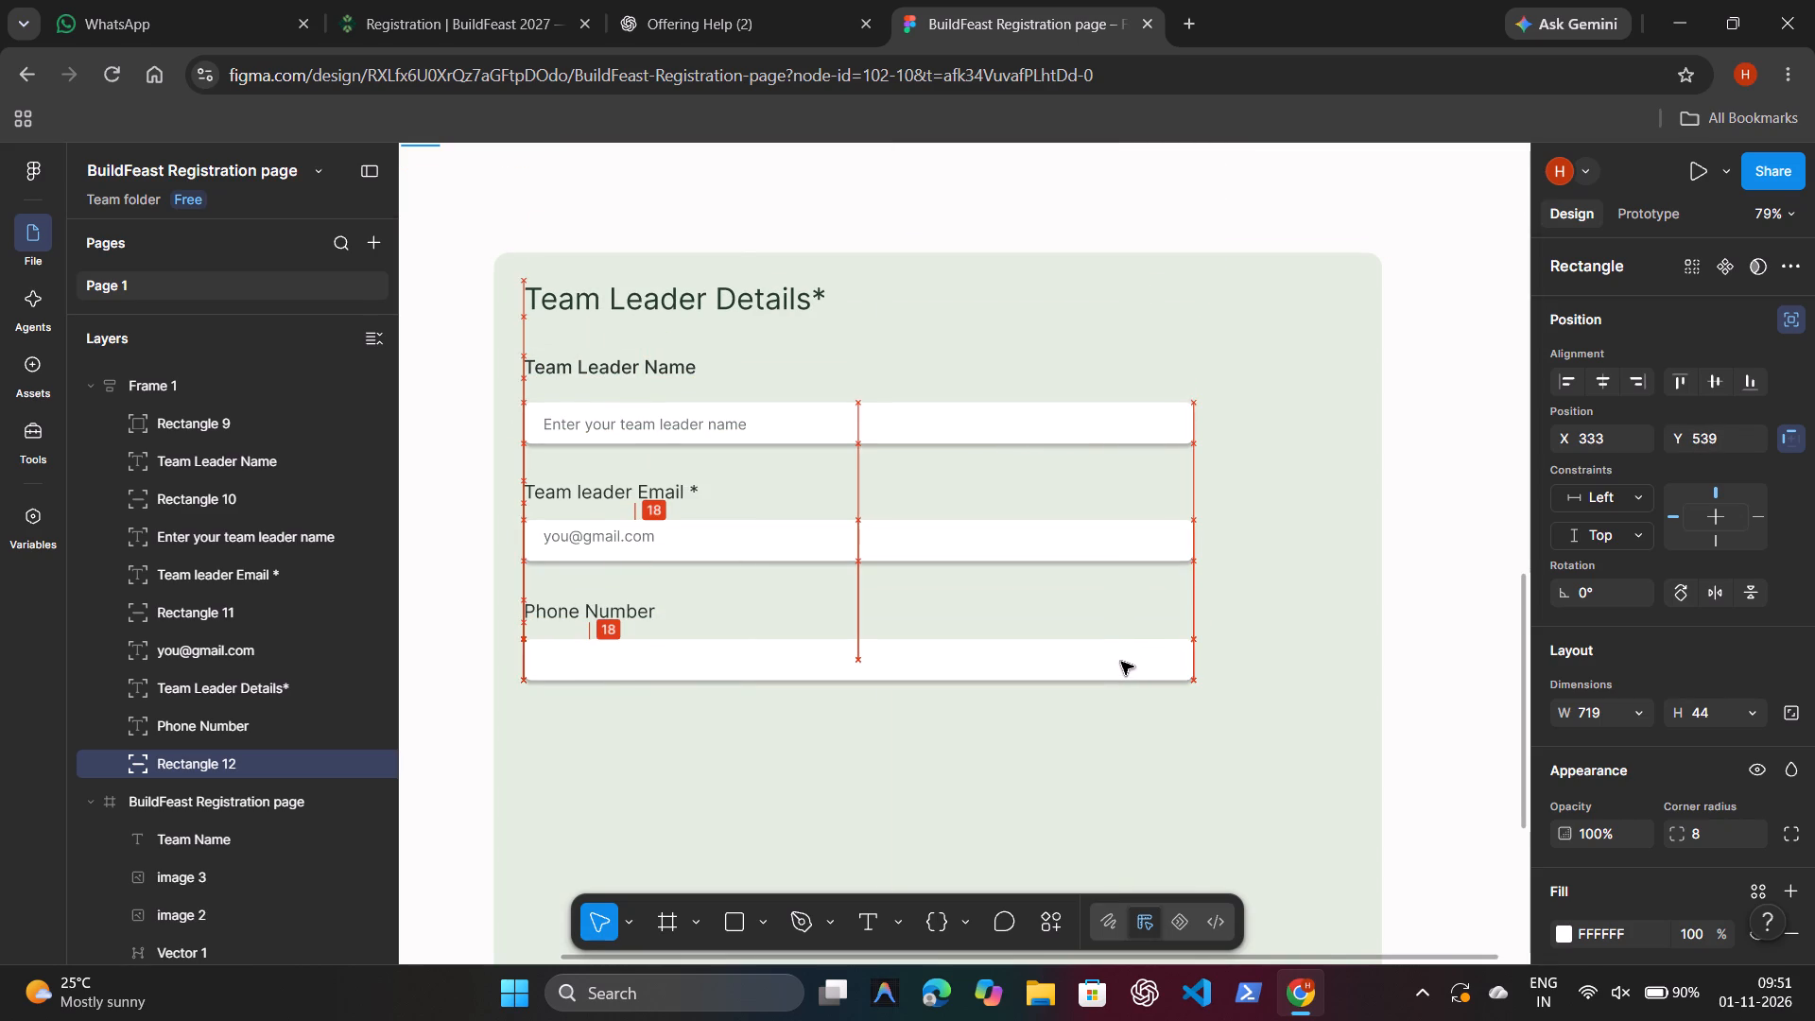
{"action": "left_click_drag", "start_coordinate": [1121, 662], "coordinate": [1120, 662]}
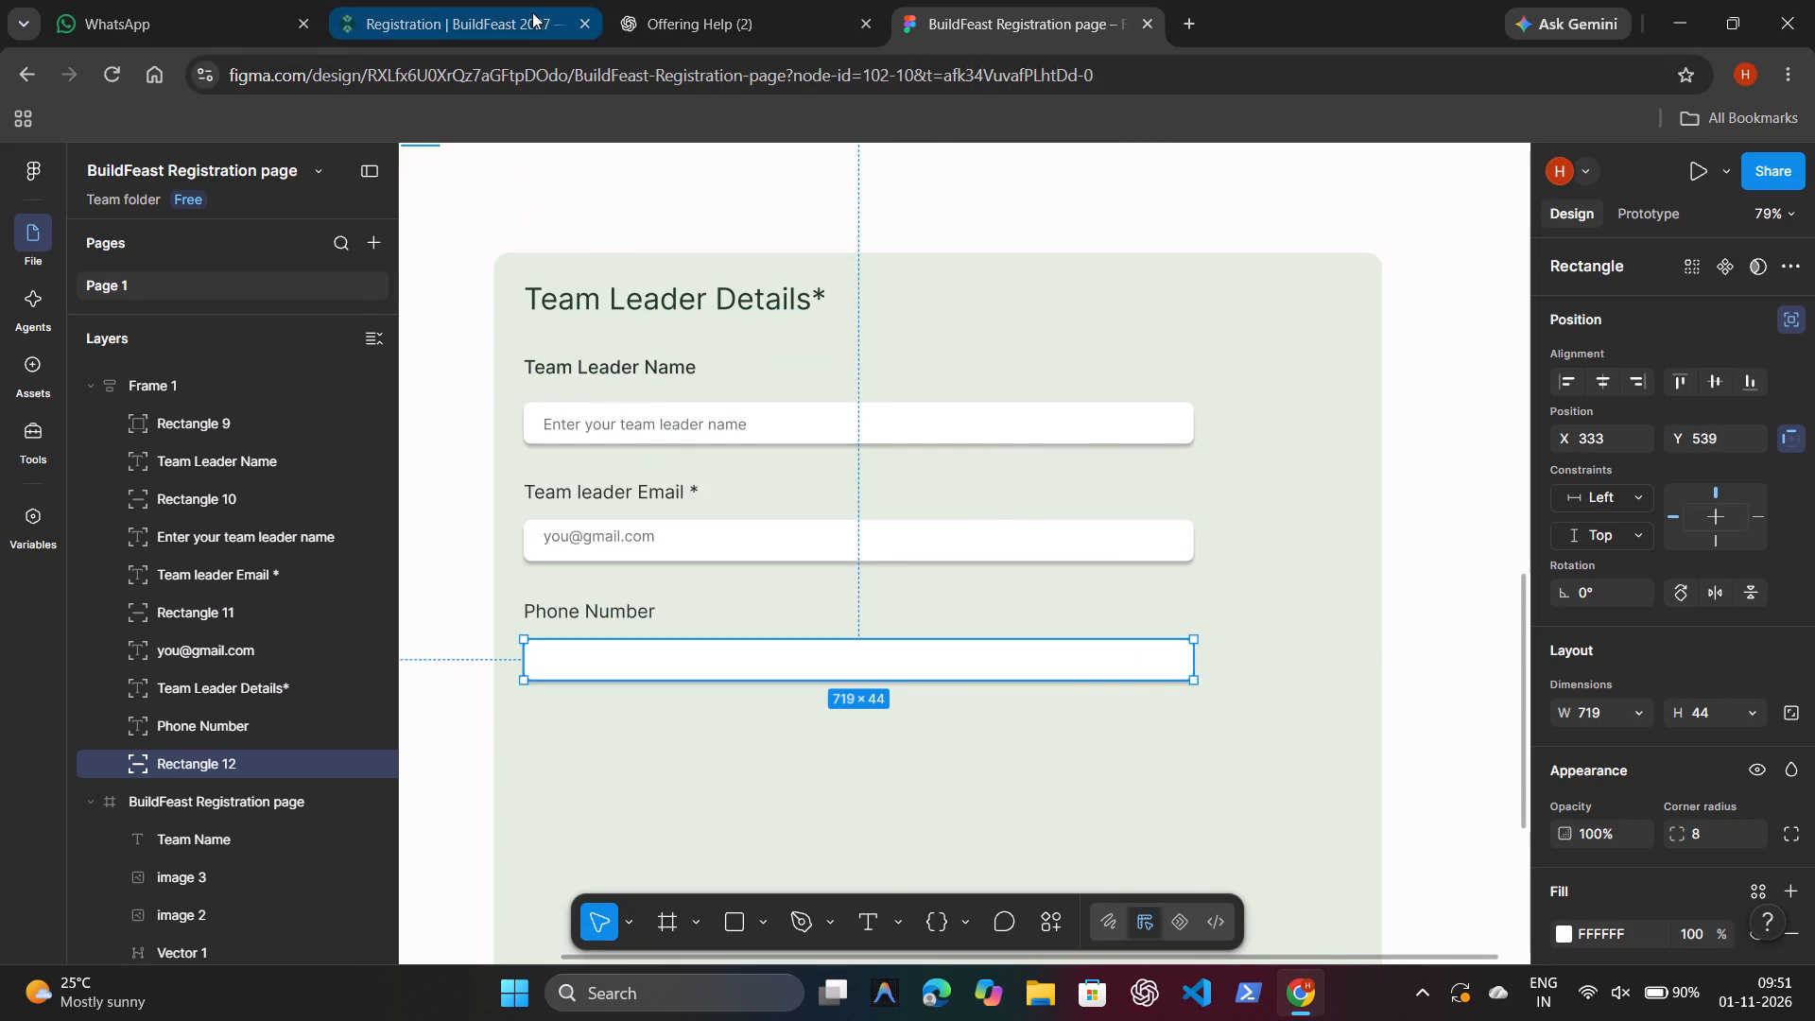
Check the phone field placeholder on the BuildFeast registration site, and add the text "+91" to Frame 1 in the Figma design.
{"action": "left_click", "coordinate": [531, 11]}
{"action": "scroll", "coordinate": [717, 546], "scroll_direction": "down", "scroll_amount": 1}
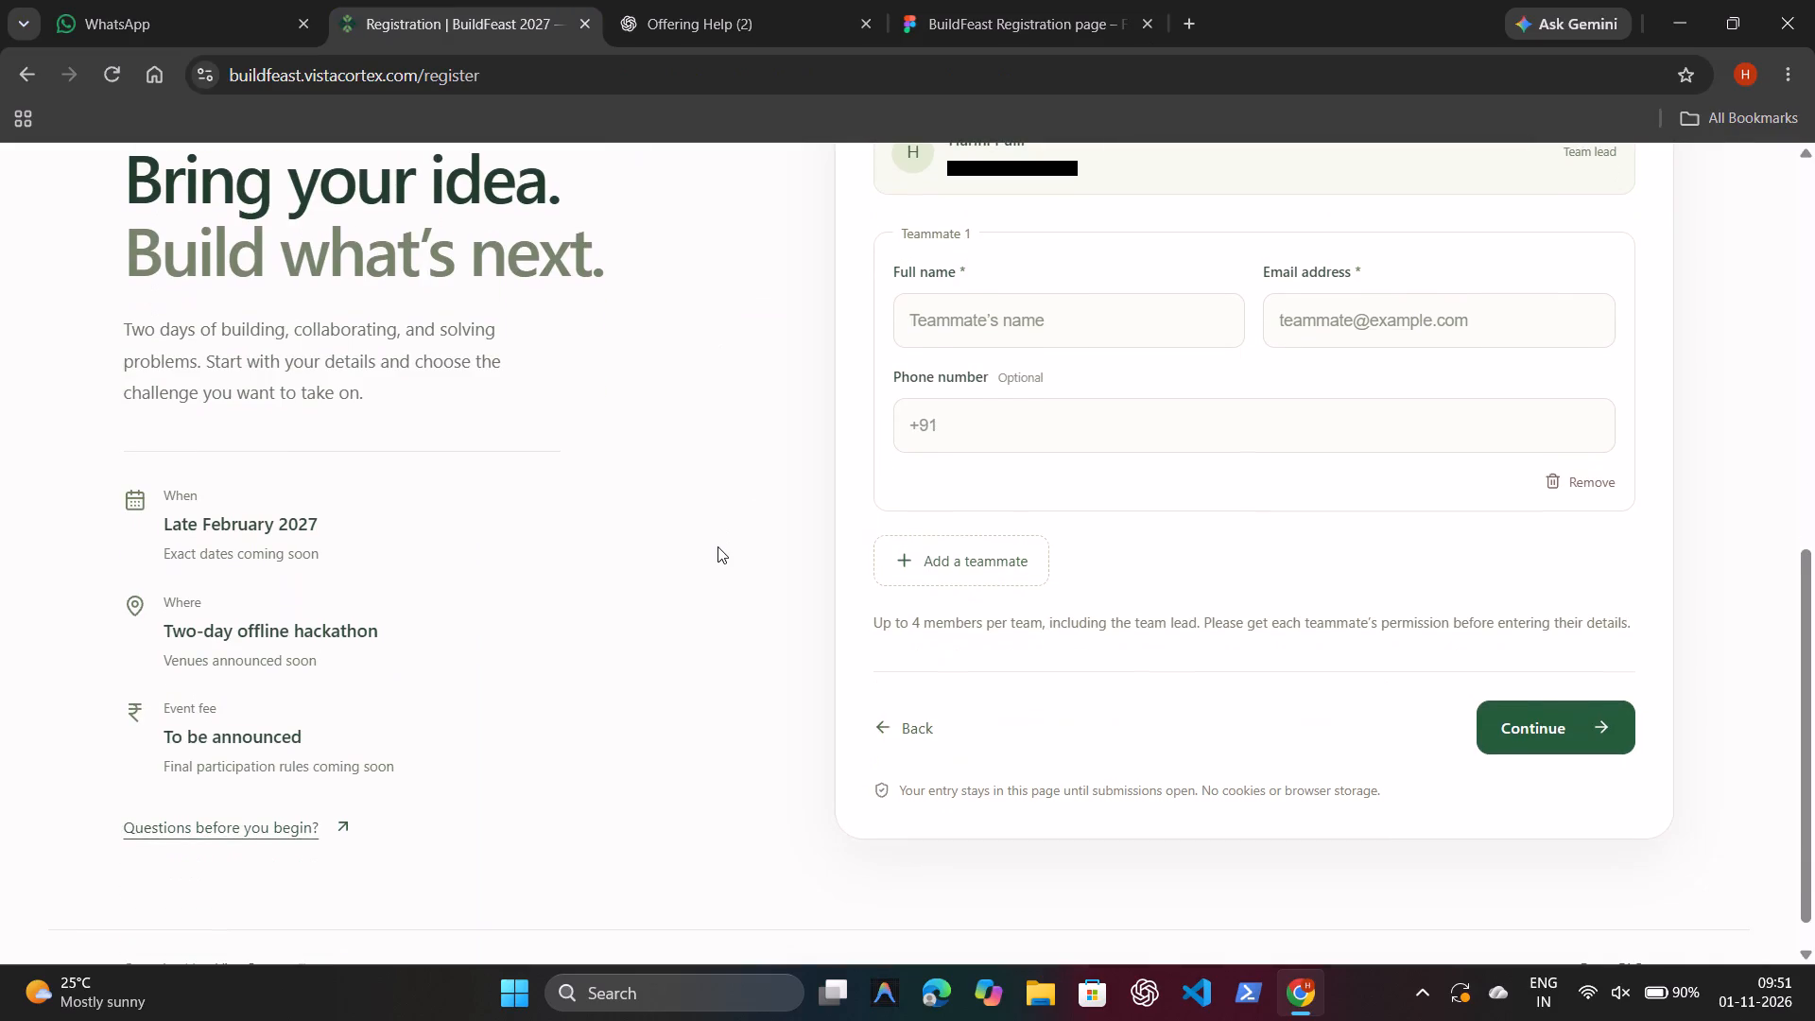
{"action": "left_click", "coordinate": [976, 0]}
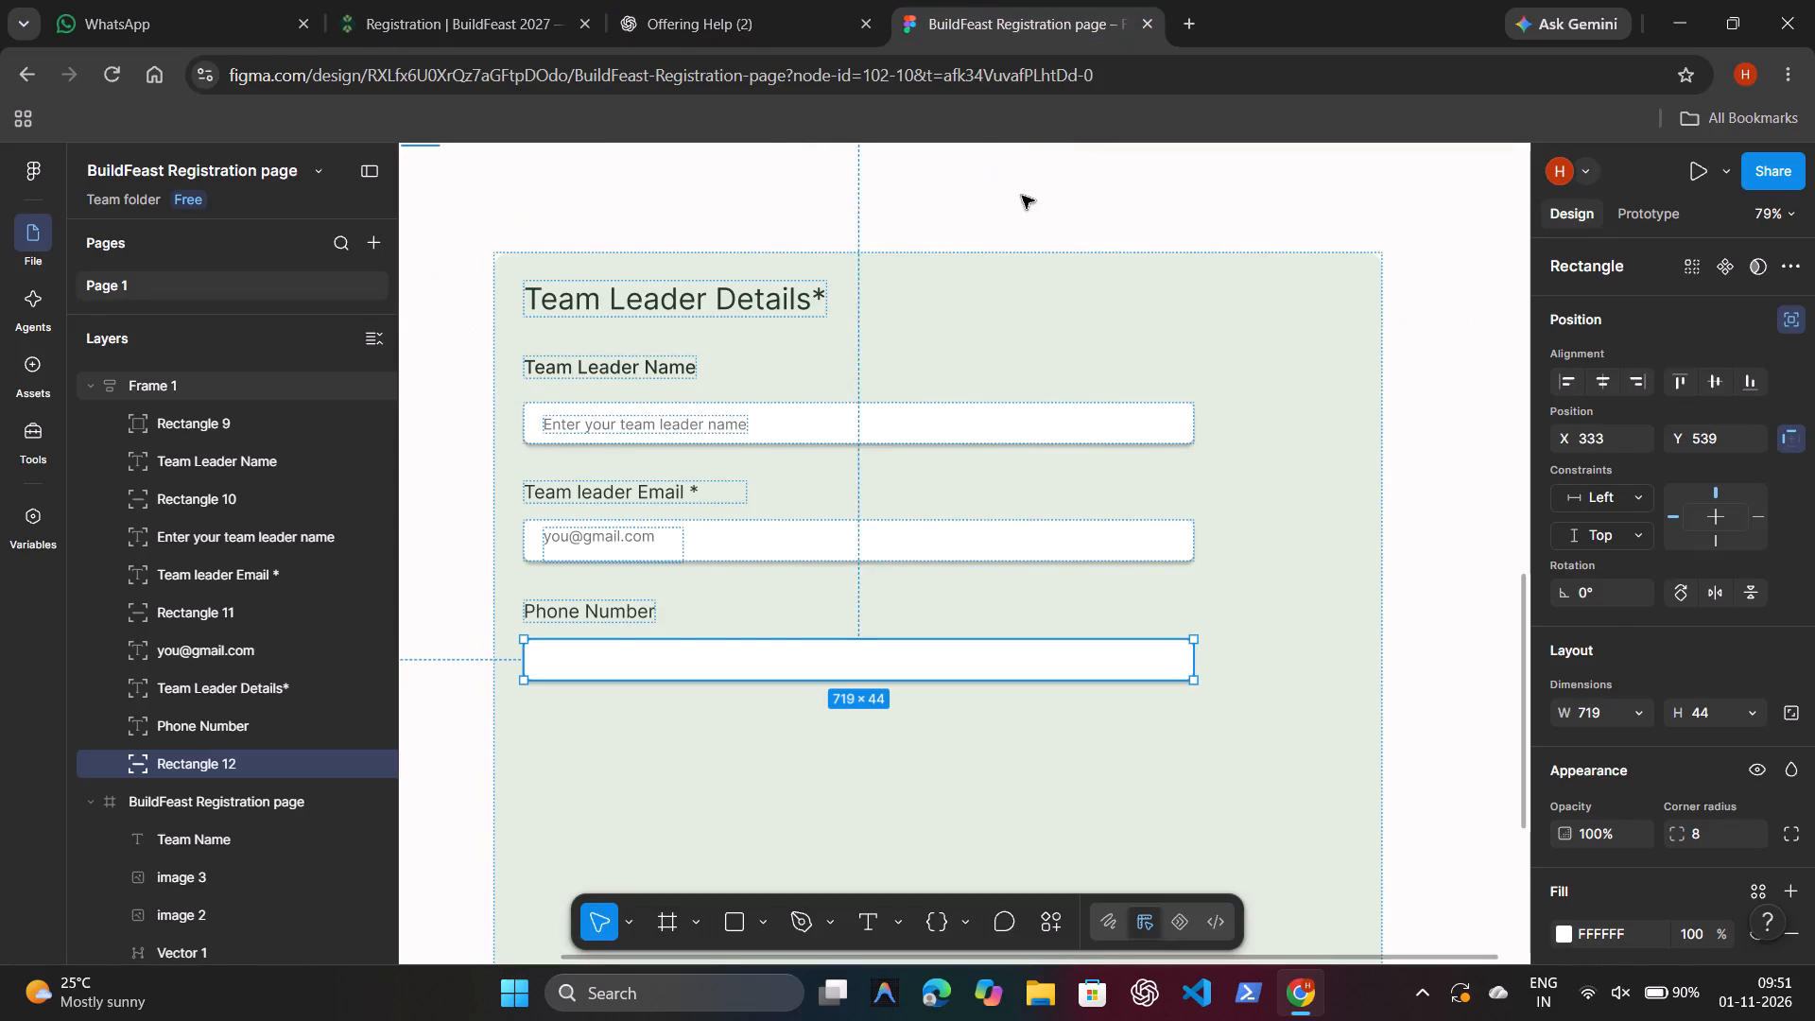
{"action": "left_click", "coordinate": [1022, 196]}
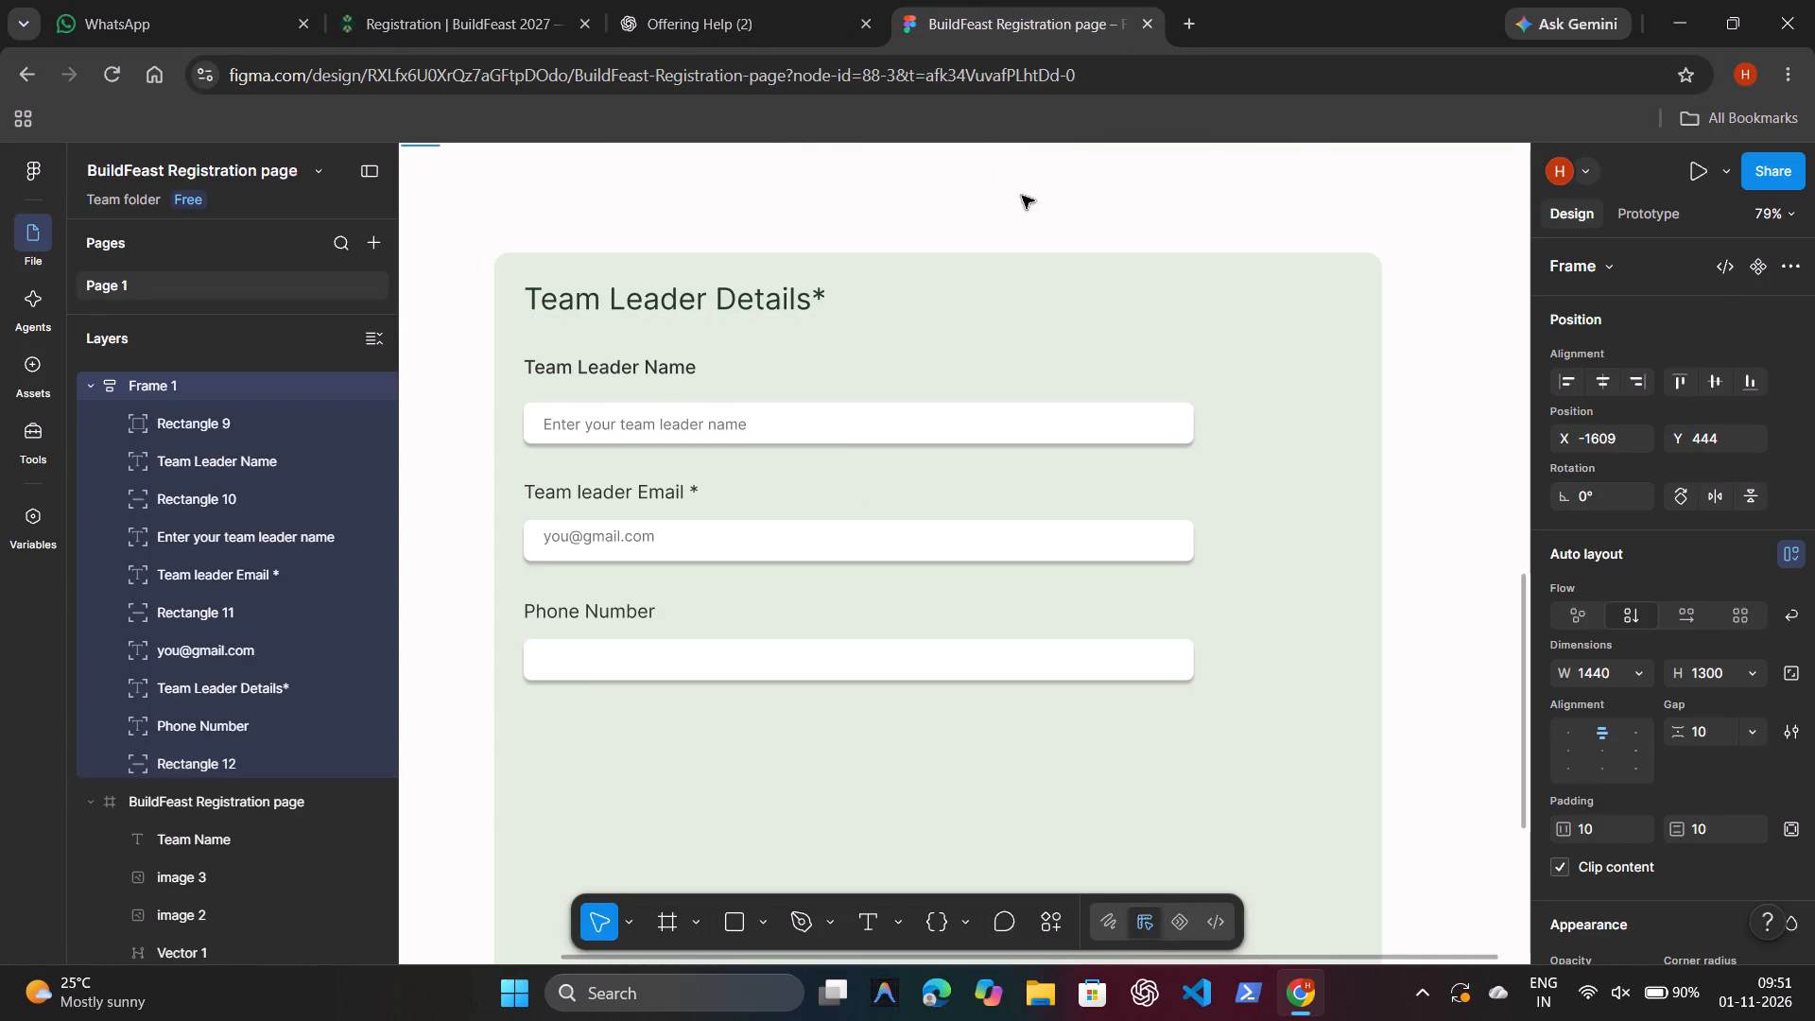
{"action": "key", "text": "t"}
{"action": "left_click", "coordinate": [991, 178]}
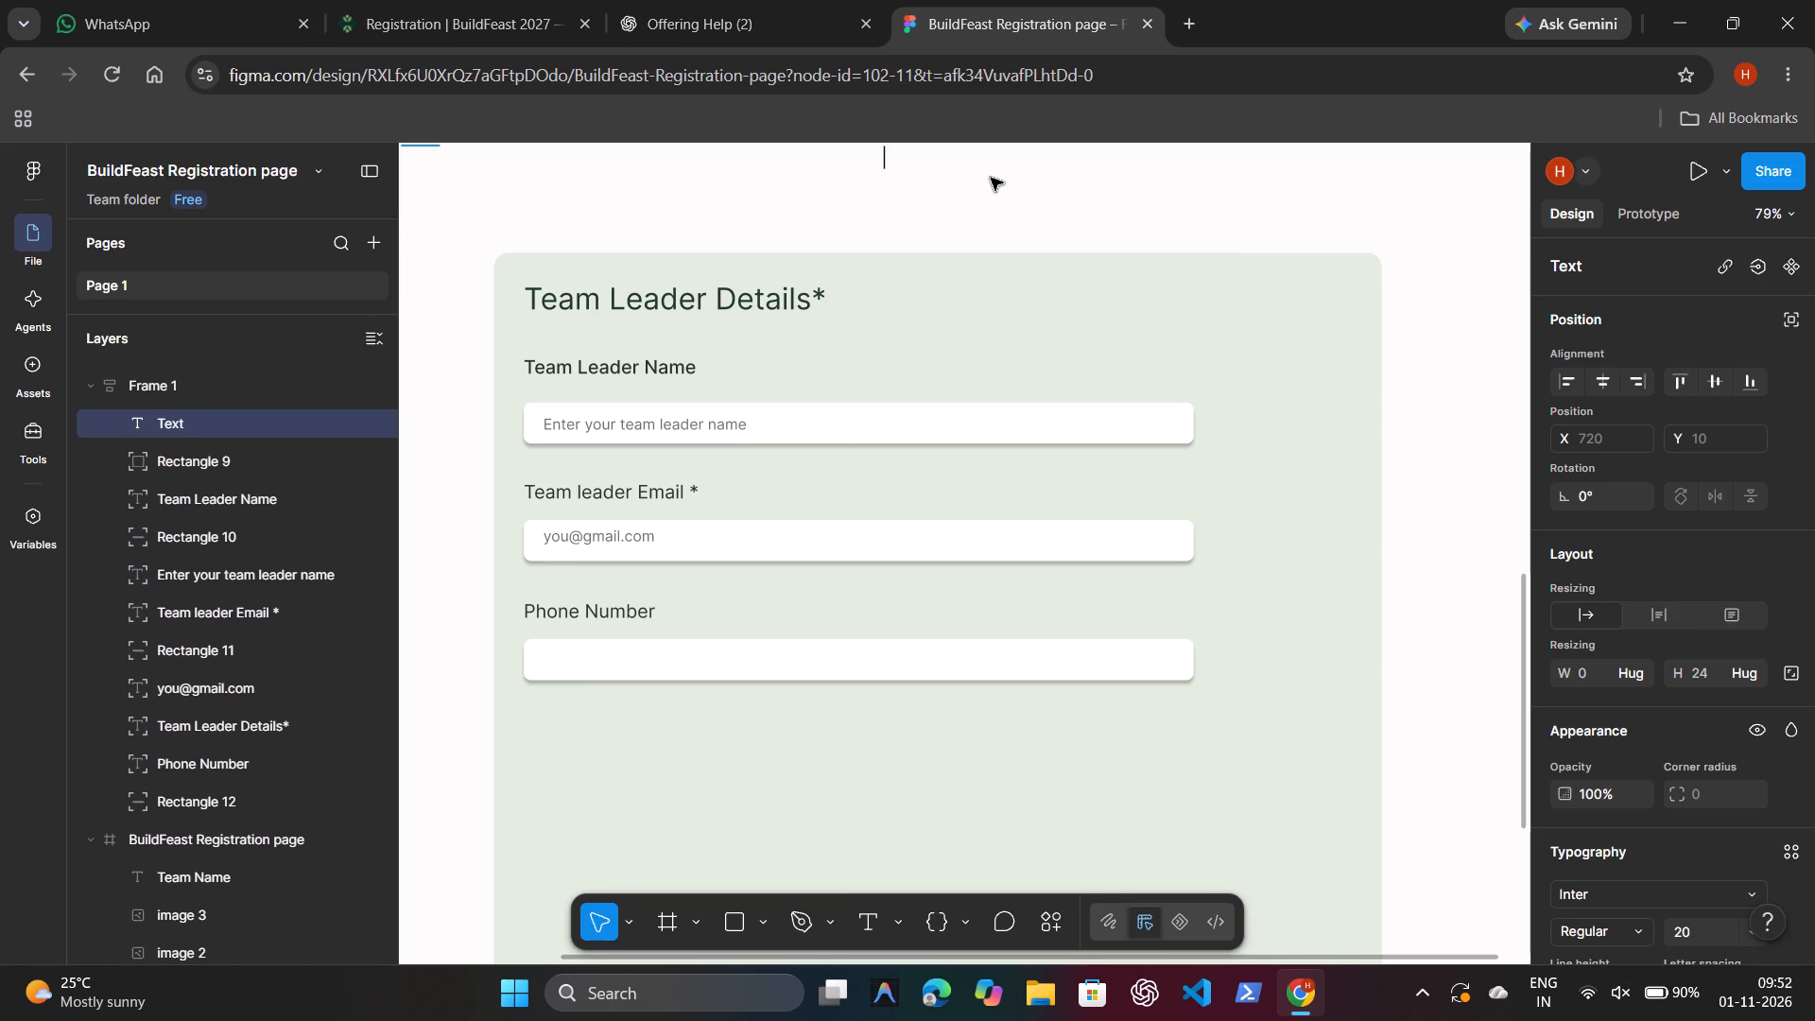
{"action": "key", "text": "shift+plus"}
{"action": "key", "text": "9"}
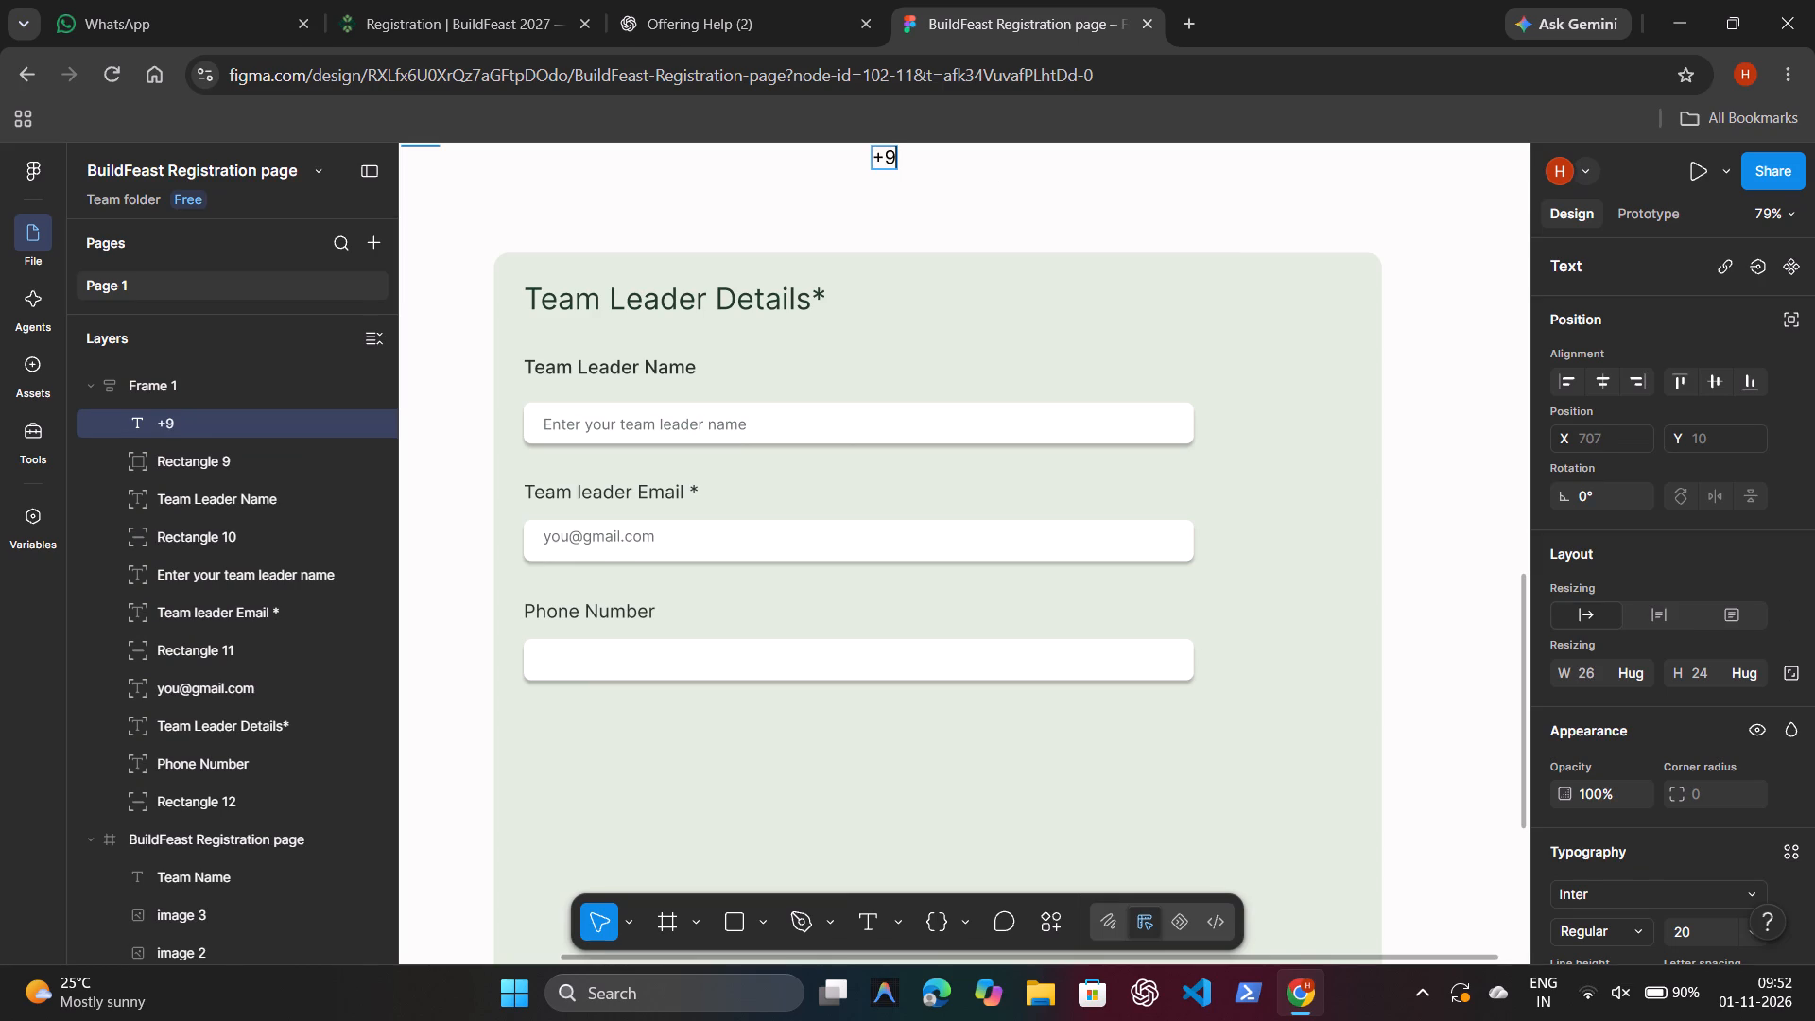
{"action": "key", "text": "1"}
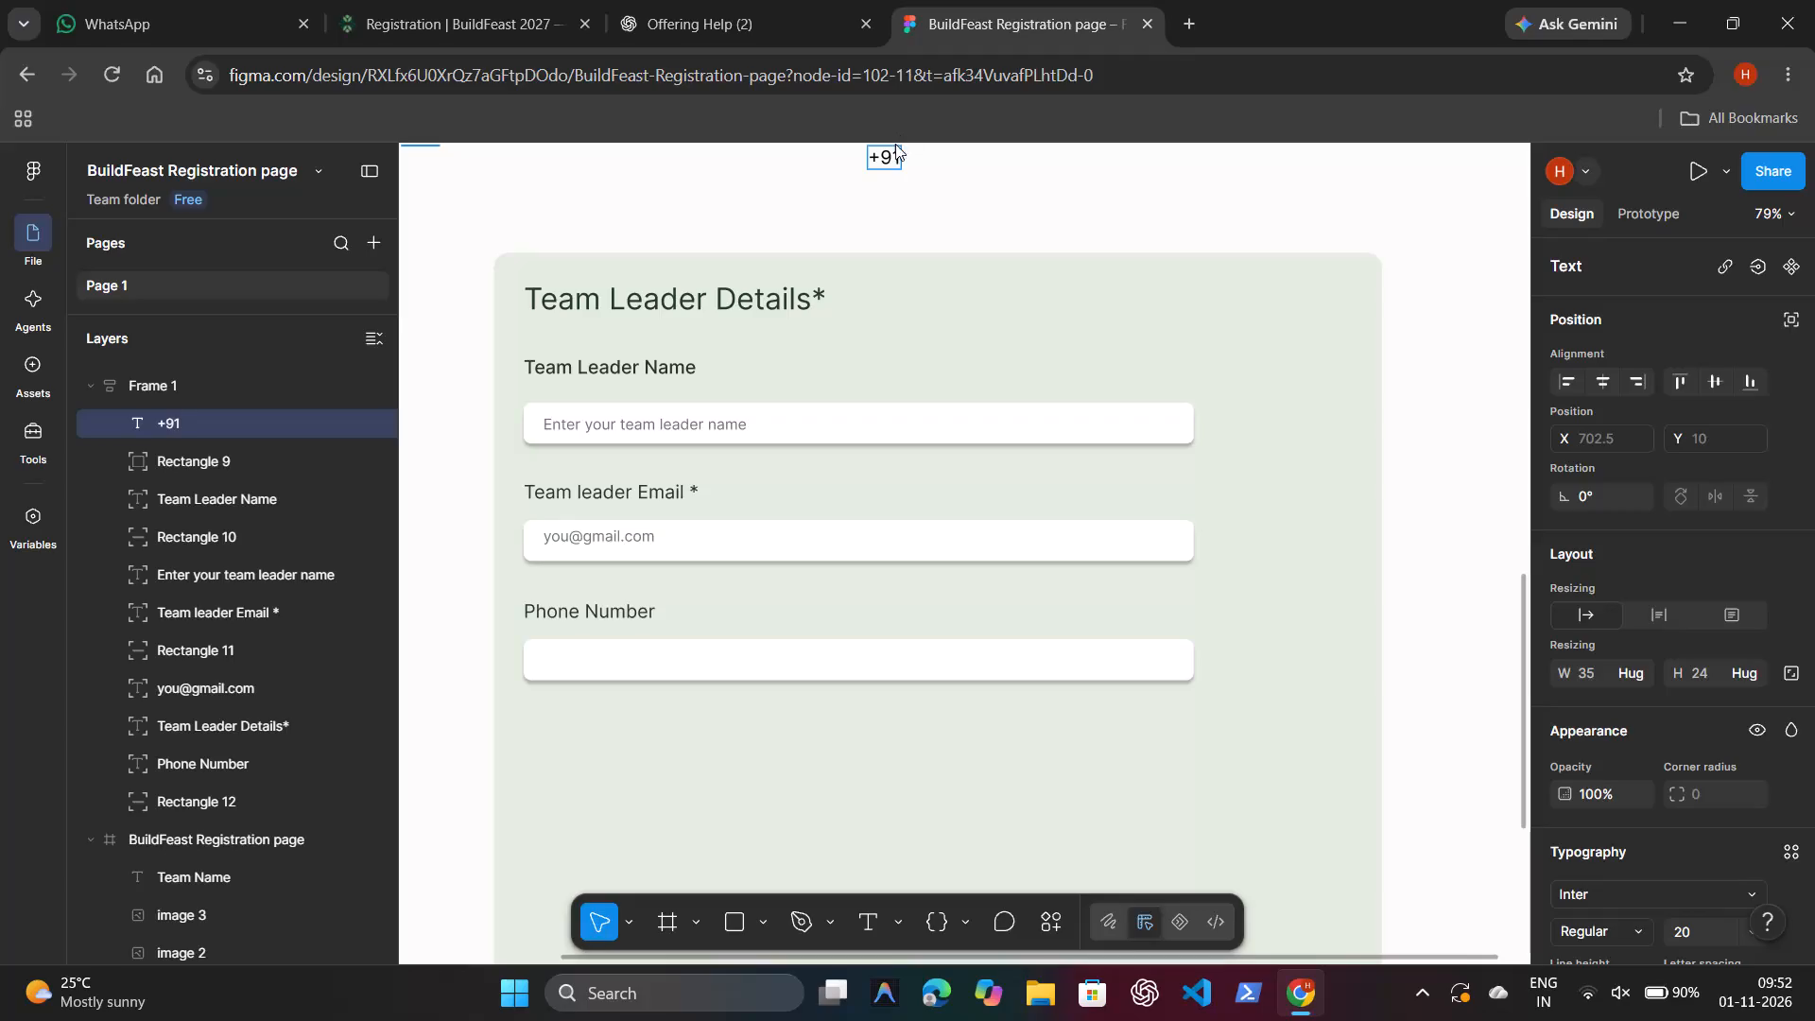
{"action": "double_click", "coordinate": [895, 146]}
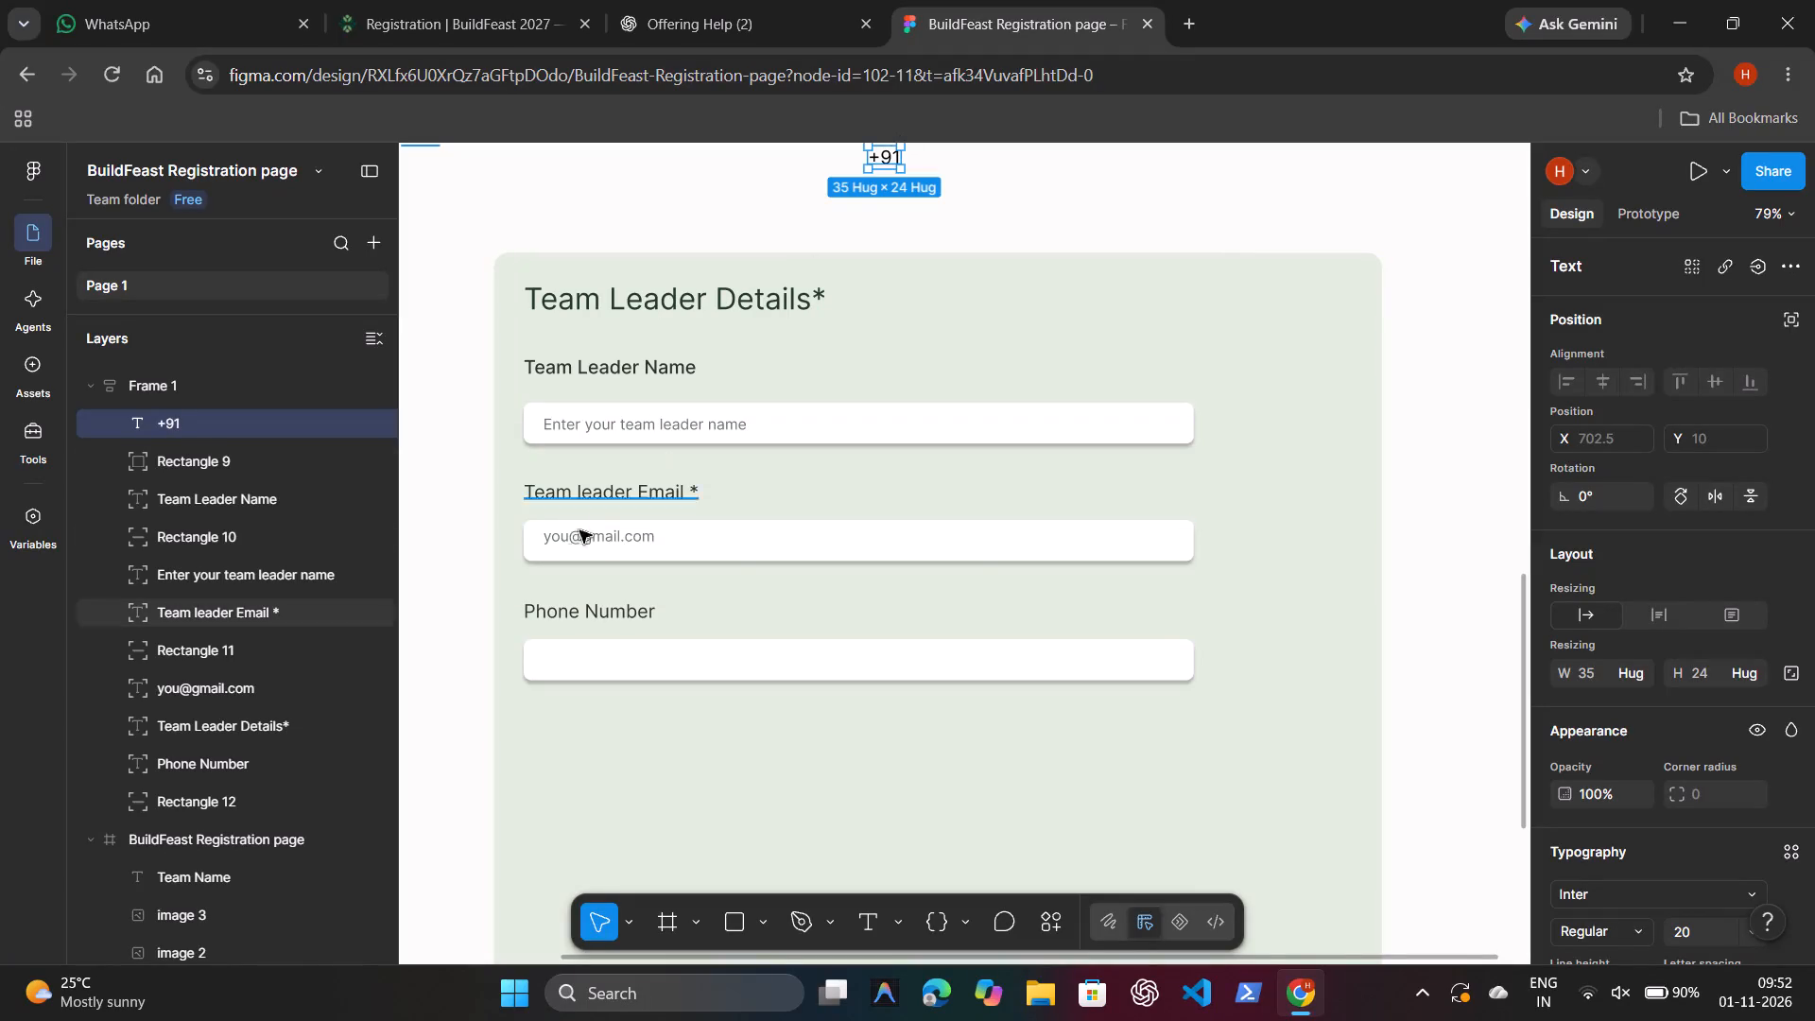
Move the email placeholder text down to Y 426 within its input field.
{"action": "left_click", "coordinate": [593, 540]}
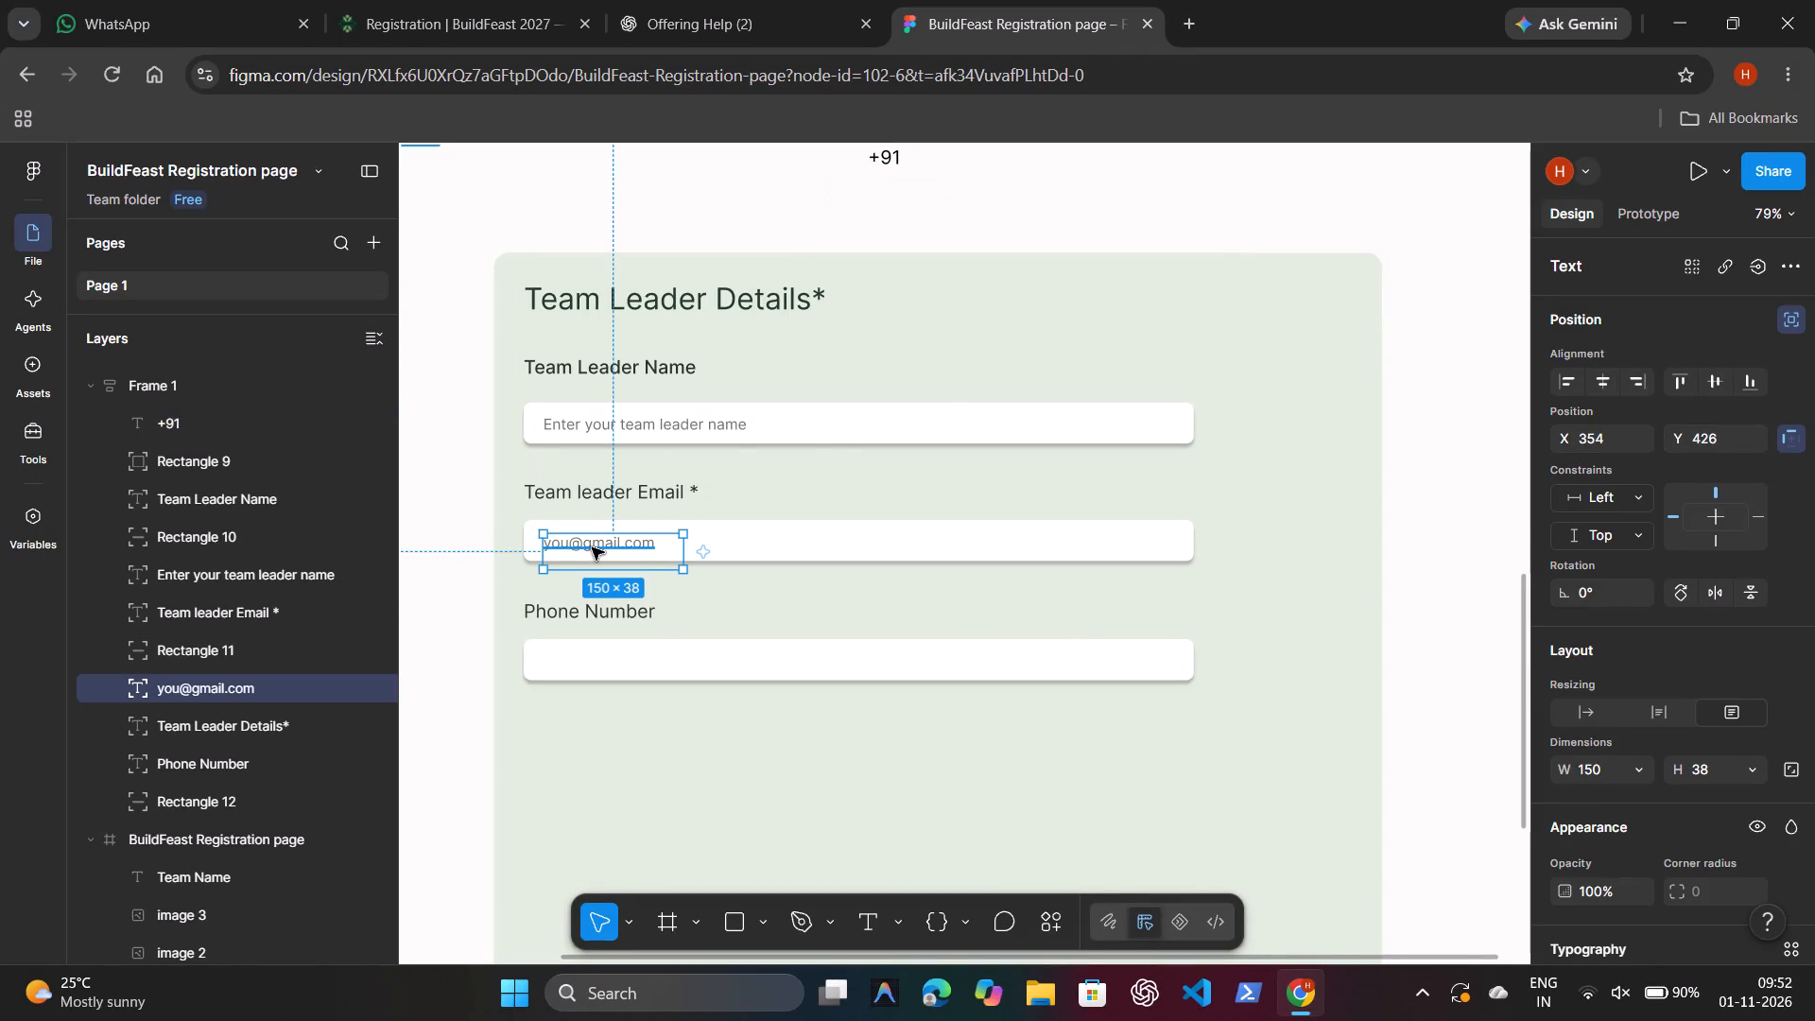
{"action": "left_click", "coordinate": [990, 331]}
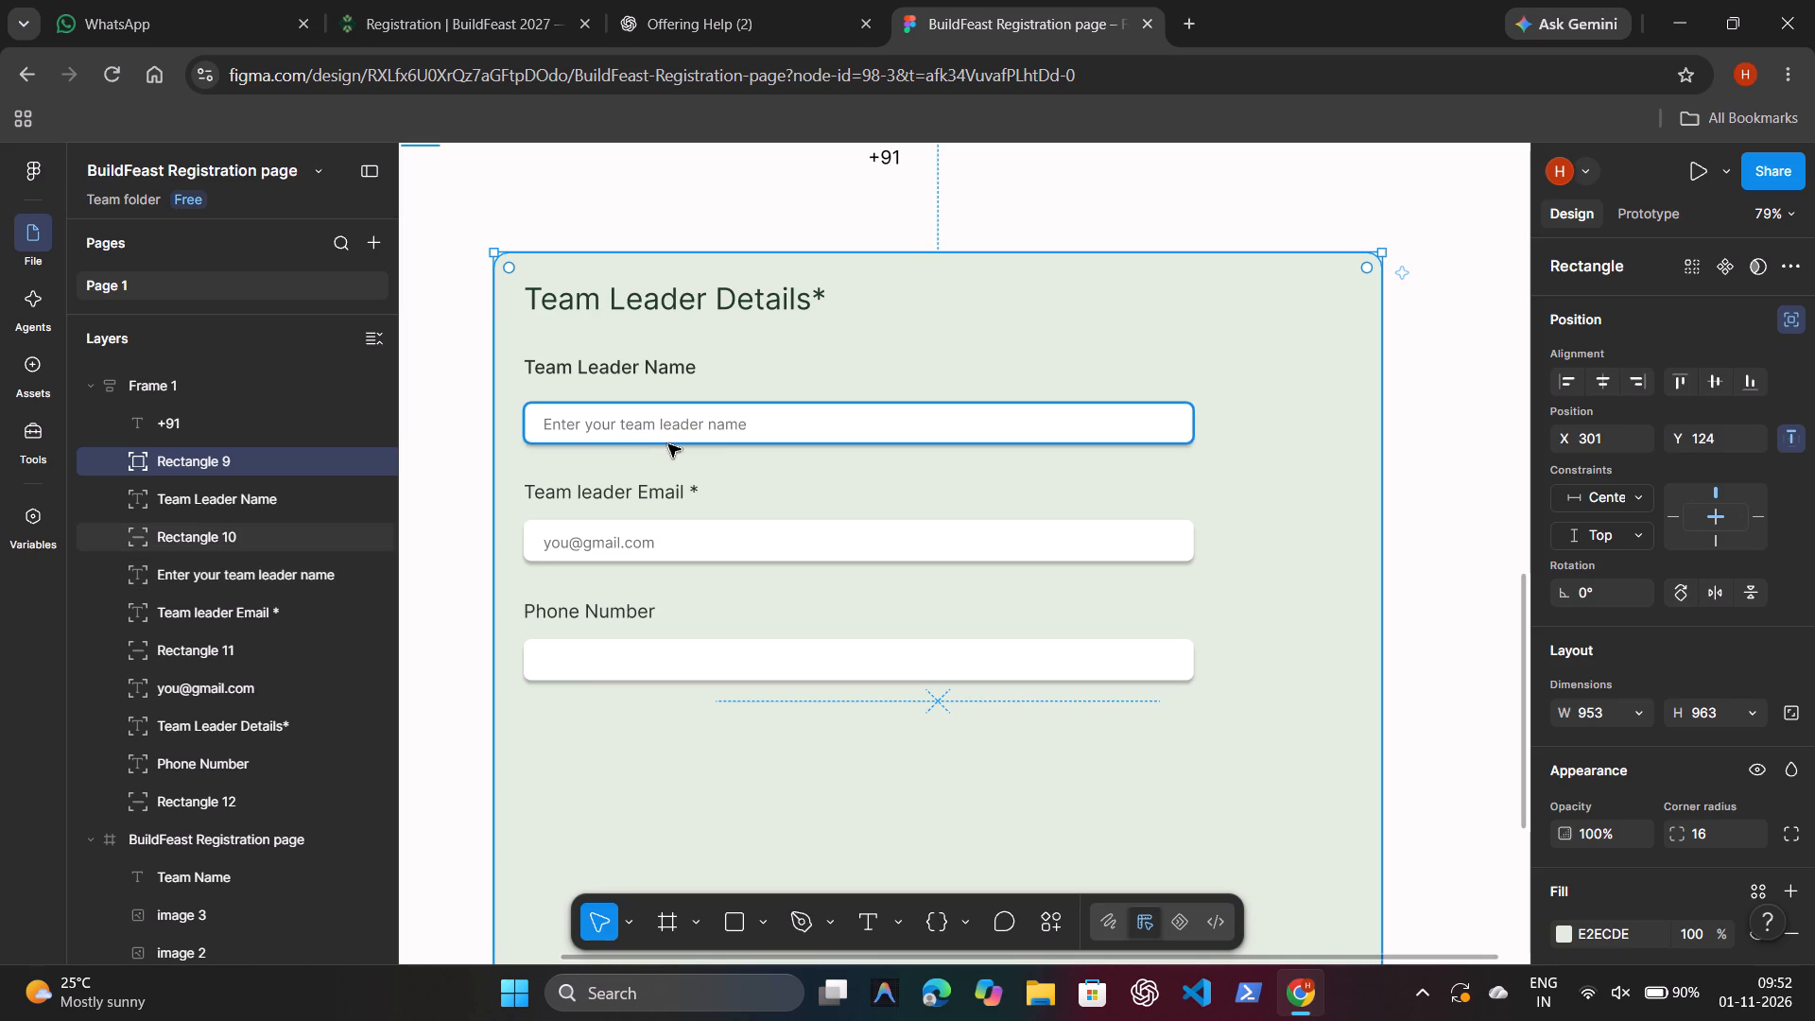
Match the +91 text to the email placeholder by copying its fill colour, 657568, and setting the font size to 16.
{"action": "left_click", "coordinate": [631, 537]}
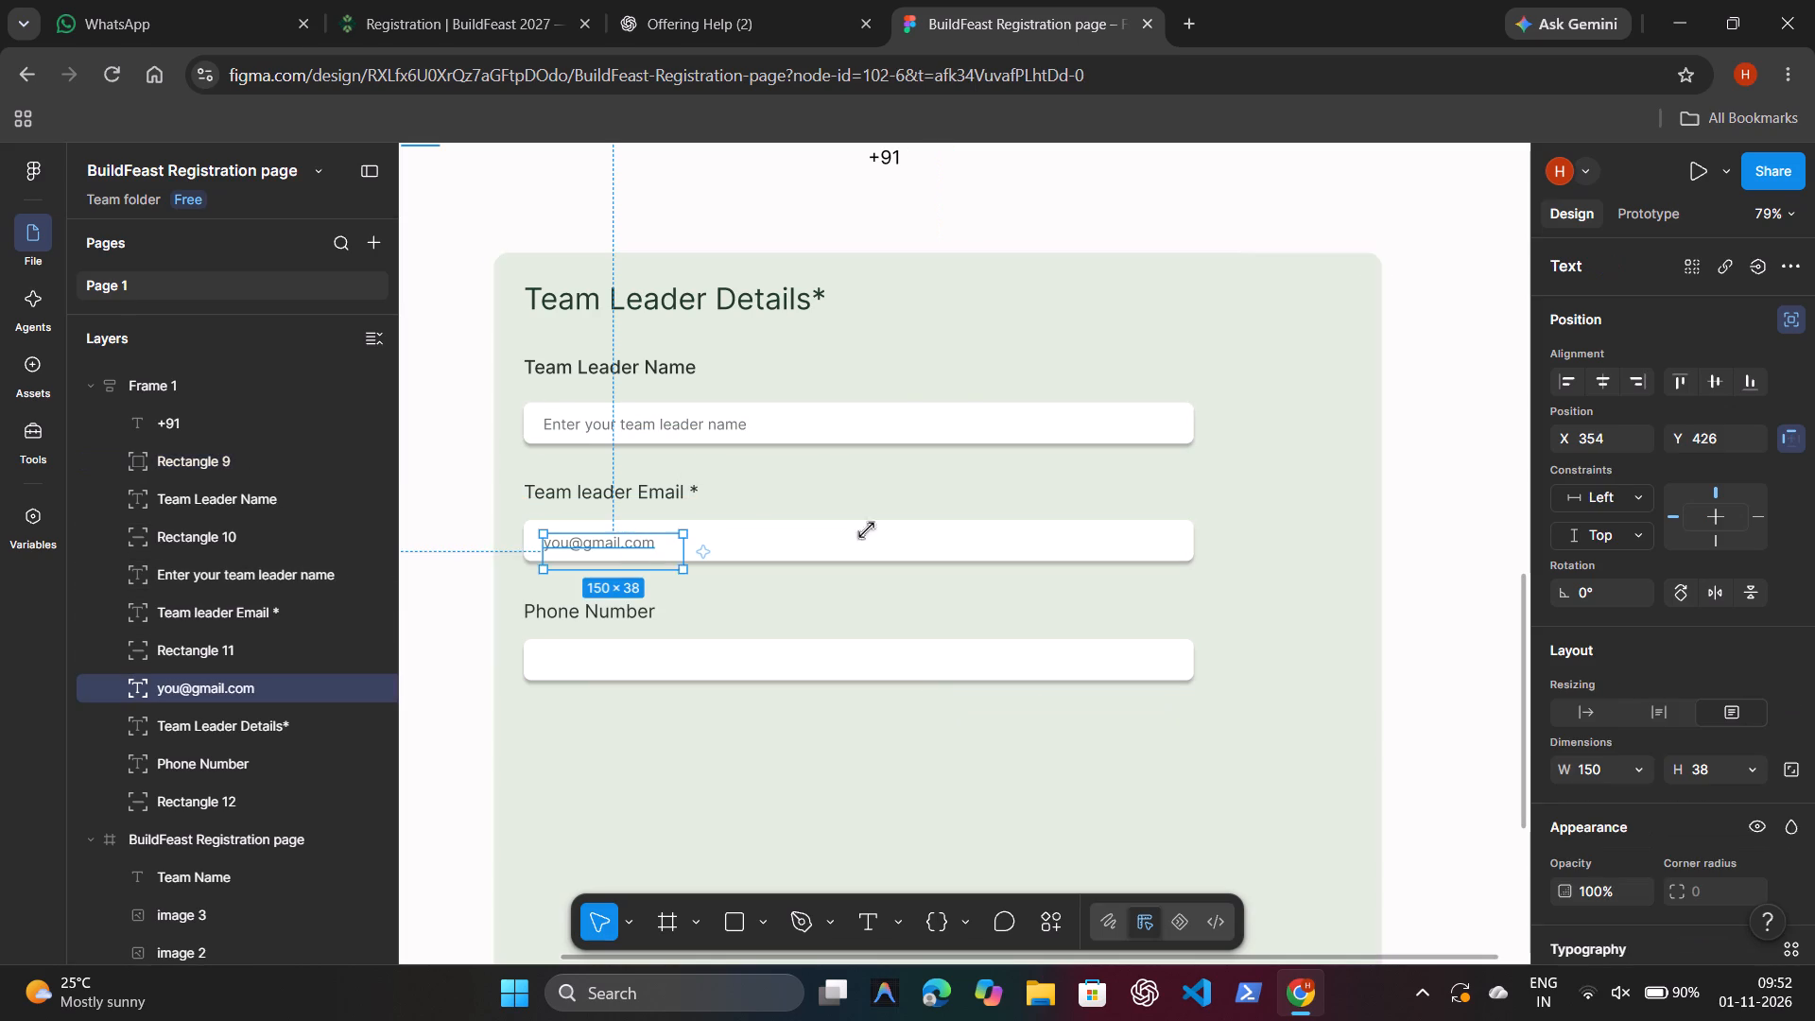
{"action": "scroll", "coordinate": [1648, 713], "scroll_direction": "down", "scroll_amount": 3}
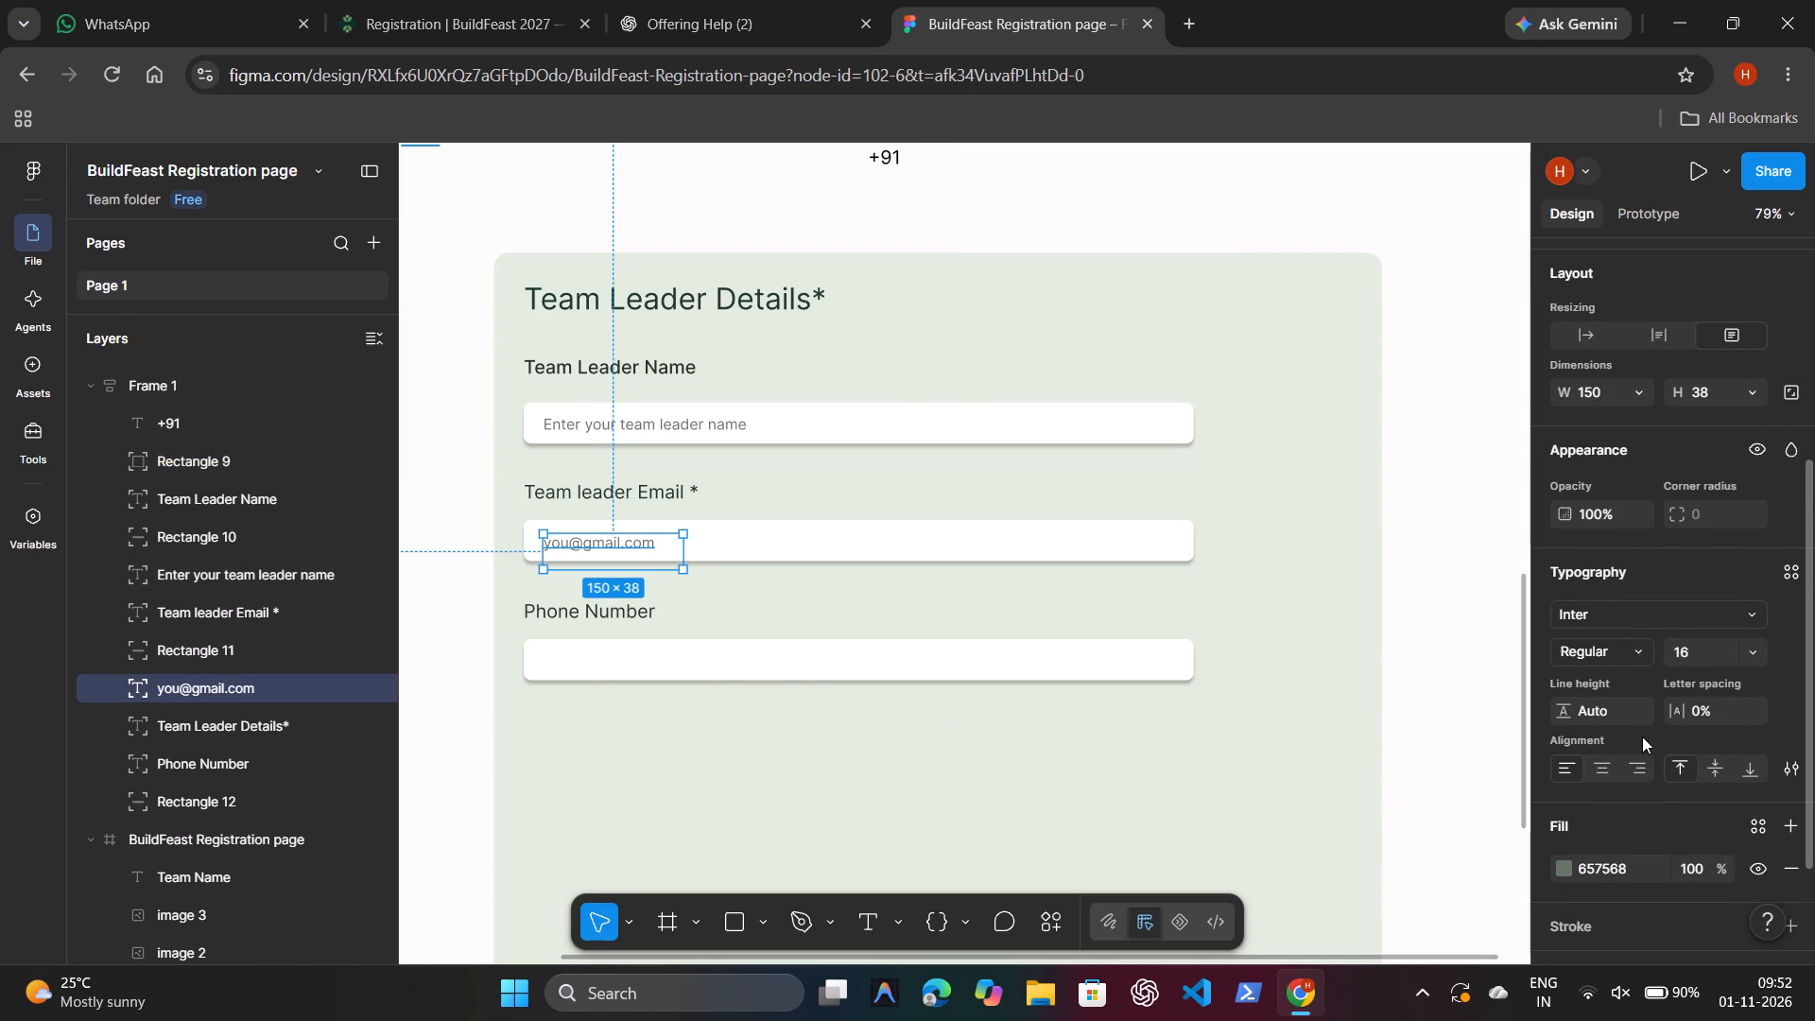
{"action": "left_click", "coordinate": [1628, 867]}
{"action": "left_click", "coordinate": [1628, 867]}
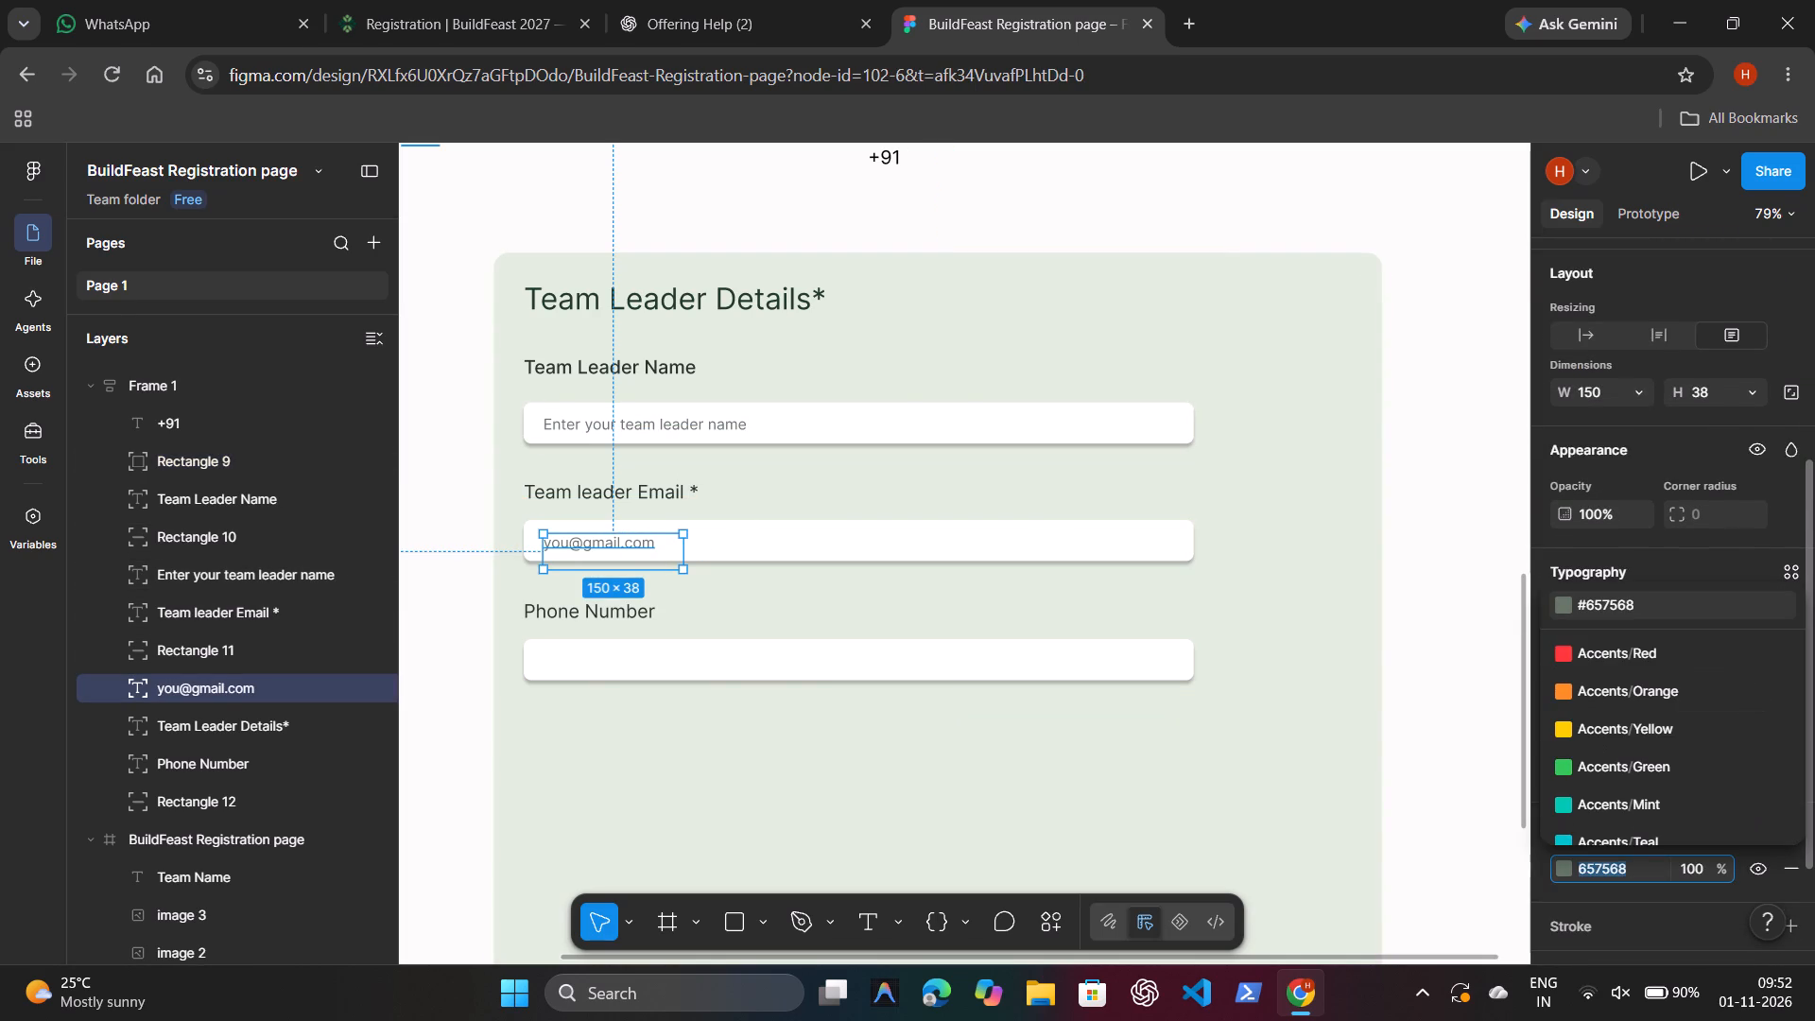
{"action": "double_click", "coordinate": [1628, 867]}
{"action": "key", "text": "ctrl+c"}
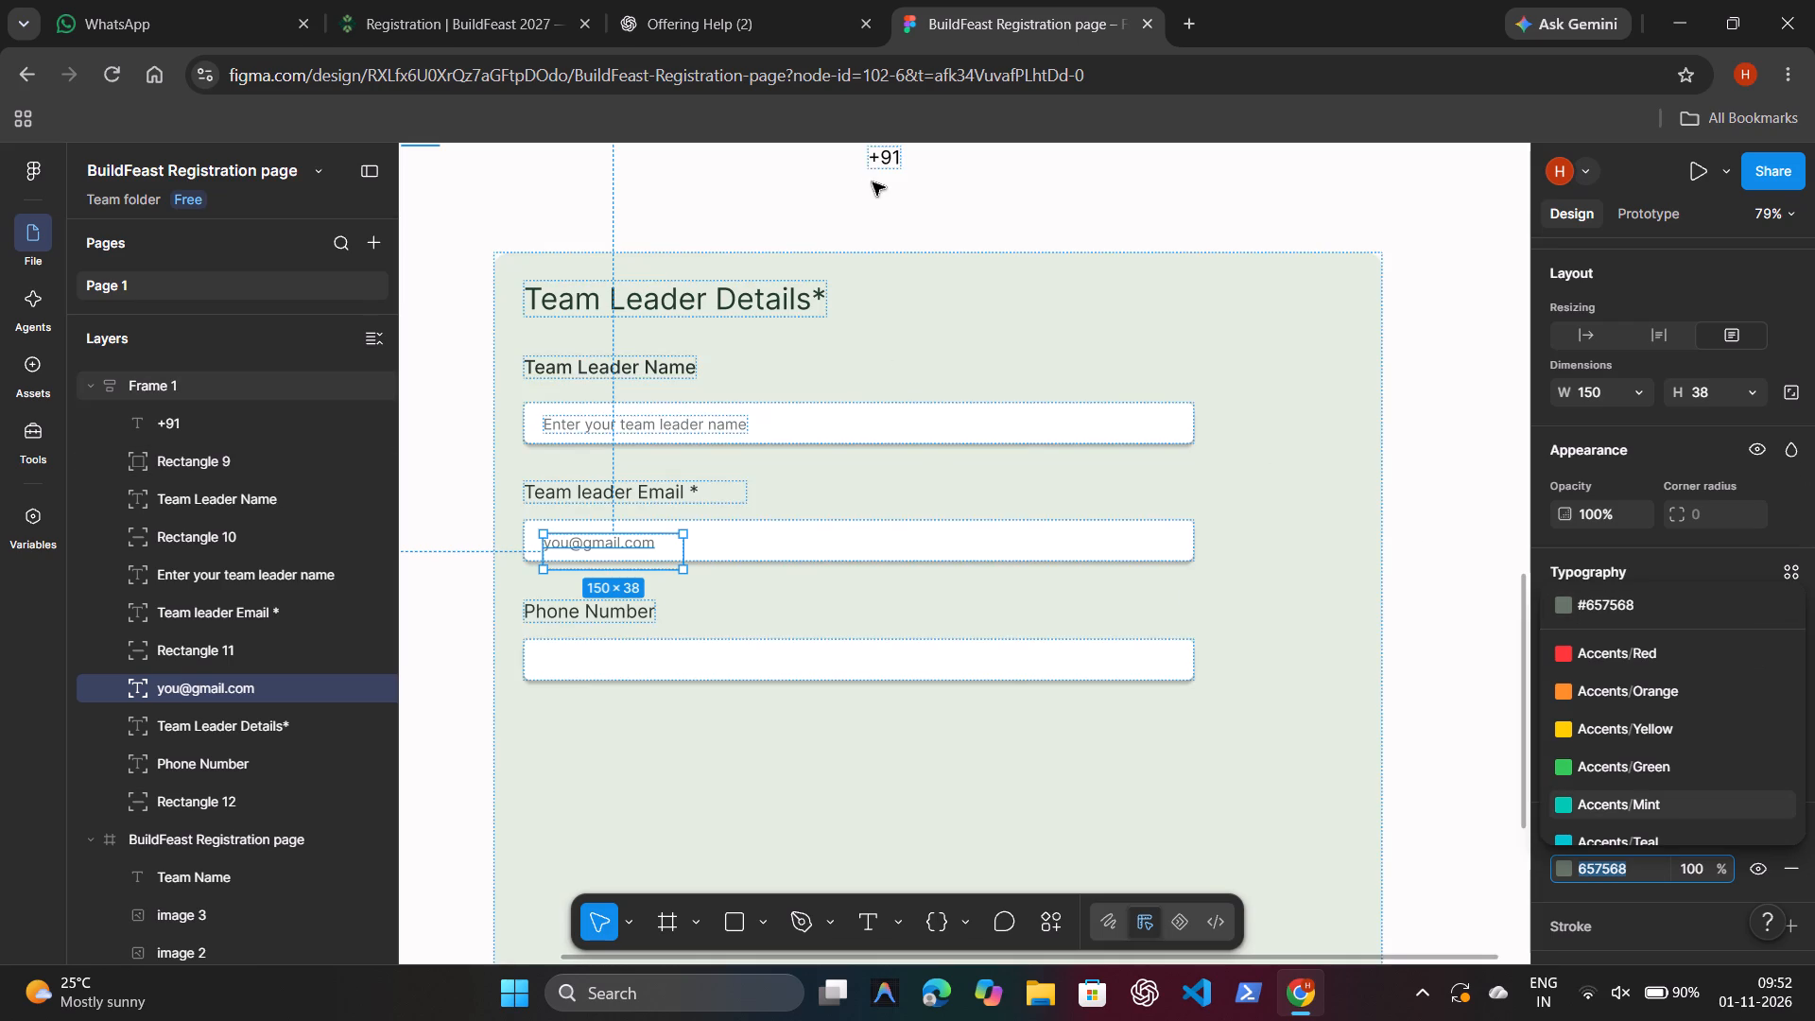
{"action": "left_click", "coordinate": [893, 159]}
{"action": "double_click", "coordinate": [893, 159]}
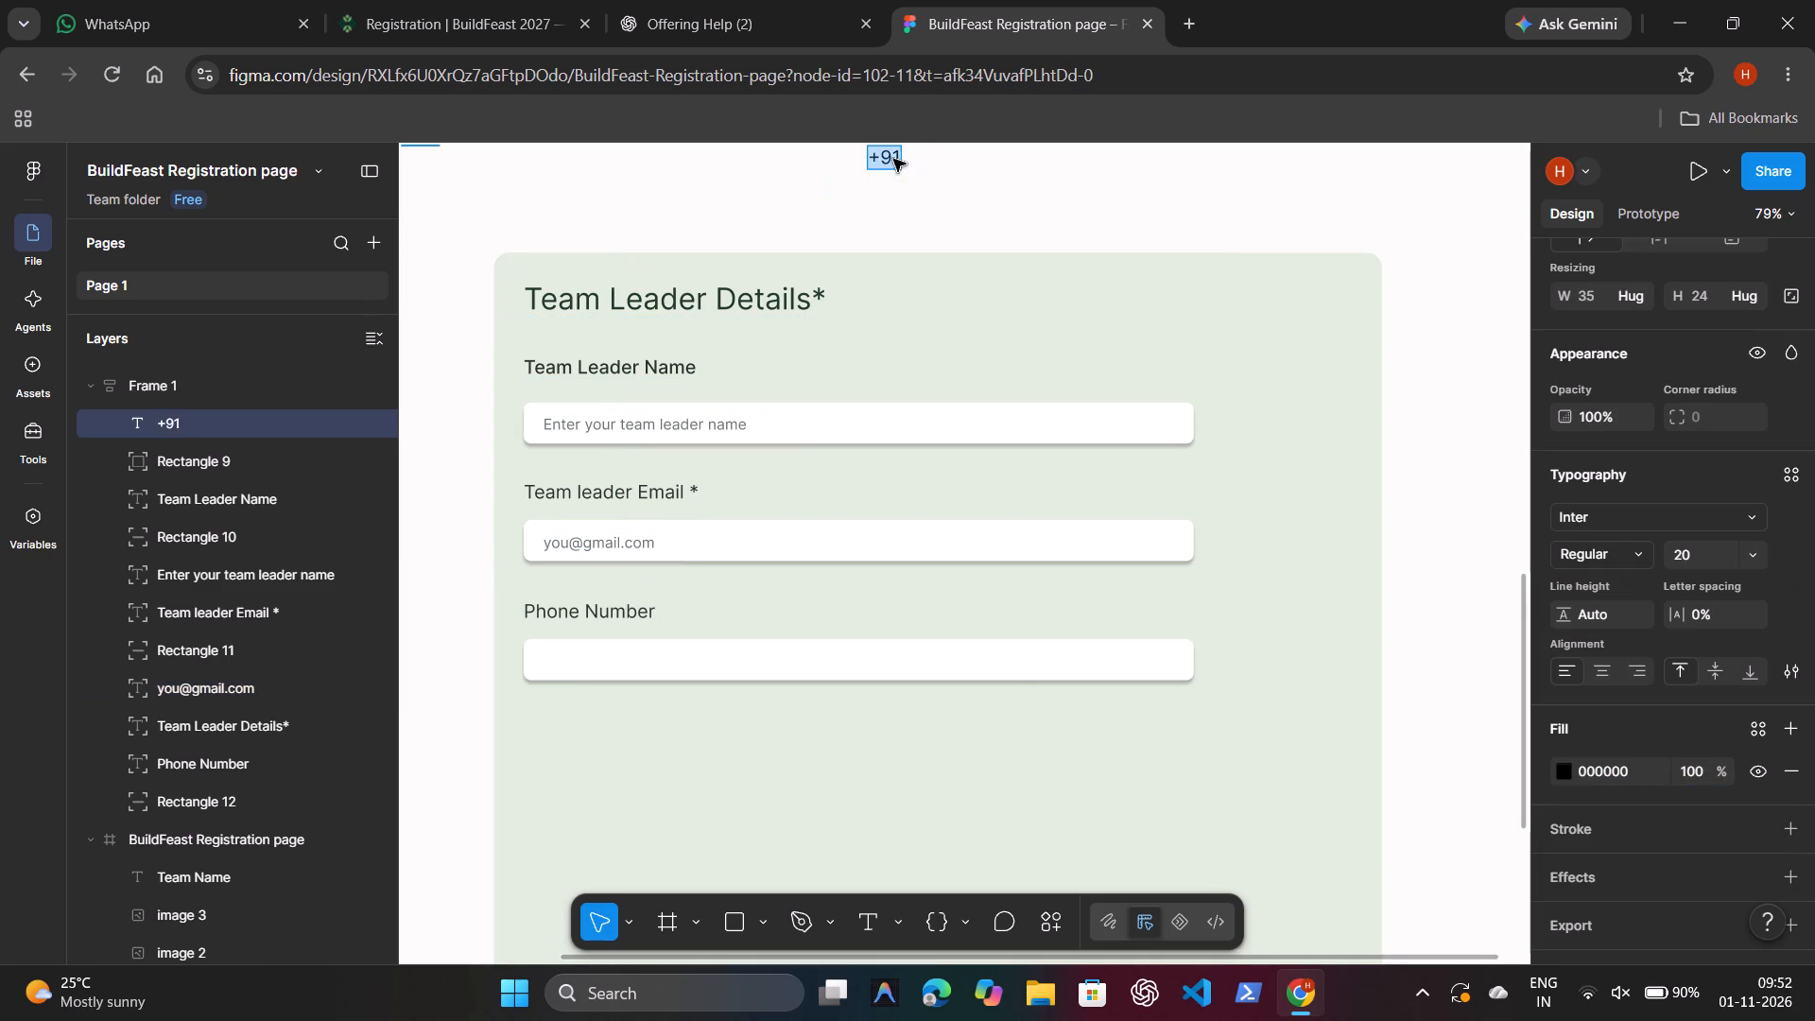
{"action": "left_click", "coordinate": [1635, 762]}
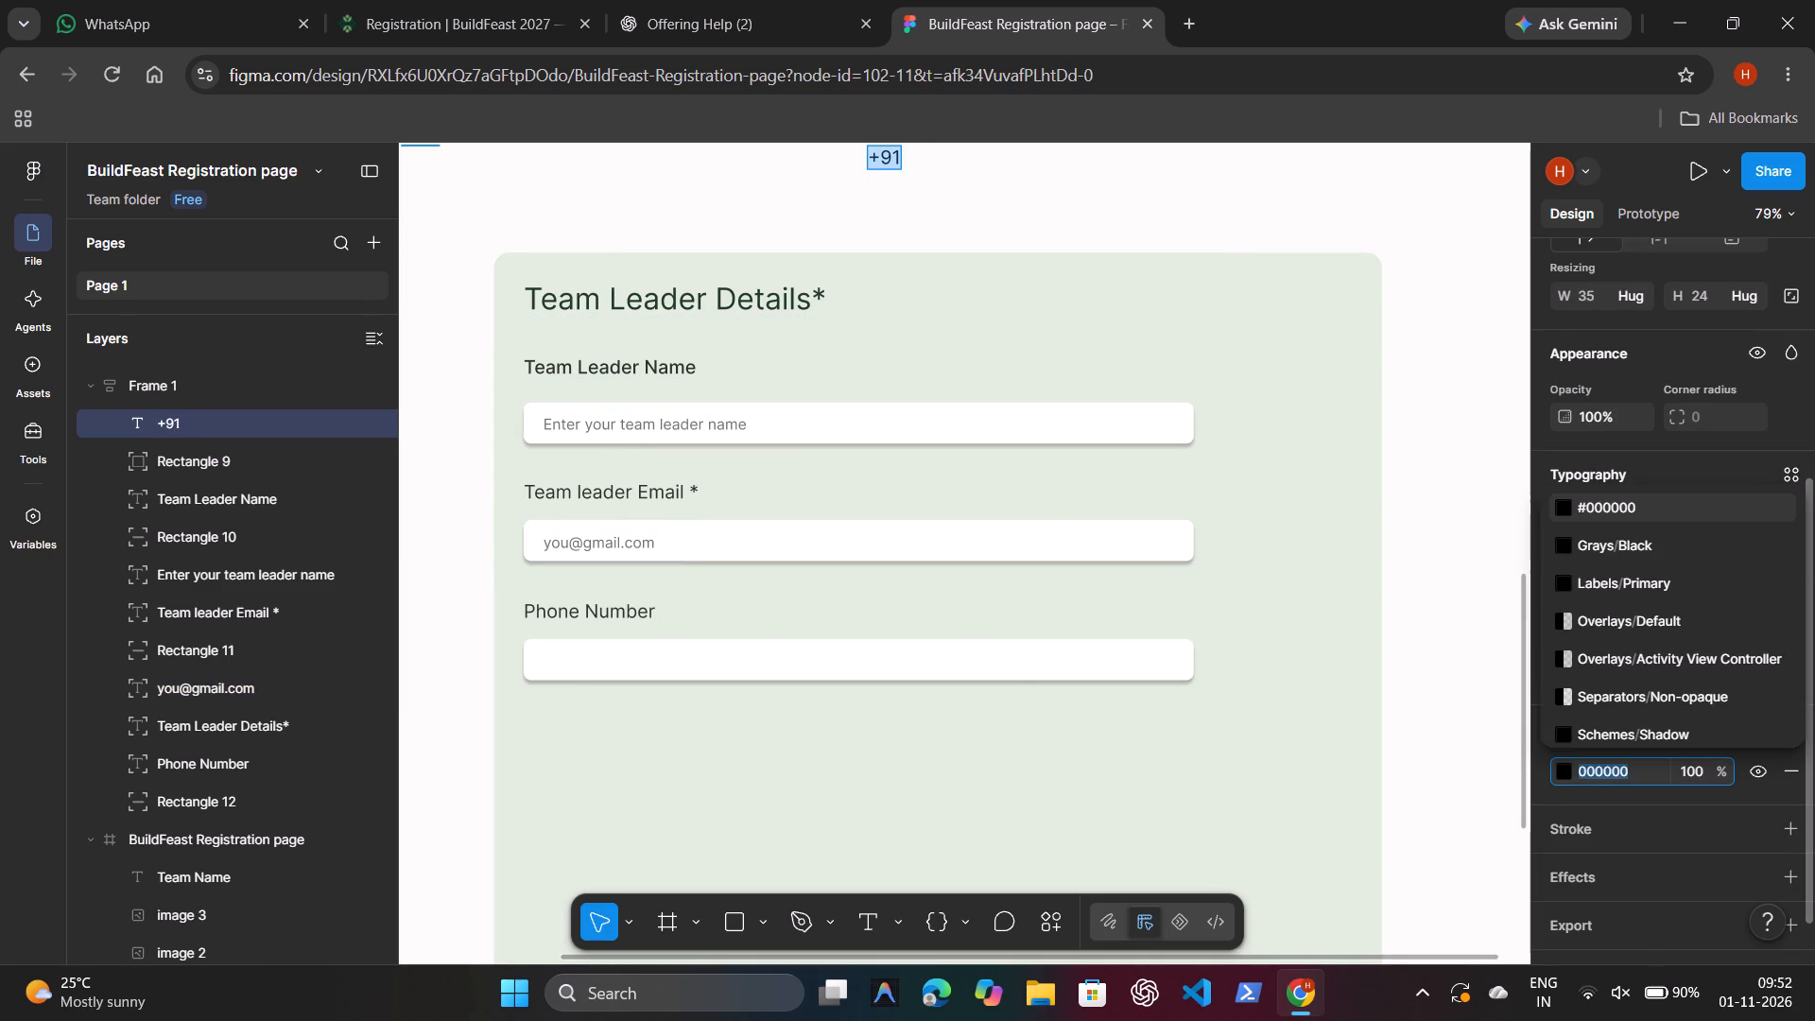
{"action": "key", "text": "BackSpace"}
{"action": "key", "text": "ctrl+v"}
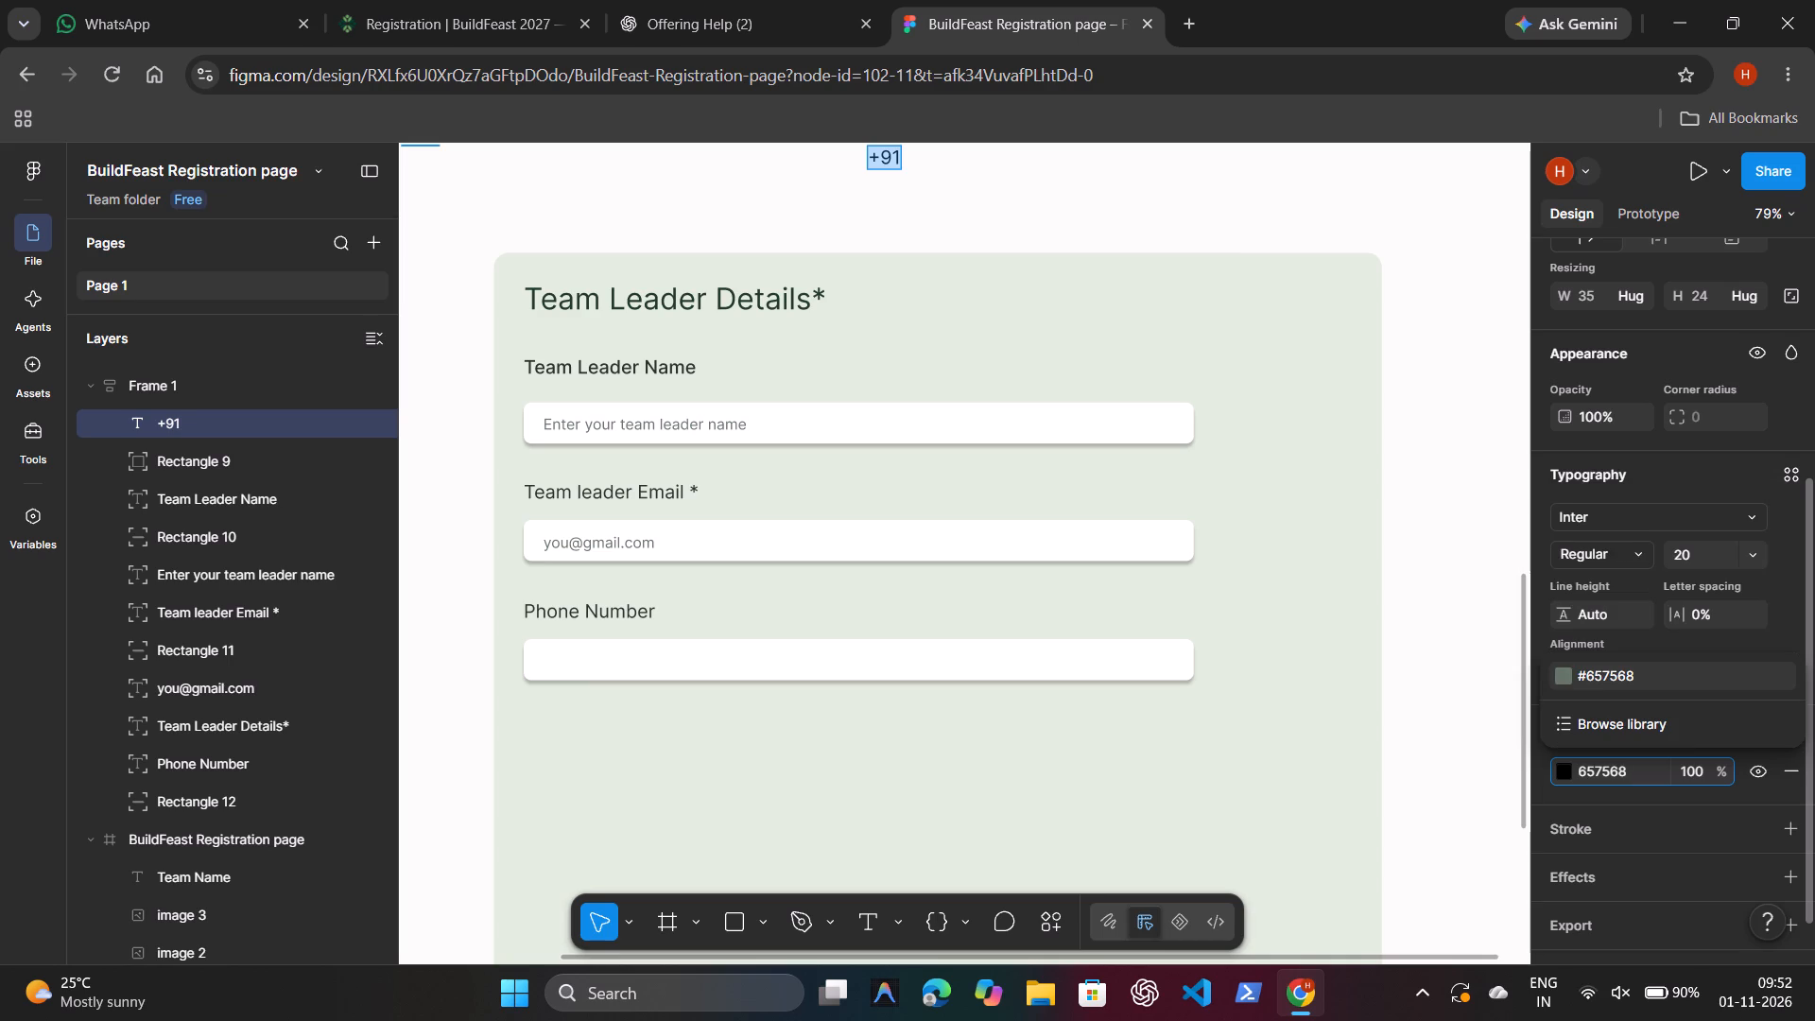
{"action": "key", "text": "Return"}
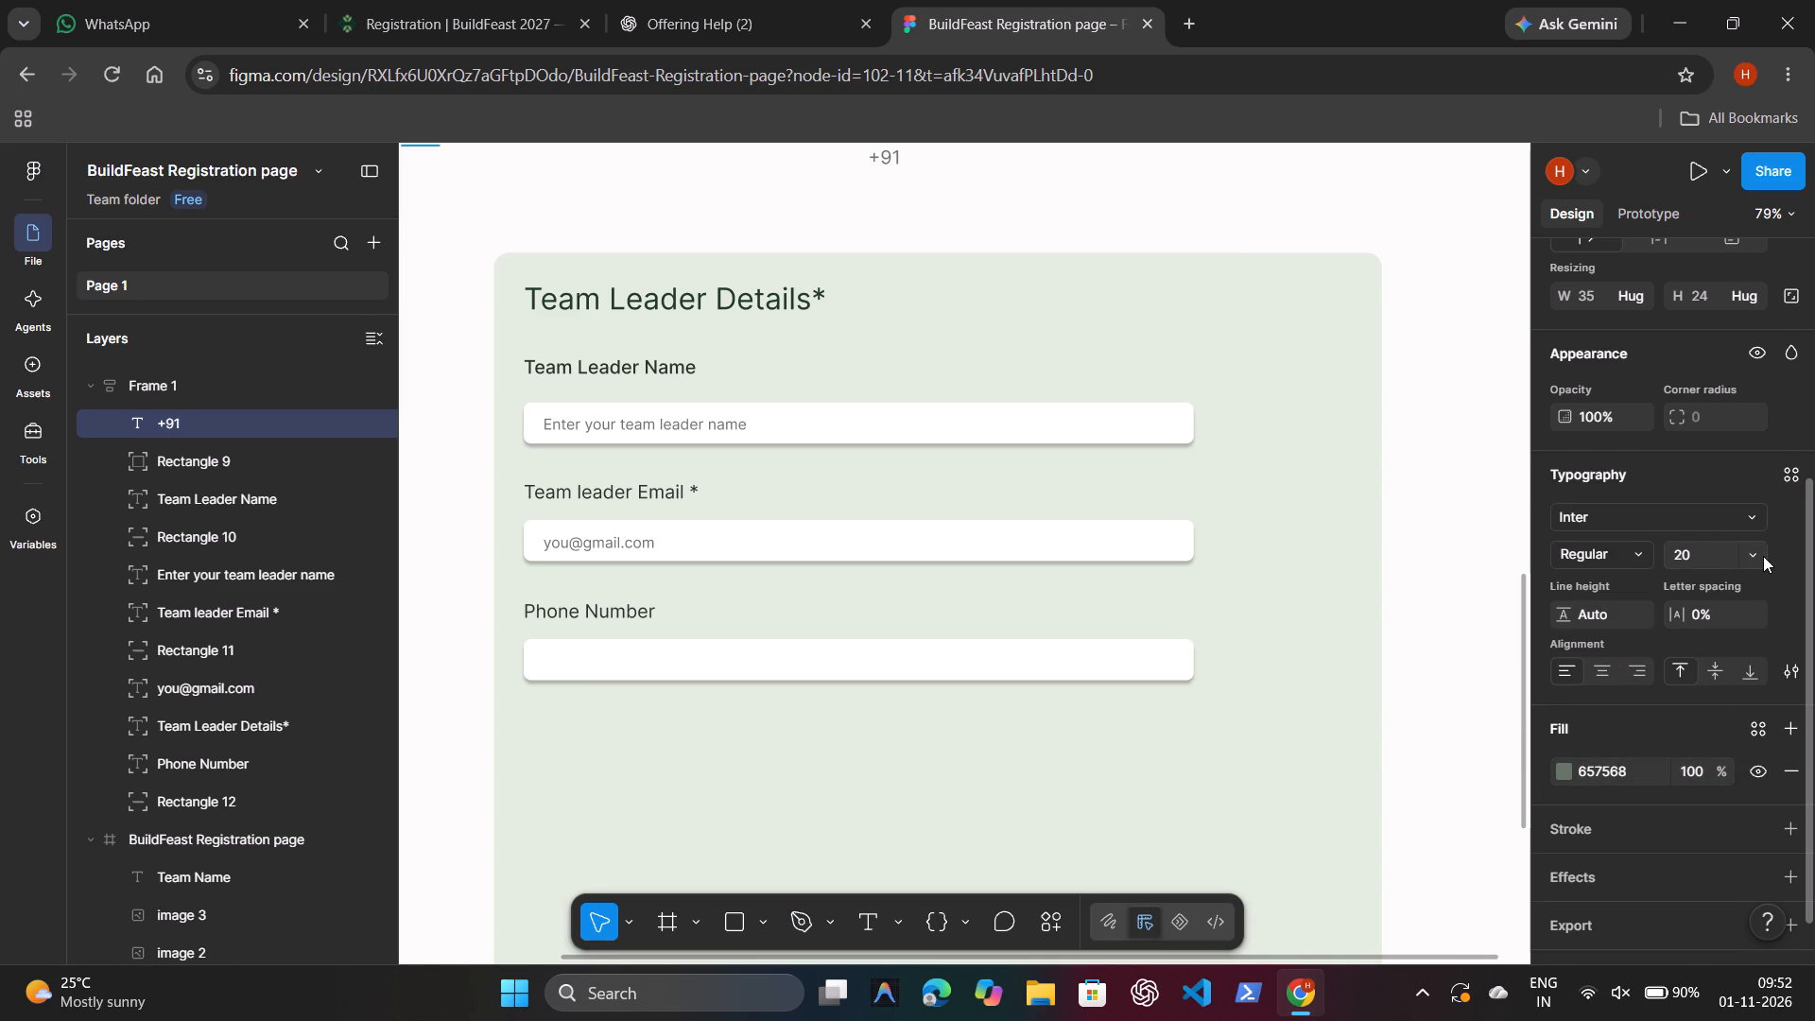
{"action": "left_click", "coordinate": [1763, 555]}
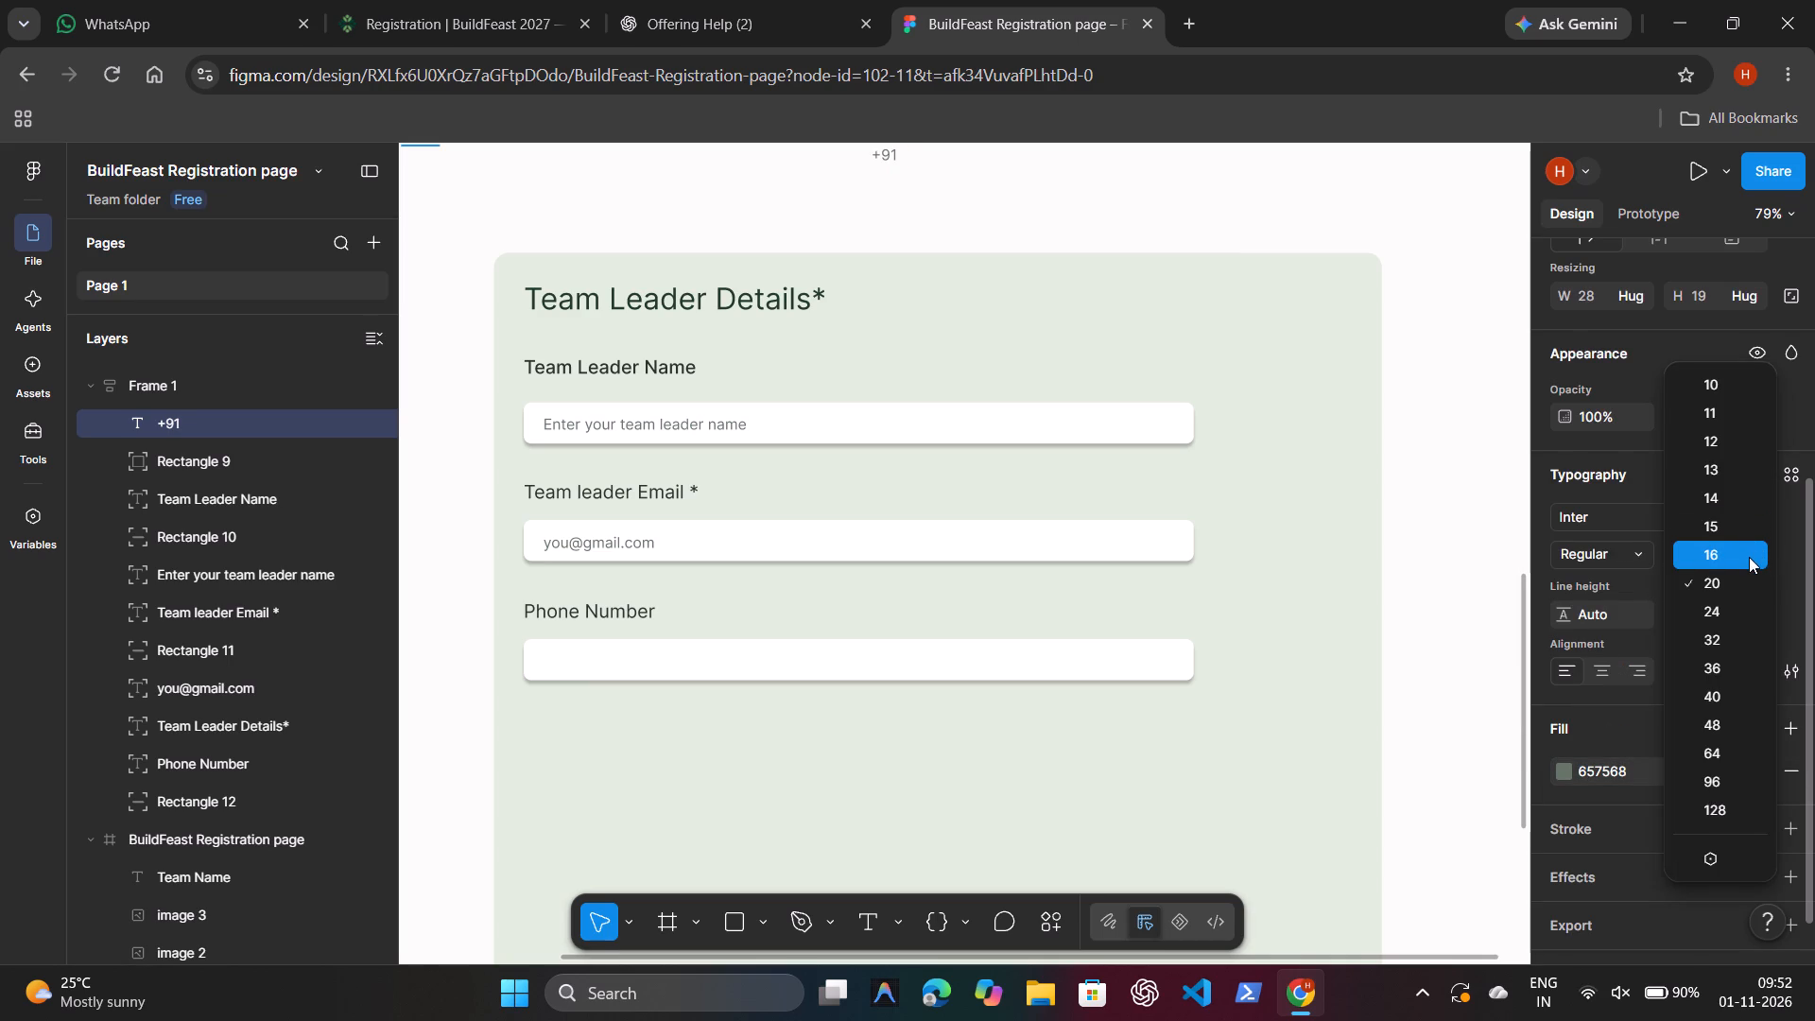
{"action": "left_click", "coordinate": [1749, 557]}
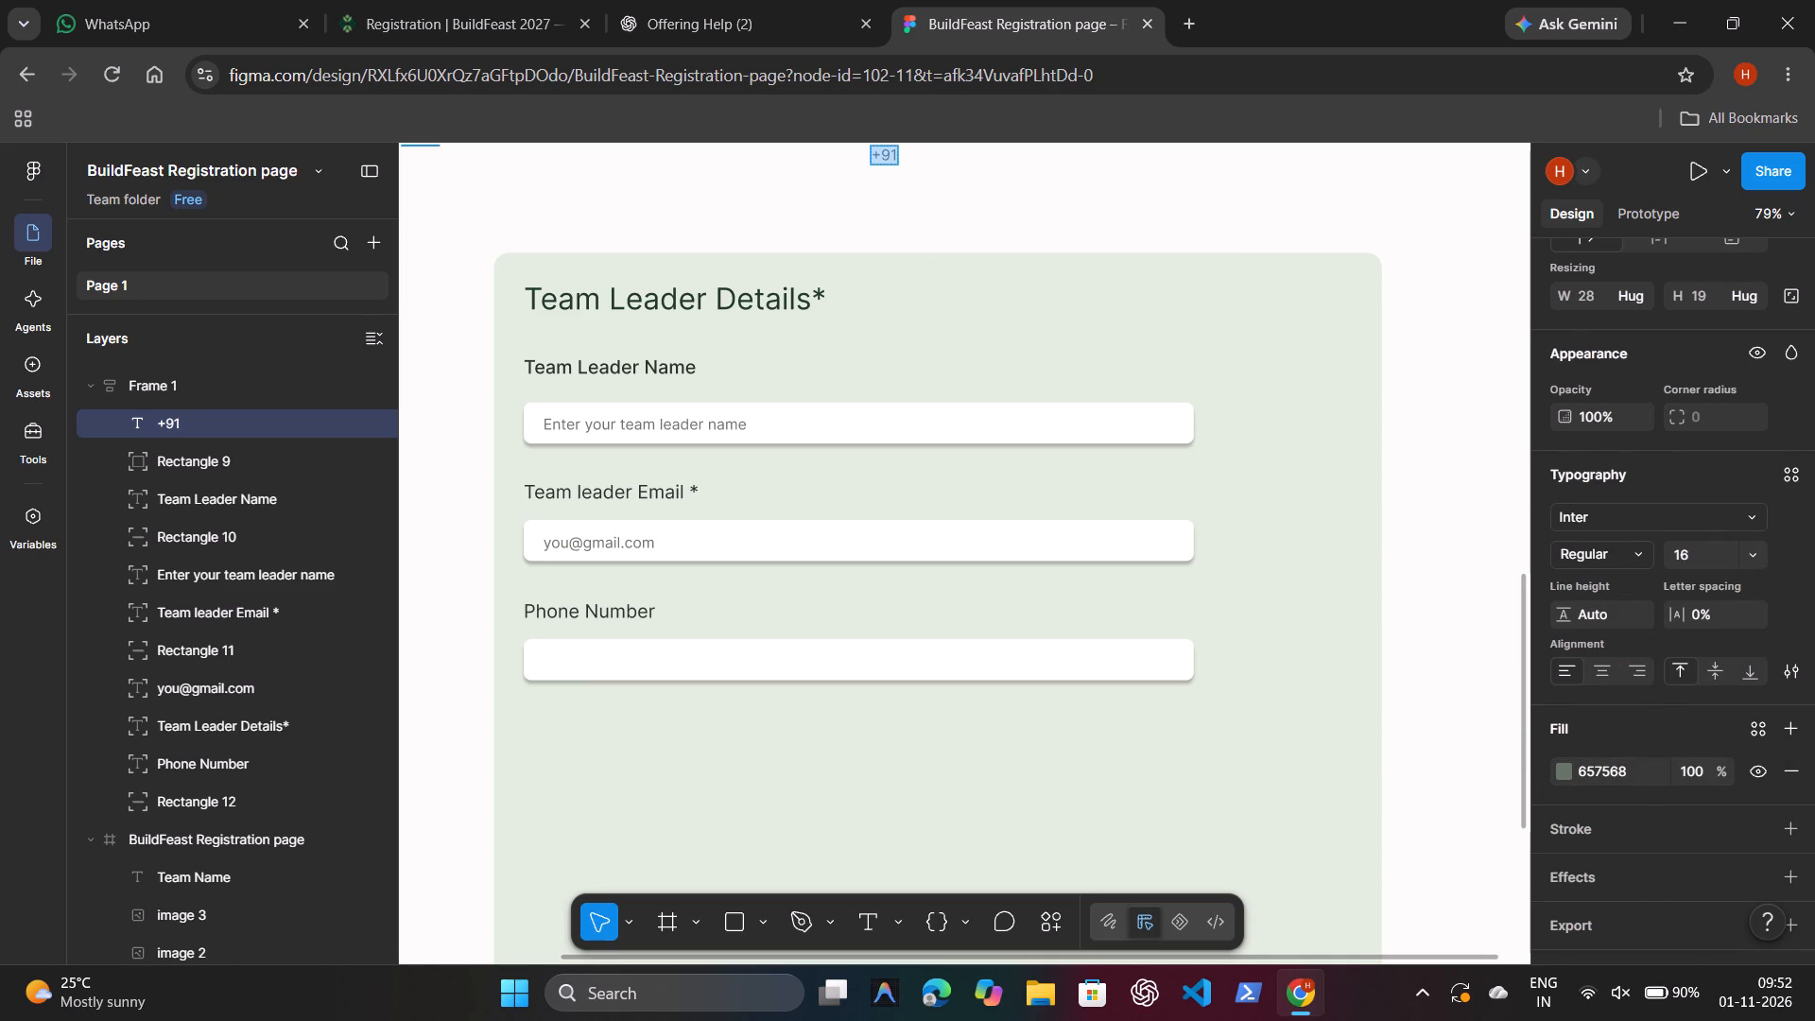
Exclude the +91 text from Frame 1's auto layout so it can be positioned freely.
{"action": "scroll", "coordinate": [1754, 381], "scroll_direction": "up", "scroll_amount": 5}
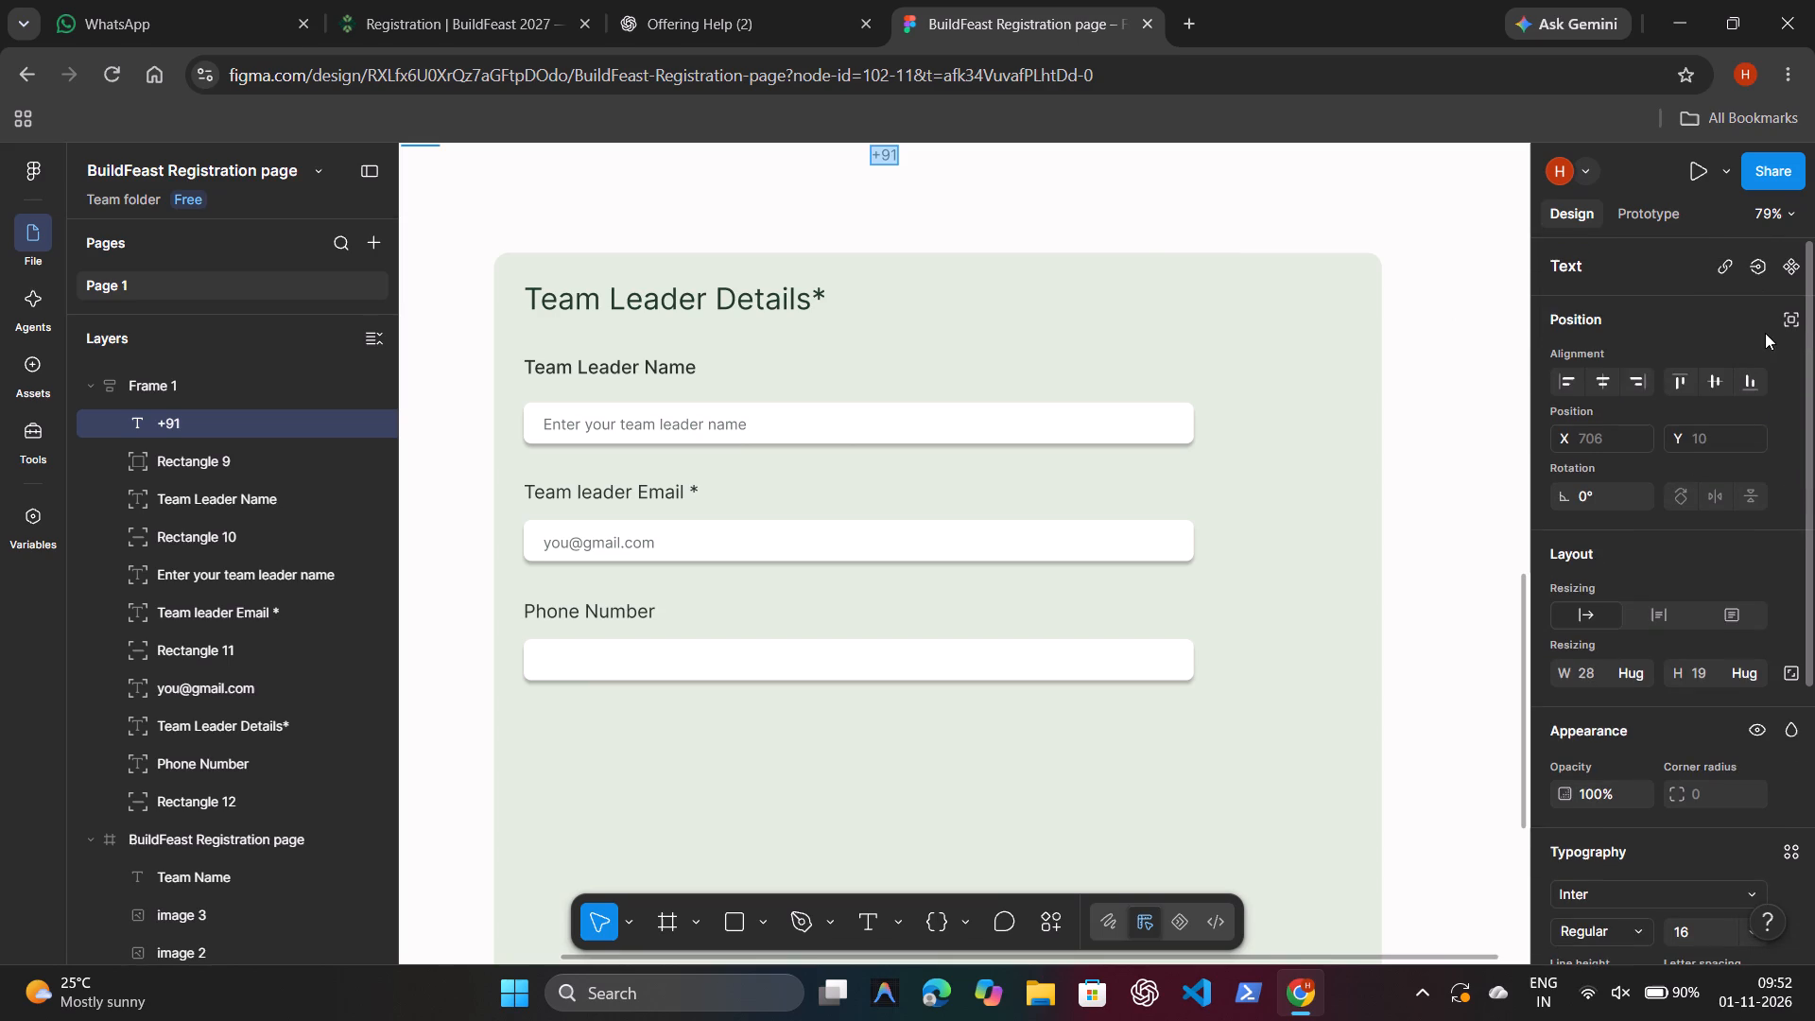
{"action": "left_click", "coordinate": [1798, 314]}
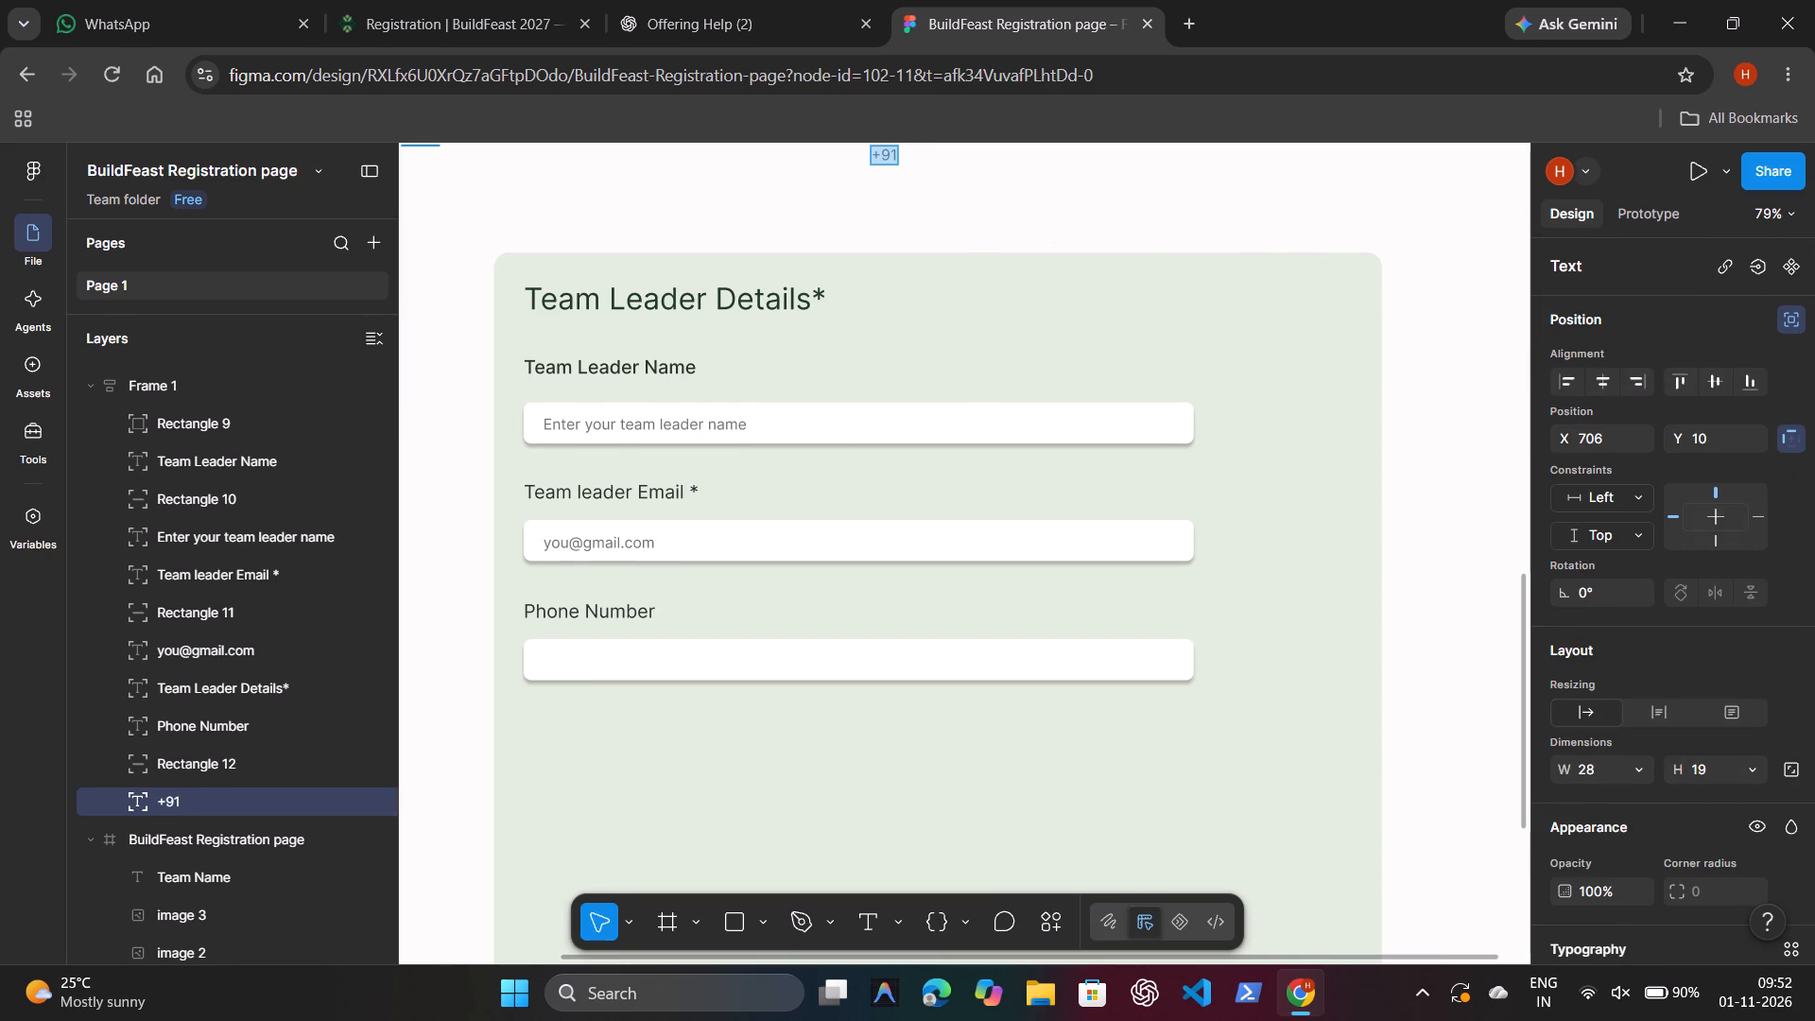
Resize the +91 text box to 28 by 18 above the Team Leader Details card.
{"action": "left_click_drag", "start_coordinate": [900, 173], "coordinate": [900, 186]}
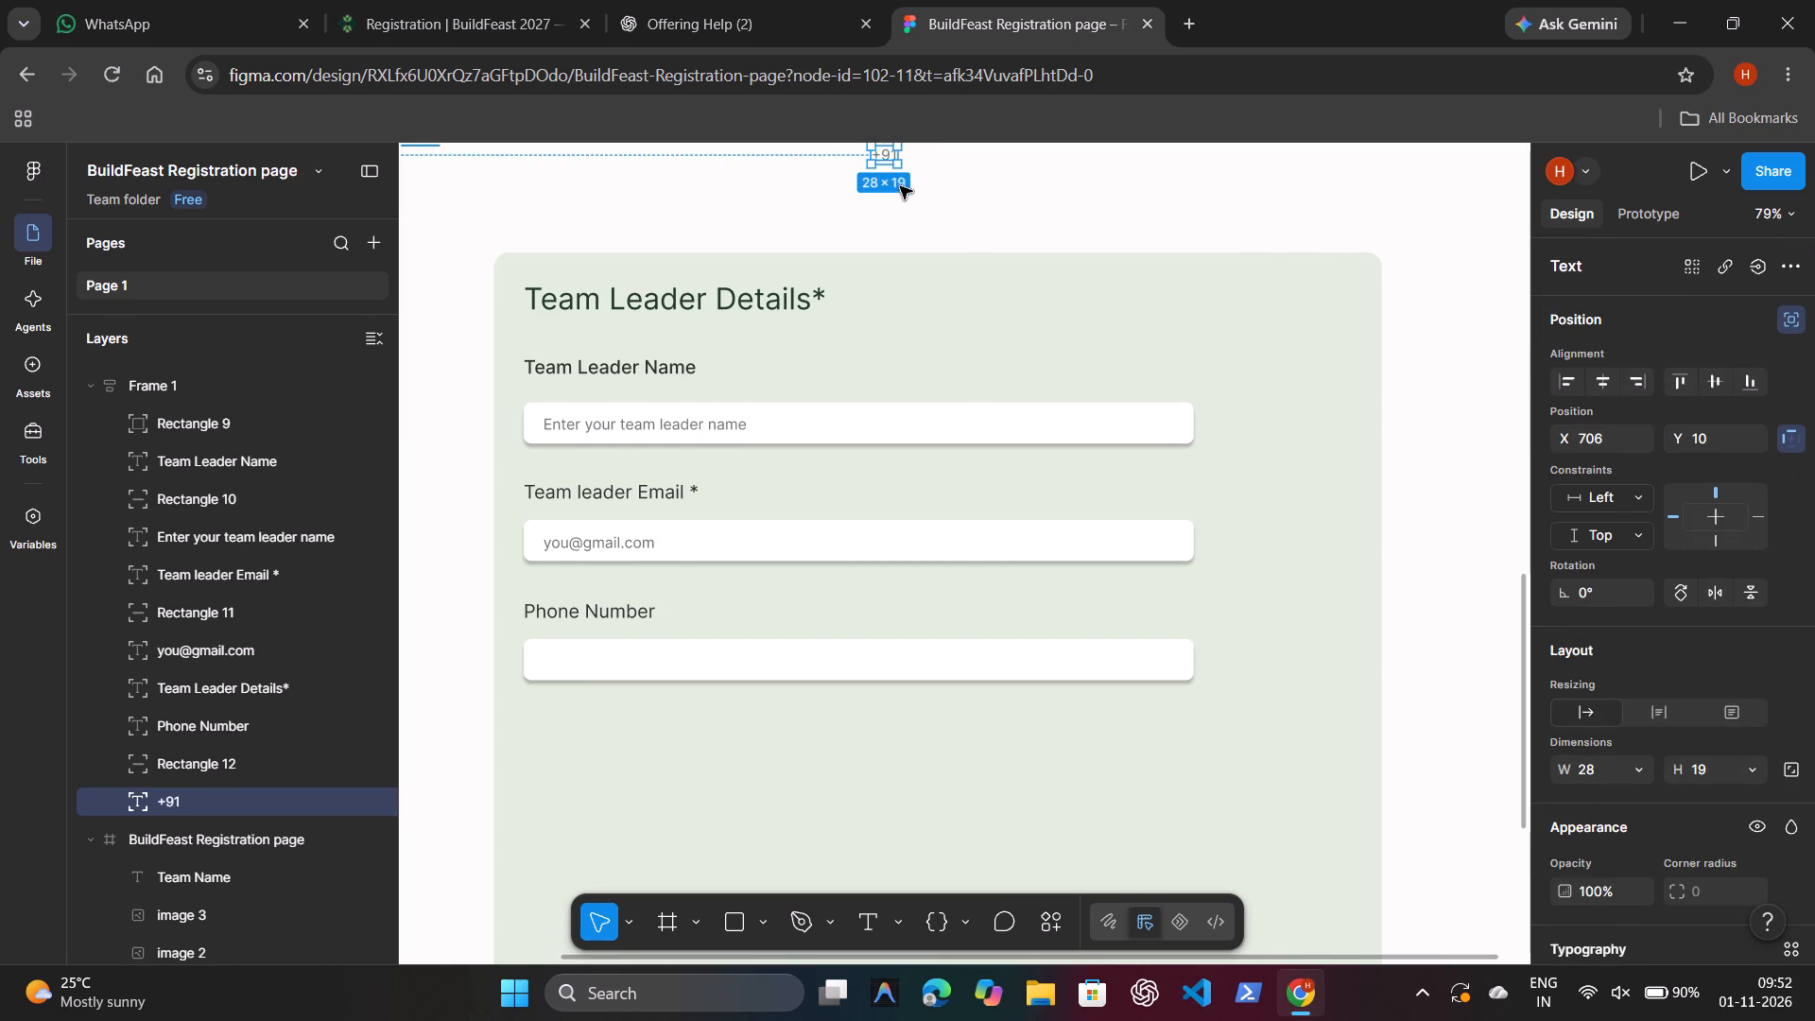
{"action": "left_click_drag", "start_coordinate": [900, 186], "coordinate": [900, 190]}
{"action": "left_click_drag", "start_coordinate": [879, 146], "coordinate": [880, 178]}
{"action": "left_click_drag", "start_coordinate": [880, 178], "coordinate": [868, 164]}
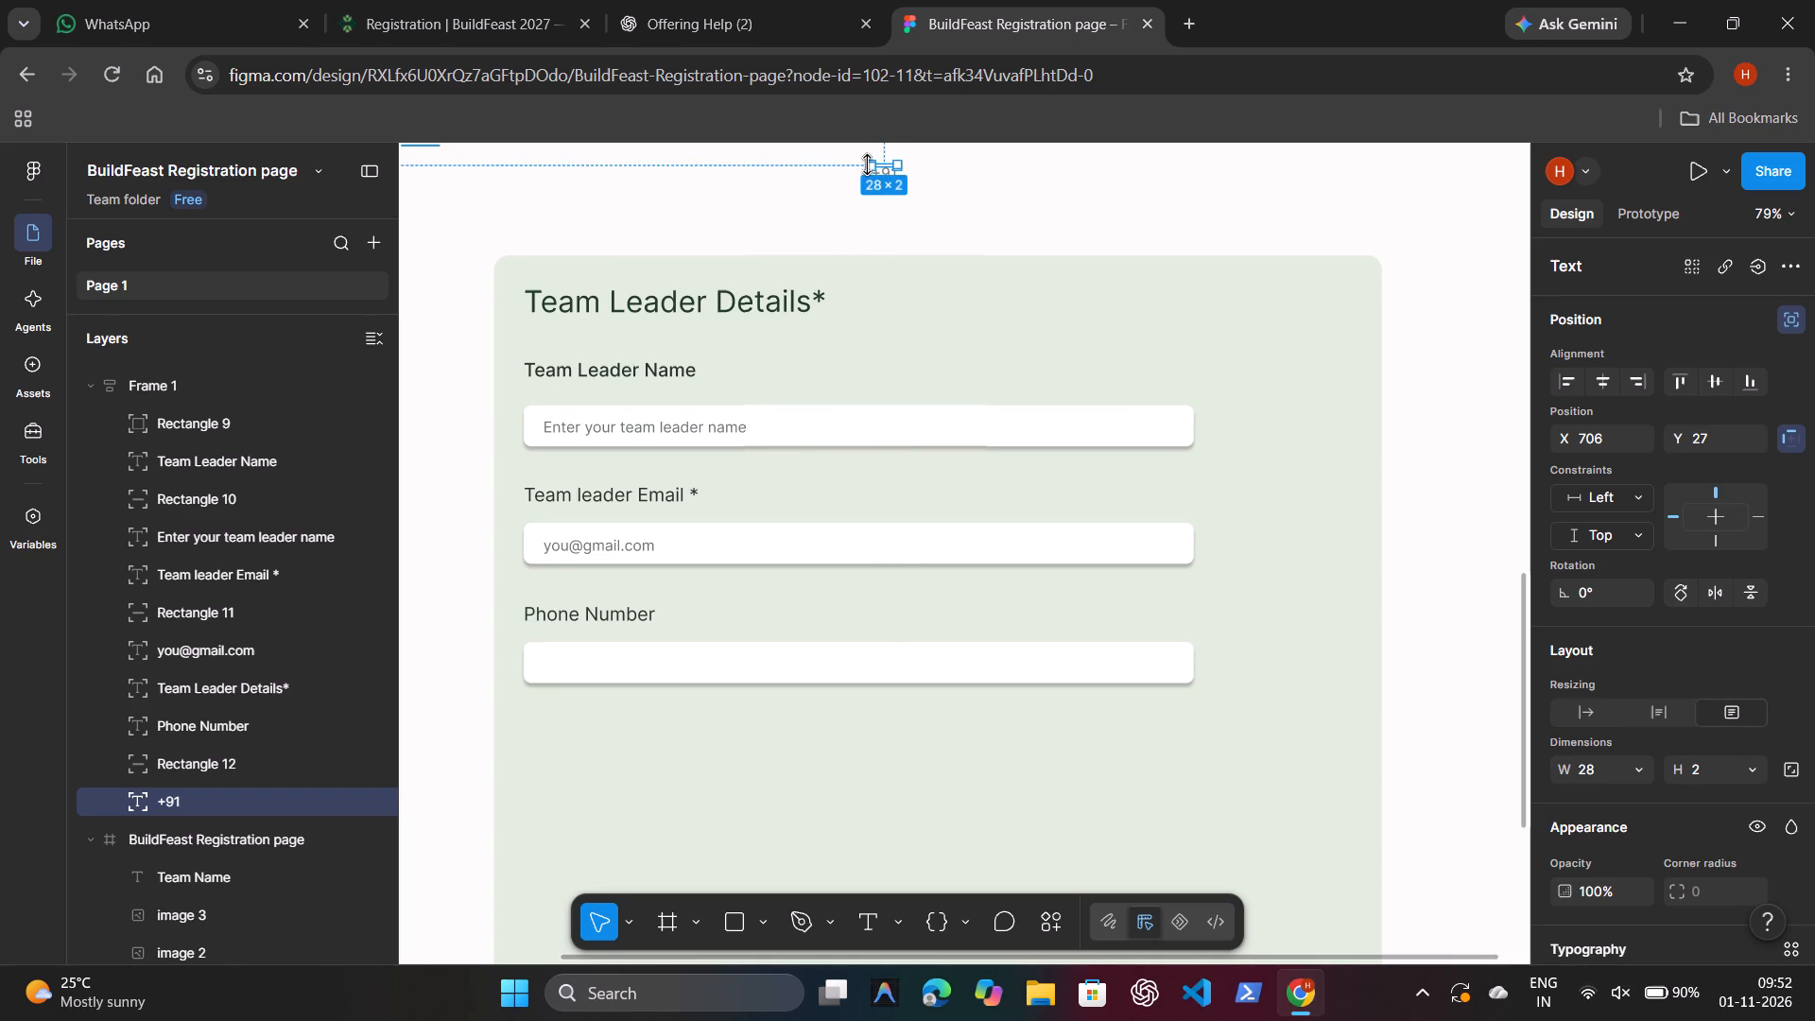
{"action": "left_click_drag", "start_coordinate": [868, 164], "coordinate": [868, 156]}
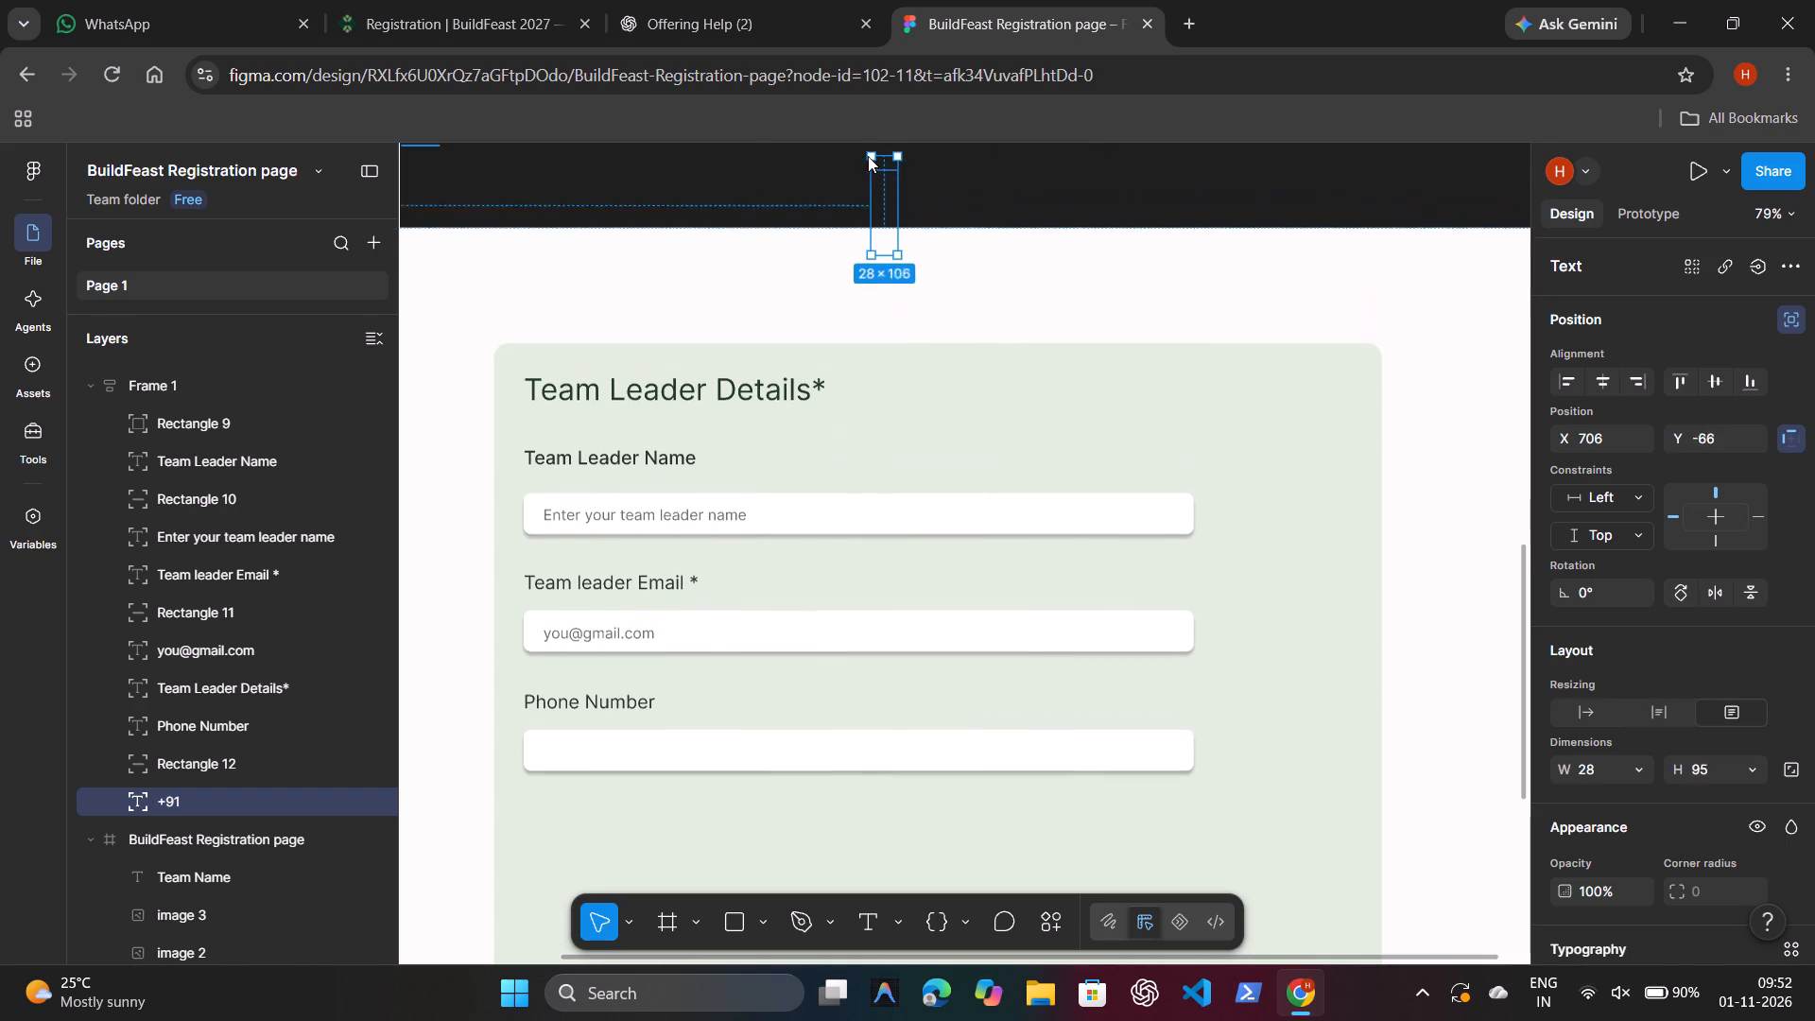
{"action": "left_click_drag", "start_coordinate": [868, 156], "coordinate": [880, 261]}
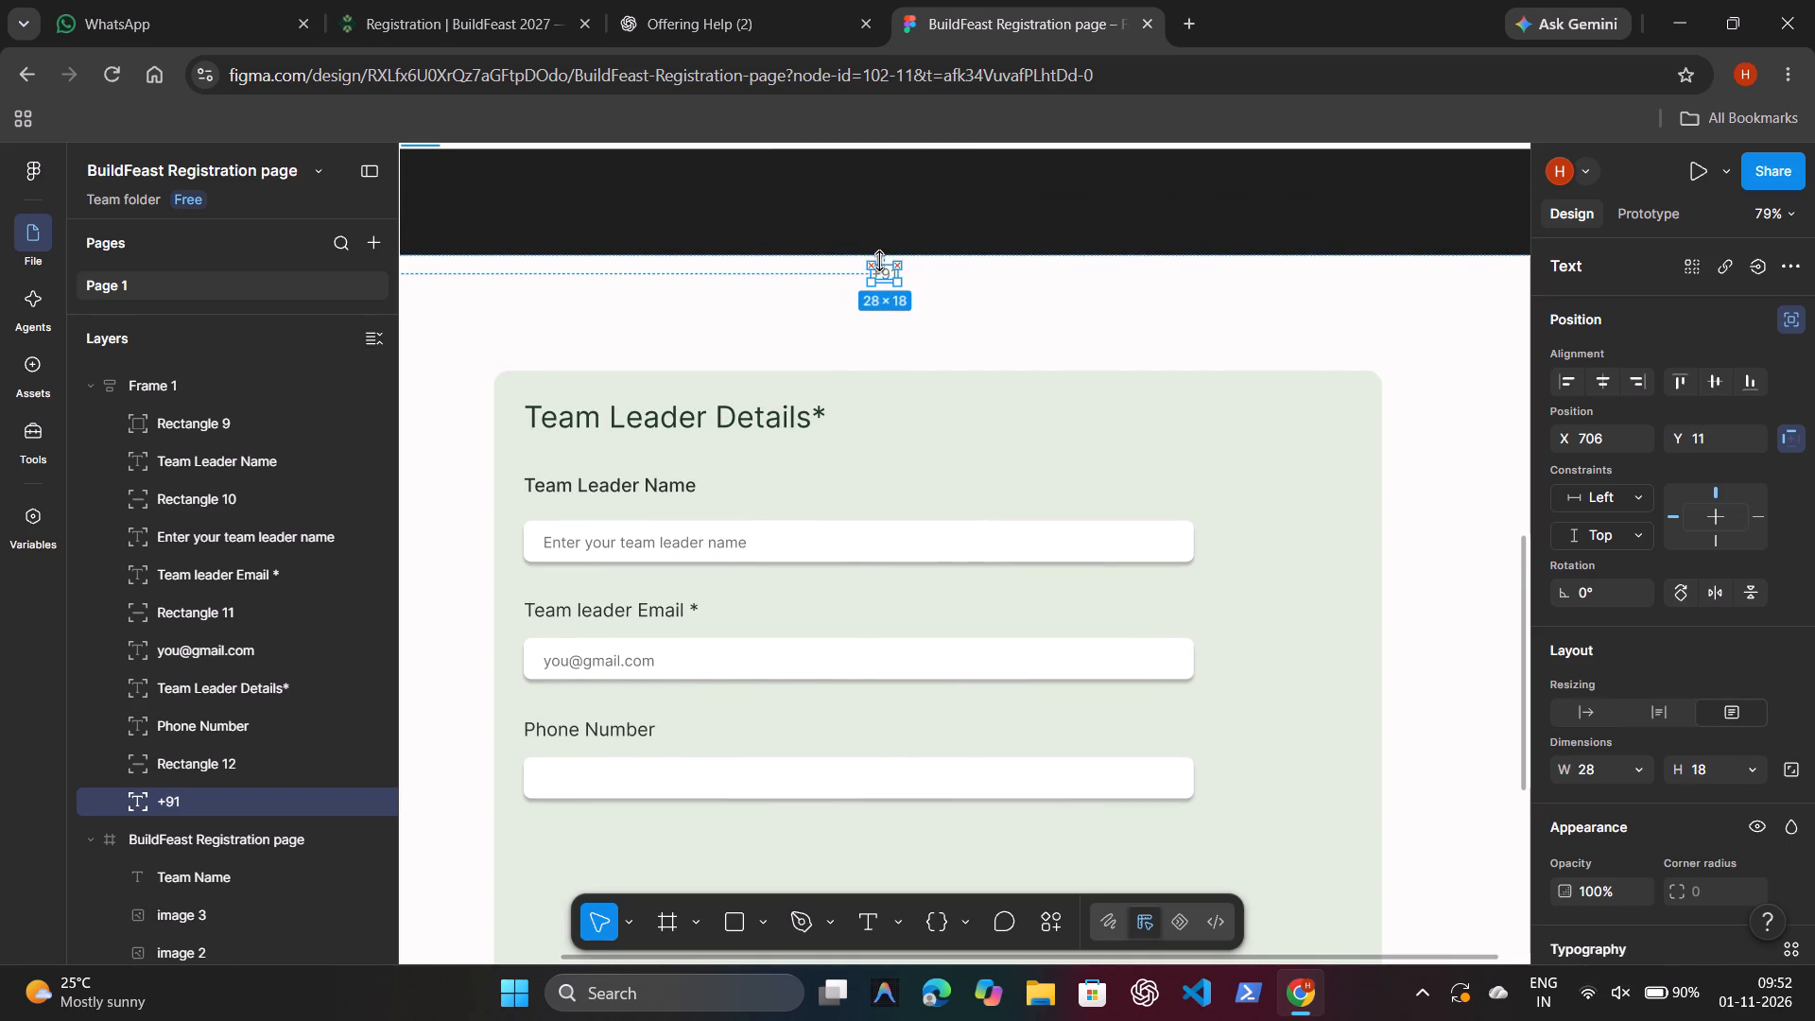
{"action": "left_click", "coordinate": [1011, 339]}
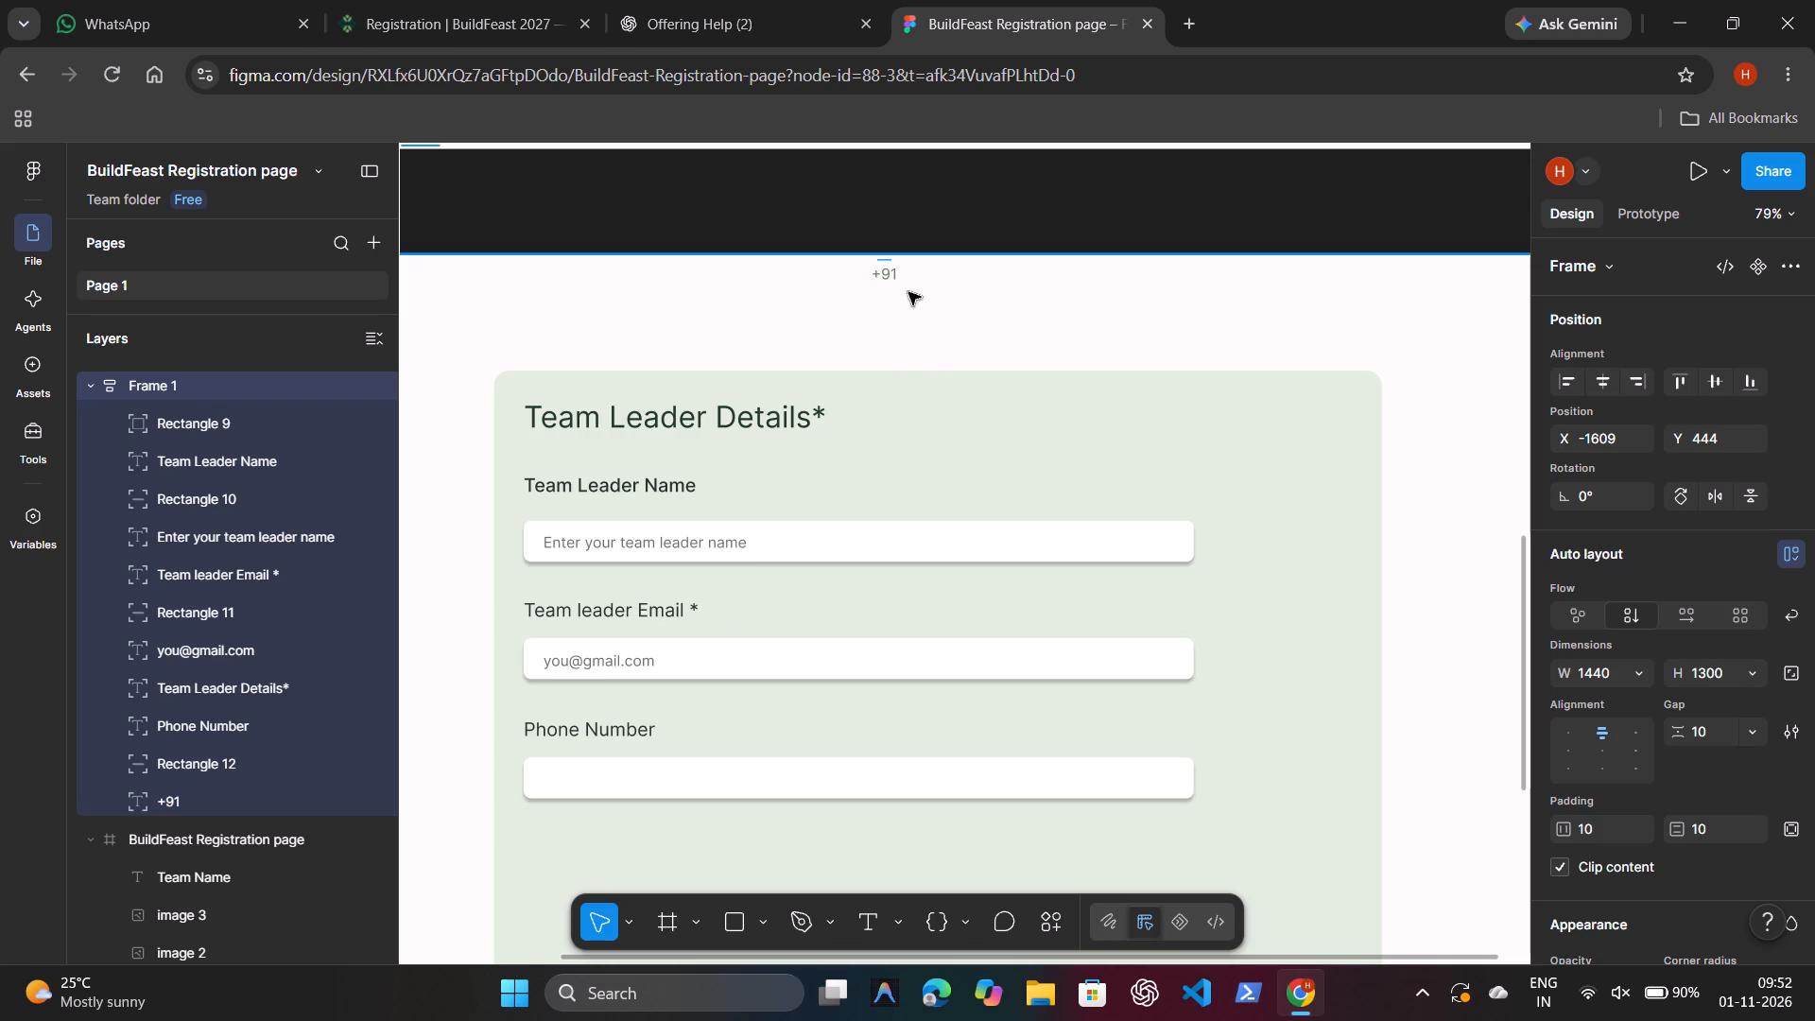
Place the +91 placeholder inside the Phone Number field at X 354, Y 552, aligned with the other placeholders.
{"action": "left_click", "coordinate": [891, 281]}
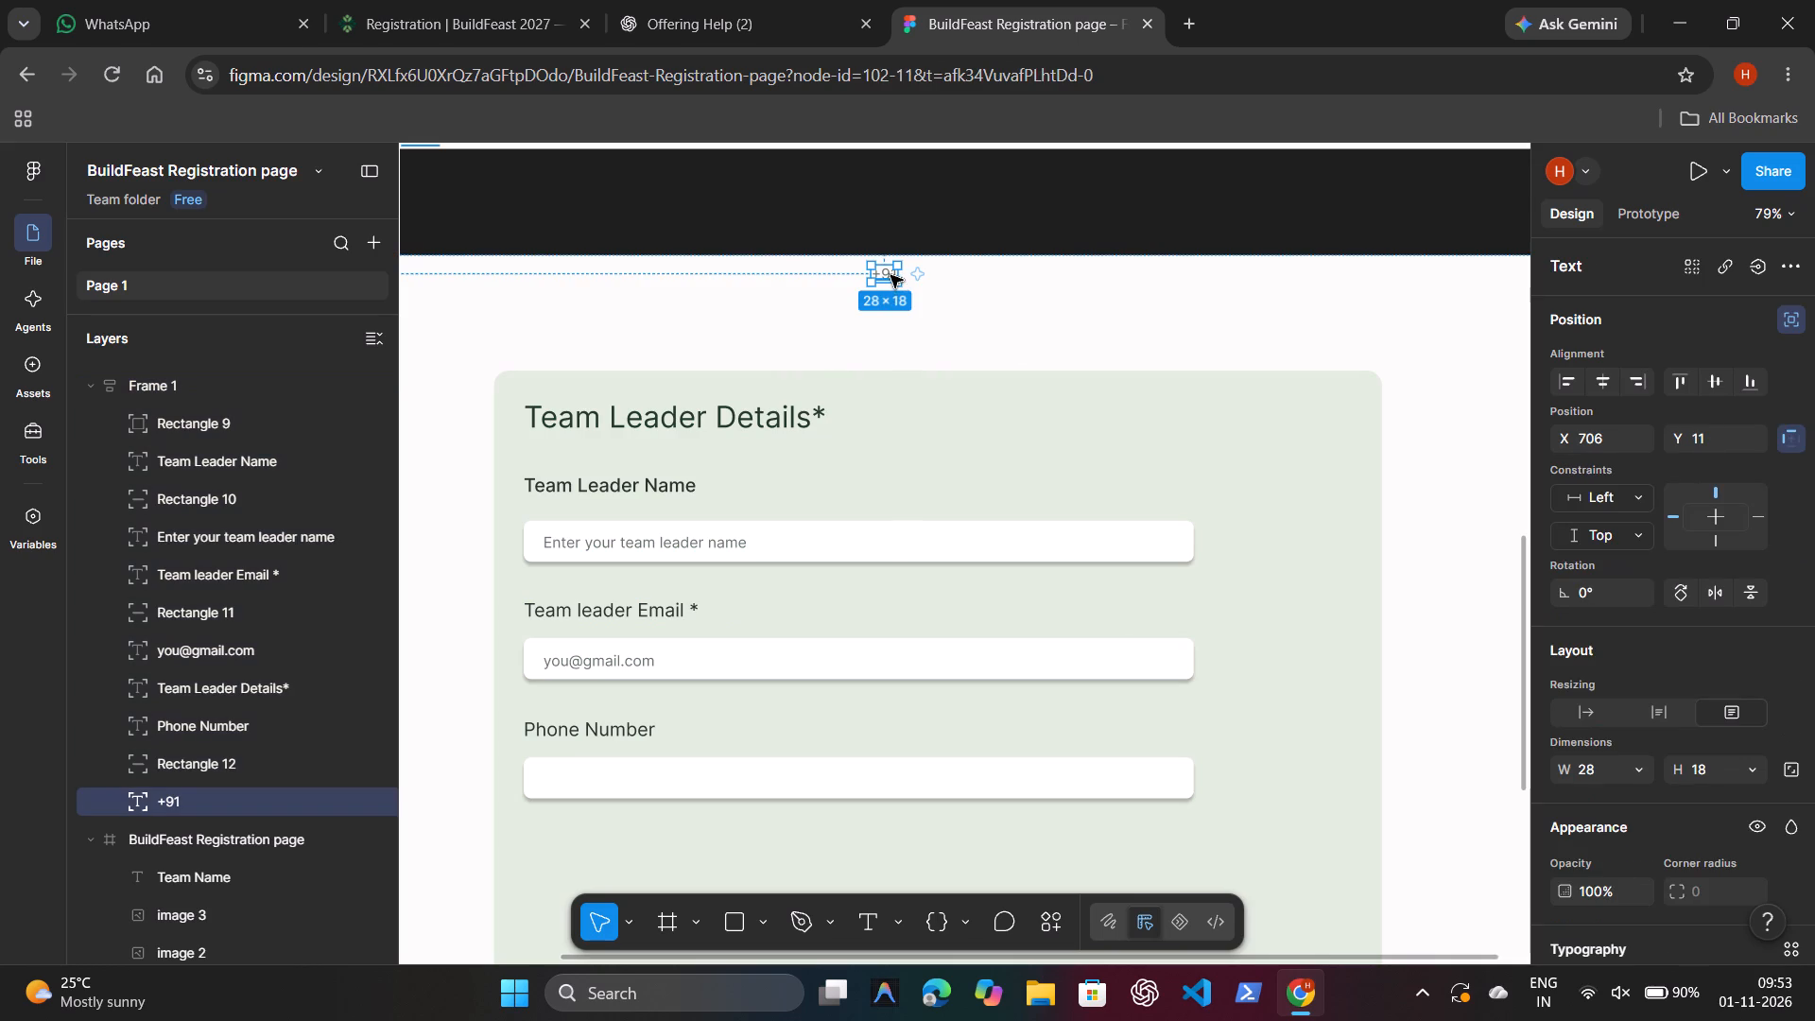
{"action": "left_click_drag", "start_coordinate": [890, 275], "coordinate": [555, 774]}
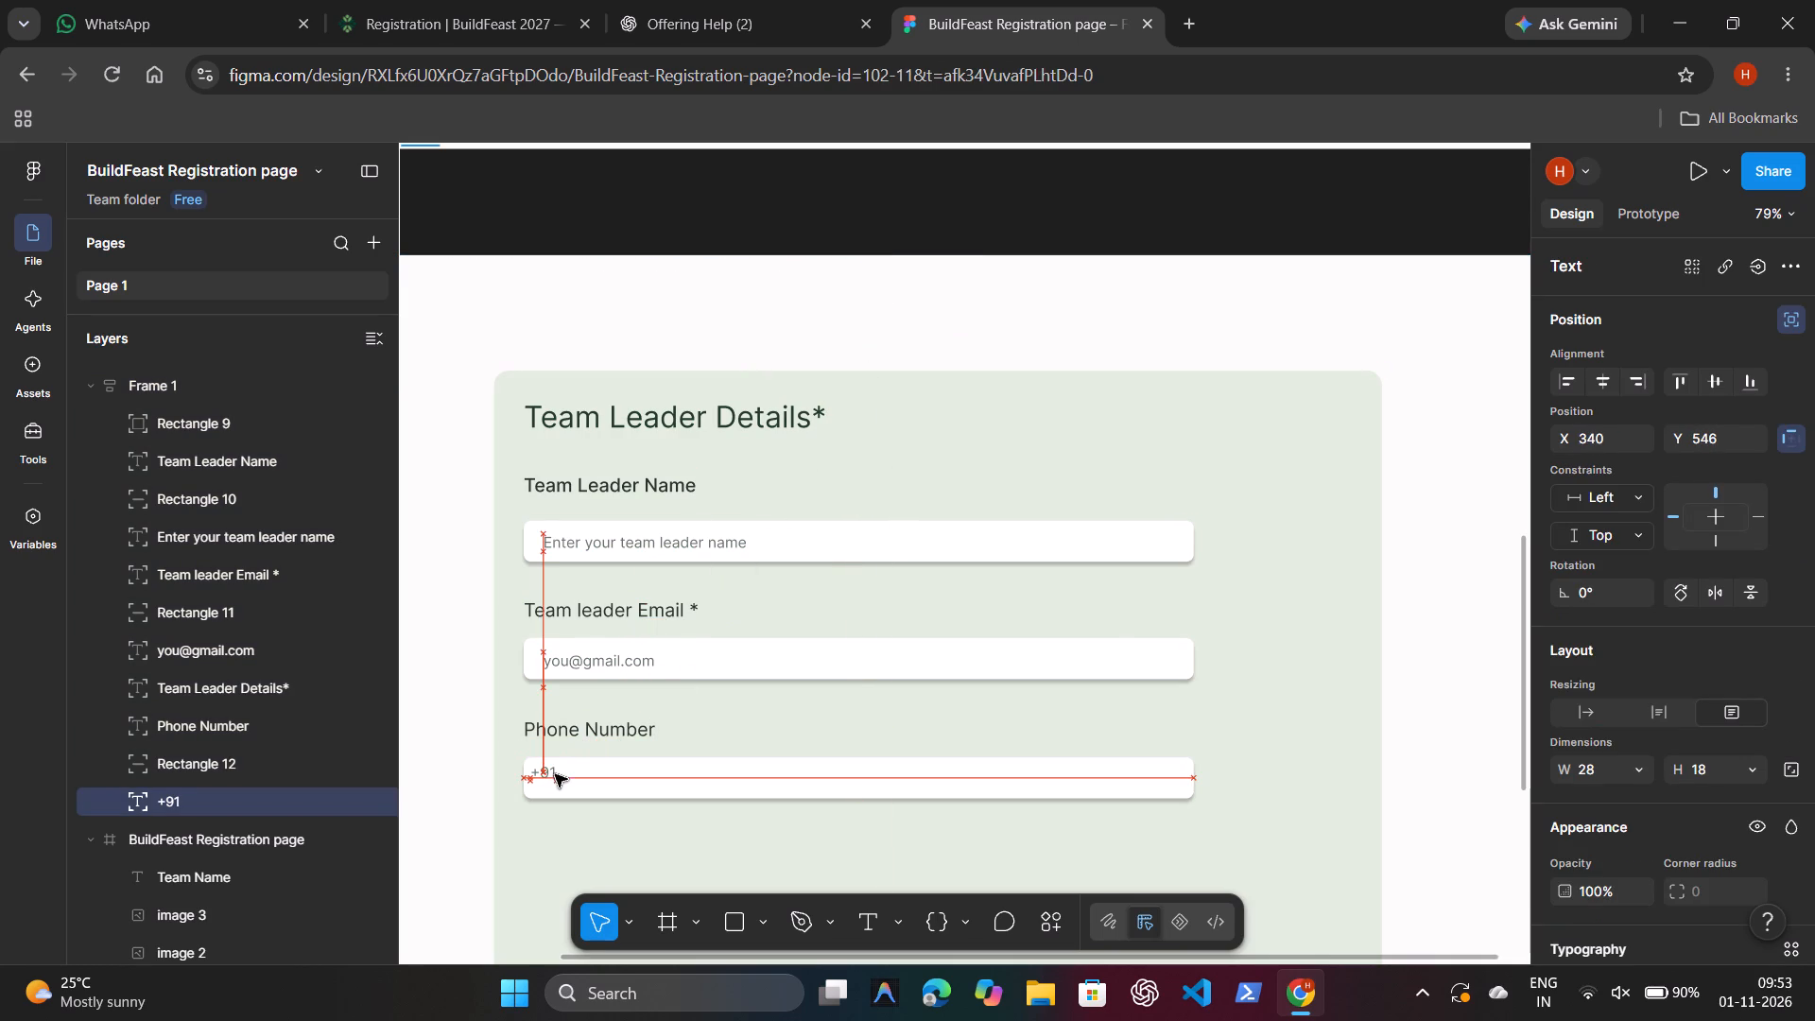
{"action": "left_click_drag", "start_coordinate": [555, 774], "coordinate": [558, 776]}
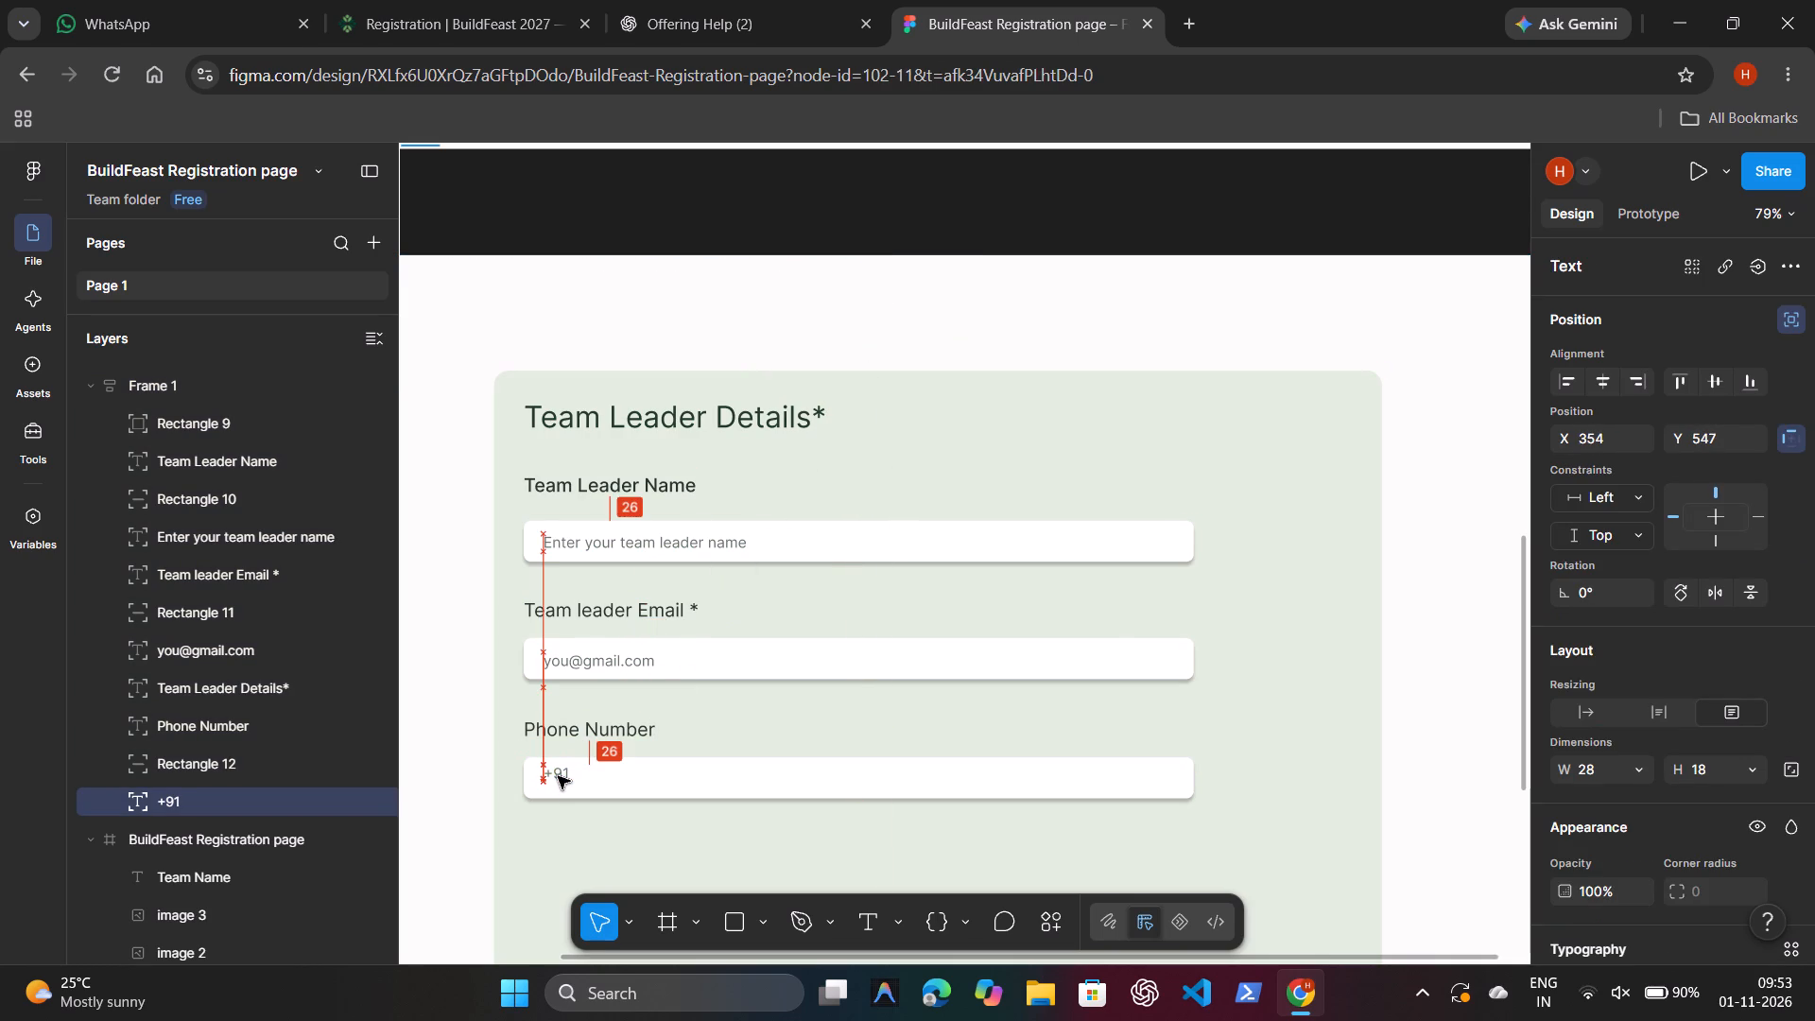
{"action": "left_click_drag", "start_coordinate": [558, 776], "coordinate": [564, 775]}
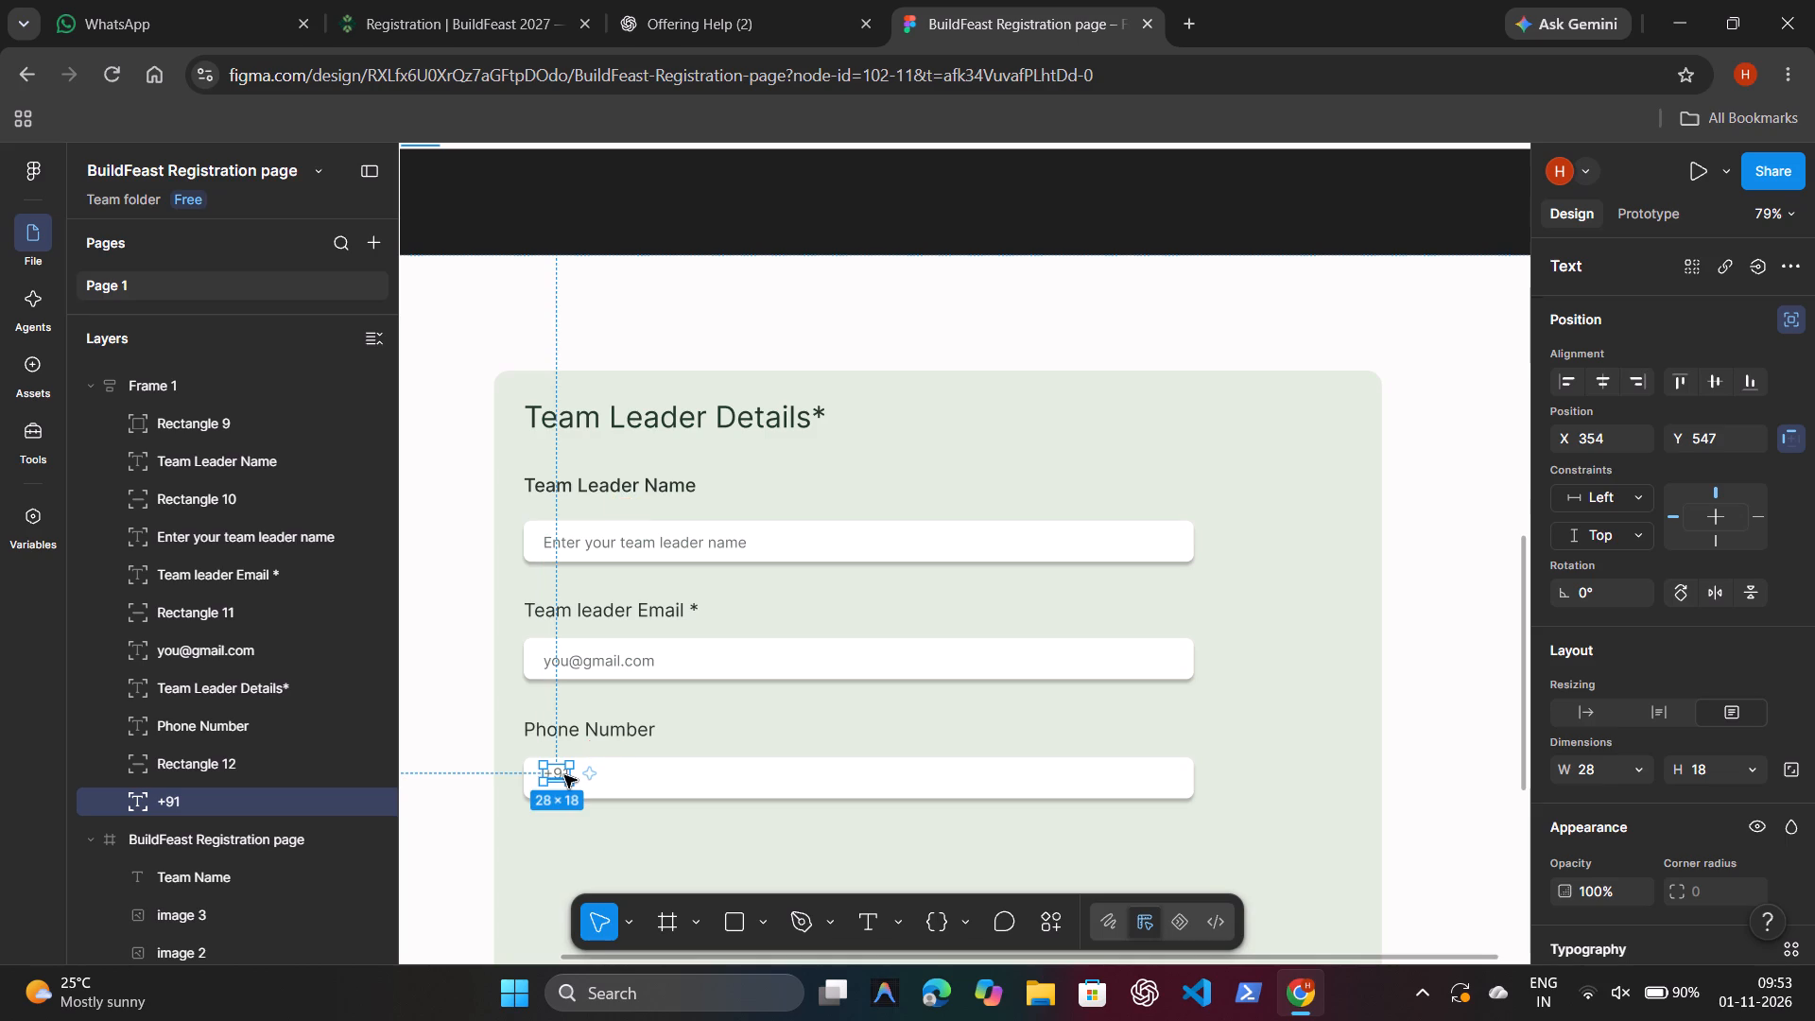
{"action": "left_click", "coordinate": [564, 775]}
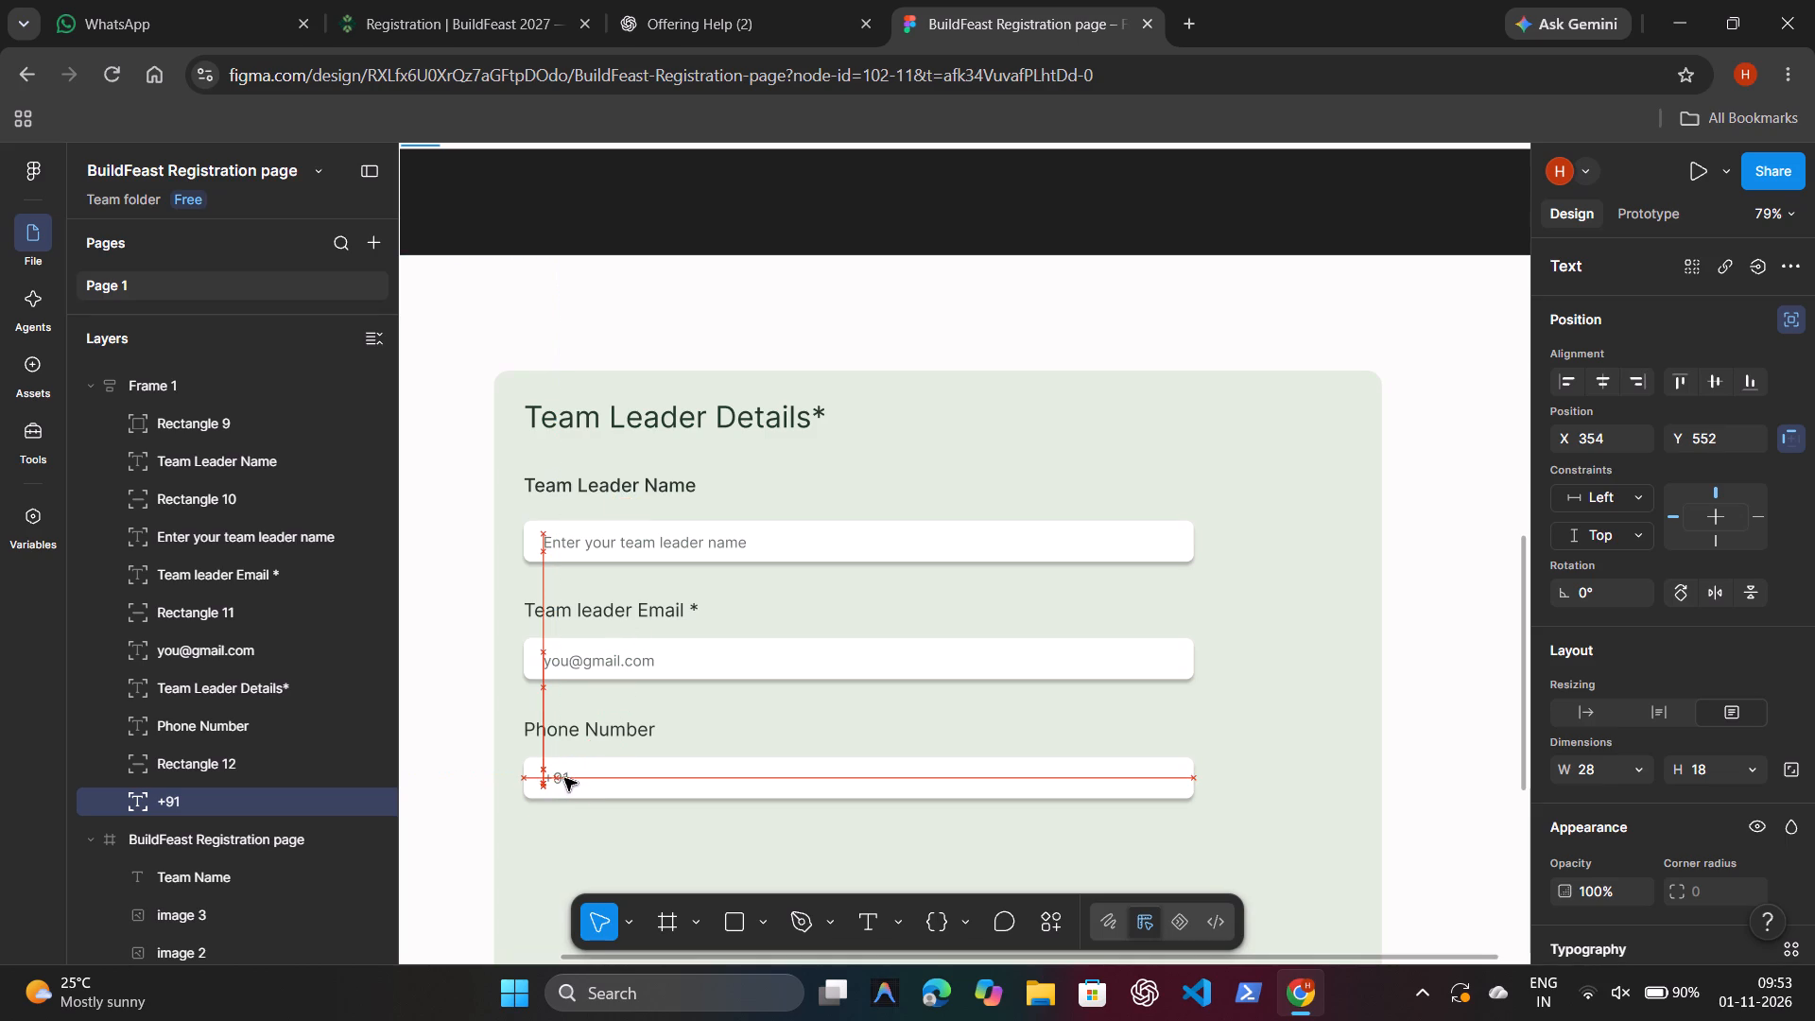
{"action": "left_click", "coordinate": [427, 645]}
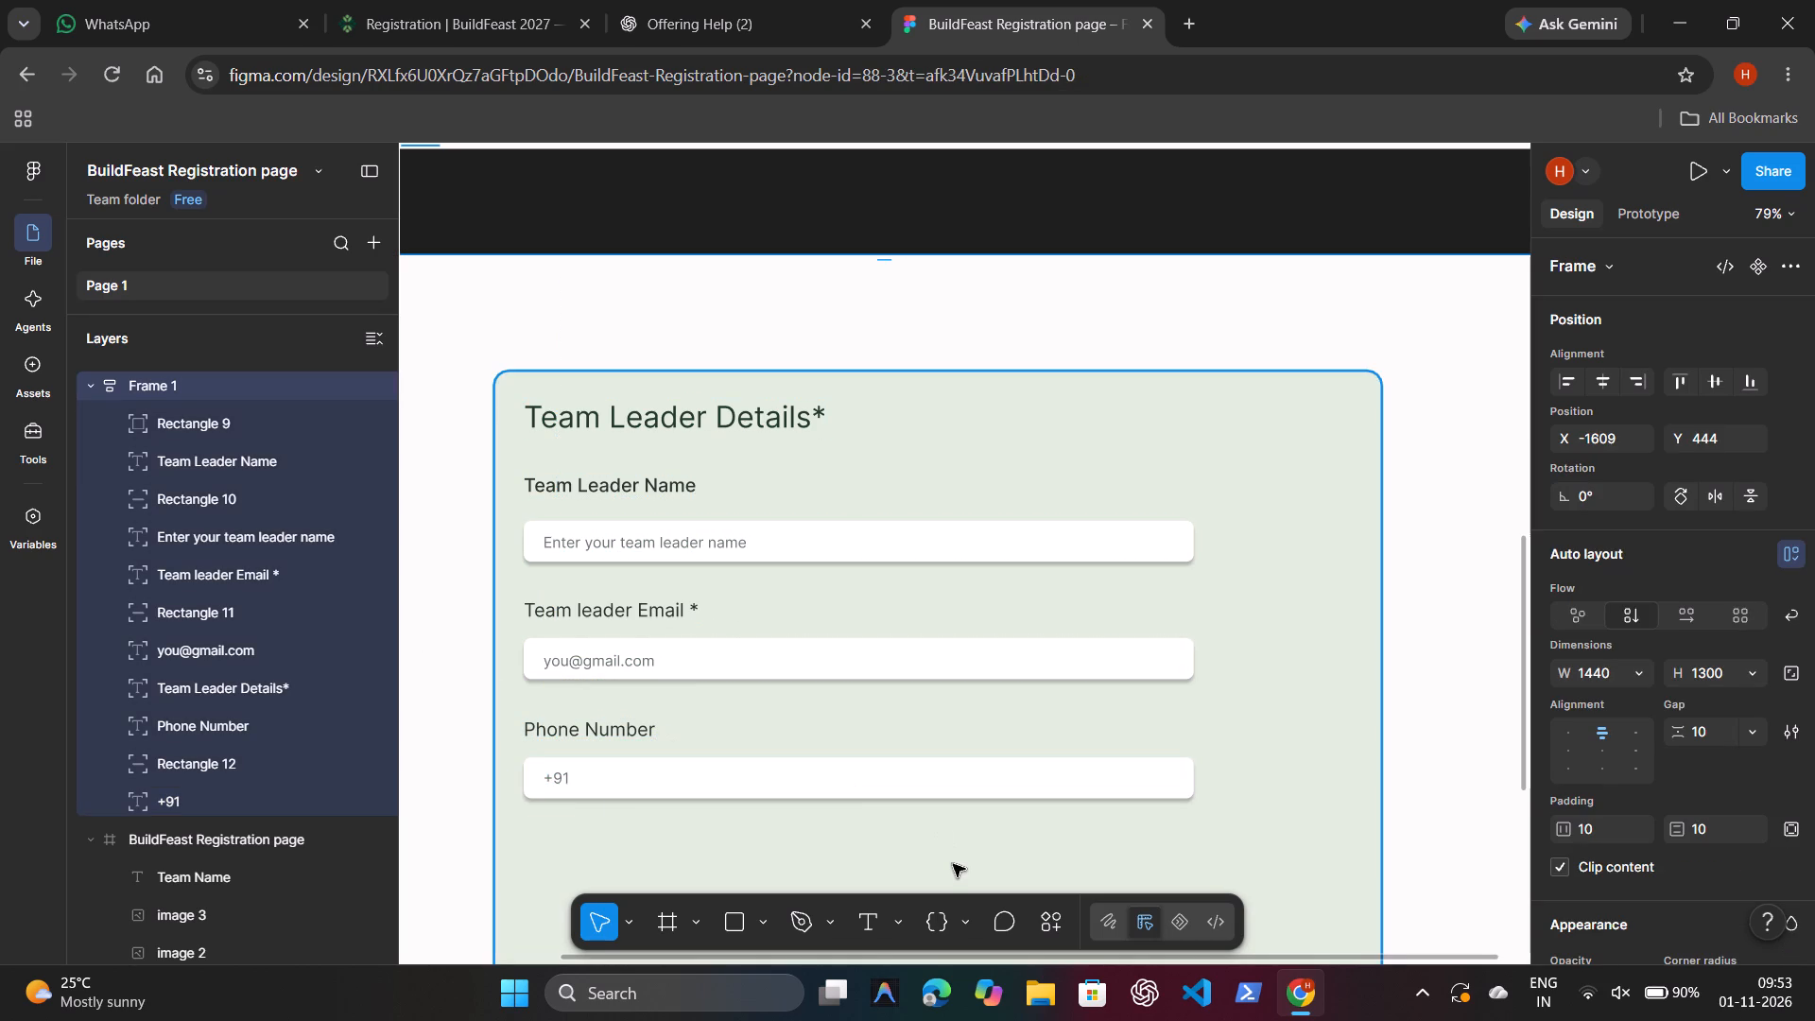
Append an asterisk to the Team Leader Name label so it reads Team Leader Name*.
{"action": "scroll", "coordinate": [953, 864], "scroll_direction": "down", "scroll_amount": 3}
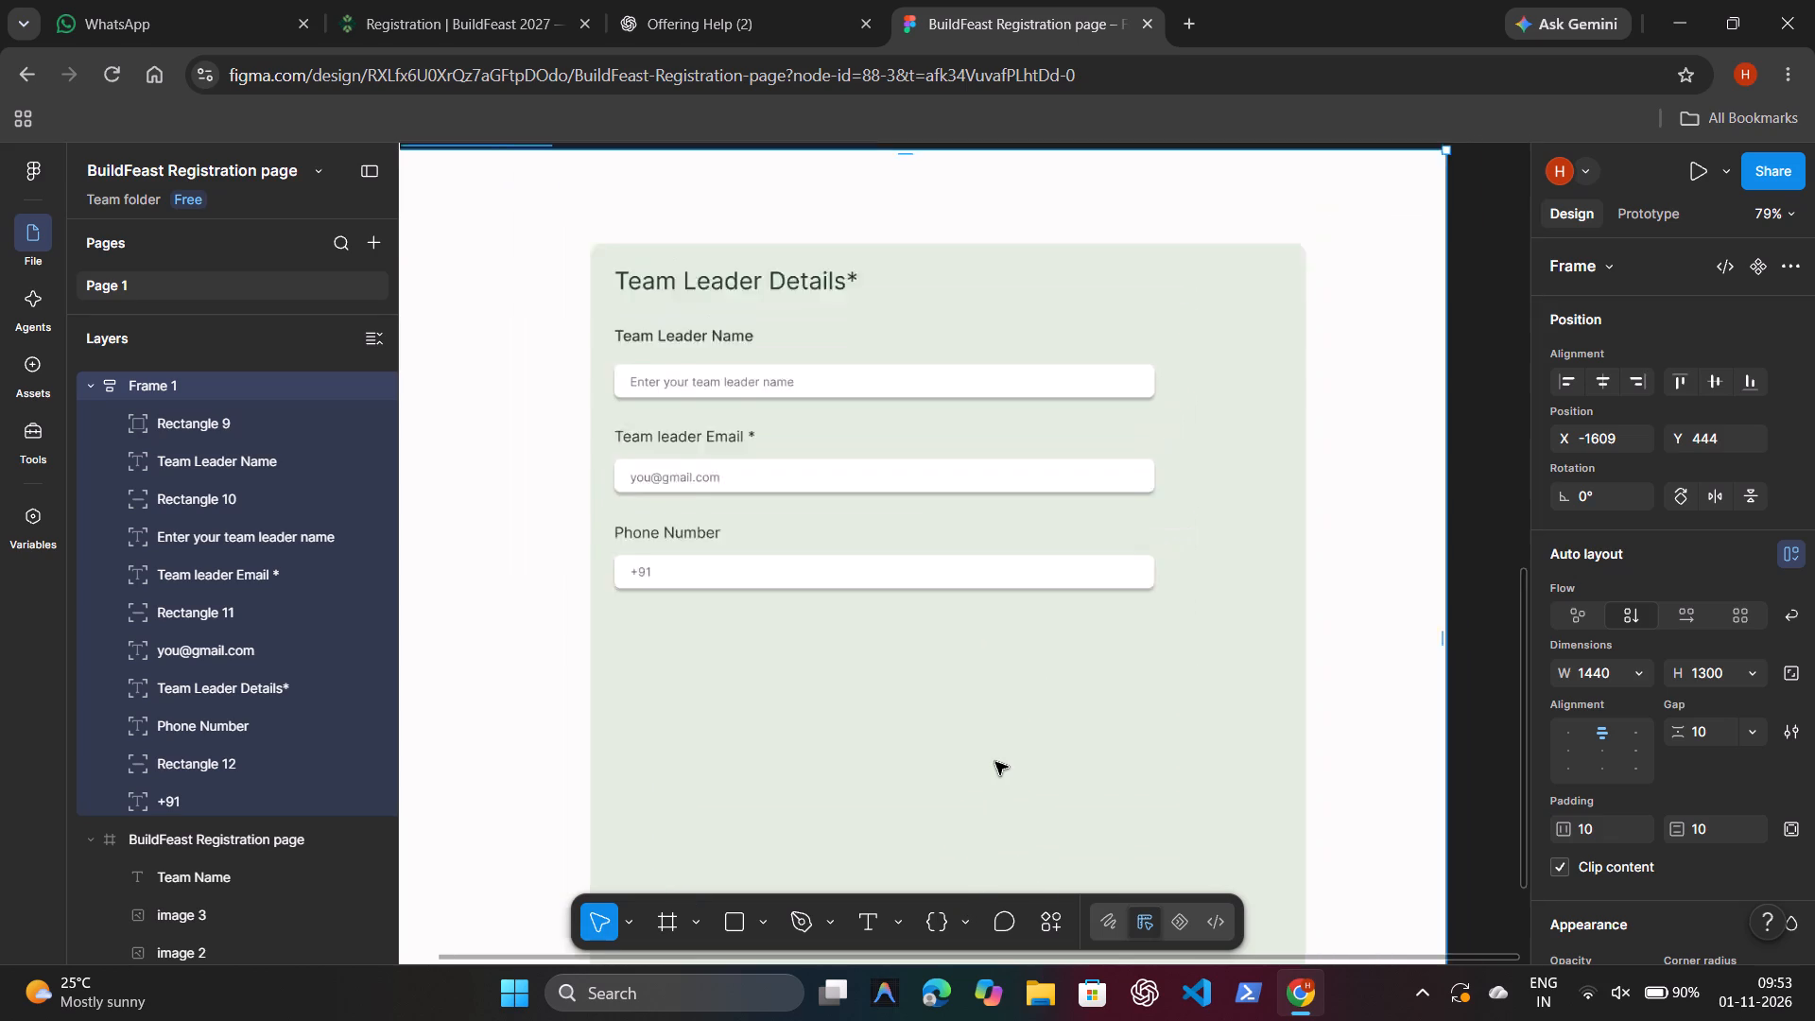
{"action": "scroll", "coordinate": [995, 762], "scroll_direction": "down", "scroll_amount": 1}
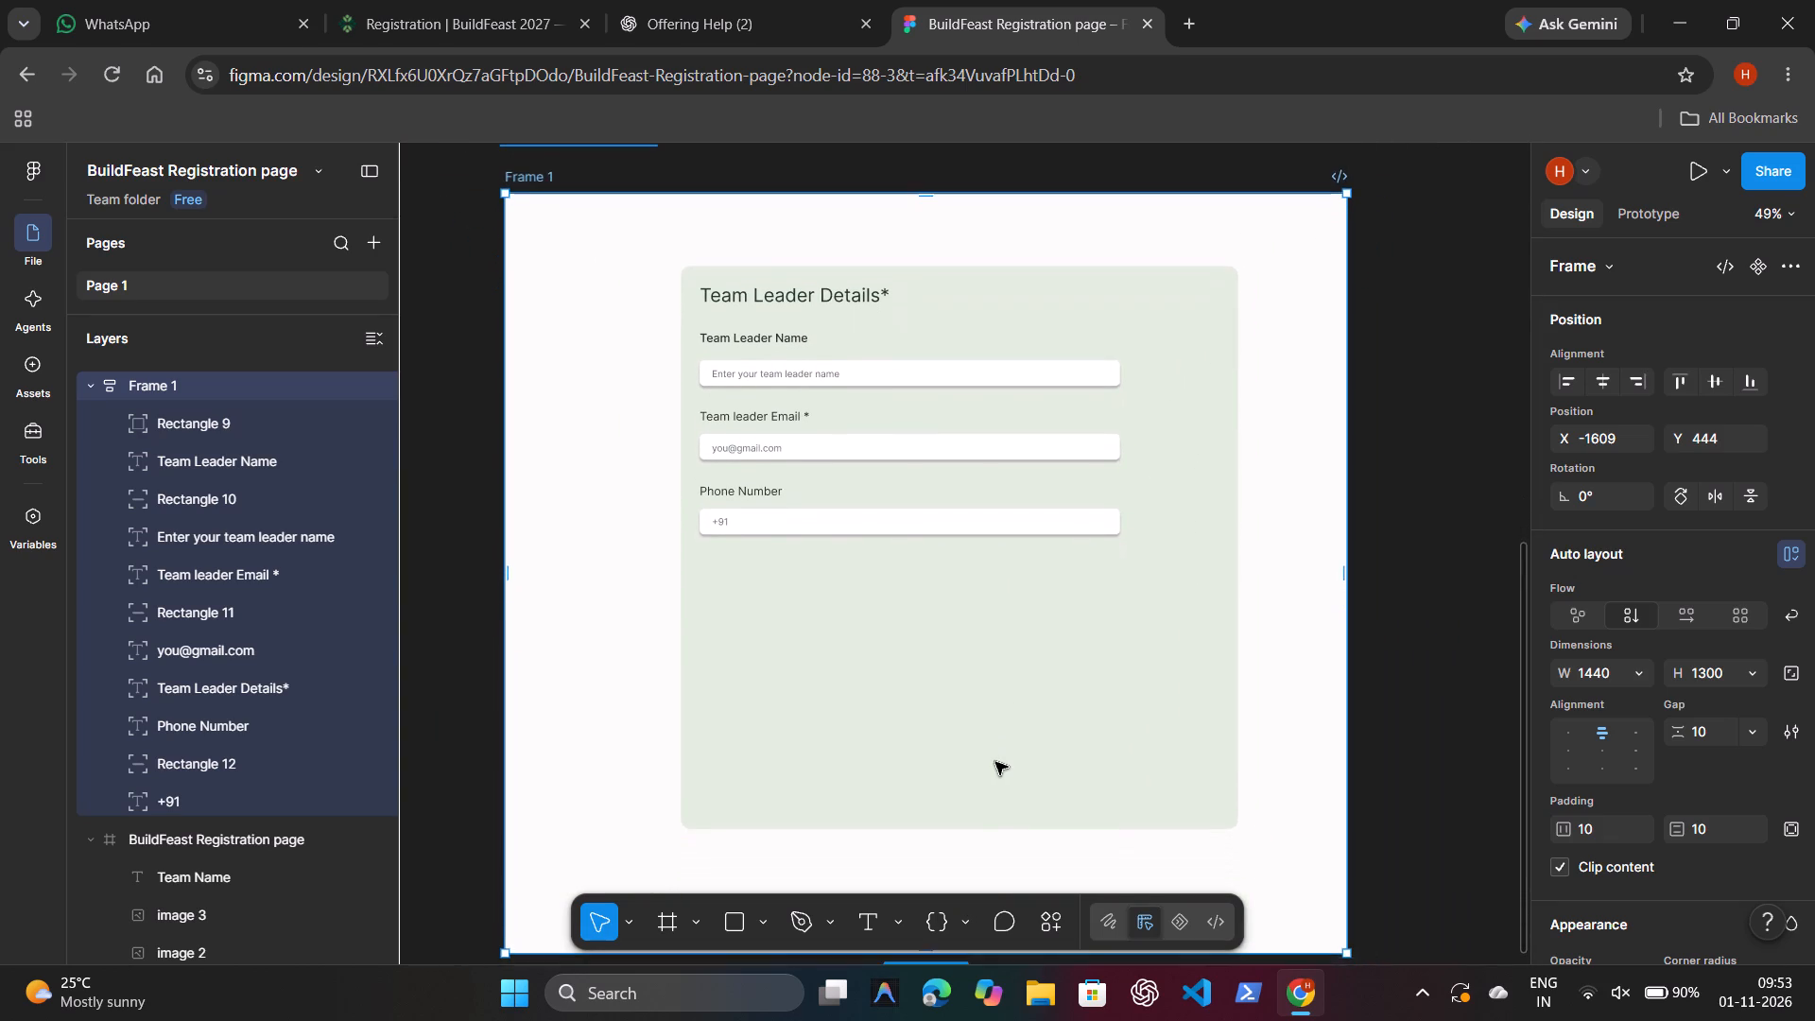
{"action": "scroll", "coordinate": [995, 762], "scroll_direction": "down", "scroll_amount": 1}
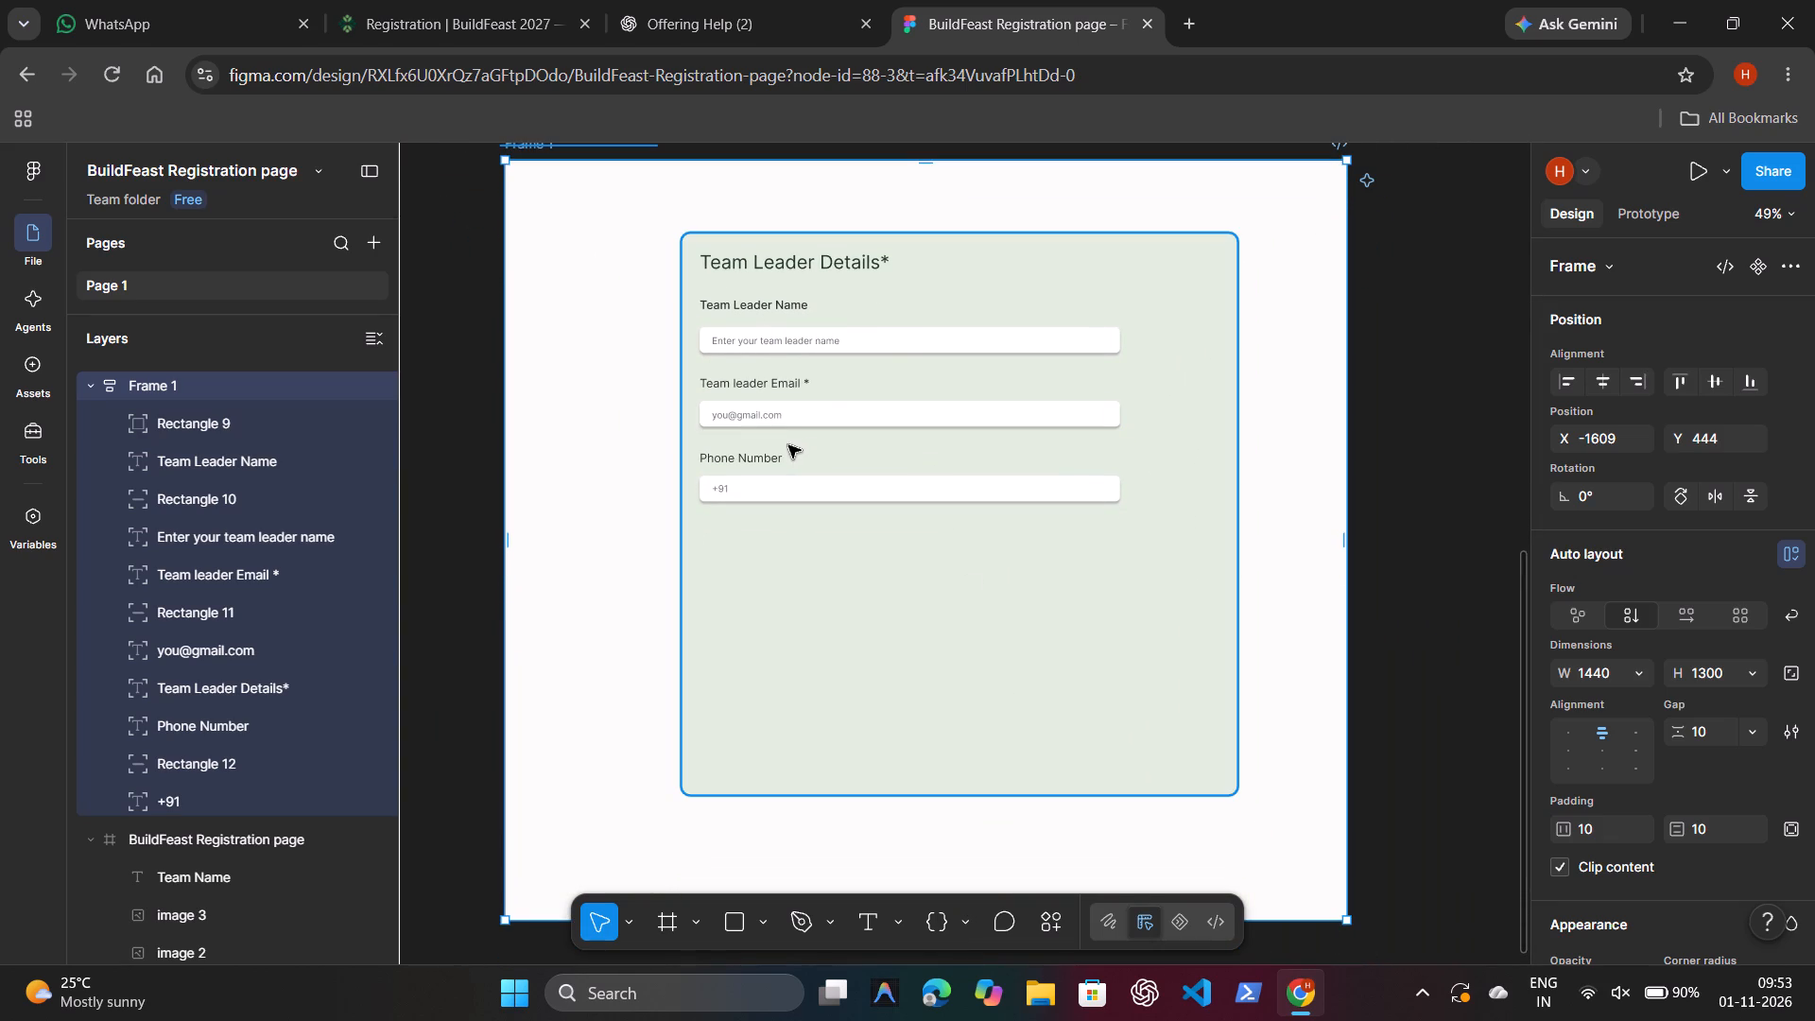
{"action": "left_click", "coordinate": [789, 301]}
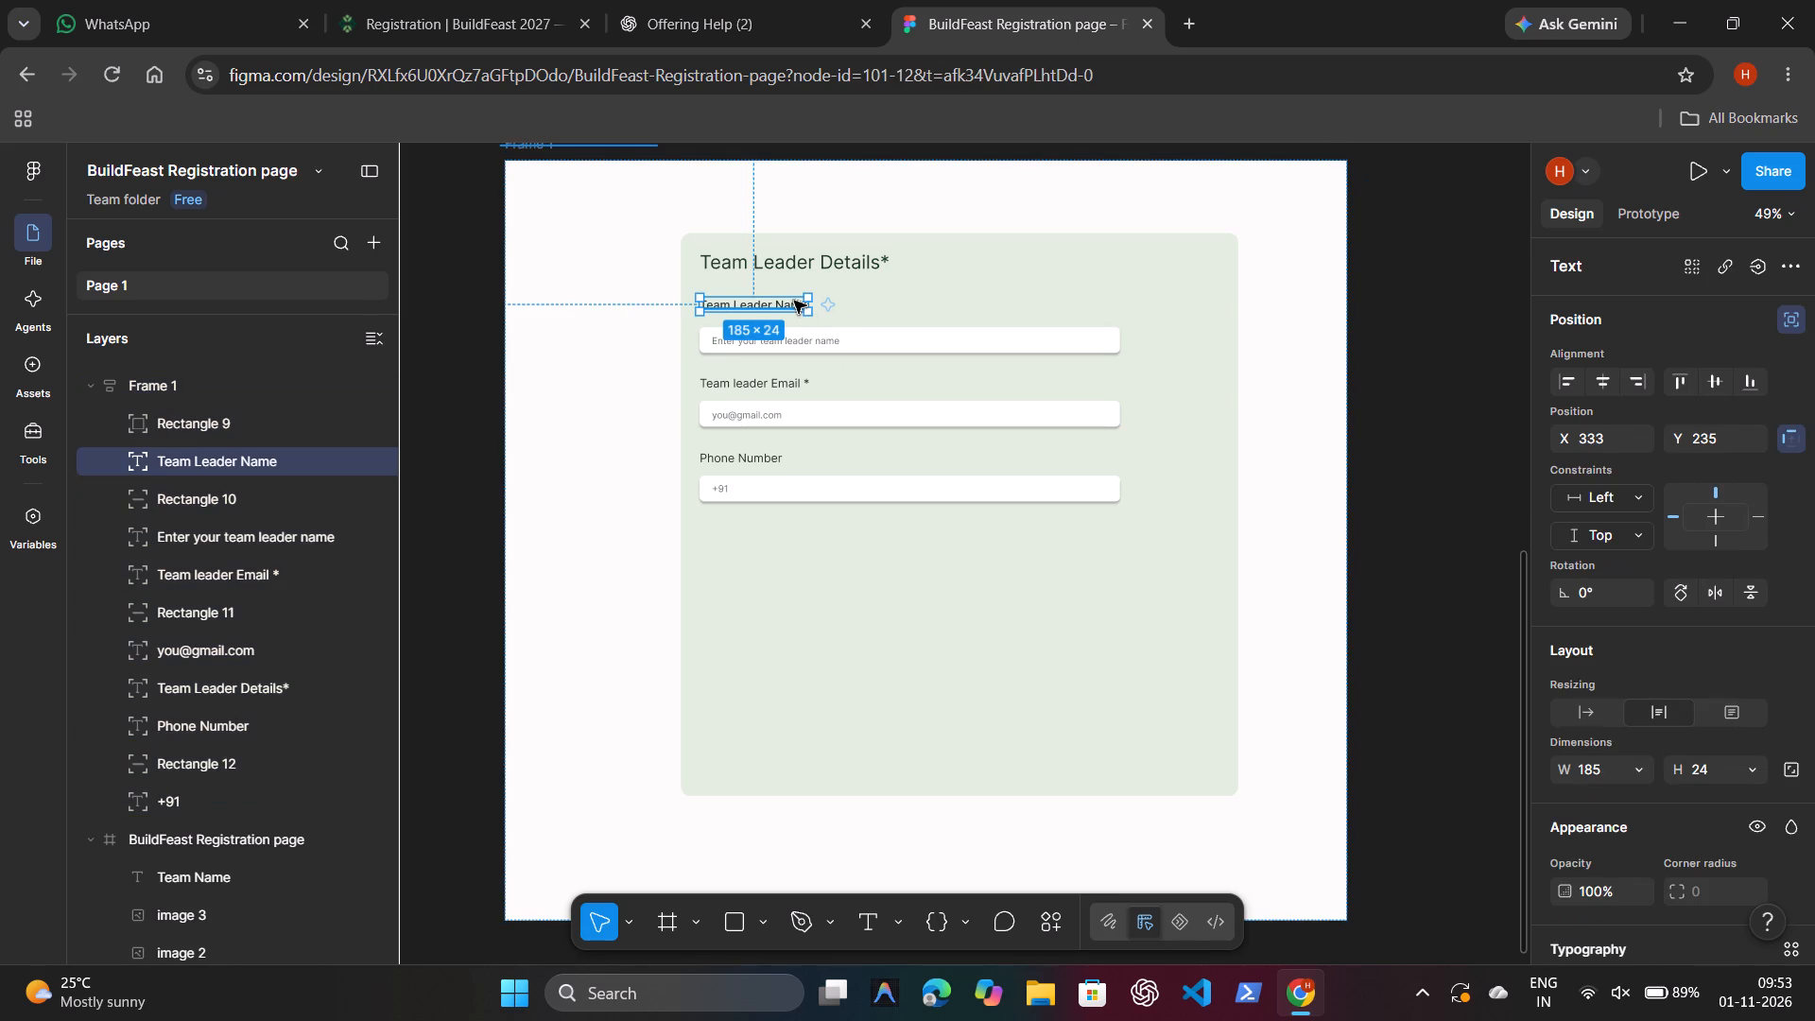
{"action": "left_click", "coordinate": [794, 301]}
{"action": "double_click", "coordinate": [794, 301]}
{"action": "left_click", "coordinate": [794, 301]}
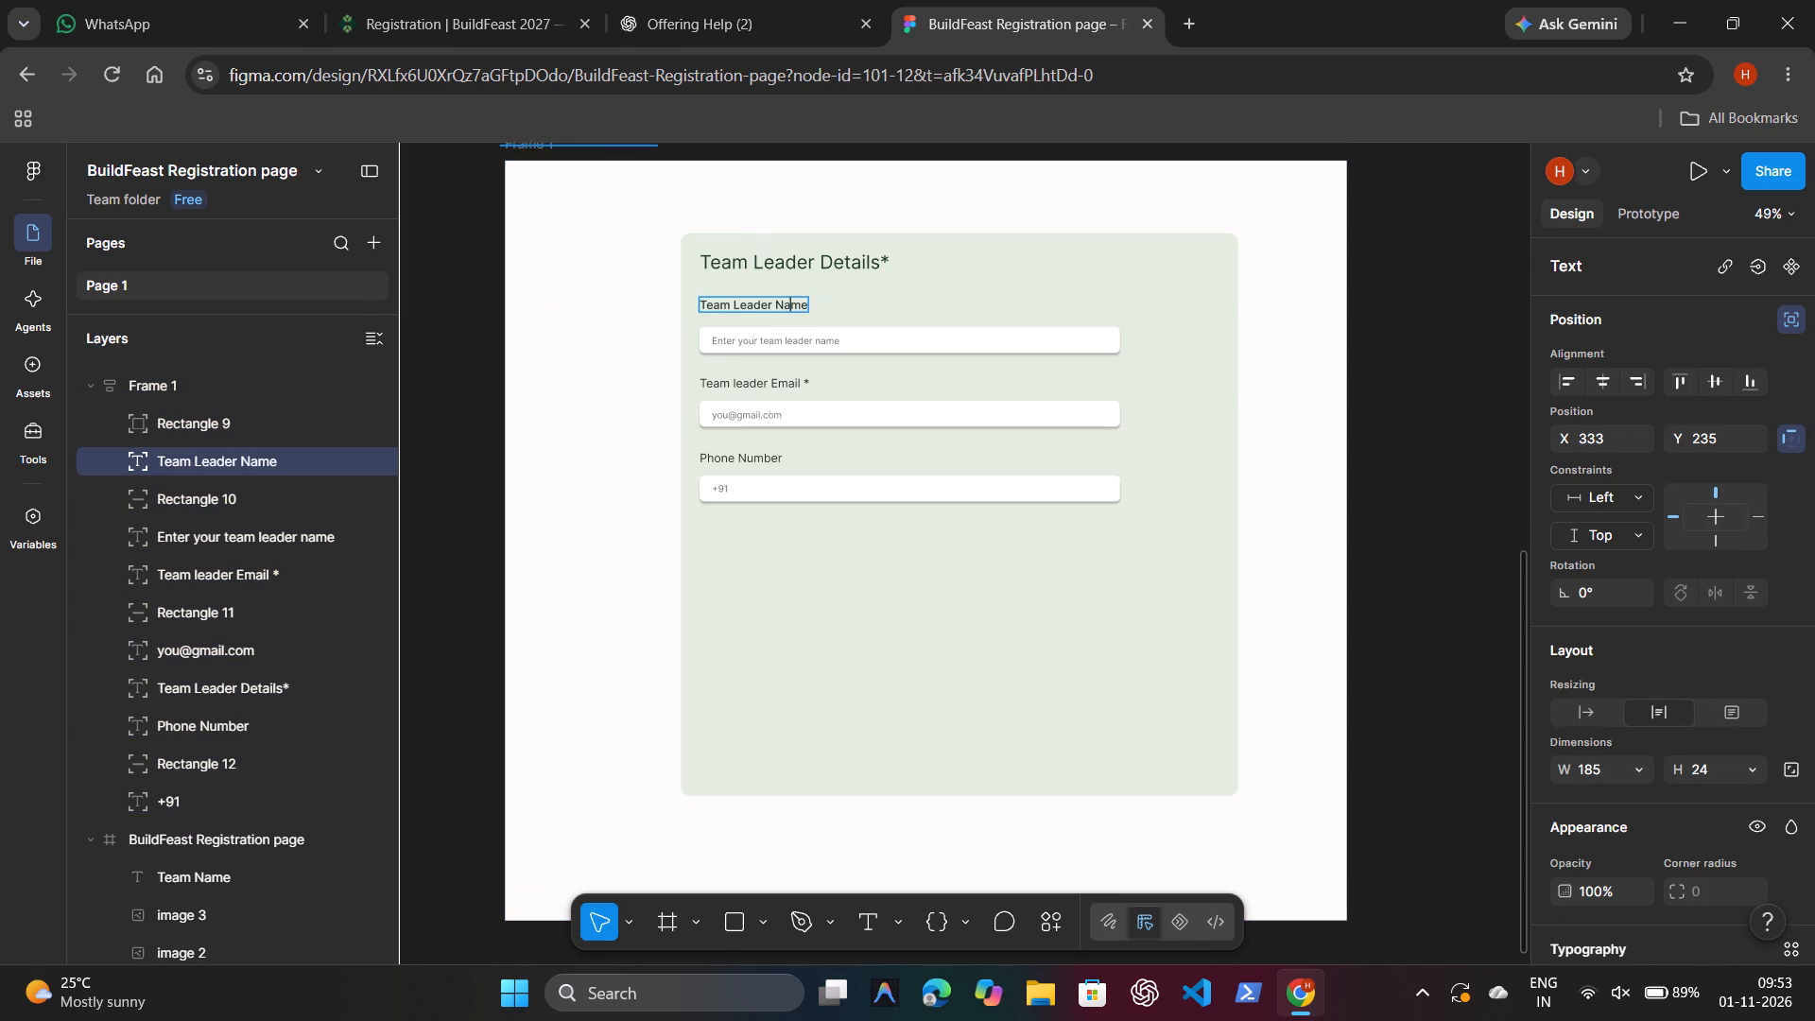
{"action": "key", "text": "Right"}
{"action": "key", "text": "Right"}
{"action": "key", "text": "shift+asterisk"}
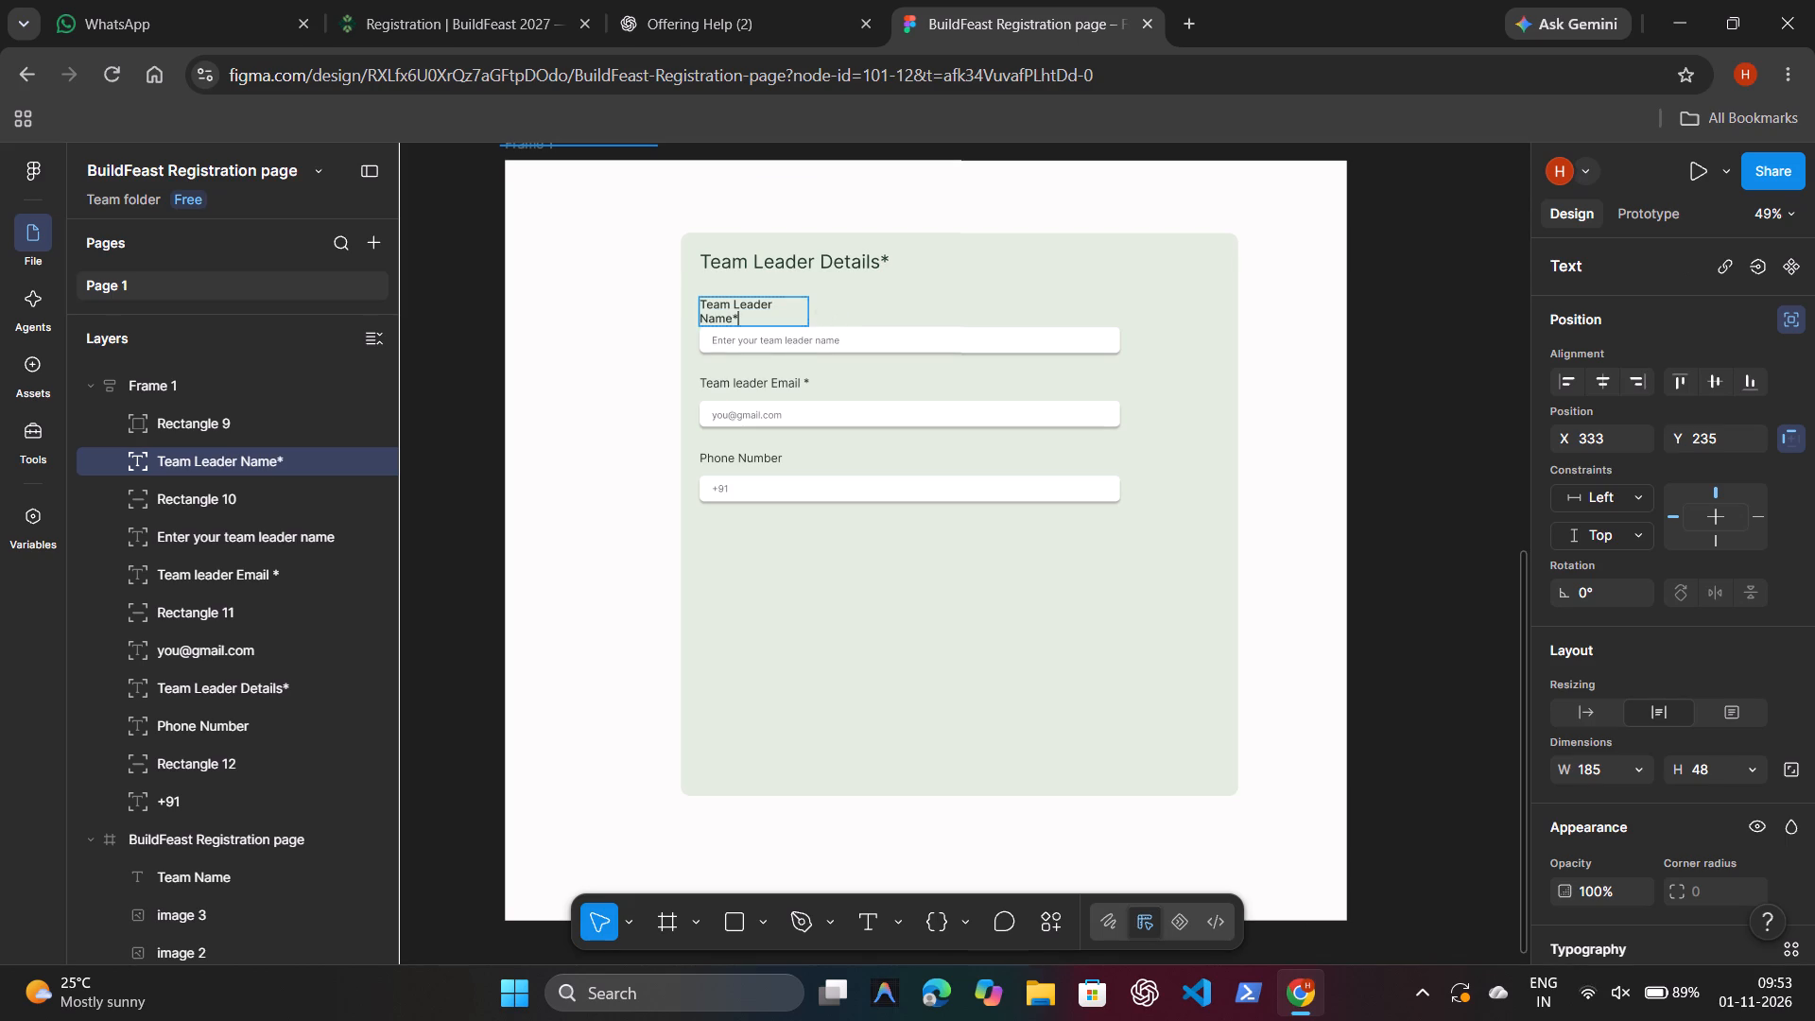
{"action": "left_click", "coordinate": [806, 312]}
{"action": "left_click", "coordinate": [795, 313]}
{"action": "left_click", "coordinate": [853, 304]}
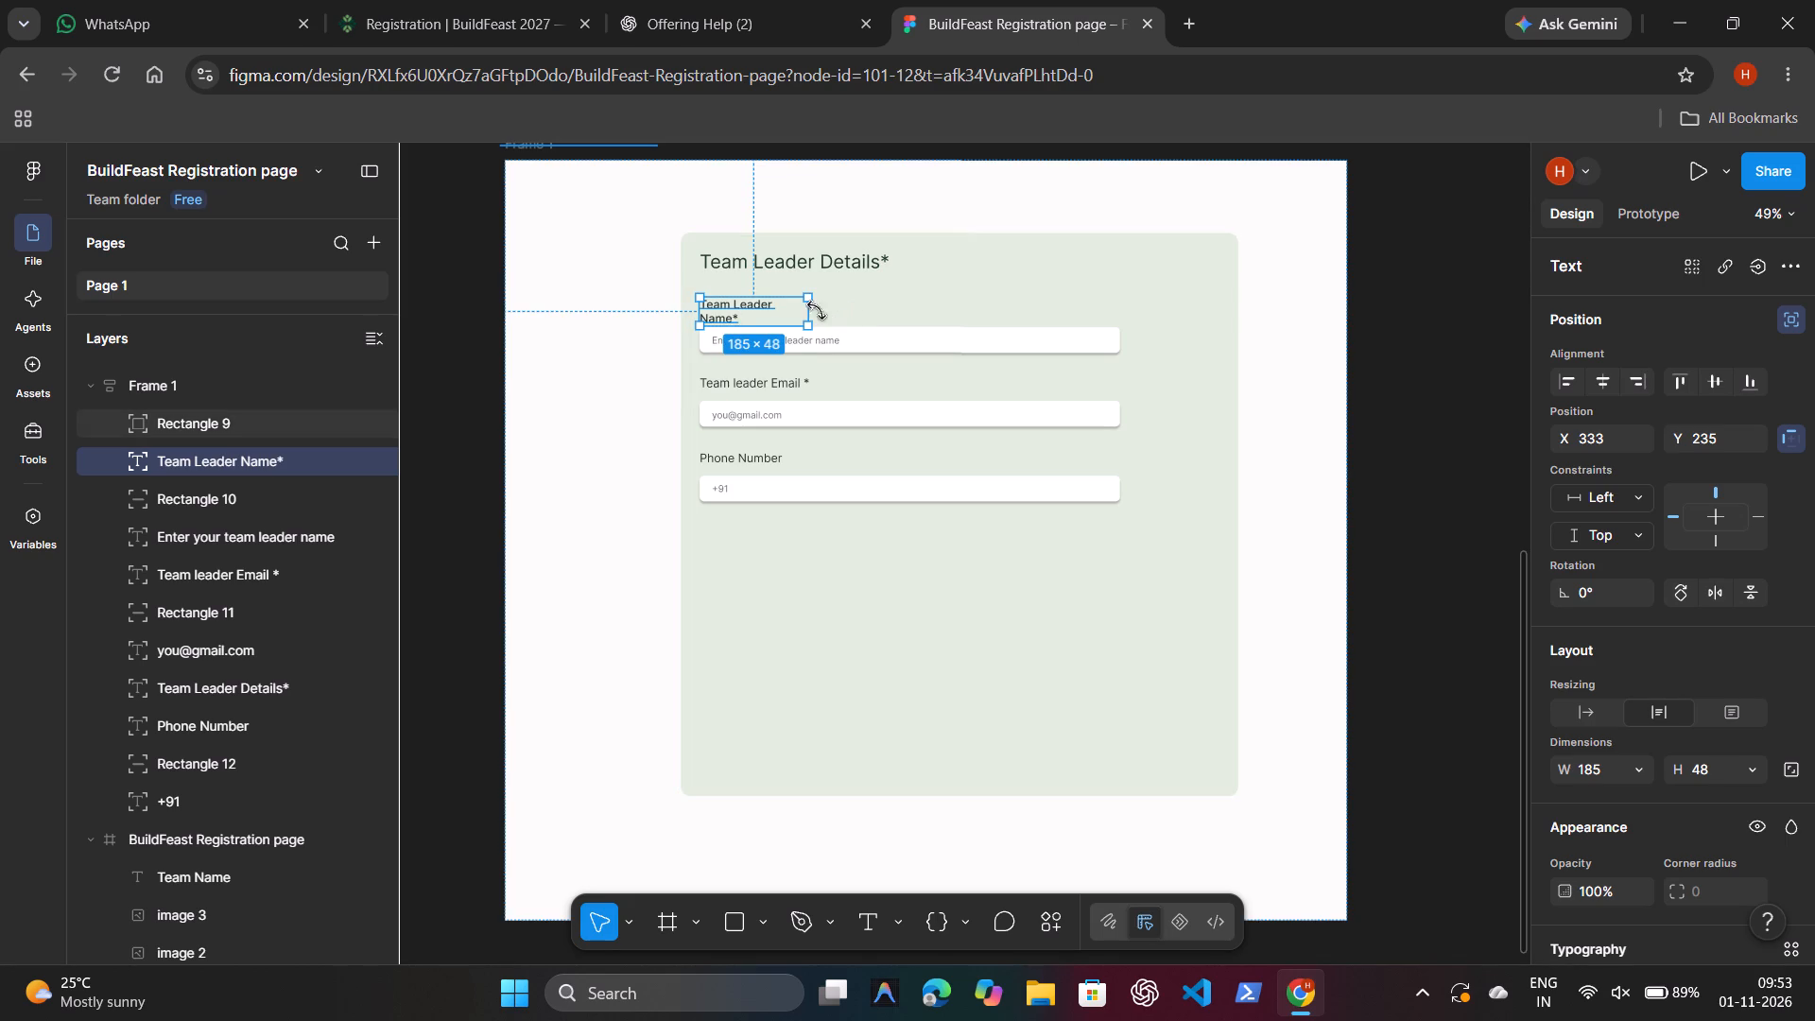
Widen the Team Leader Name* label's text box to 223 by 24 so the label fits on one line.
{"action": "left_click_drag", "start_coordinate": [808, 310], "coordinate": [829, 309]}
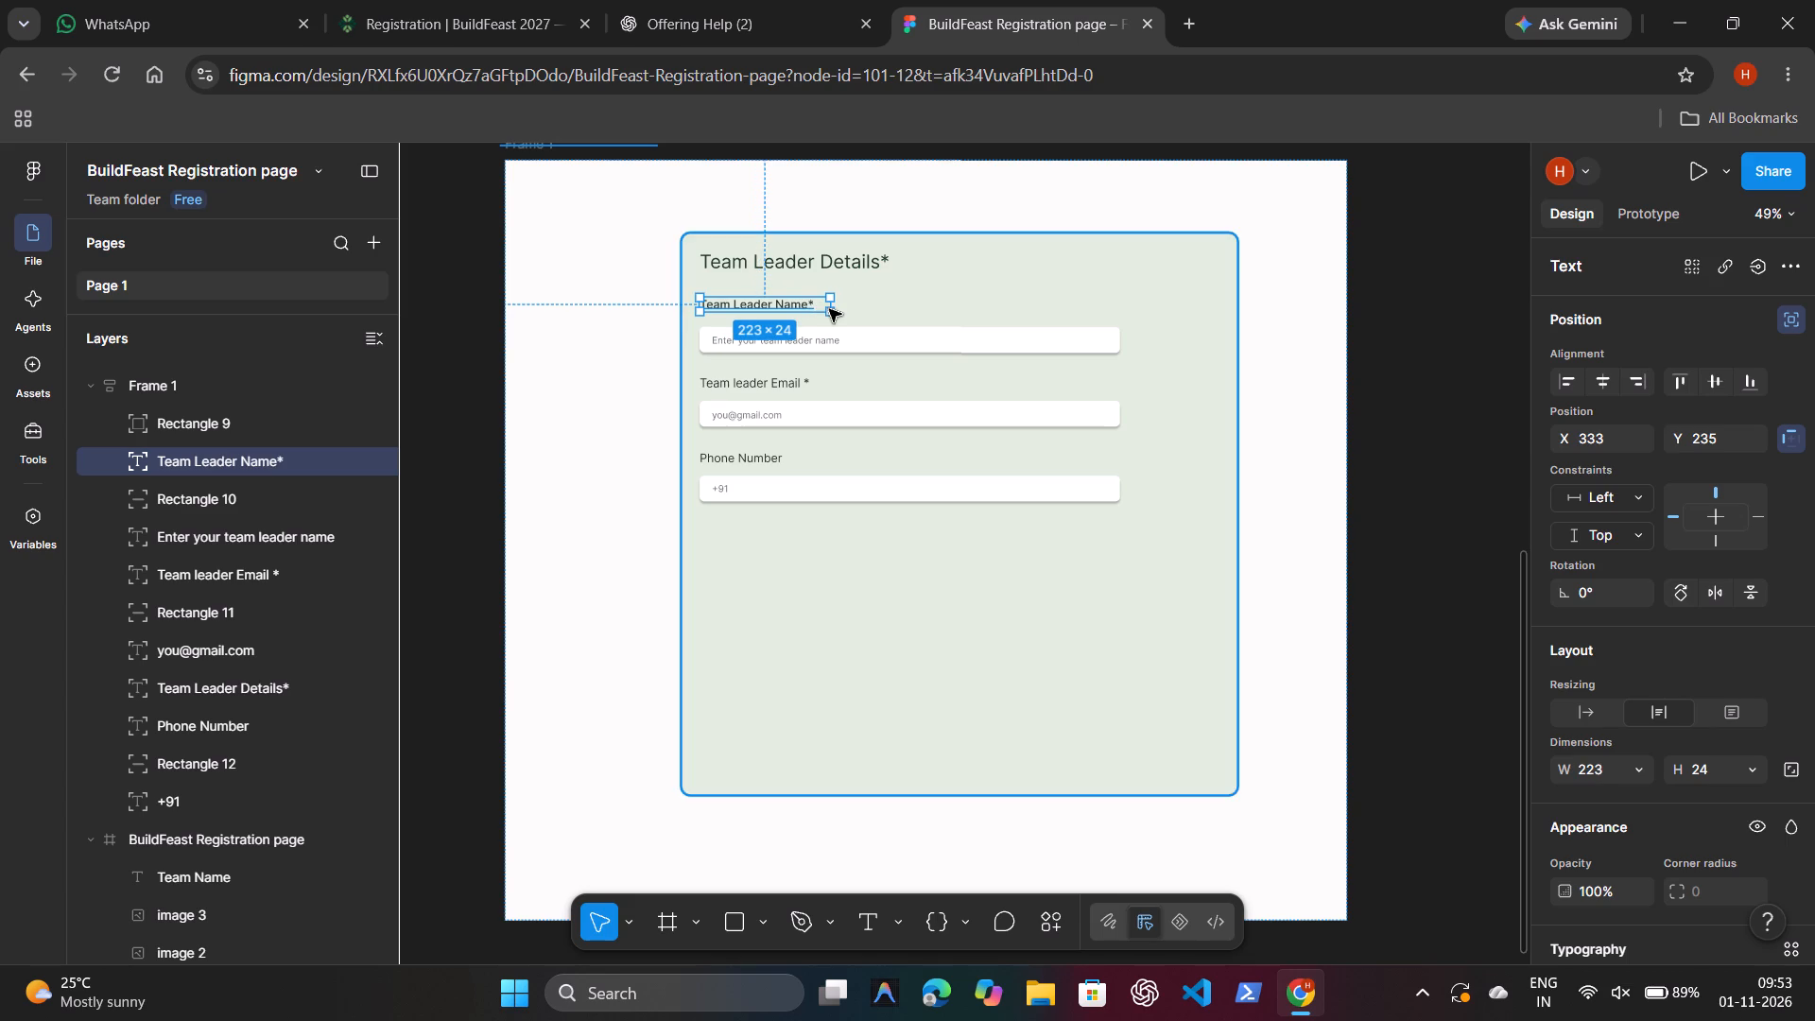
{"action": "left_click", "coordinate": [475, 314]}
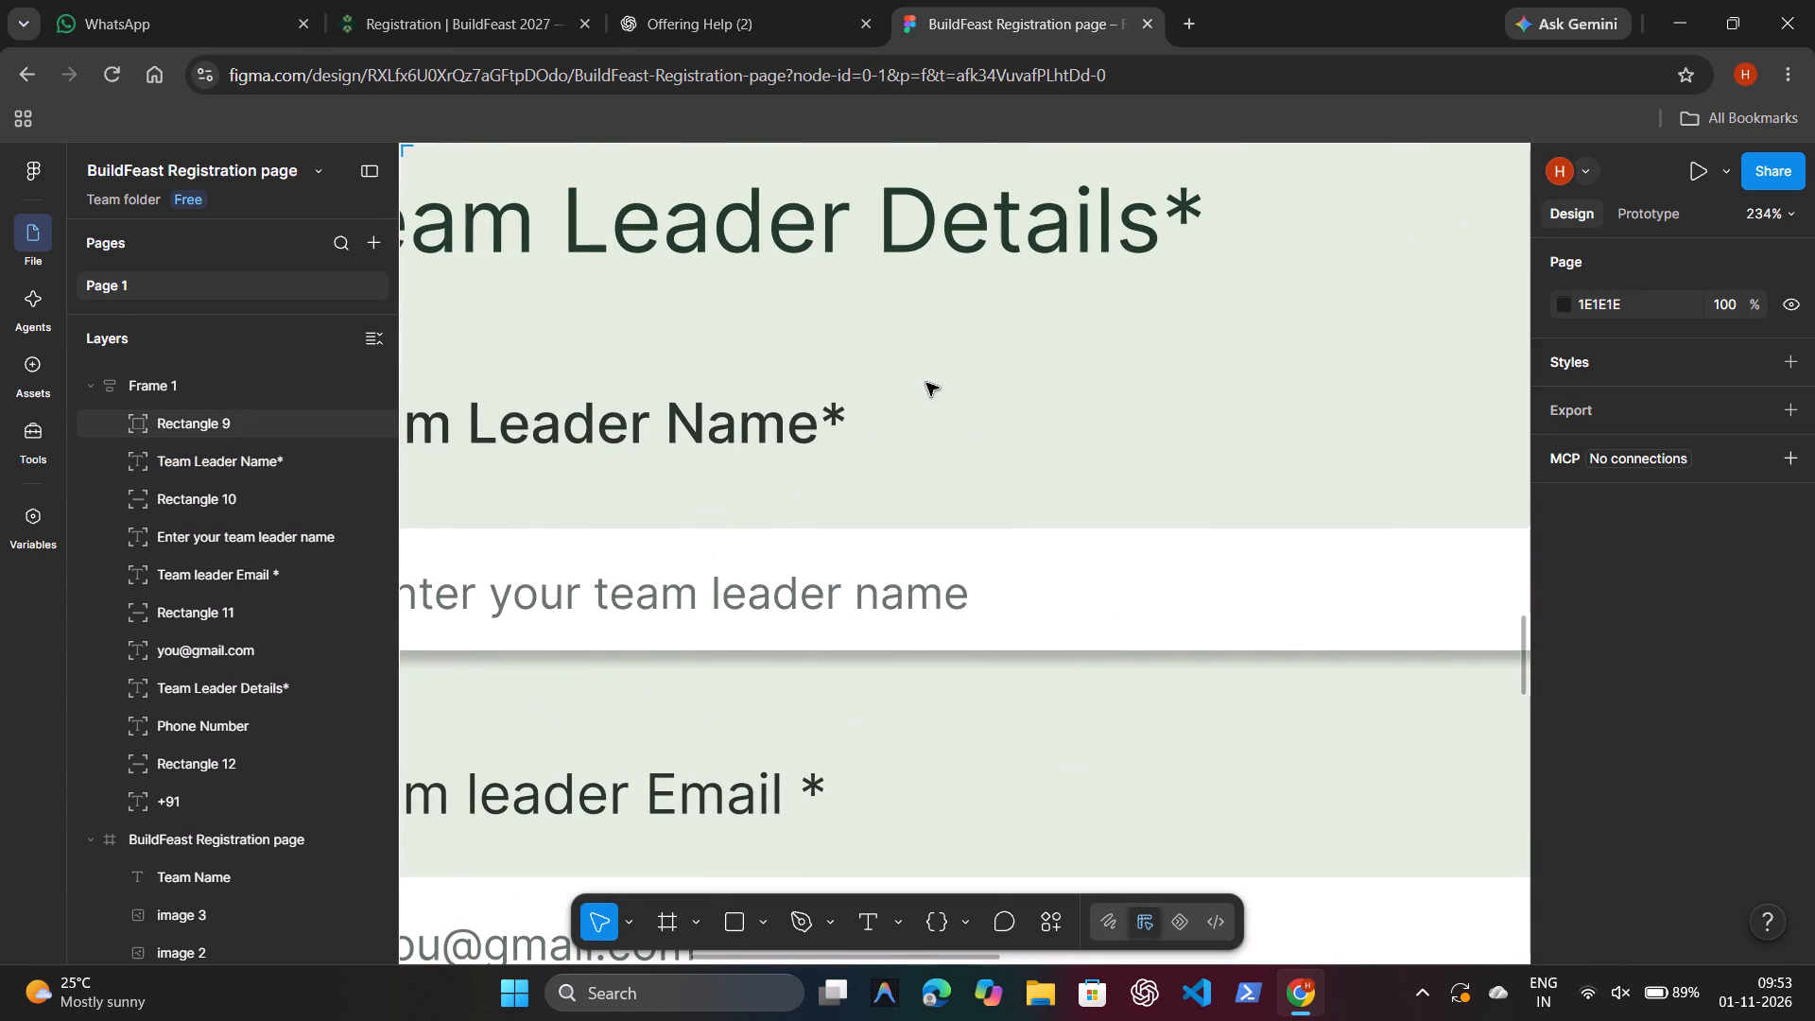
Examine the labels, input fields and placeholders of the Team Leader Details card for consistent alignment and styling.
{"action": "scroll", "coordinate": [860, 458], "scroll_direction": "right", "scroll_amount": 1}
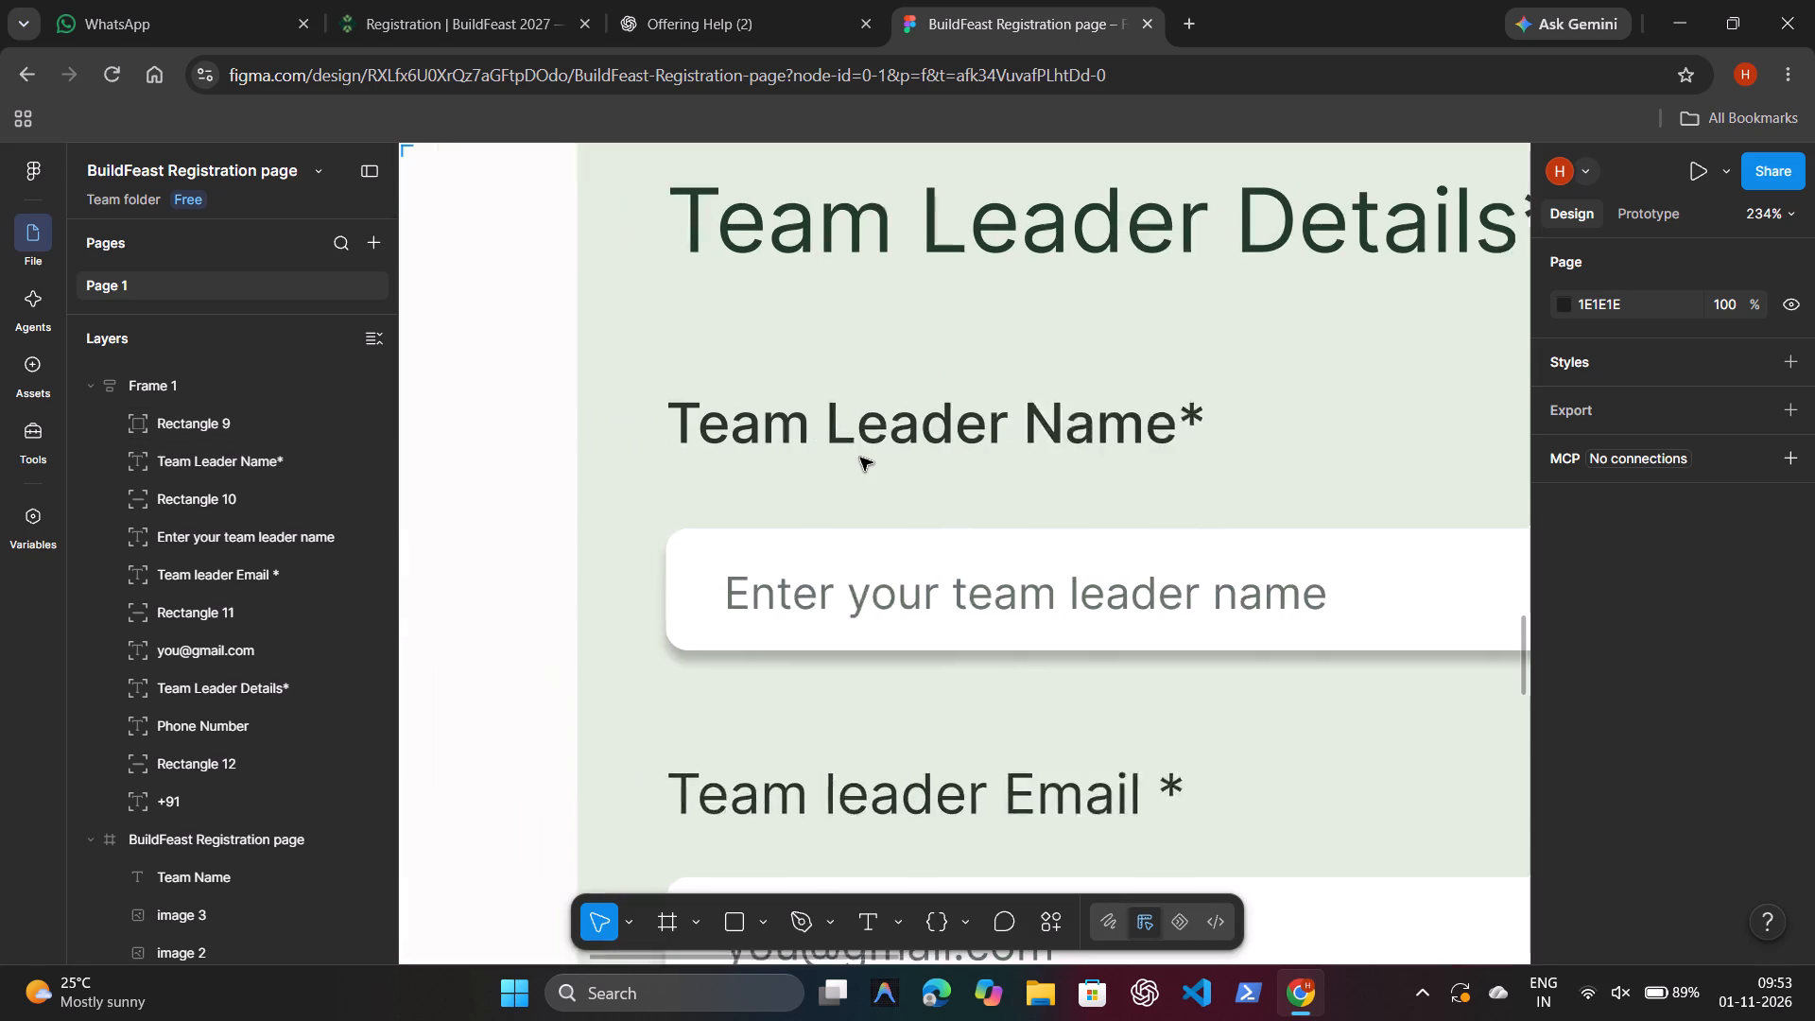
{"action": "scroll", "coordinate": [860, 458], "scroll_direction": "right", "scroll_amount": 2}
{"action": "scroll", "coordinate": [860, 458], "scroll_direction": "down", "scroll_amount": 2}
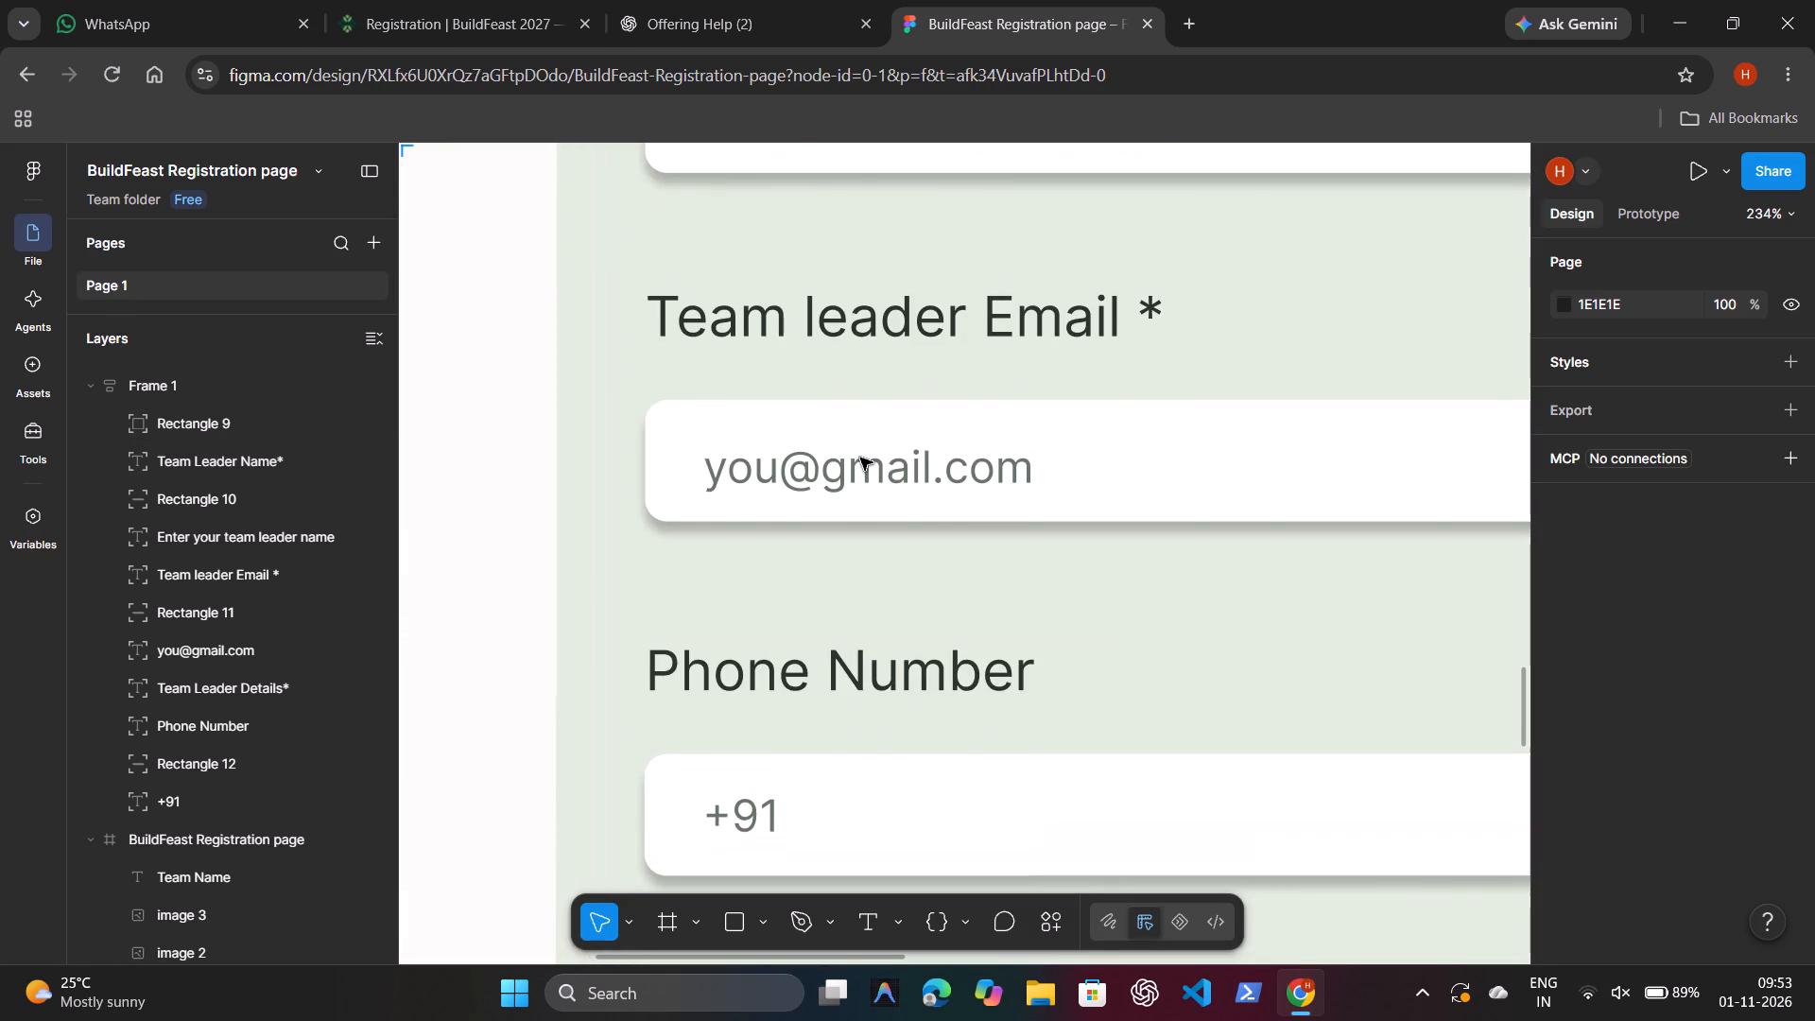
{"action": "scroll", "coordinate": [860, 458], "scroll_direction": "down", "scroll_amount": 2}
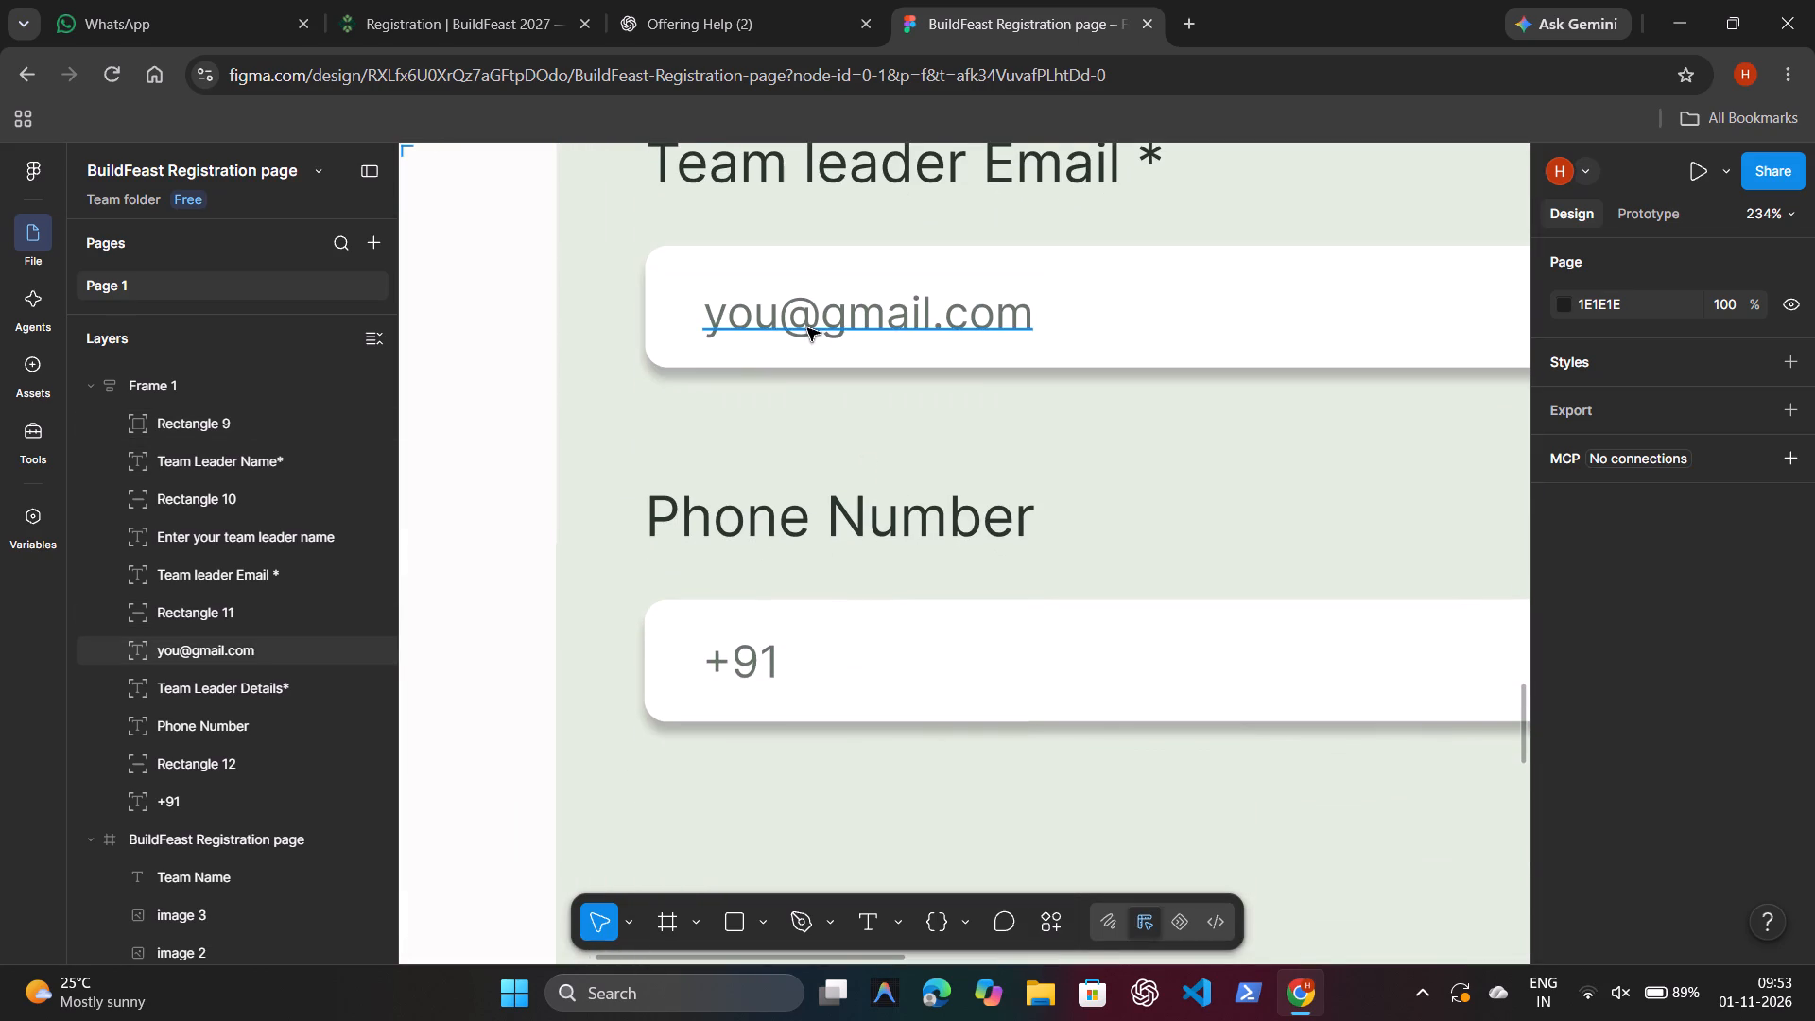
{"action": "scroll", "coordinate": [807, 328], "scroll_direction": "left", "scroll_amount": 1}
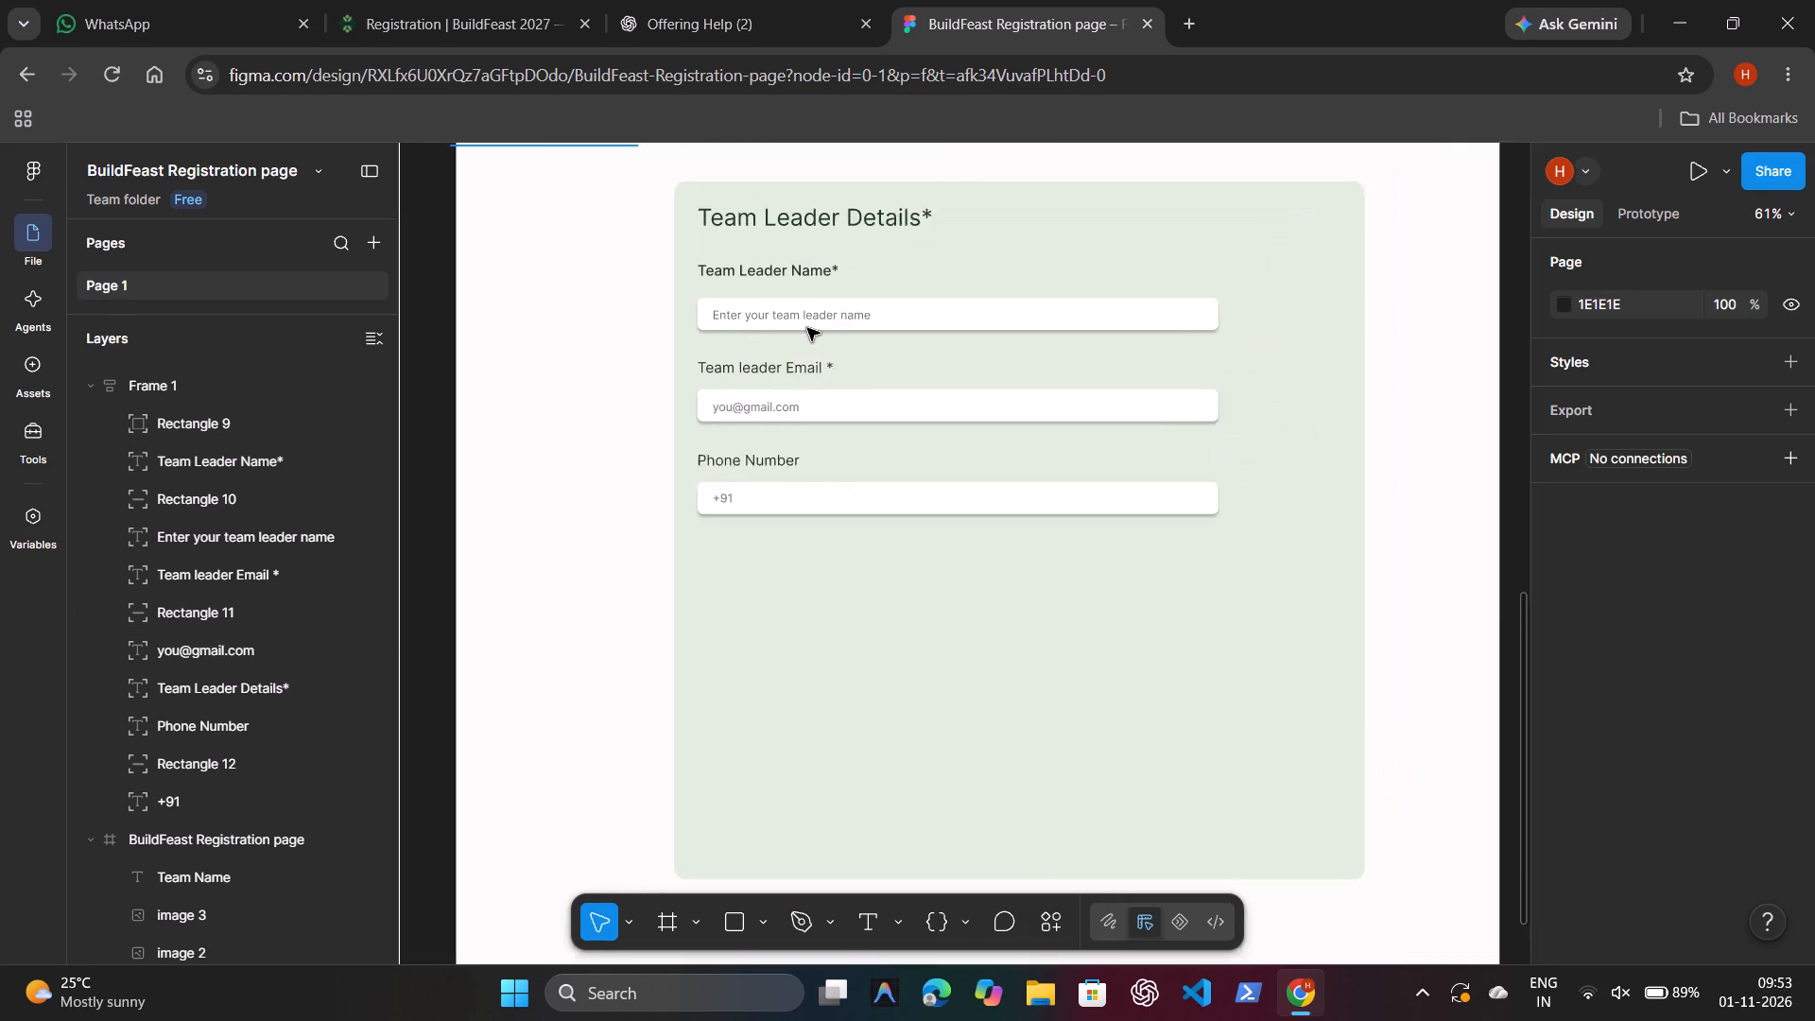
{"action": "scroll", "coordinate": [807, 328], "scroll_direction": "left", "scroll_amount": 2}
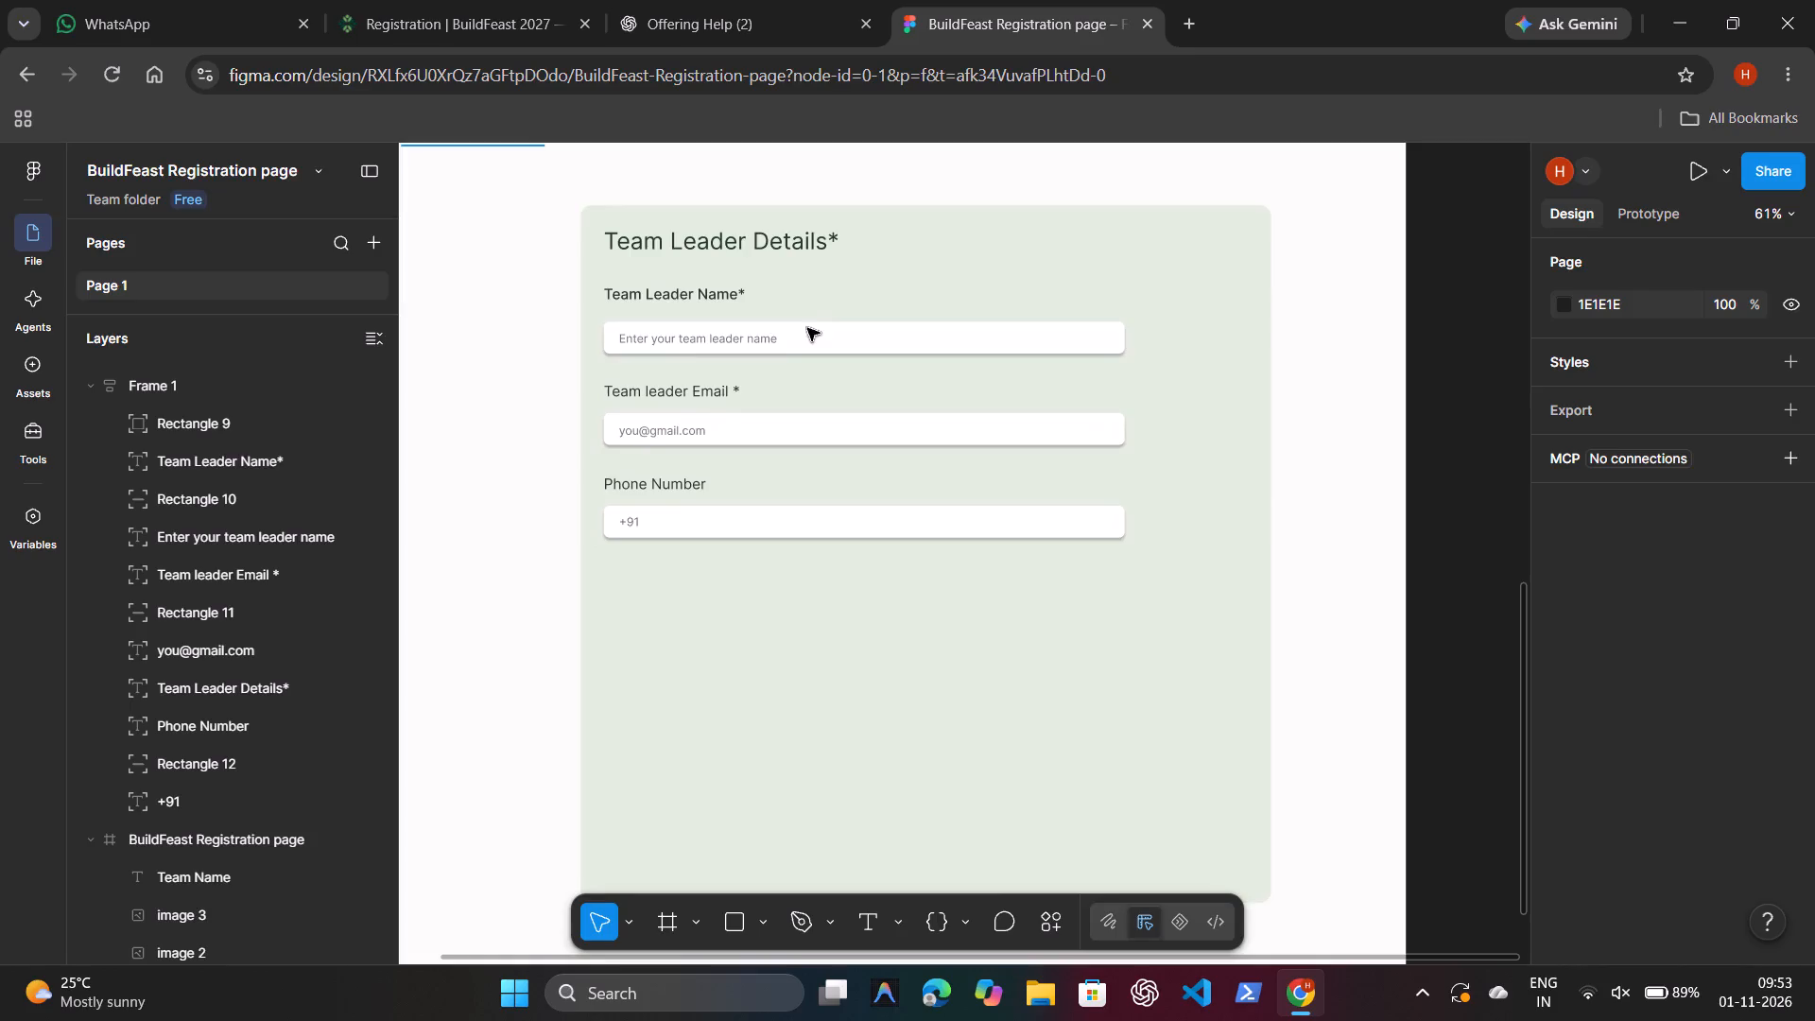
Switch to the BuildFeast registration website and review the team name, team lead and Teammate 1 sections for reference.
{"action": "left_click", "coordinate": [501, 4]}
{"action": "scroll", "coordinate": [1099, 522], "scroll_direction": "up", "scroll_amount": 1}
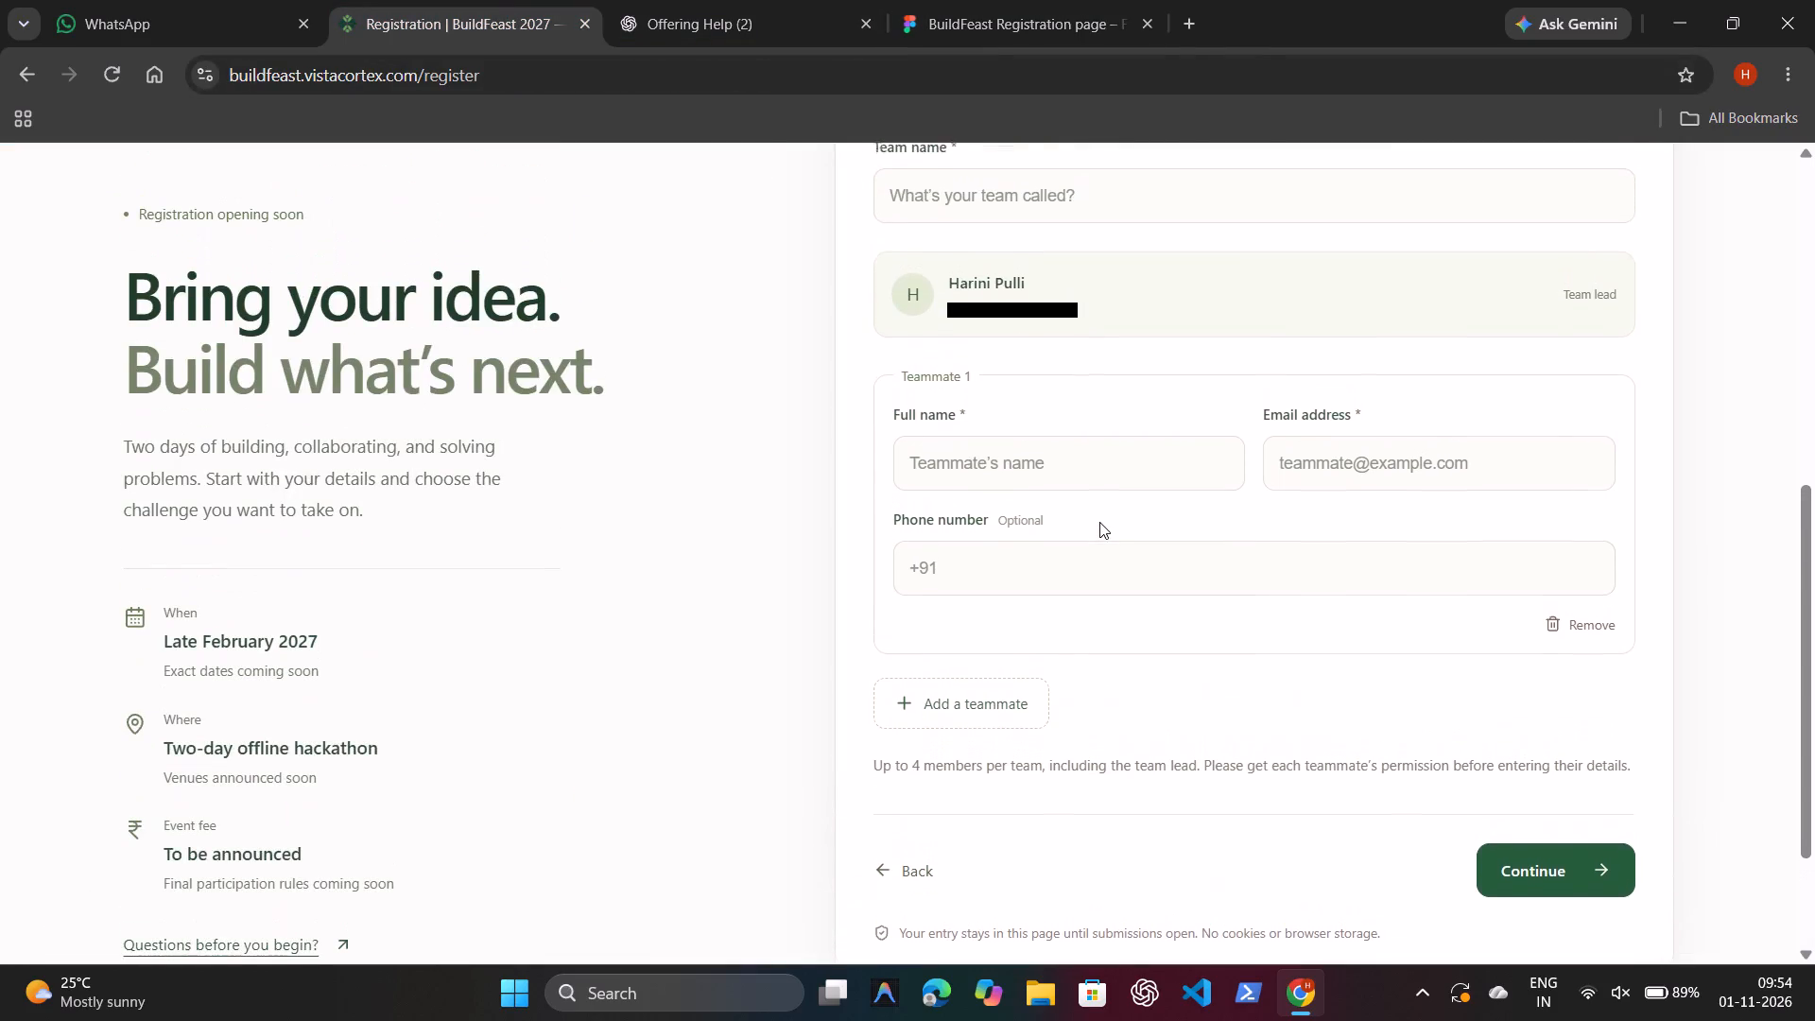
{"action": "scroll", "coordinate": [1099, 522], "scroll_direction": "up", "scroll_amount": 2}
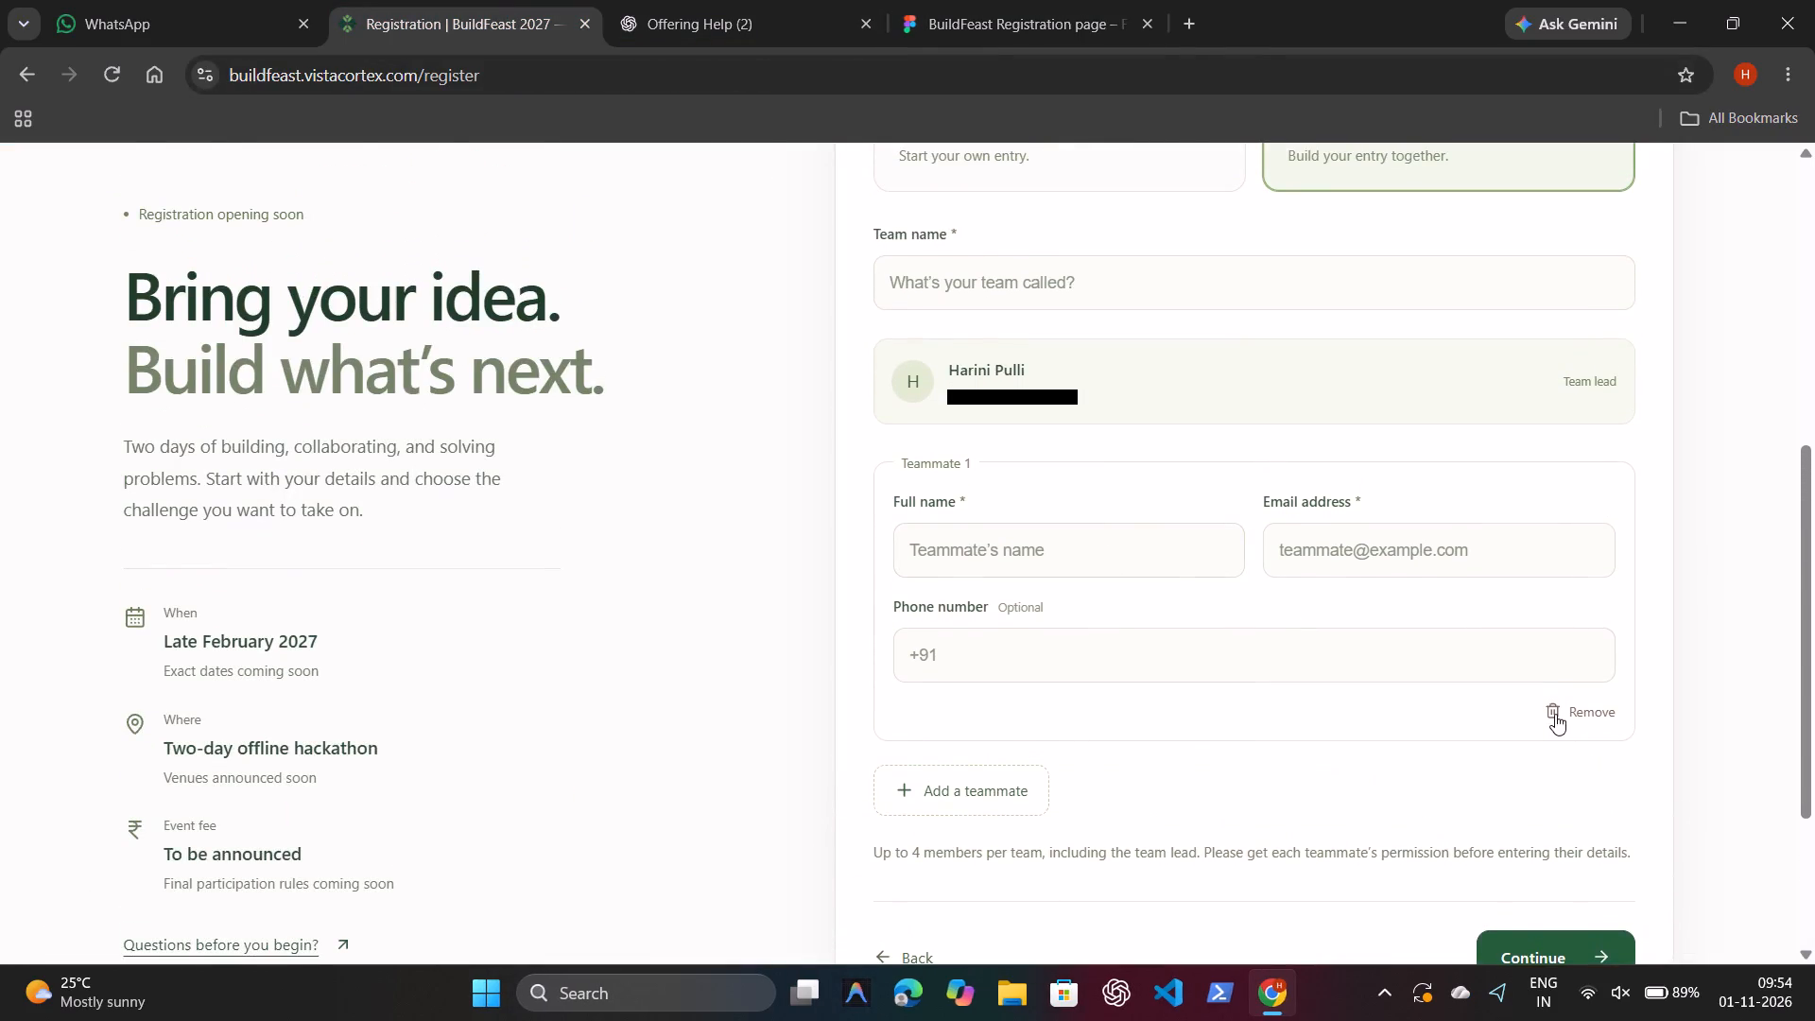
{"action": "left_click", "coordinate": [1555, 714]}
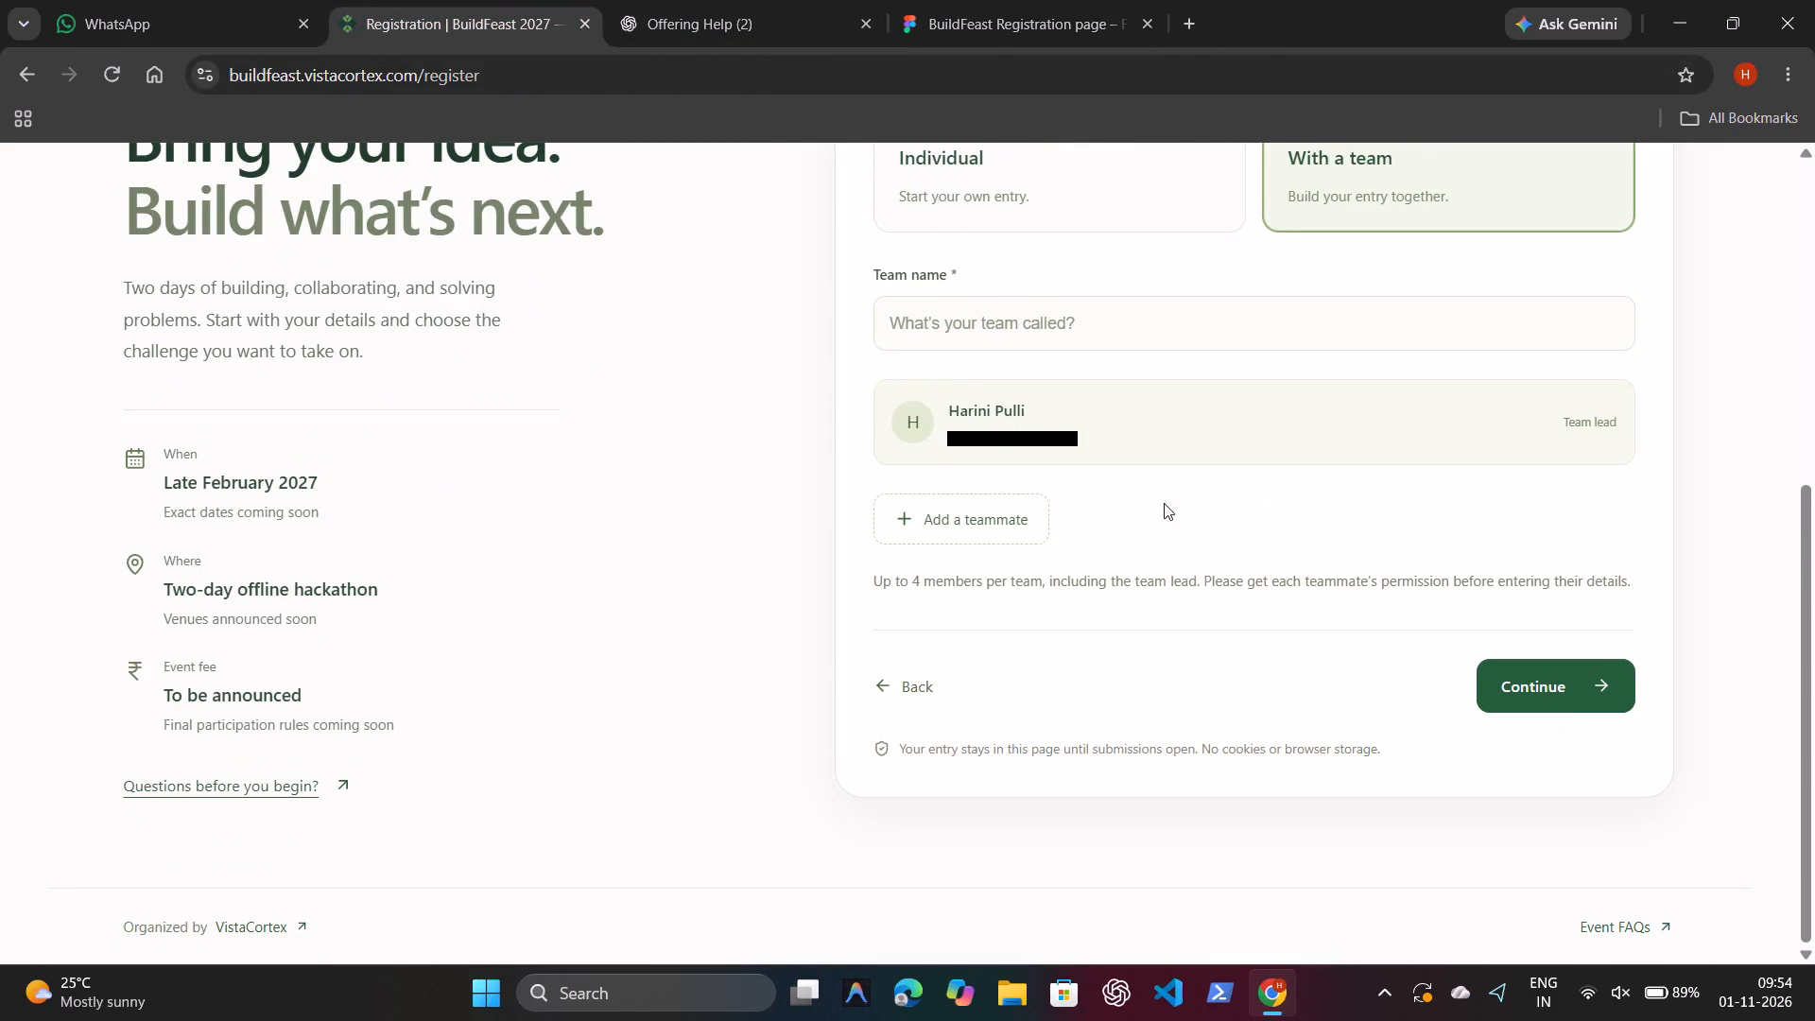
{"action": "scroll", "coordinate": [1164, 503], "scroll_direction": "right", "scroll_amount": 2}
{"action": "left_click", "coordinate": [1576, 689]}
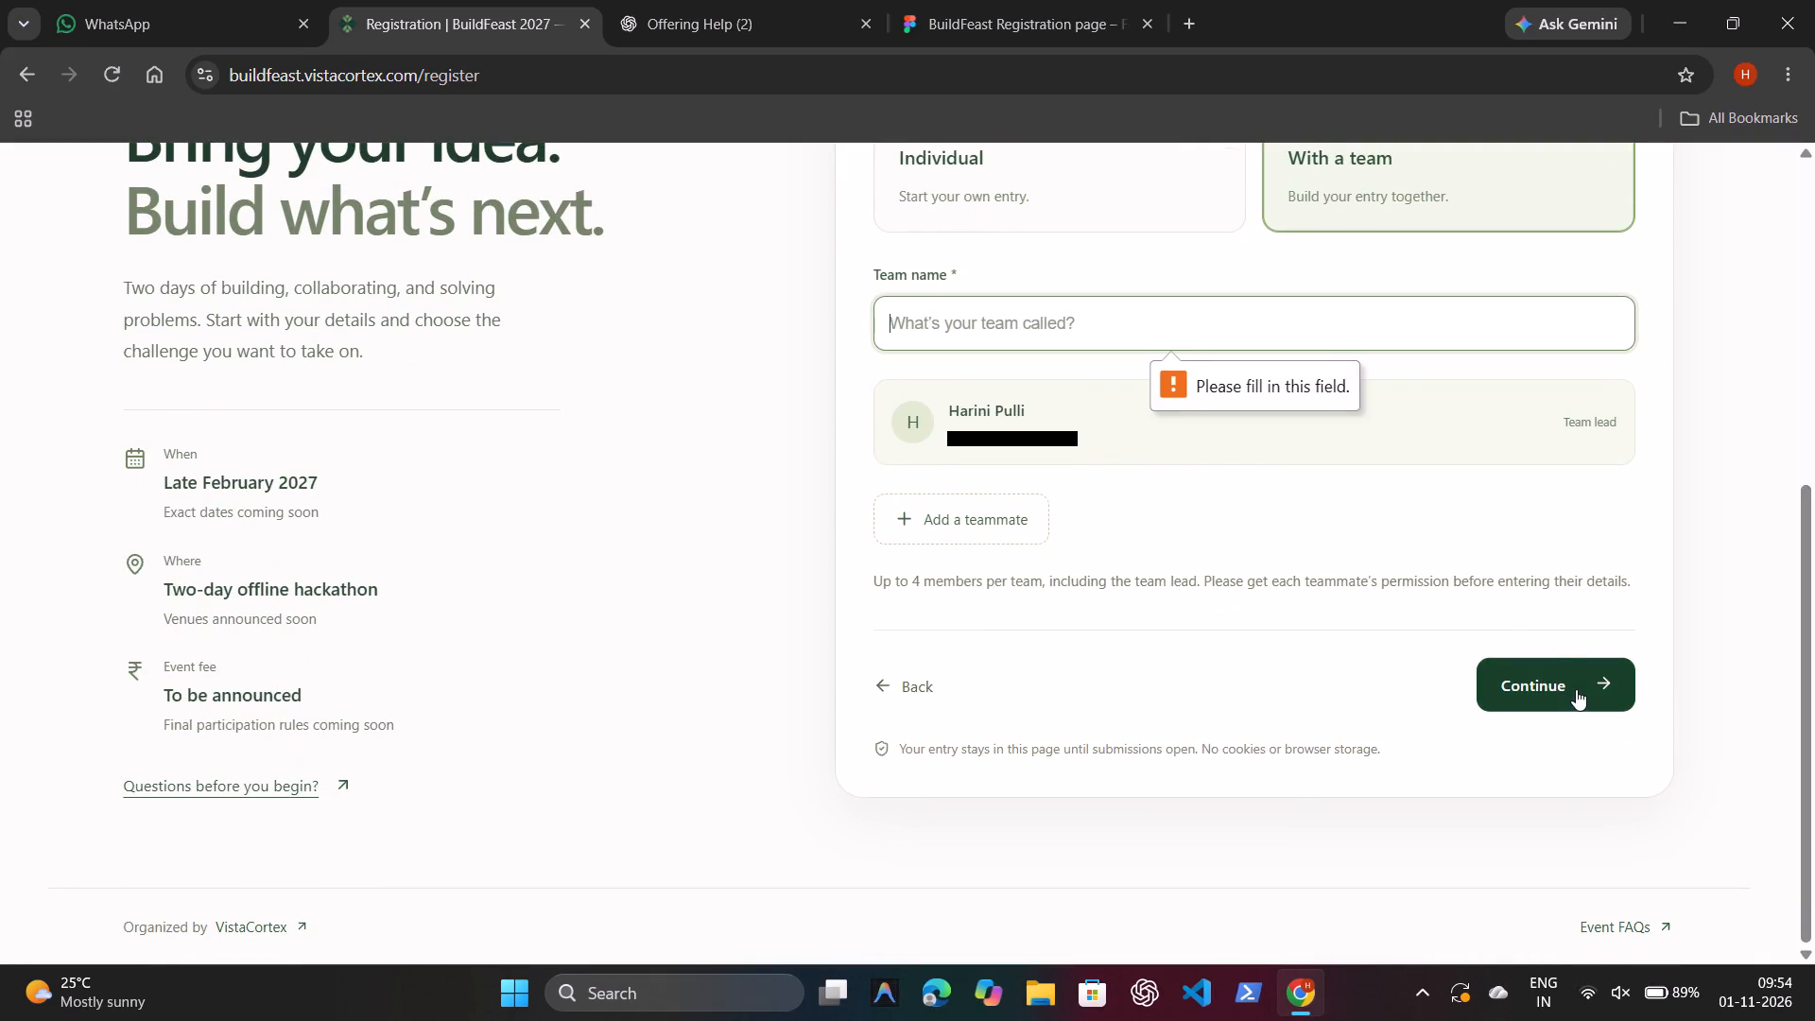
{"action": "left_click", "coordinate": [1198, 325]}
{"action": "type", "text": "rtgyhujik"}
{"action": "key", "text": "Return"}
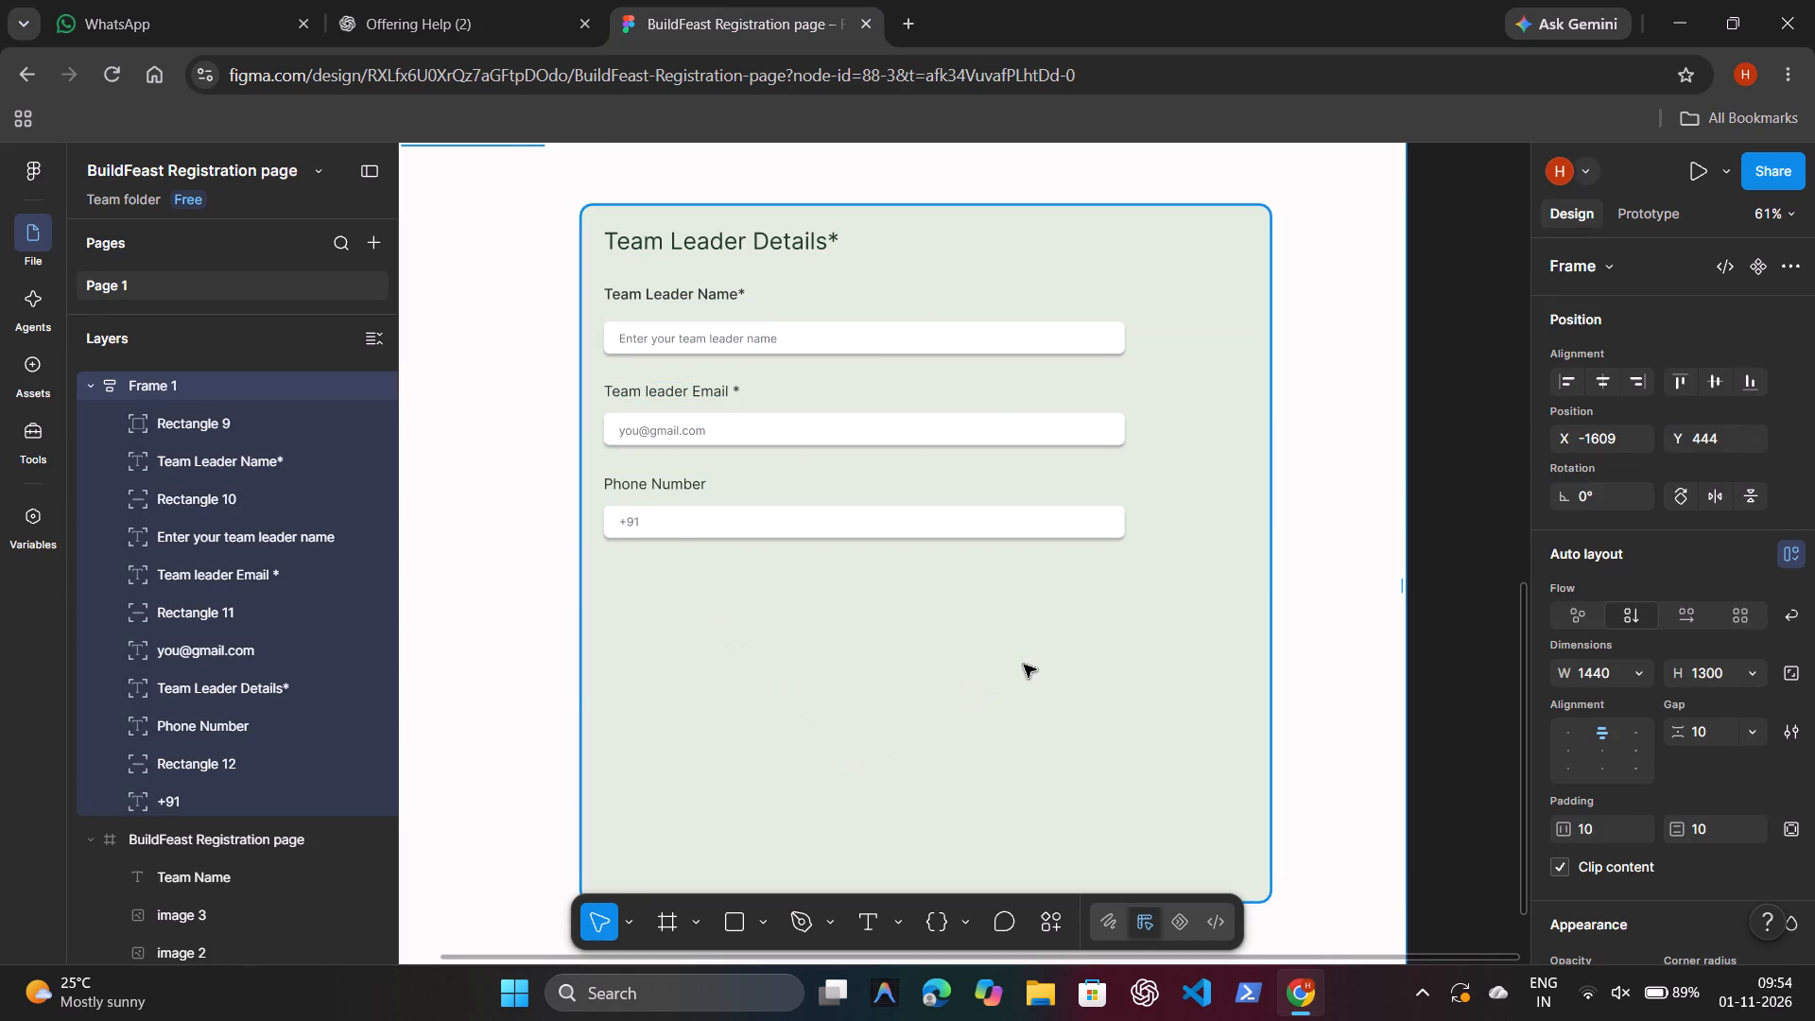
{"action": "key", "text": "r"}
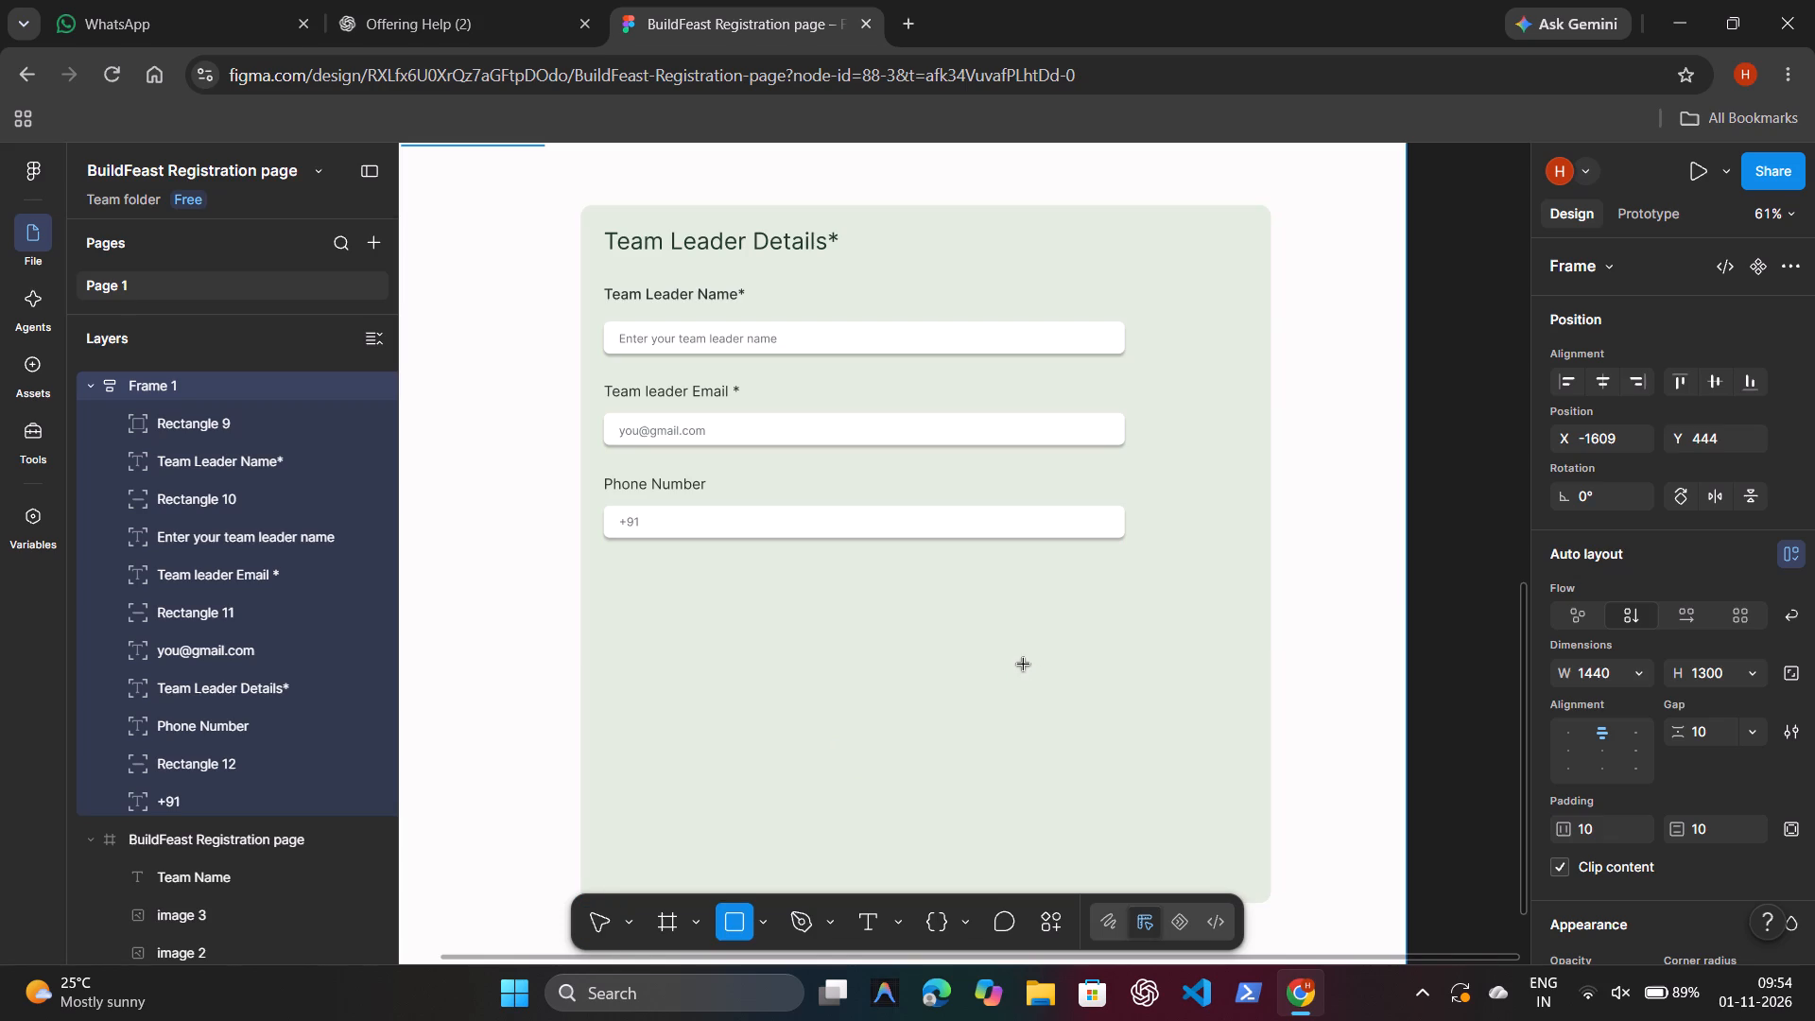
{"action": "left_click", "coordinate": [1024, 665]}
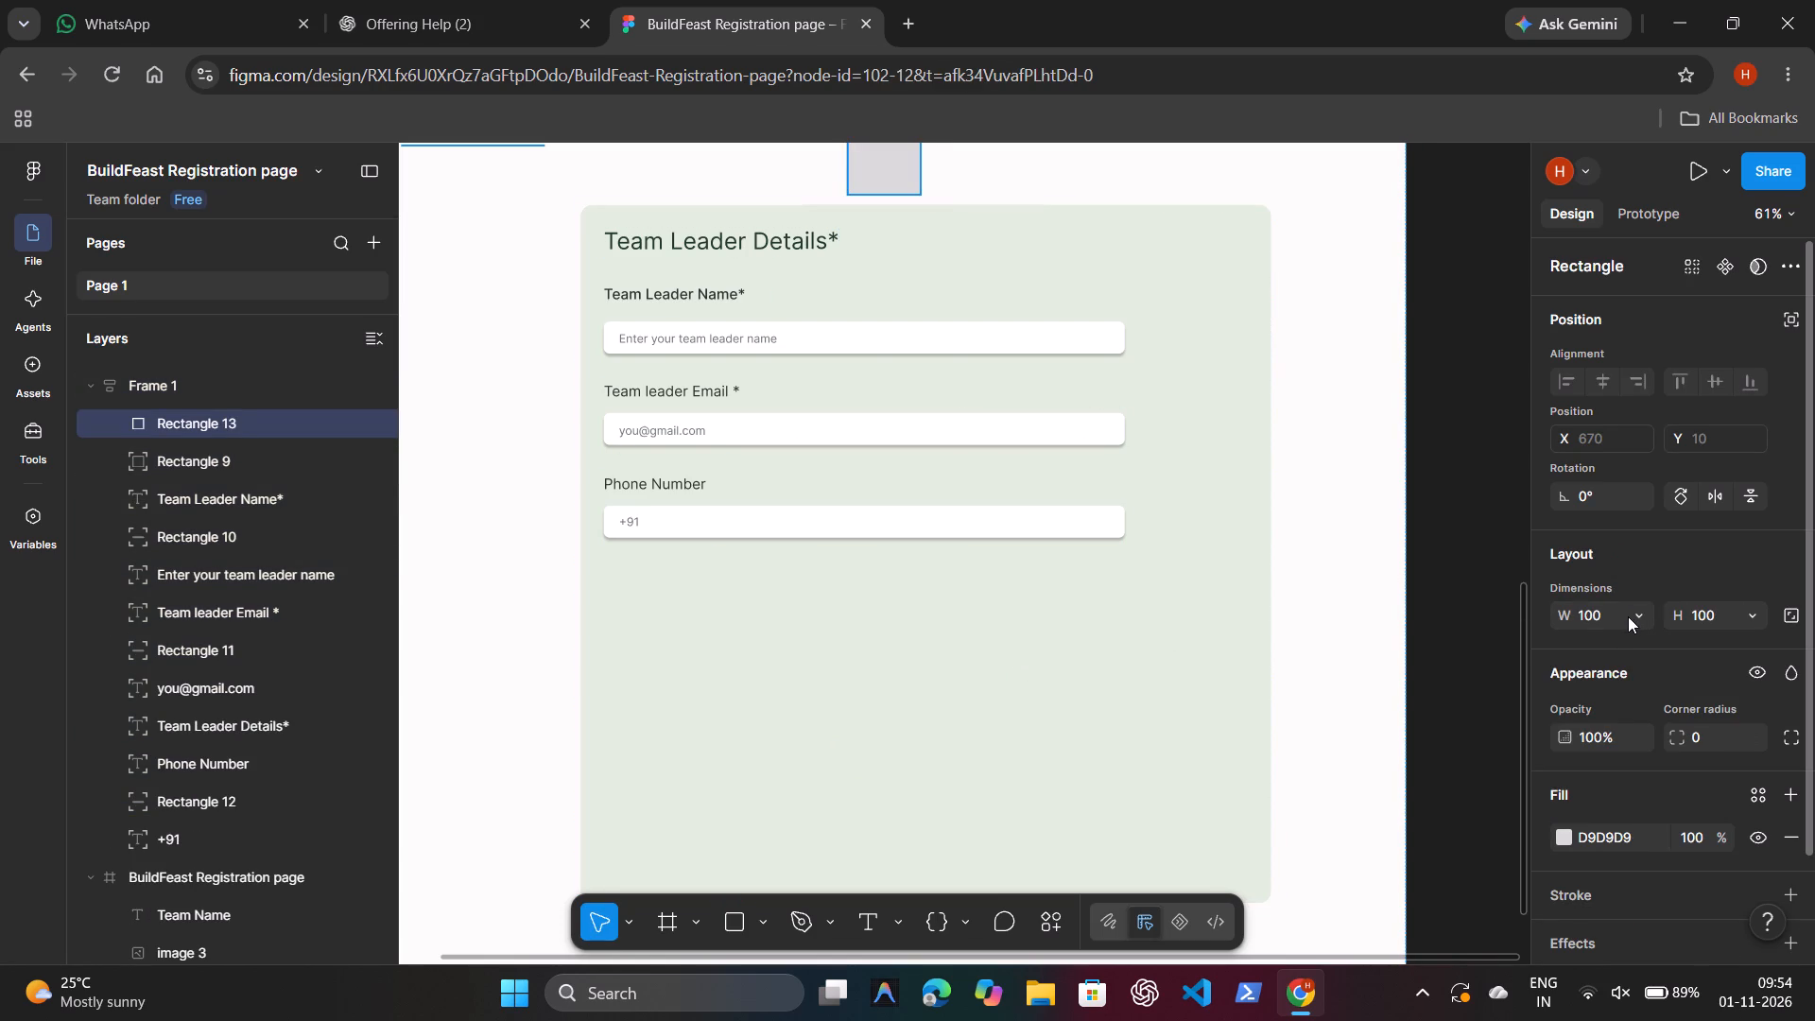
{"action": "left_click", "coordinate": [1619, 615]}
{"action": "key", "text": "BackSpace"}
{"action": "type", "text": "400"}
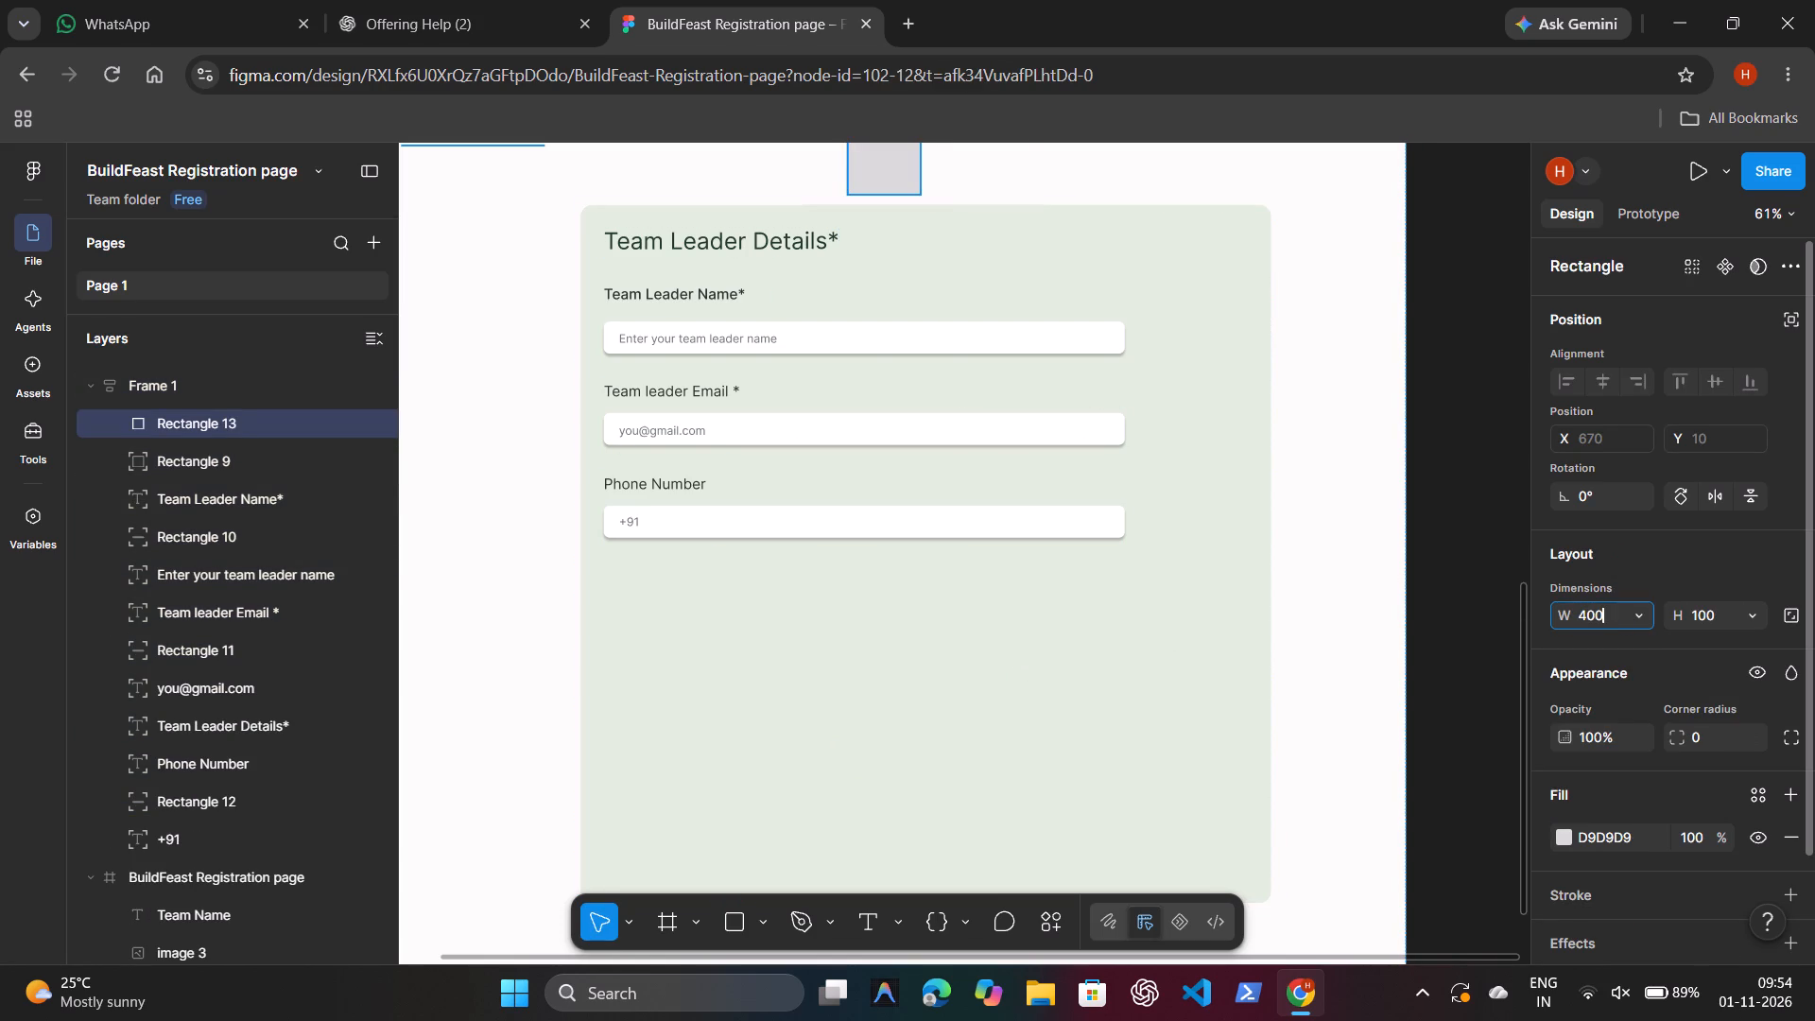
{"action": "key", "text": "Return"}
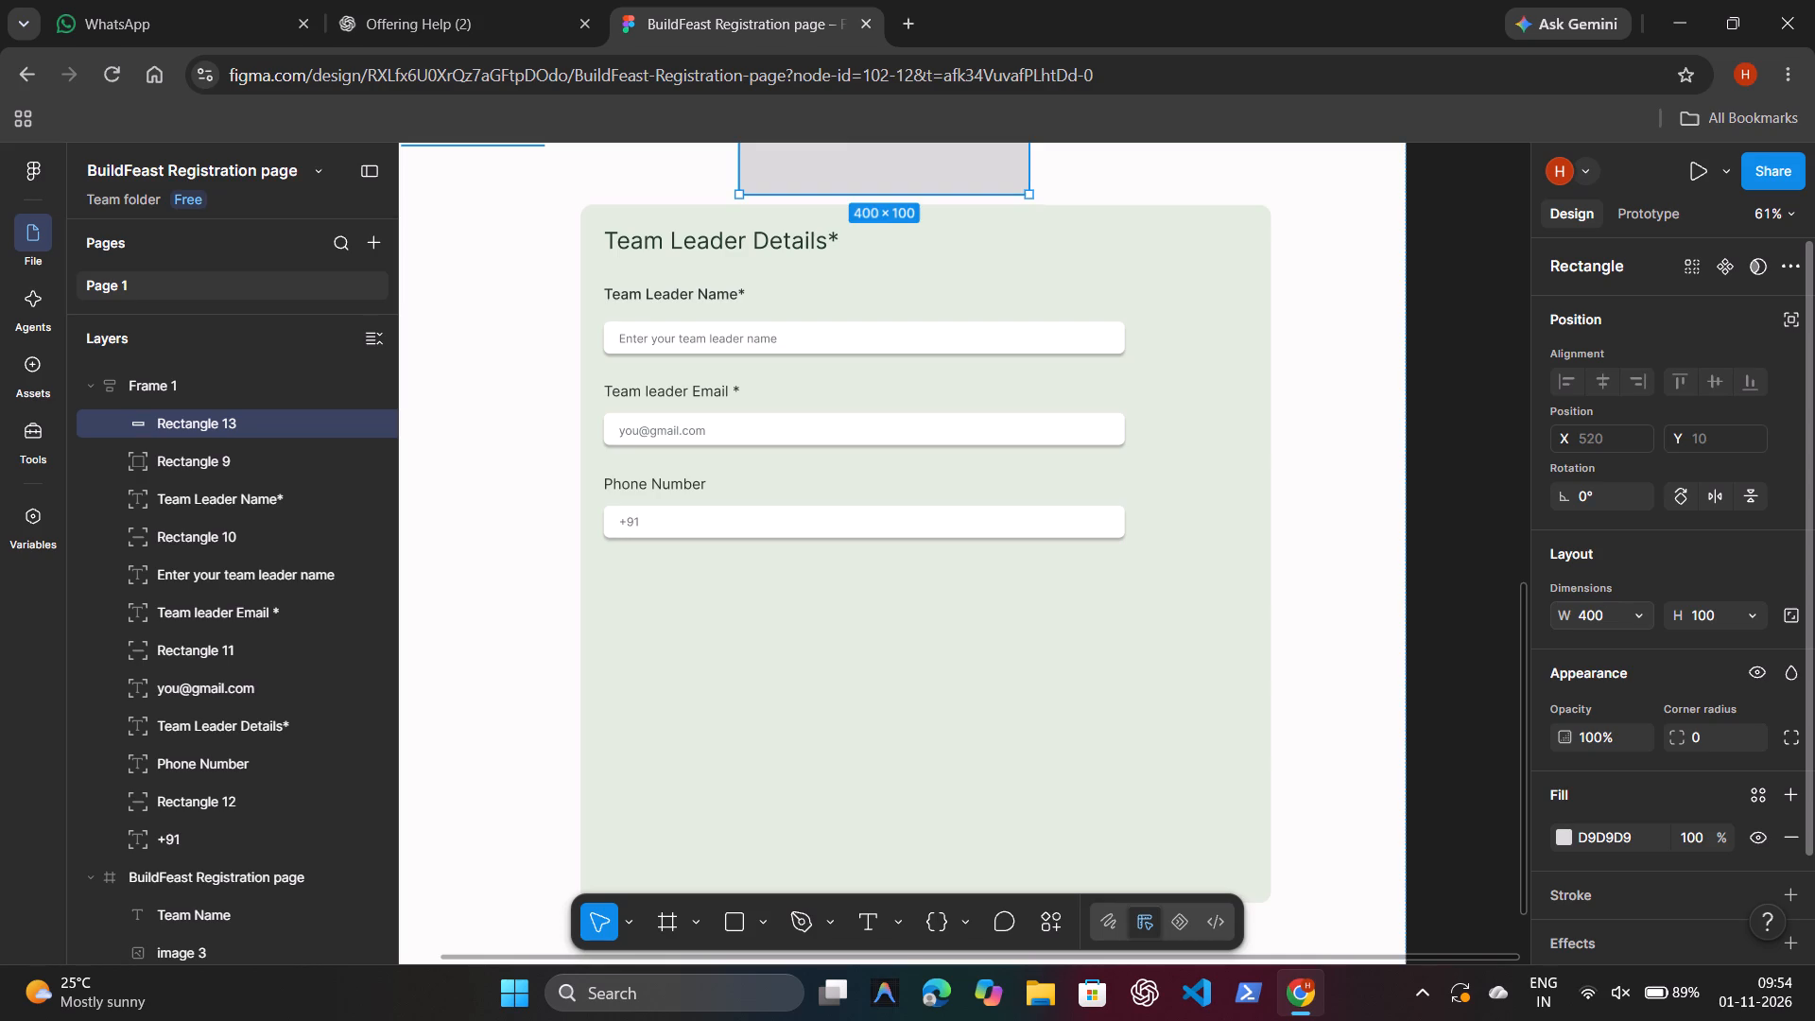
{"action": "left_click", "coordinate": [1732, 613]}
{"action": "key", "text": "BackSpace"}
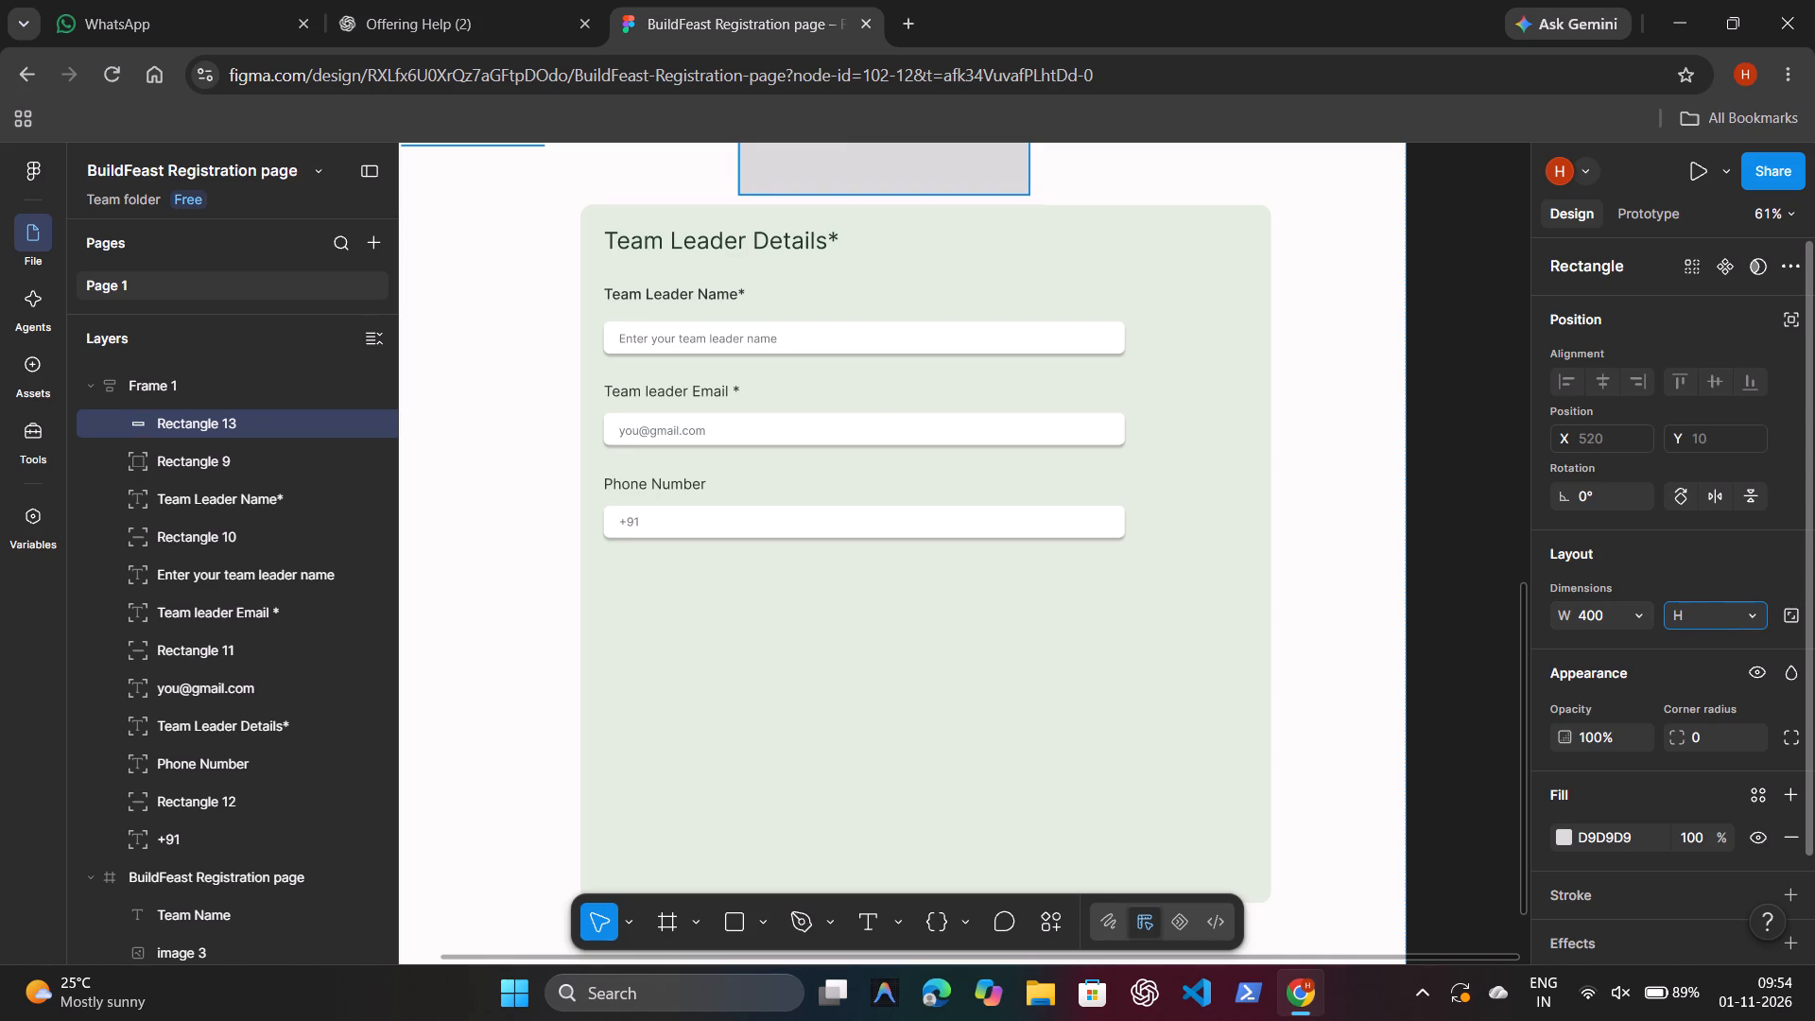
{"action": "type", "text": "50"}
{"action": "key", "text": "Return"}
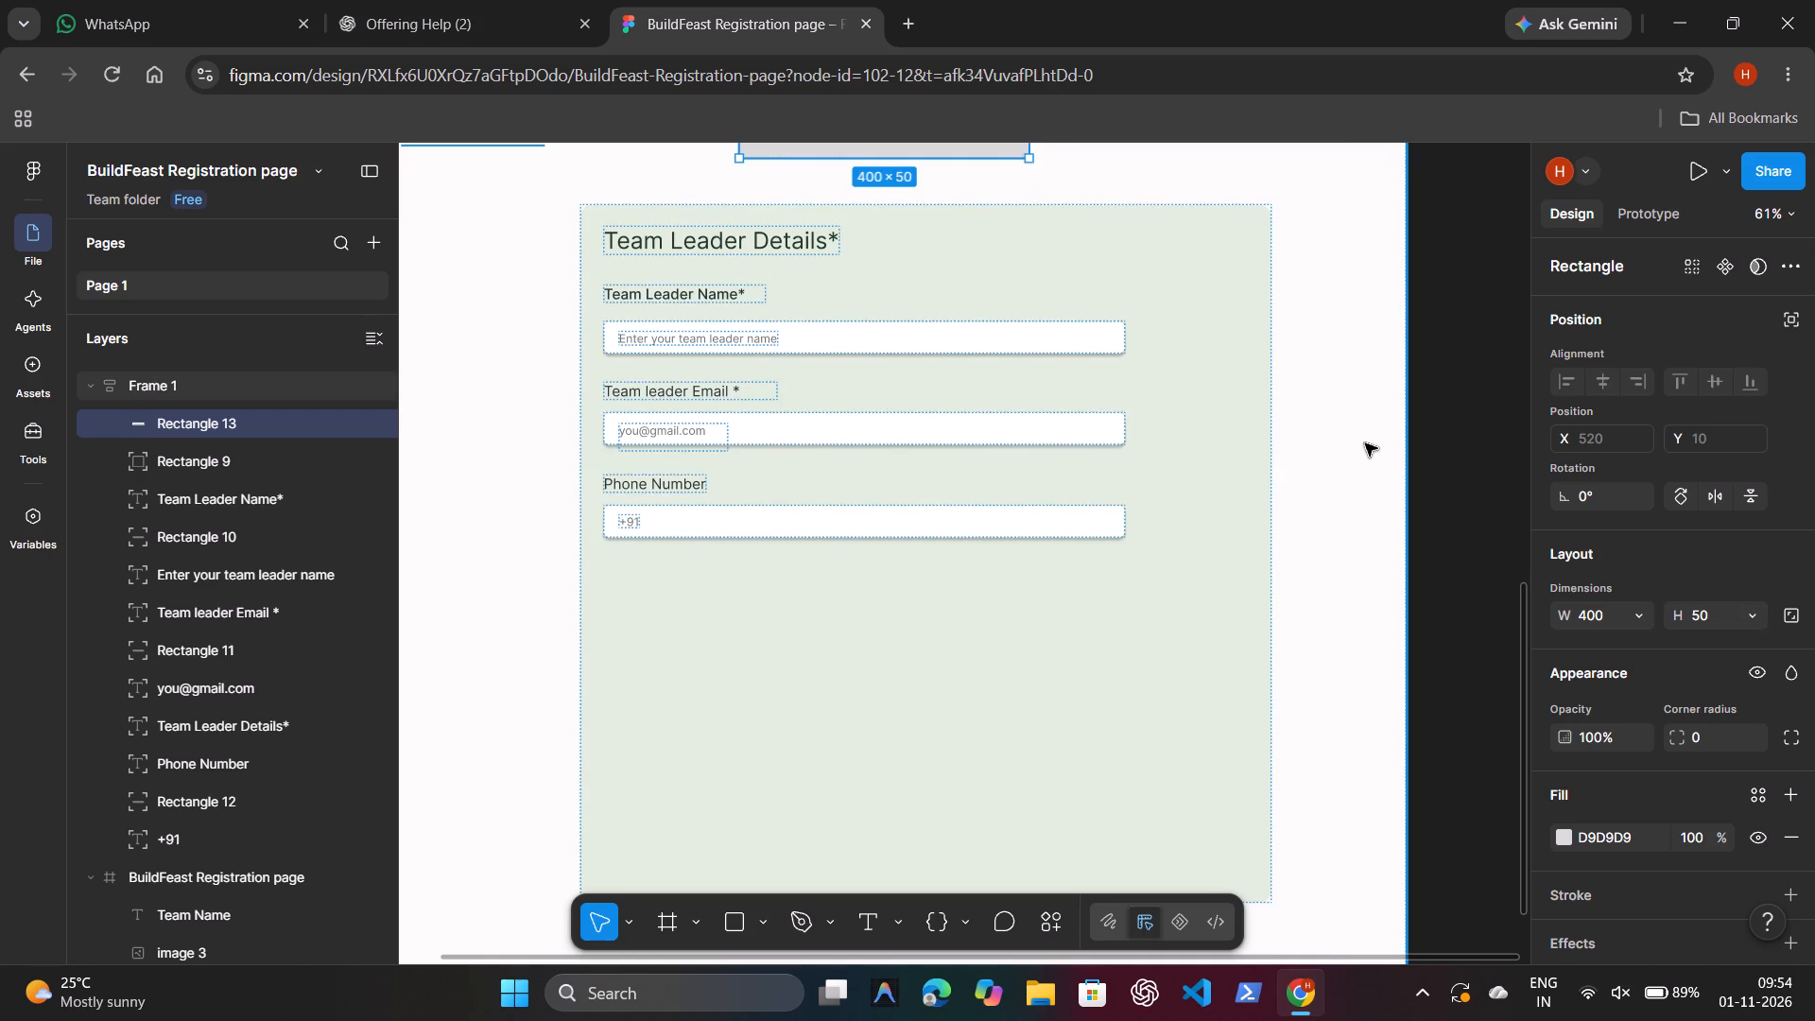
Narrow the new rectangle above the Team Leader Details card to about 268 wide.
{"action": "scroll", "coordinate": [1365, 443], "scroll_direction": "up", "scroll_amount": 1}
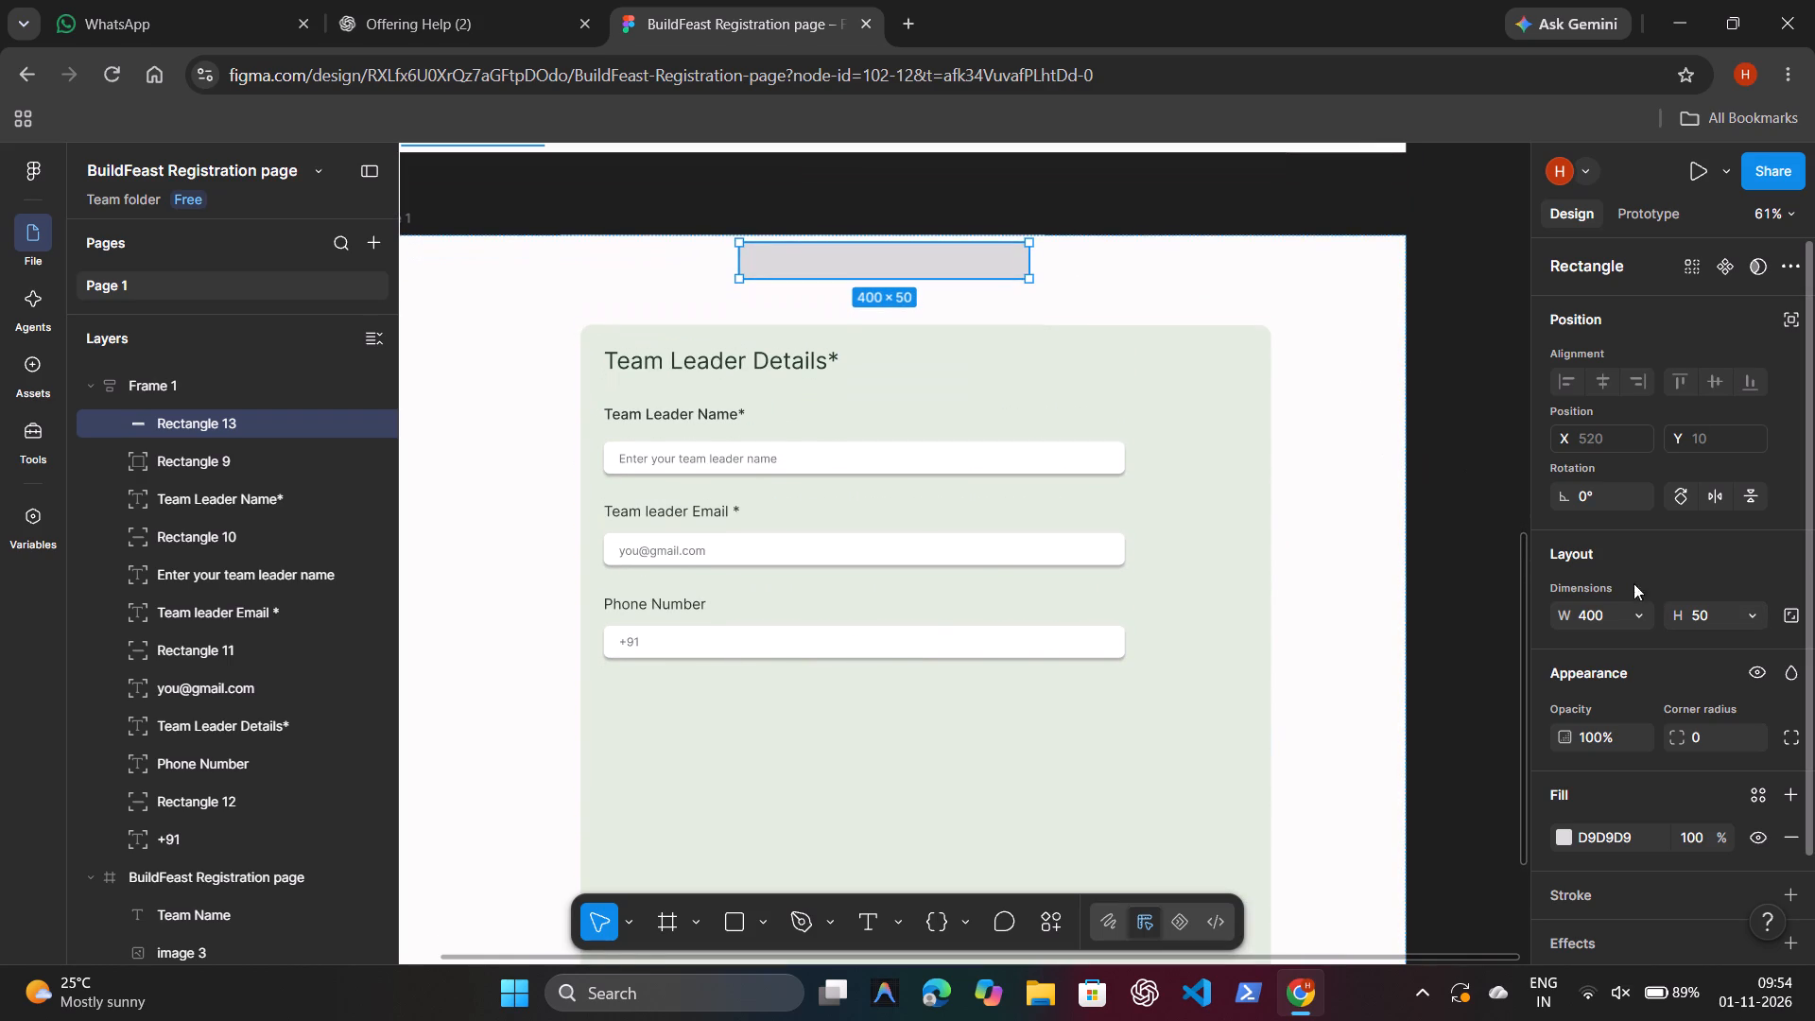
{"action": "left_click", "coordinate": [1625, 616]}
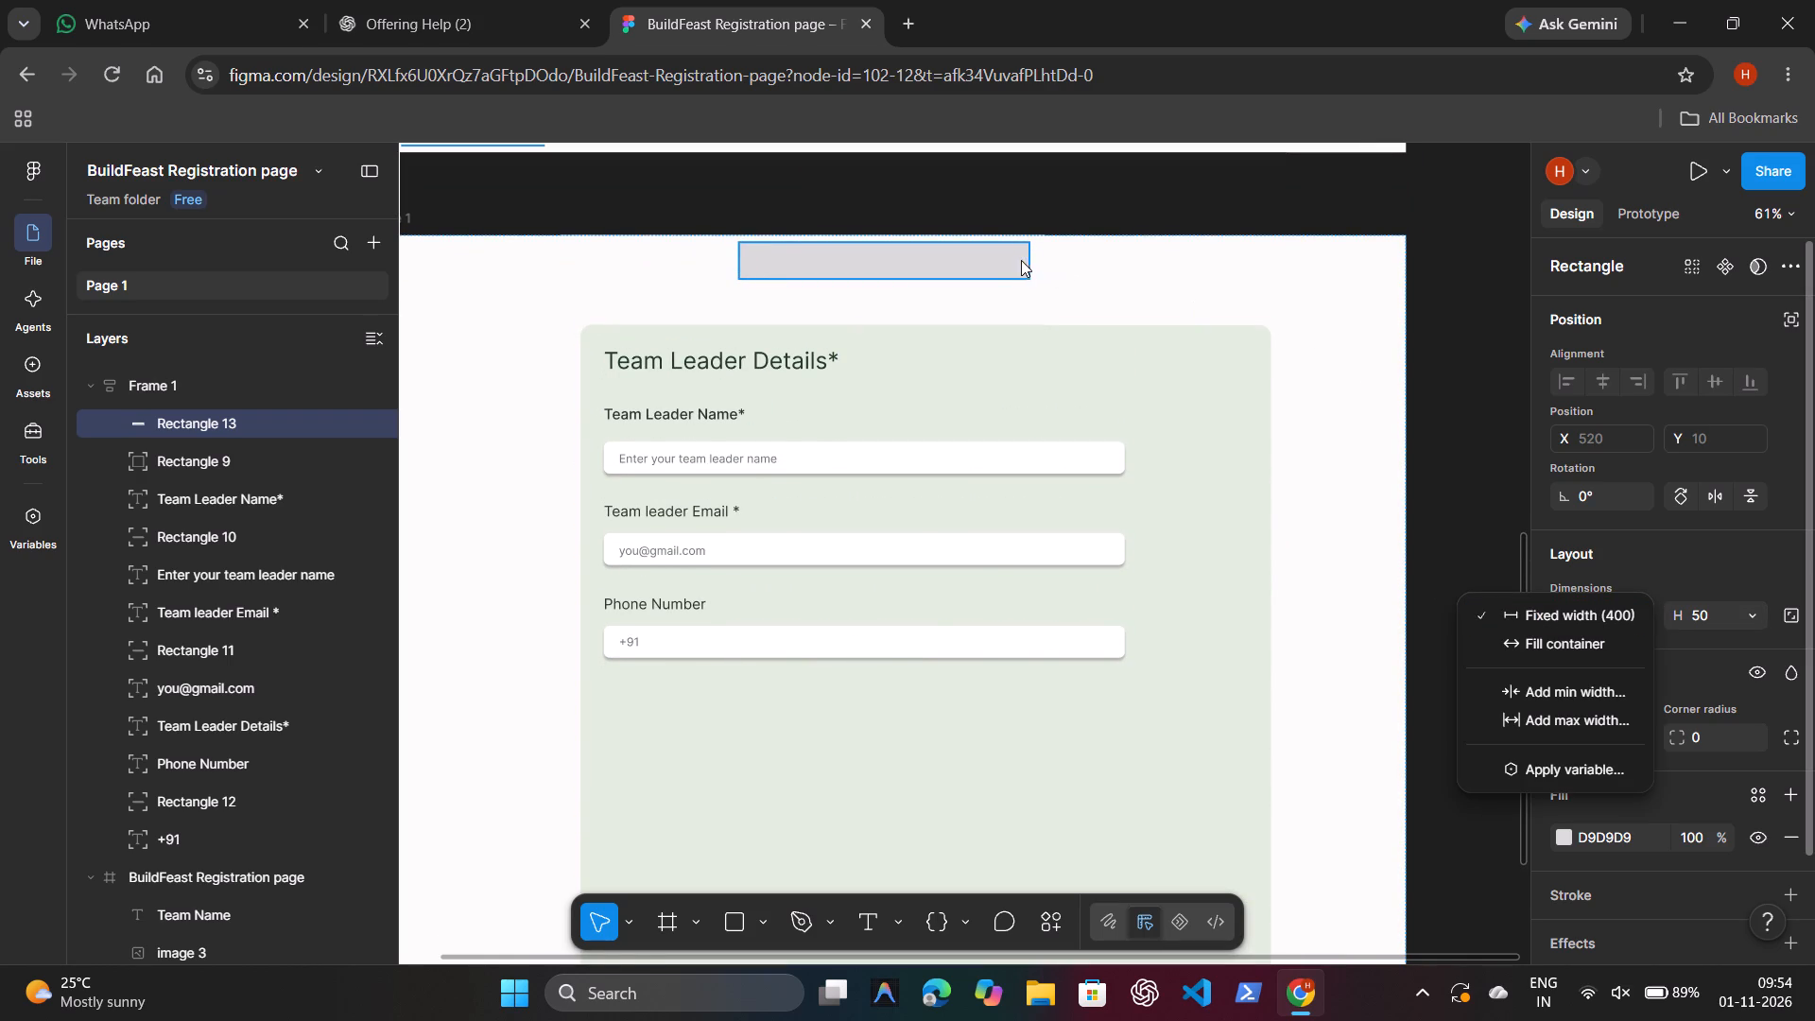
{"action": "left_click", "coordinate": [1428, 513]}
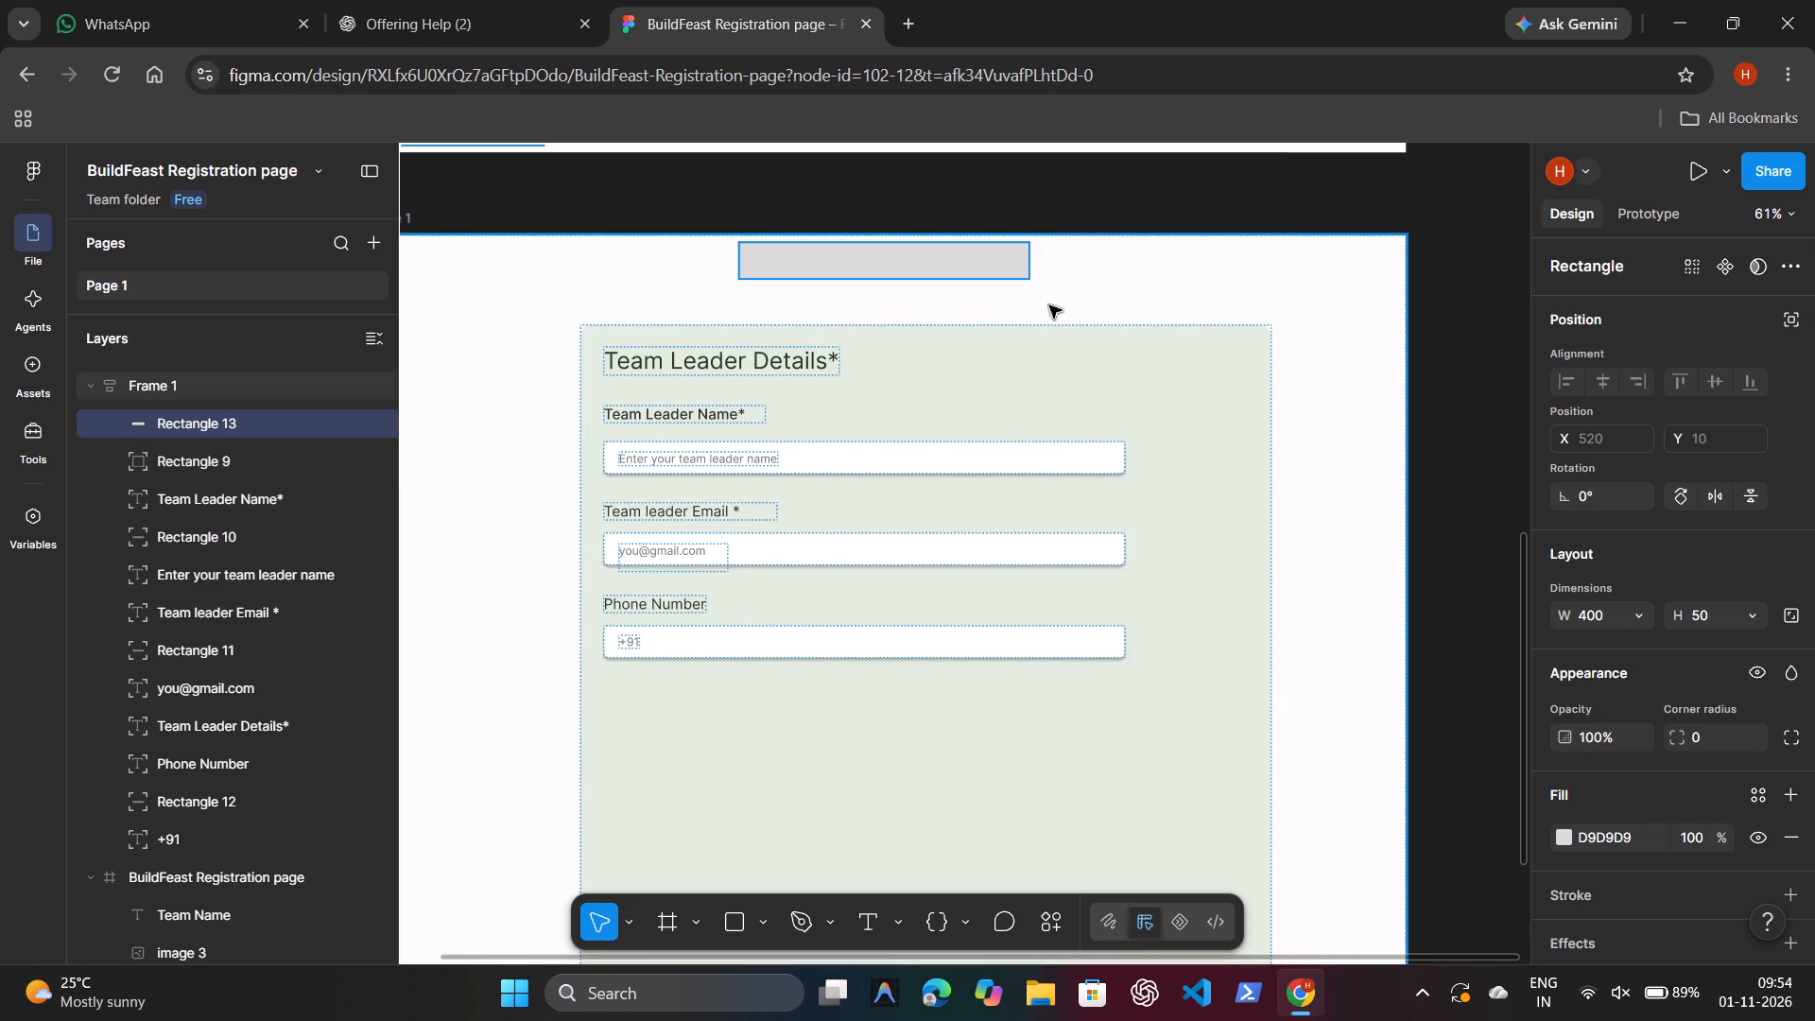
{"action": "left_click_drag", "start_coordinate": [1029, 260], "coordinate": [977, 260]}
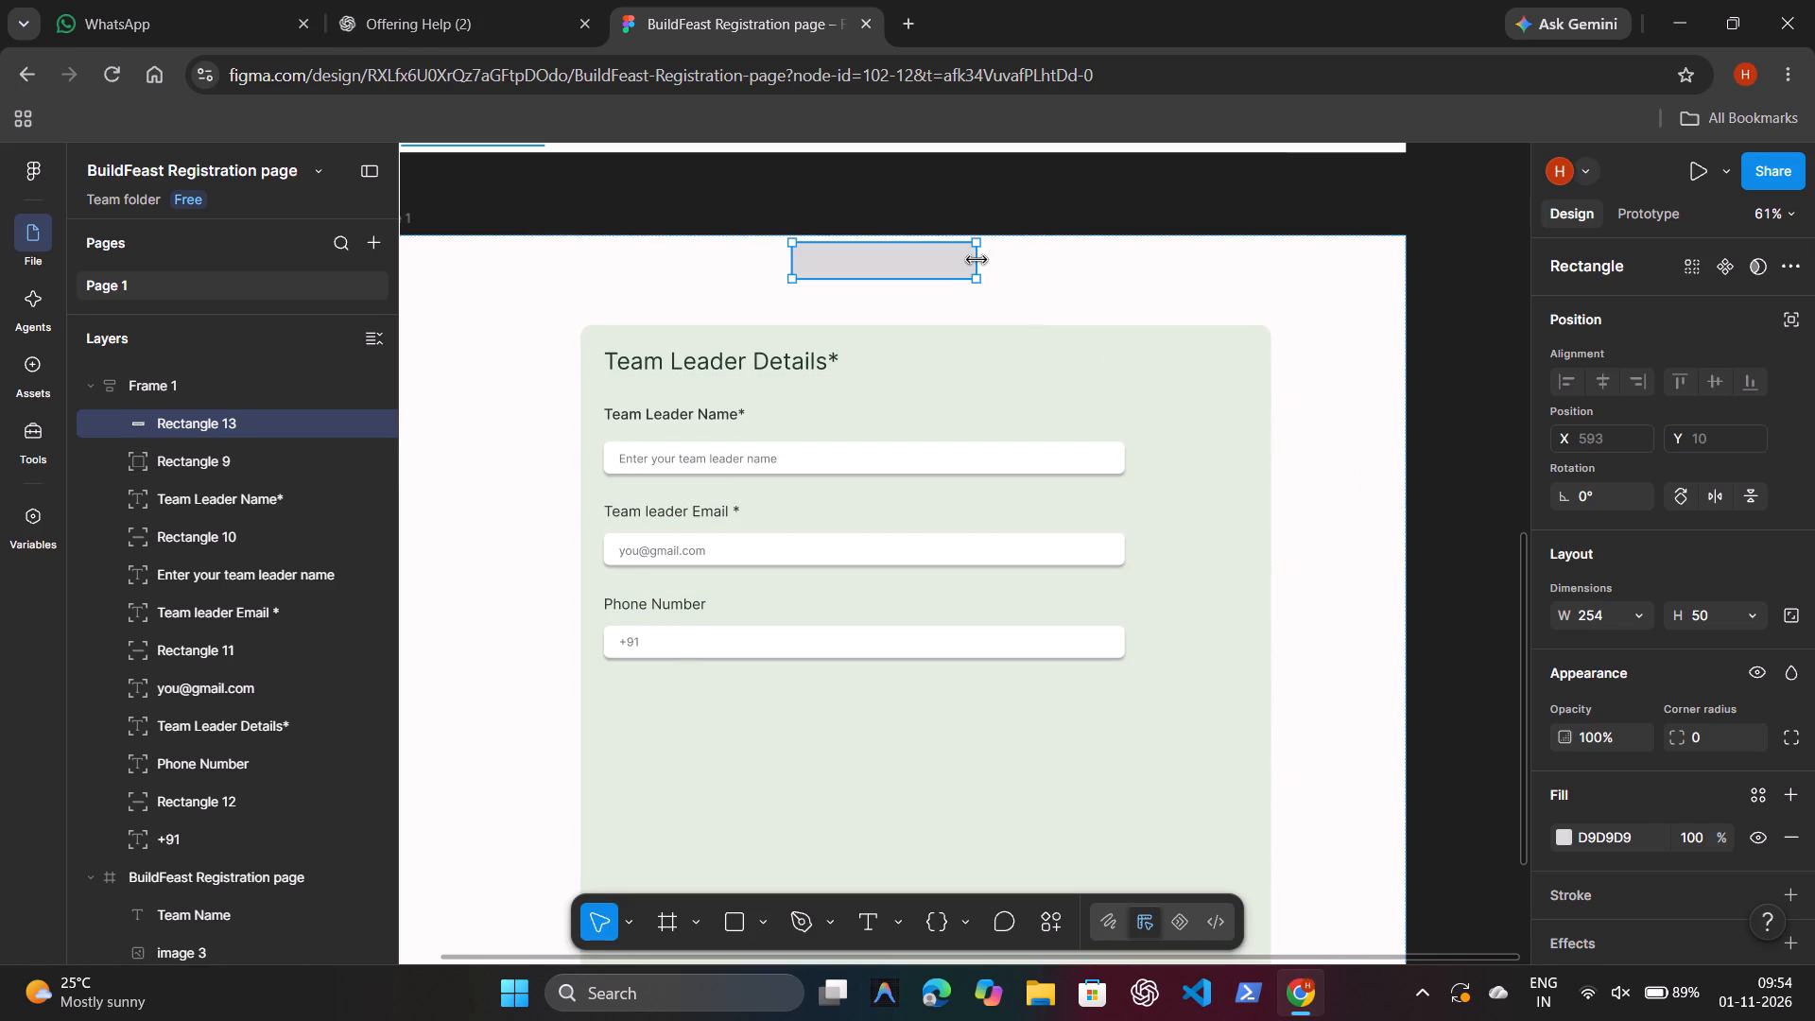
{"action": "left_click_drag", "start_coordinate": [977, 260], "coordinate": [981, 259]}
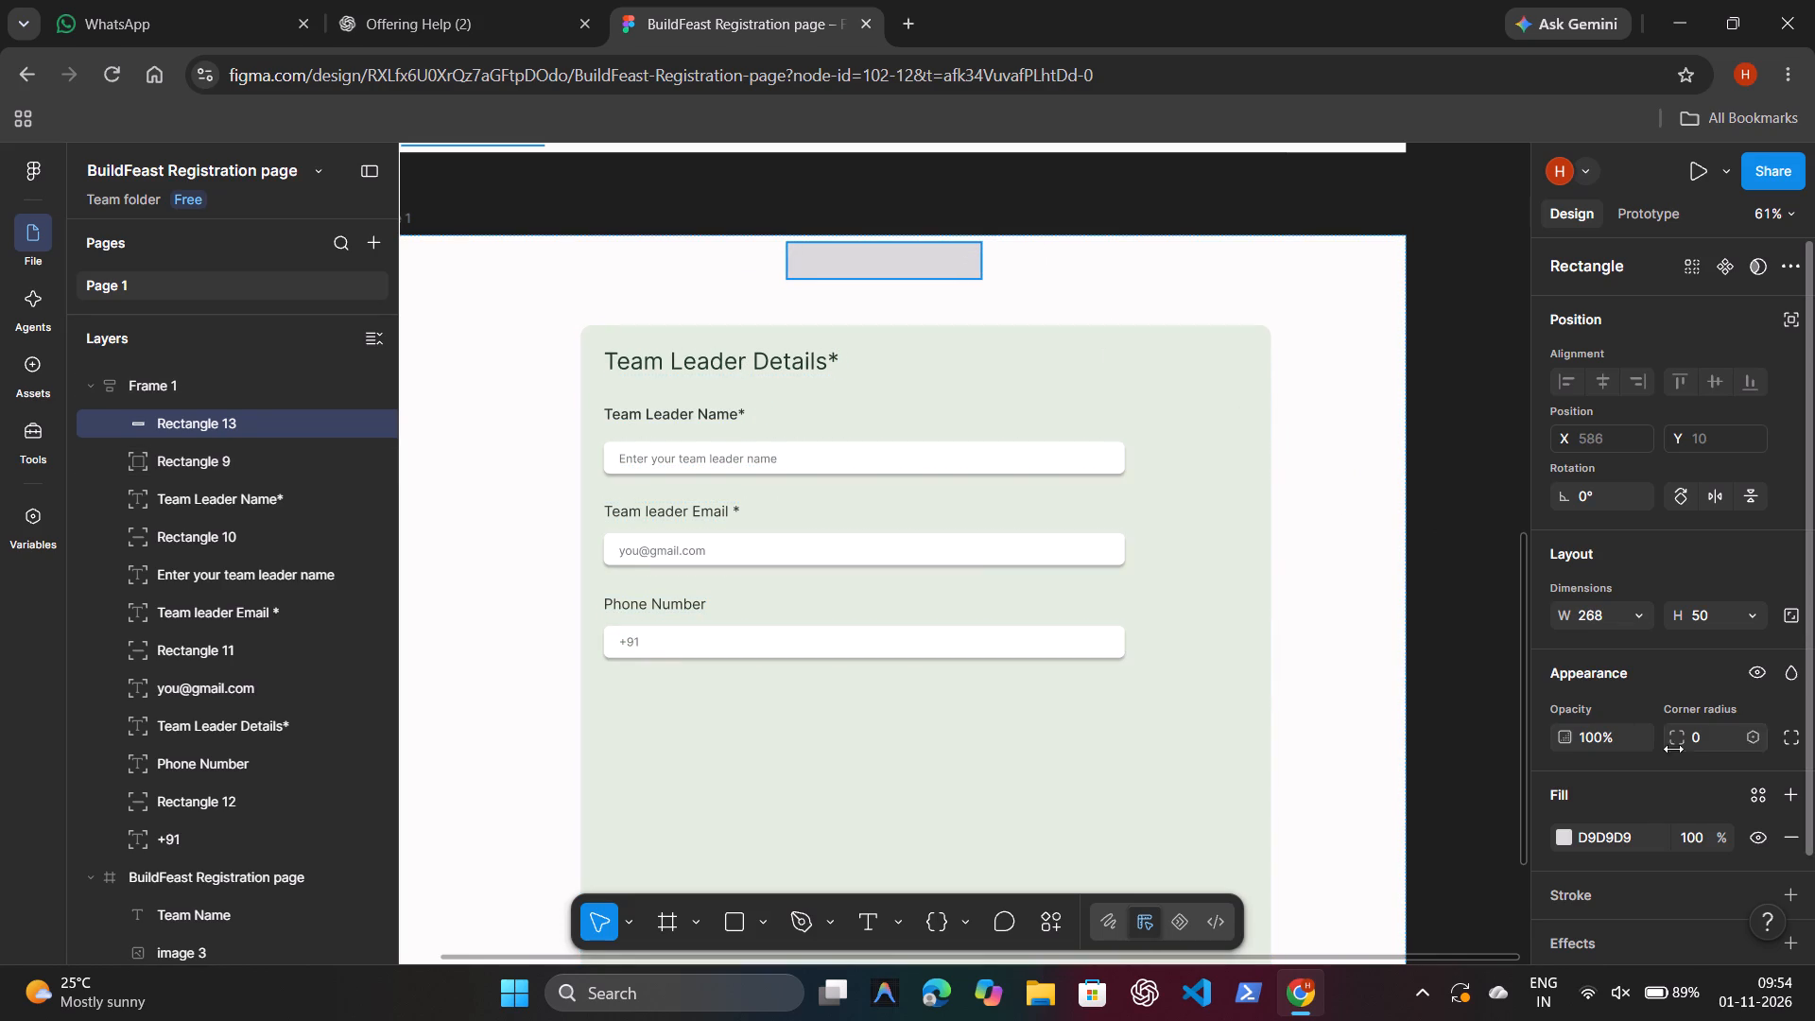
Round the corners of the new grey rectangle above the Team Leader Details card with a radius of 10.
{"action": "scroll", "coordinate": [1633, 852], "scroll_direction": "down", "scroll_amount": 4}
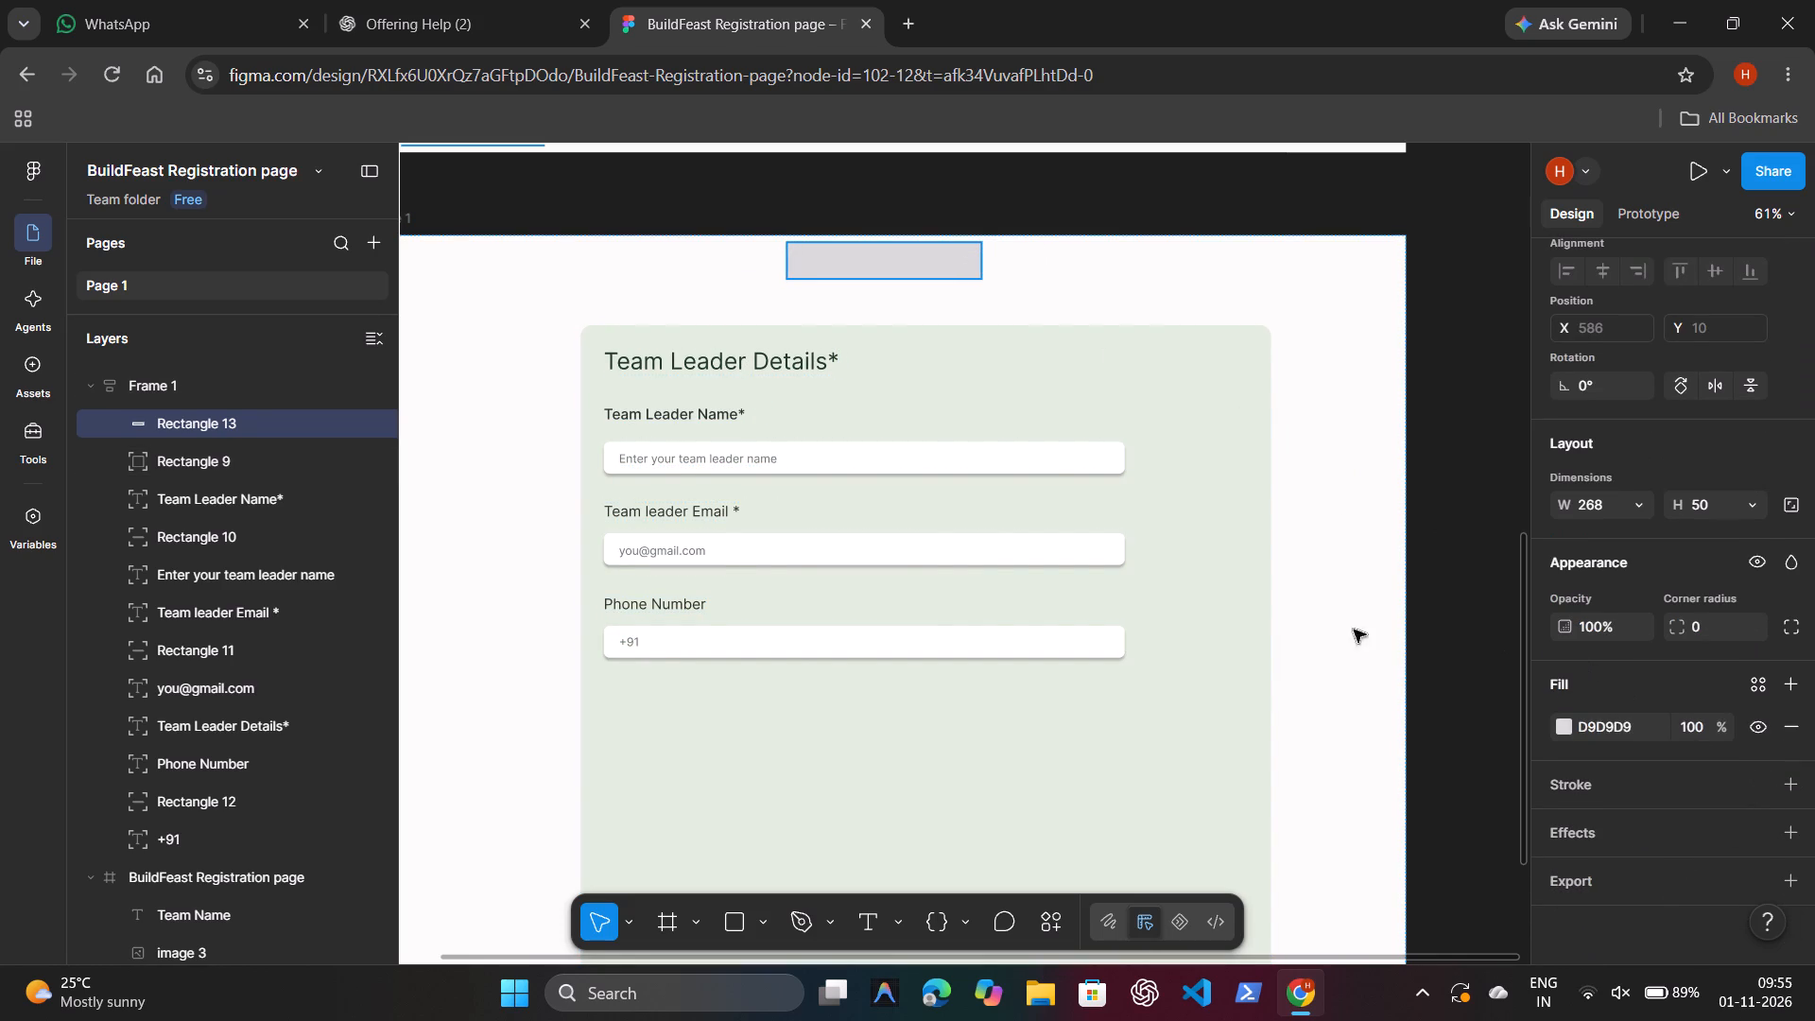
{"action": "left_click", "coordinate": [945, 275]}
{"action": "scroll", "coordinate": [1664, 750], "scroll_direction": "up", "scroll_amount": 1}
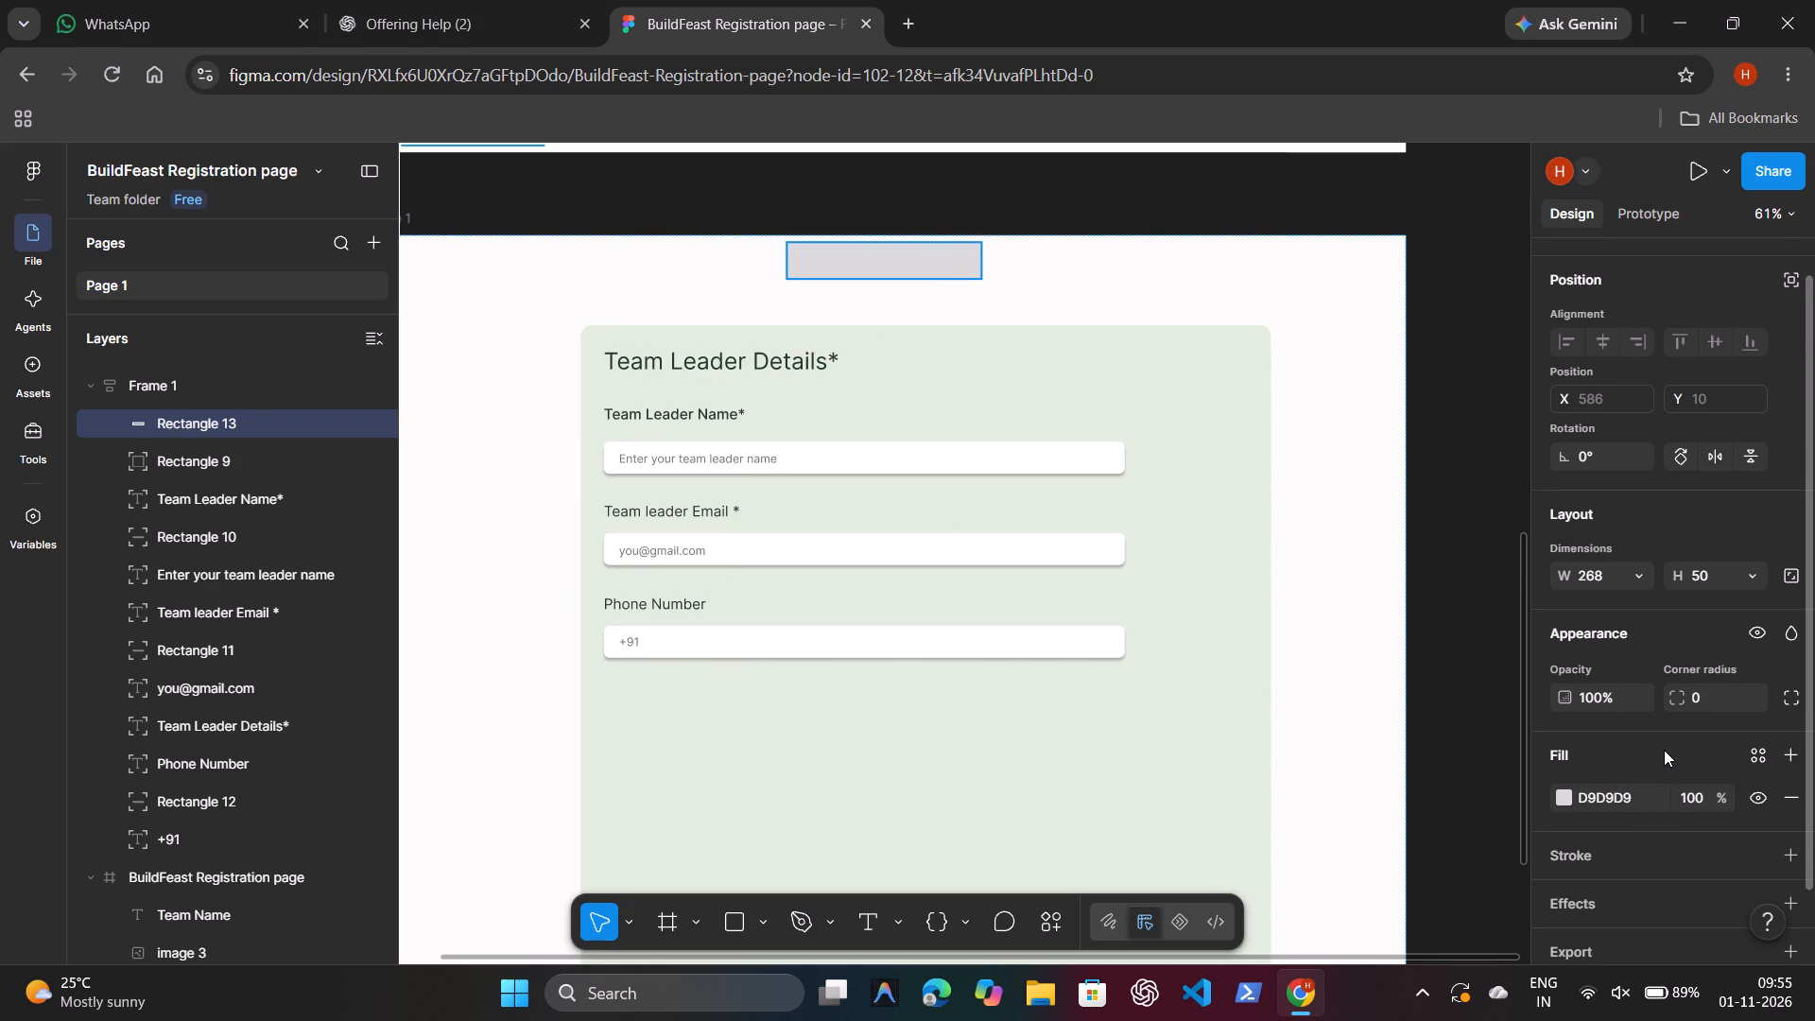
{"action": "left_click", "coordinate": [1709, 706]}
{"action": "key", "text": "BackSpace"}
{"action": "type", "text": "10"}
{"action": "key", "text": "Return"}
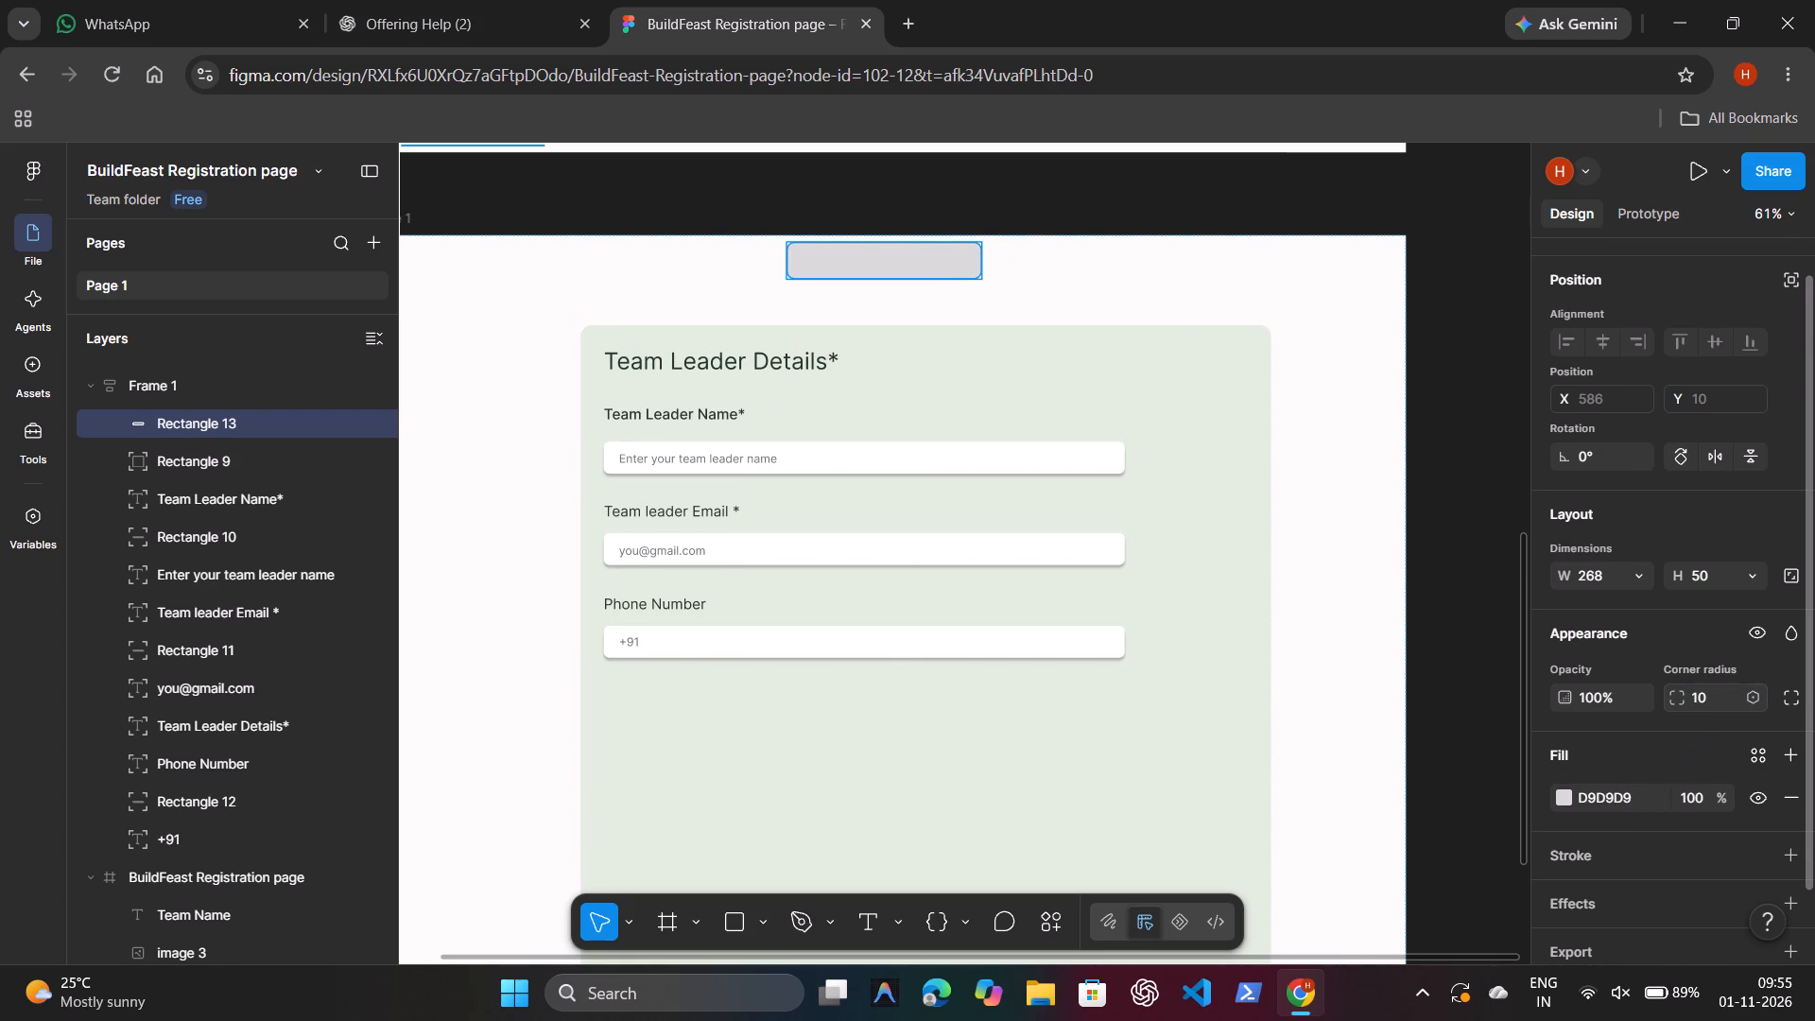
{"action": "left_click", "coordinate": [1461, 588]}
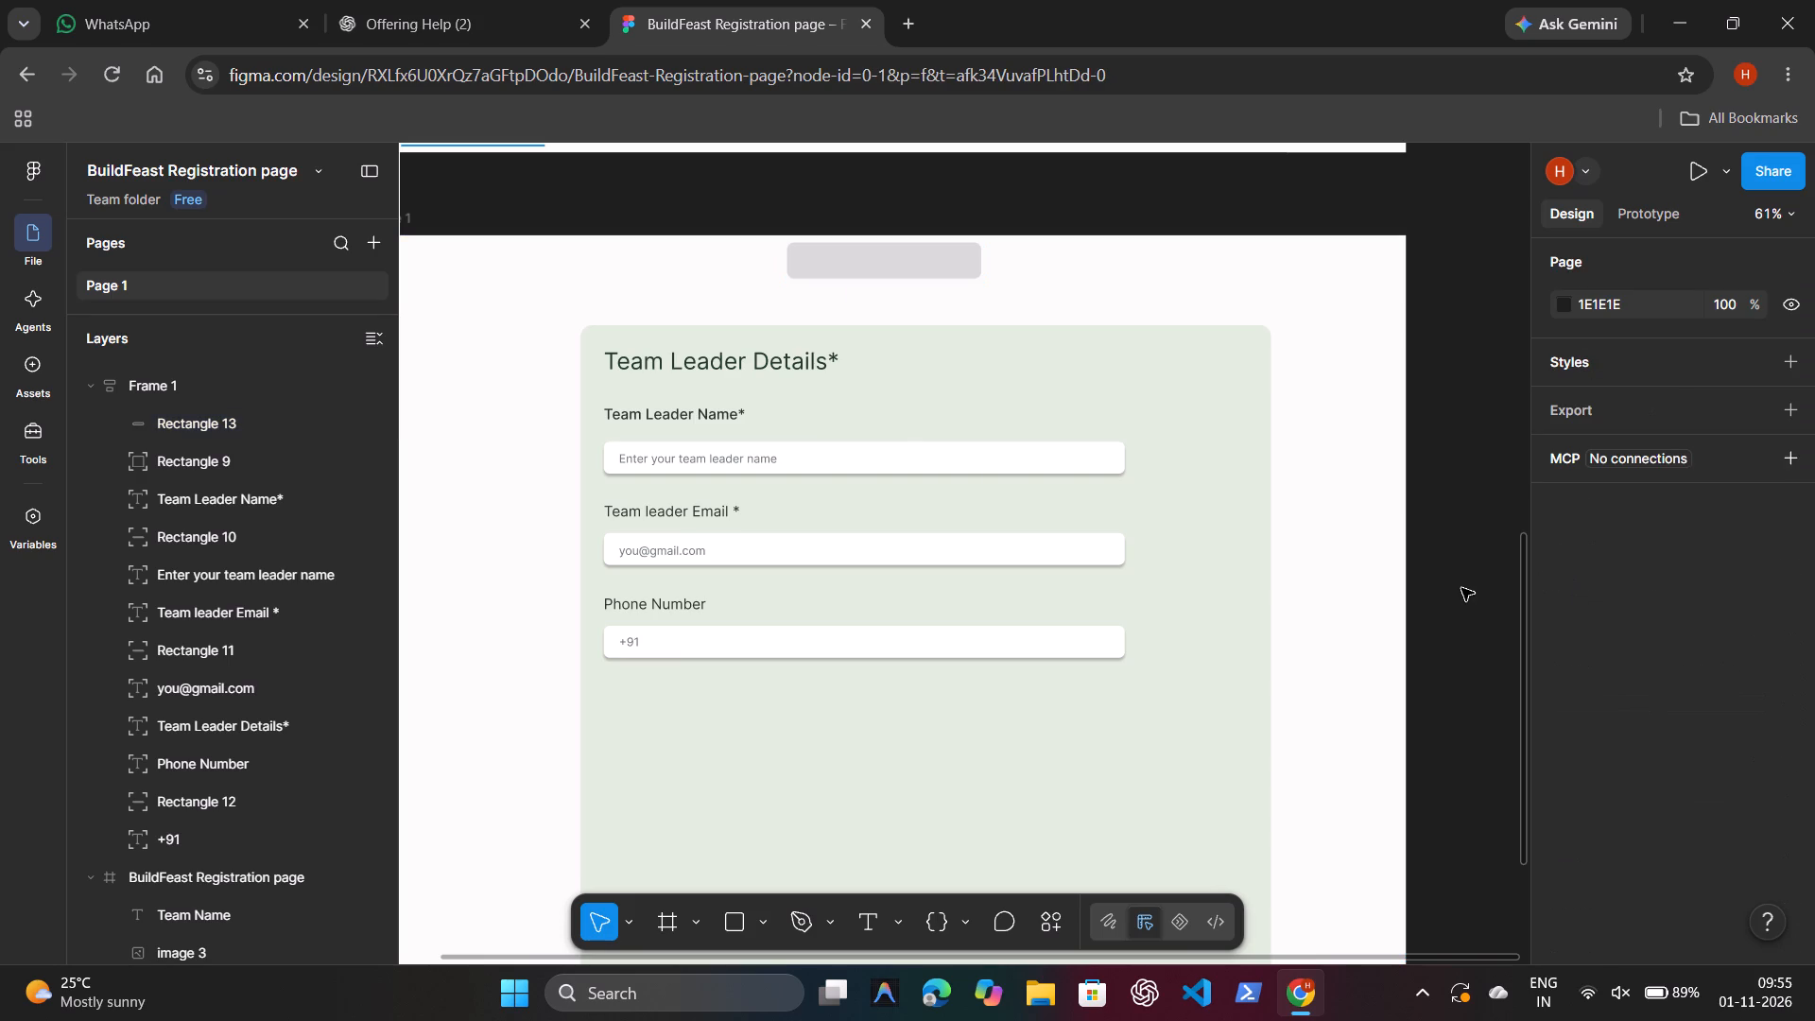
Change the fill of the rounded rectangle above the card to white, FFFFFF.
{"action": "left_click", "coordinate": [933, 259]}
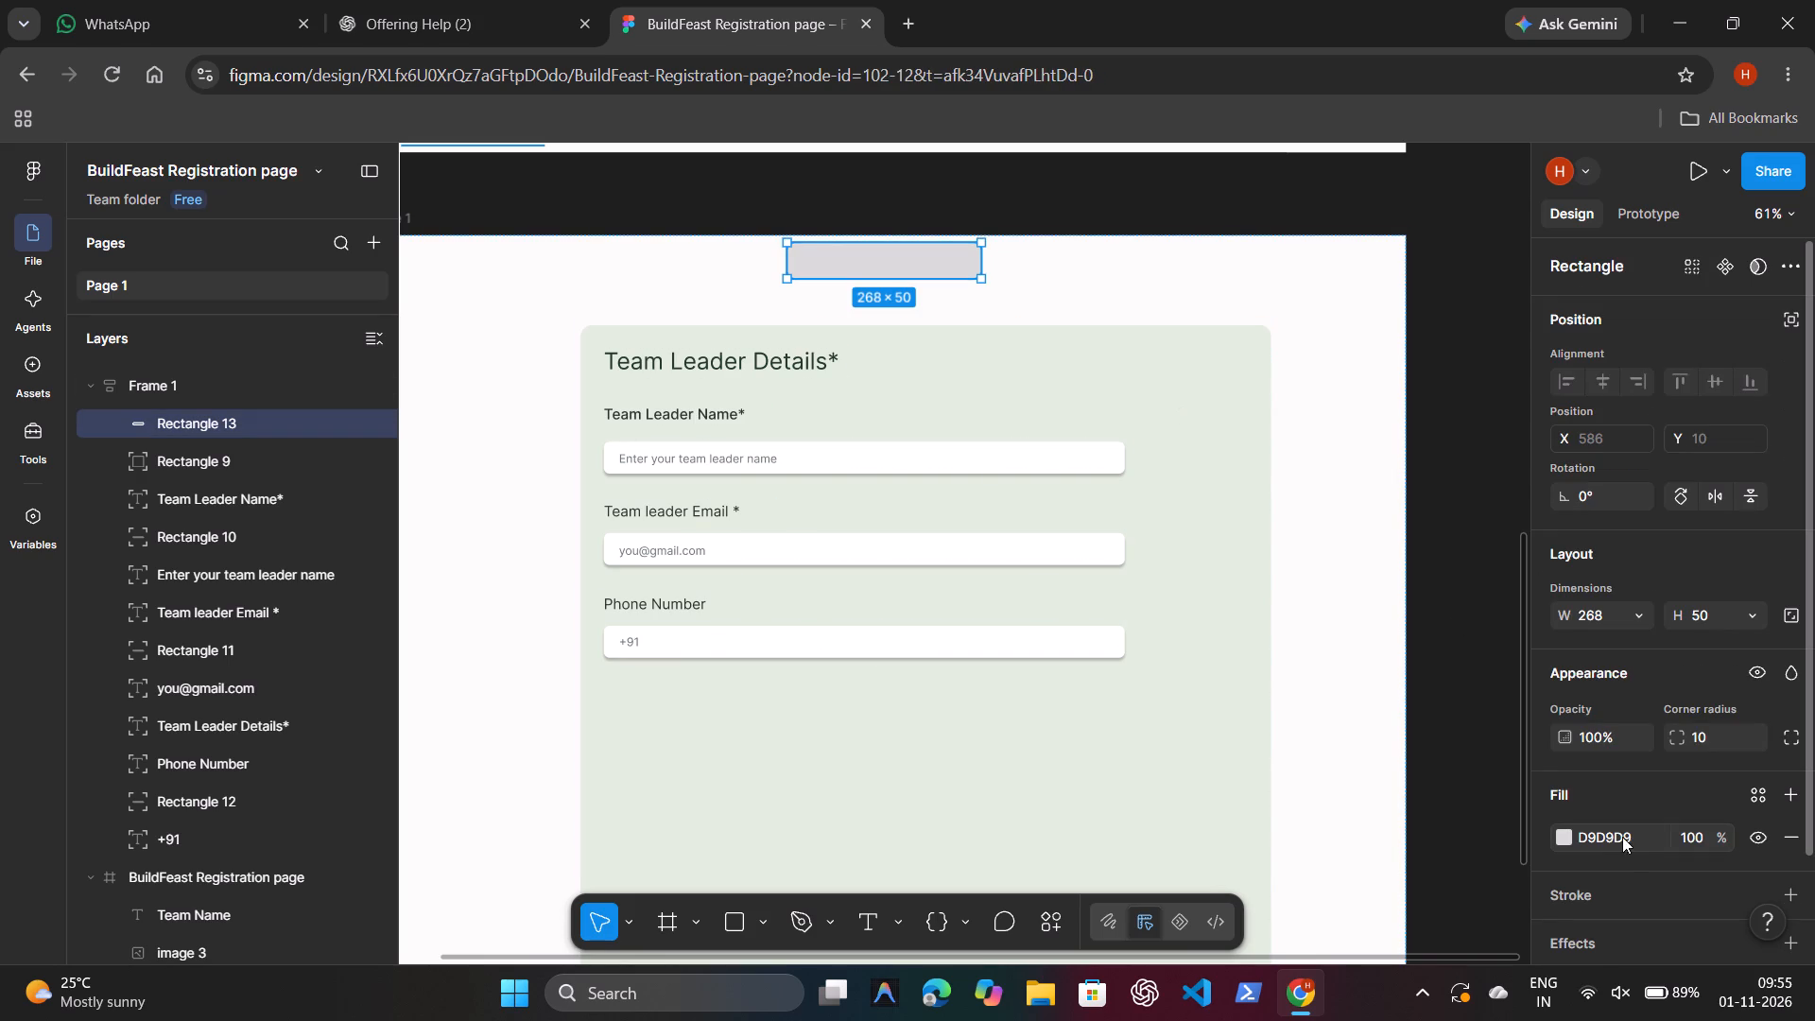
{"action": "double_click", "coordinate": [1641, 831]}
{"action": "key", "text": "BackSpace"}
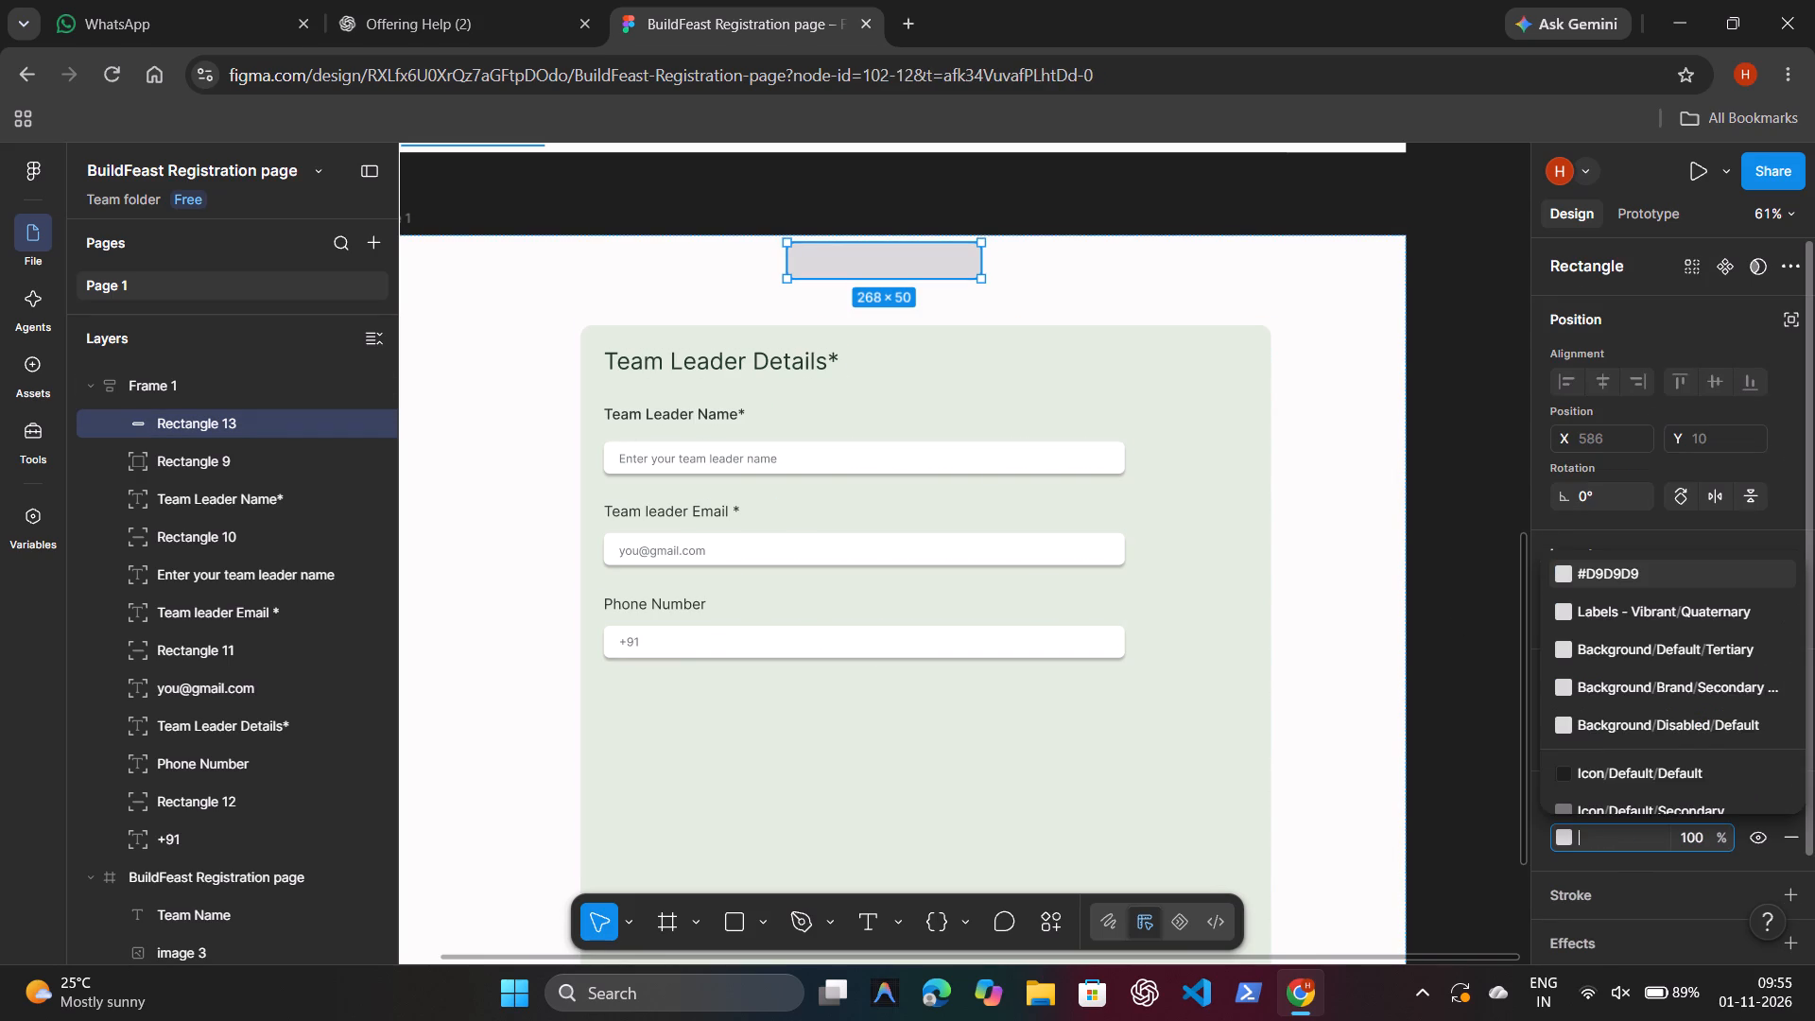
{"action": "type", "text": "white"}
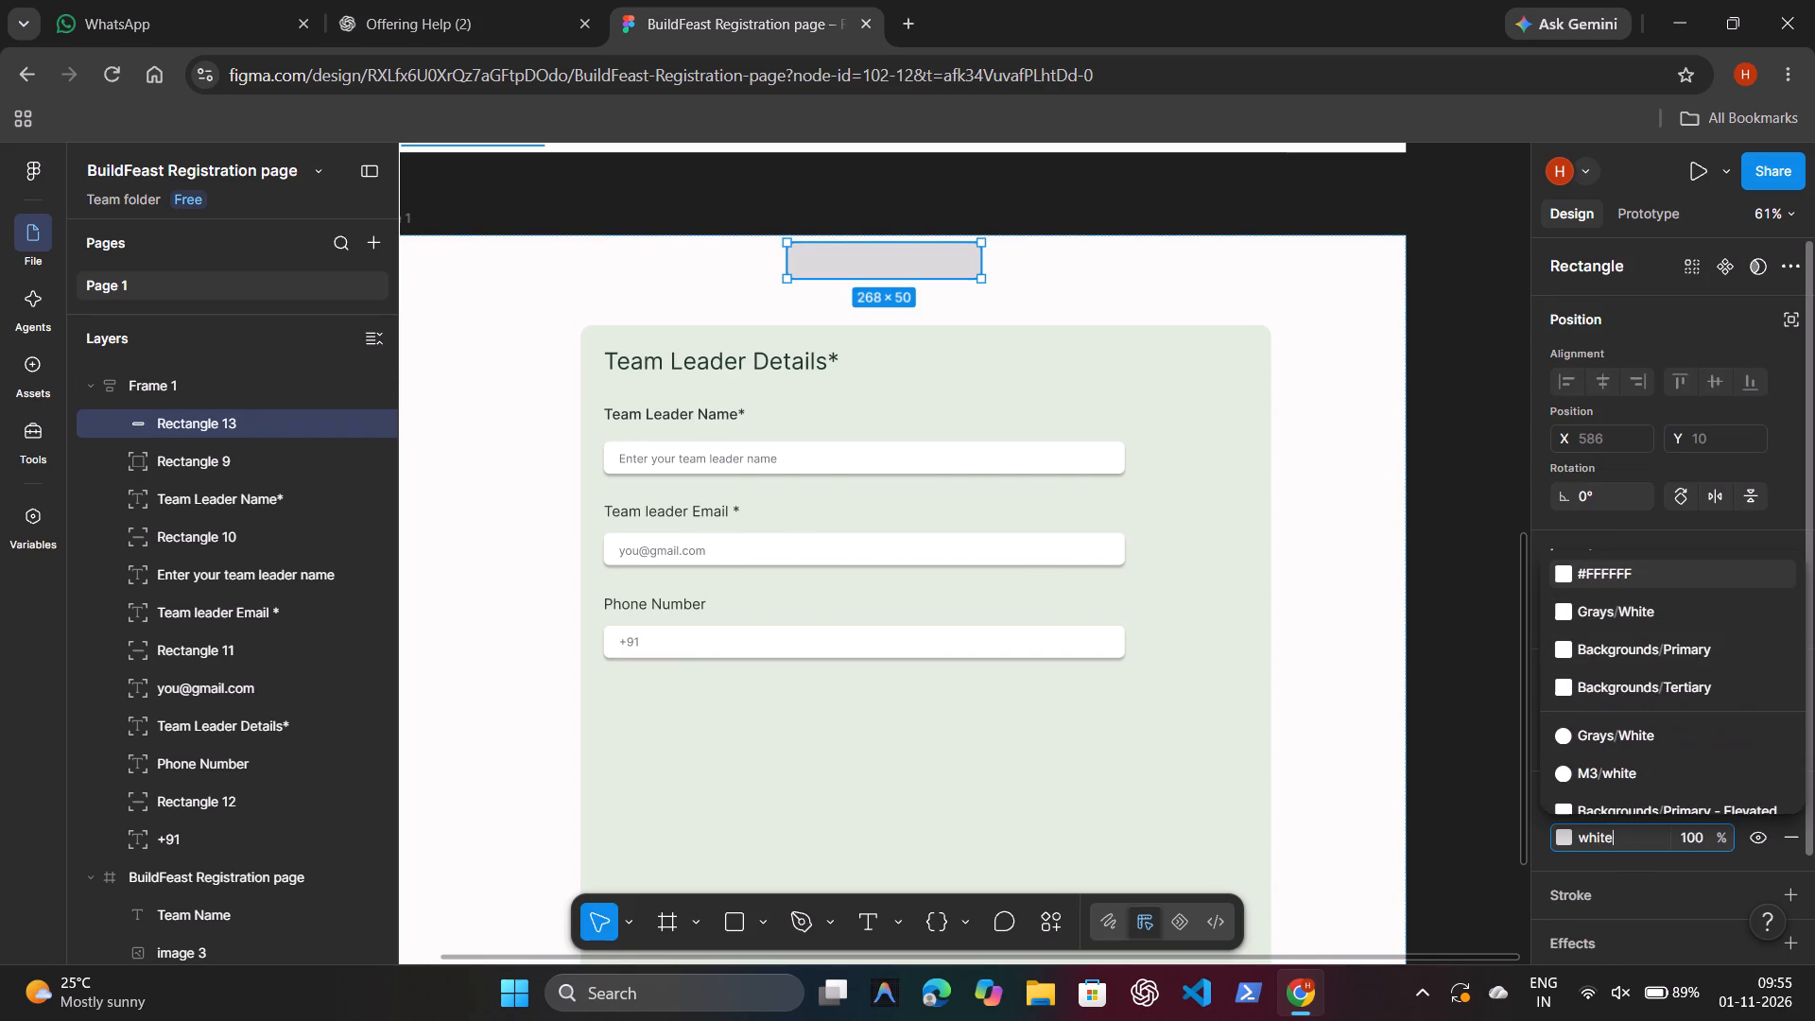
{"action": "left_click", "coordinate": [1642, 566]}
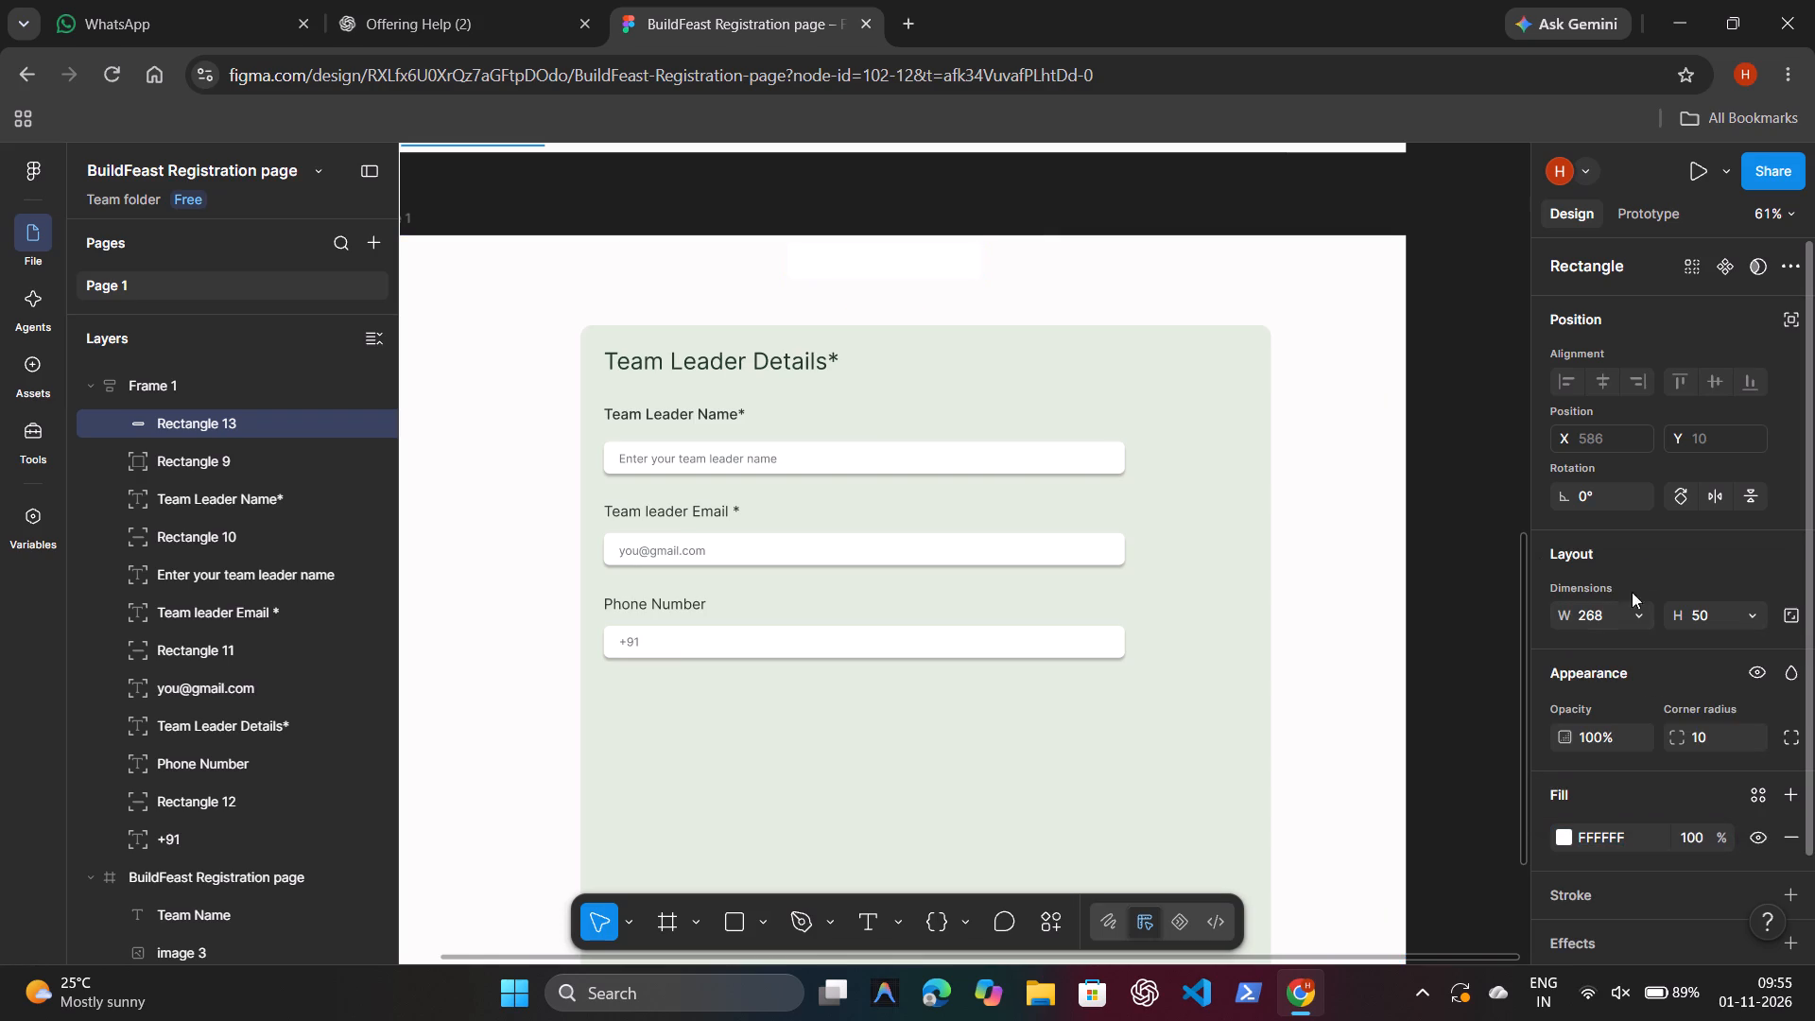
Apply a drop shadow effect to the white rectangle above the Team Leader Details card.
{"action": "scroll", "coordinate": [1436, 847], "scroll_direction": "right", "scroll_amount": 1}
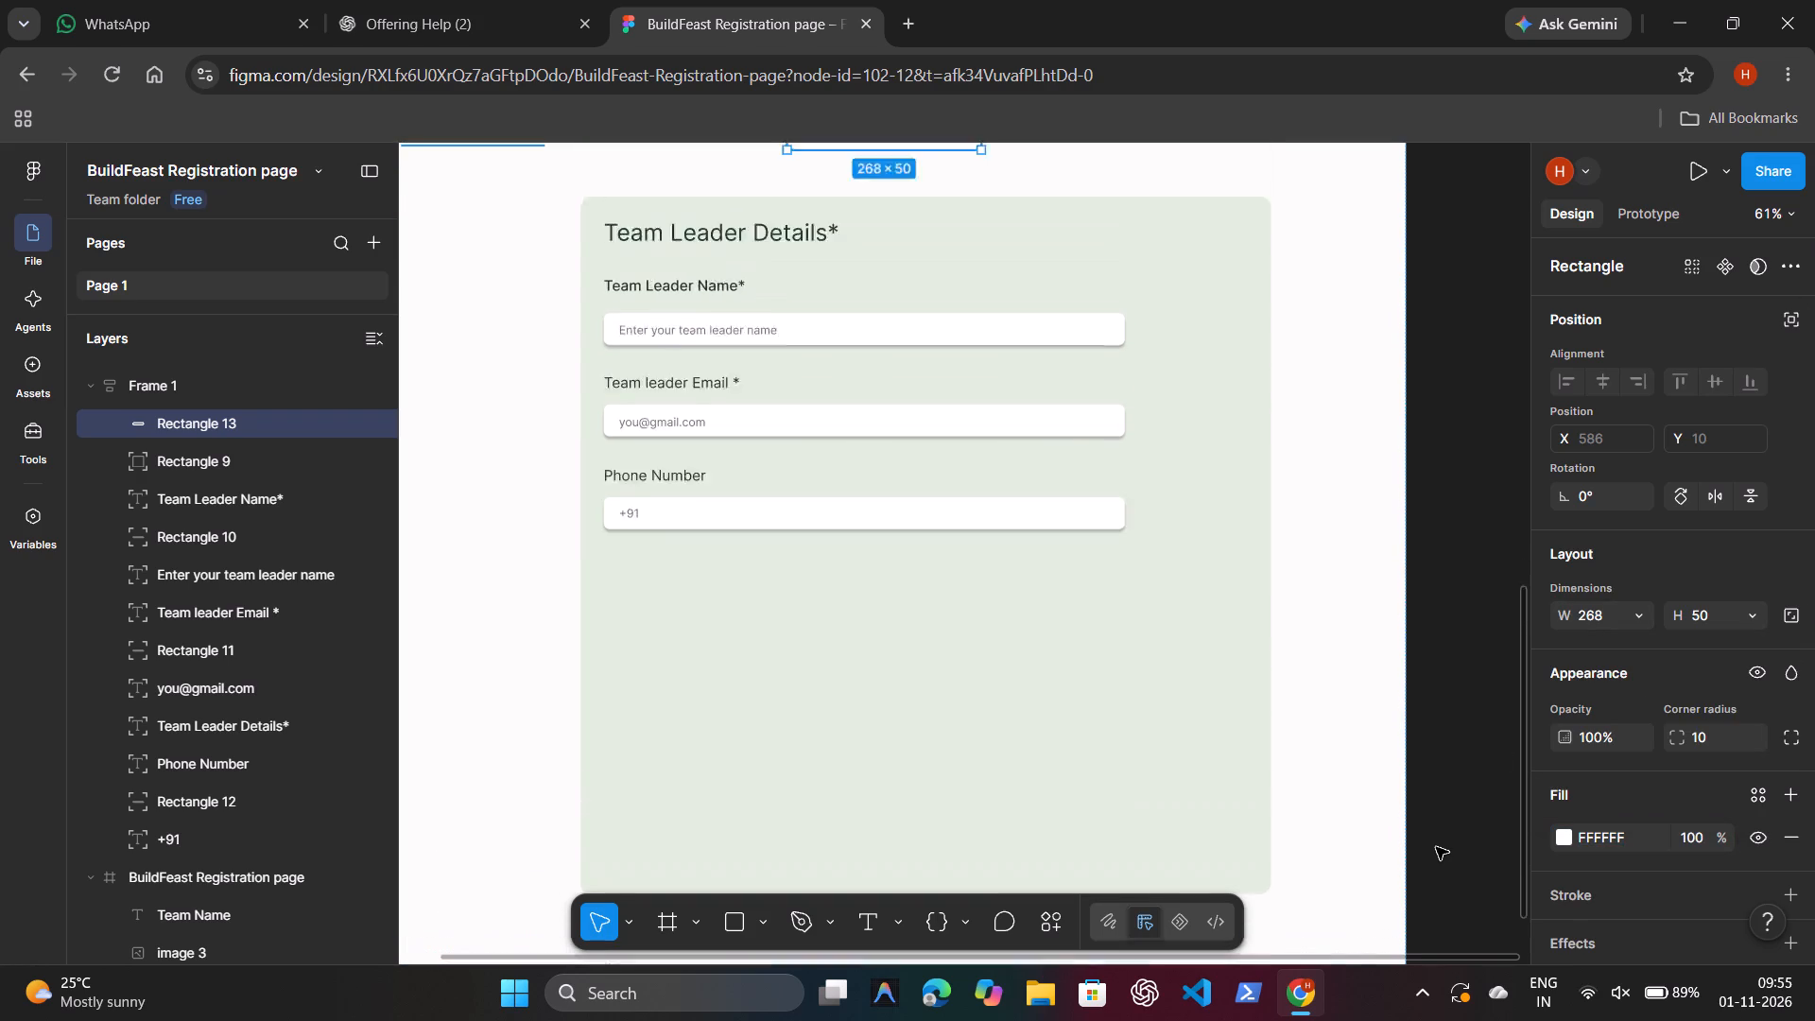
{"action": "scroll", "coordinate": [1436, 847], "scroll_direction": "right", "scroll_amount": 1}
{"action": "scroll", "coordinate": [1696, 929], "scroll_direction": "down", "scroll_amount": 2}
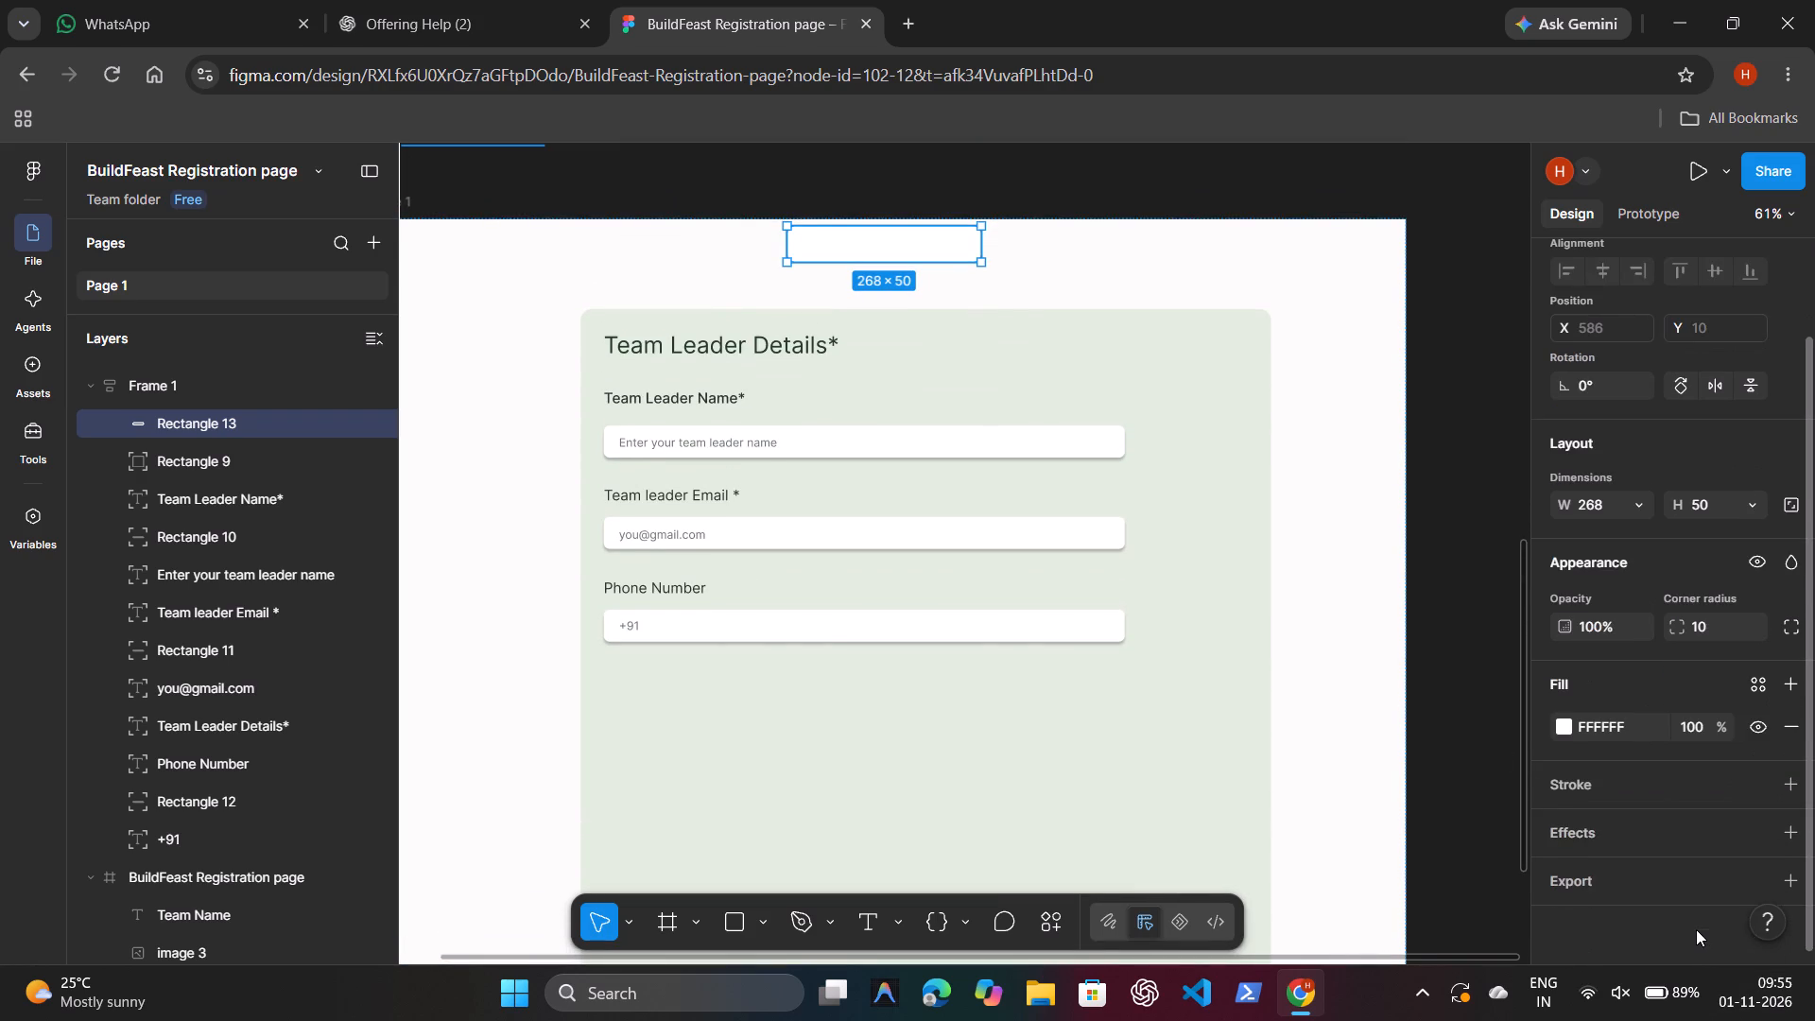
{"action": "left_click", "coordinate": [1785, 847]}
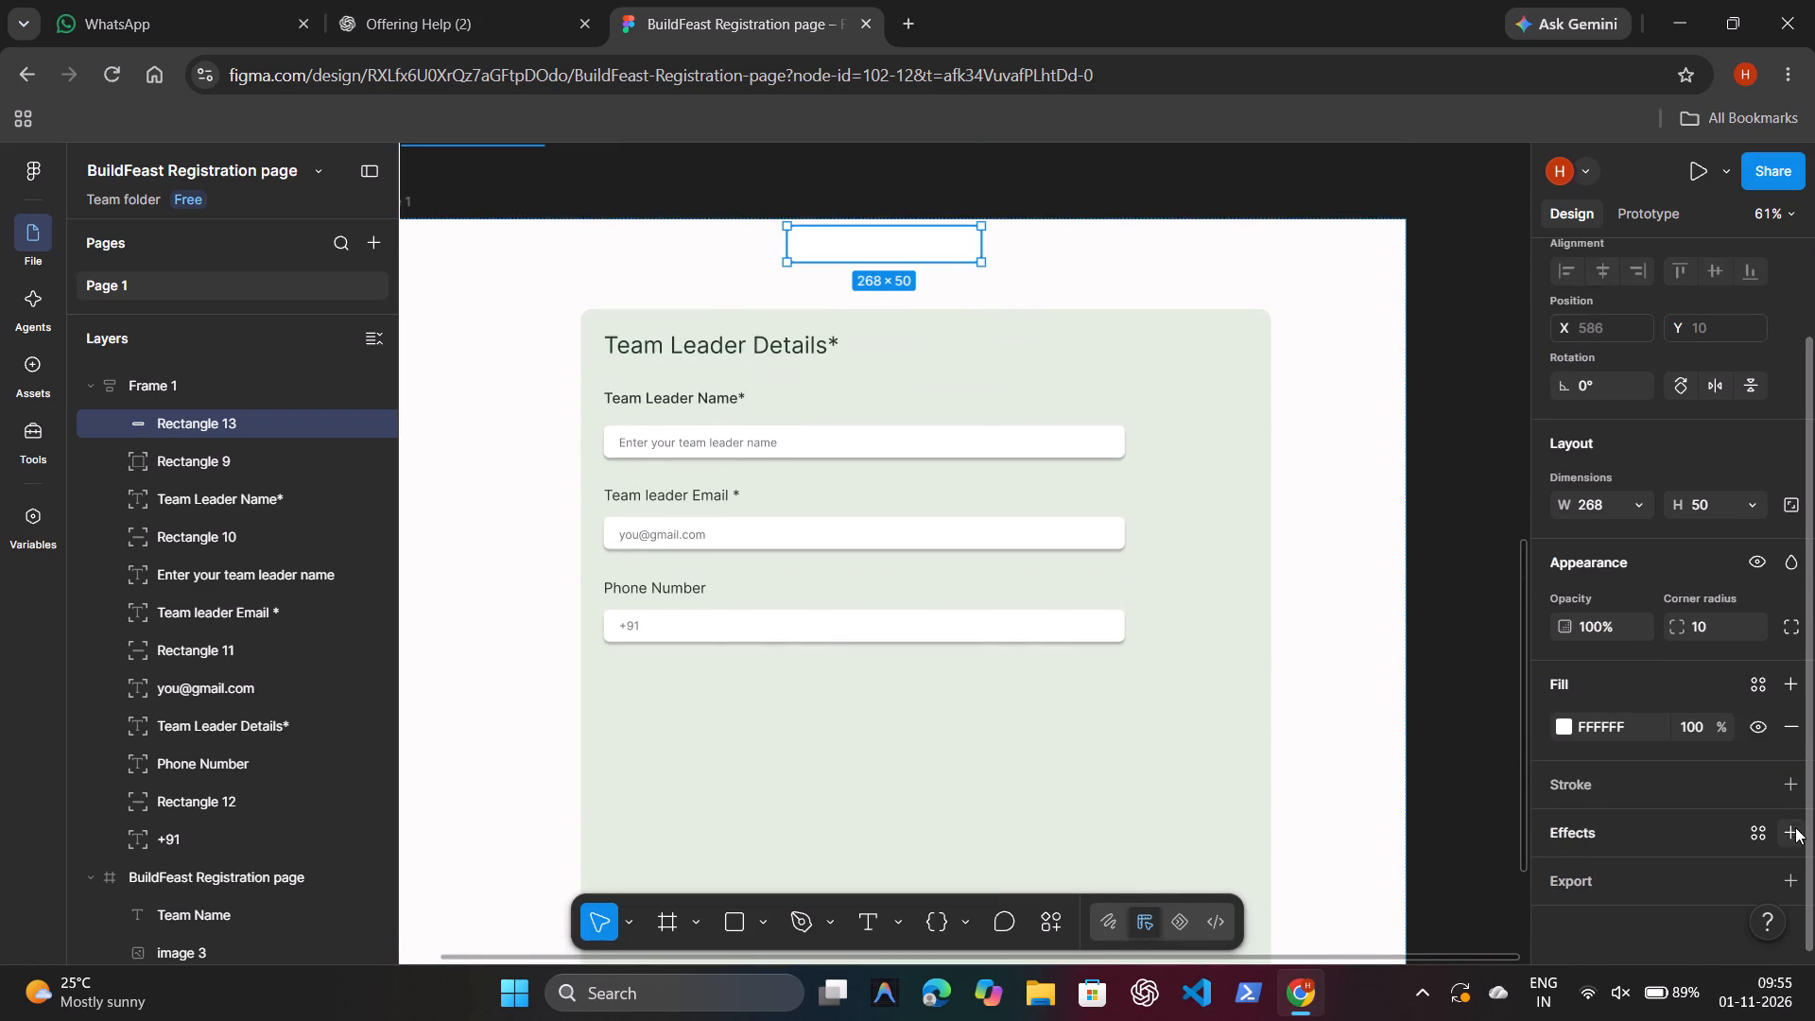
{"action": "left_click", "coordinate": [1795, 831]}
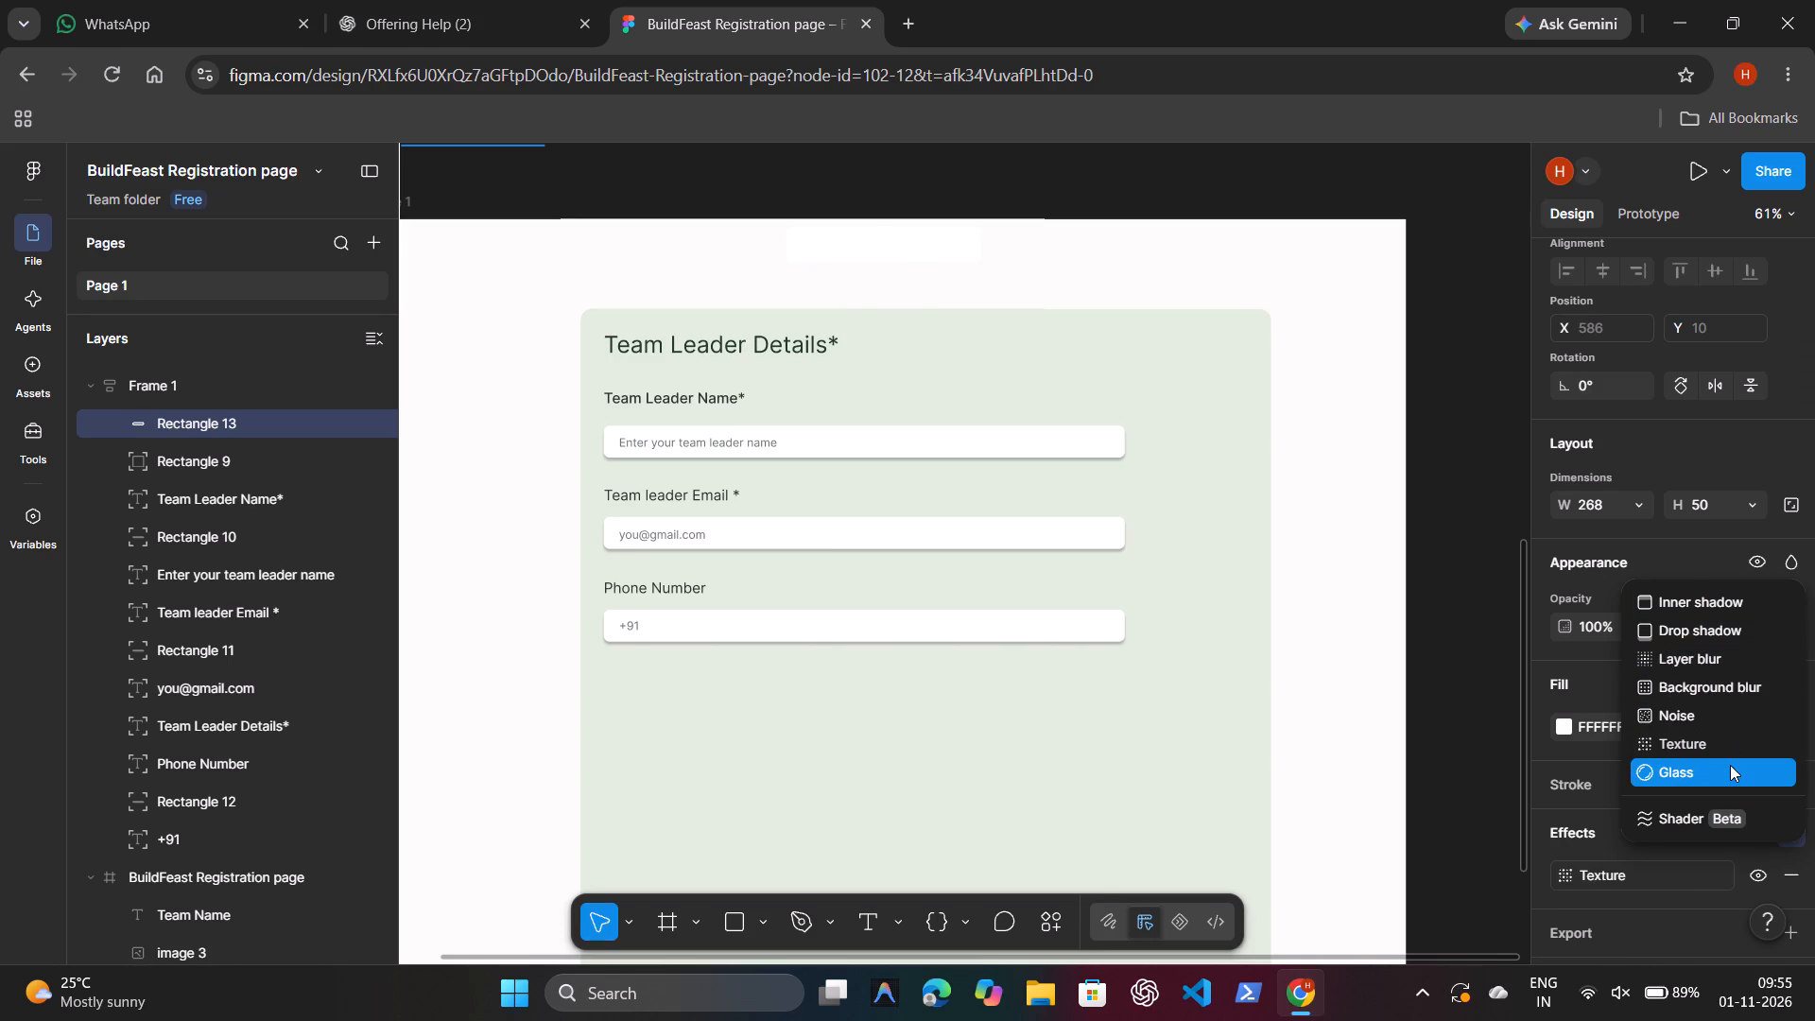
{"action": "left_click", "coordinate": [1726, 625]}
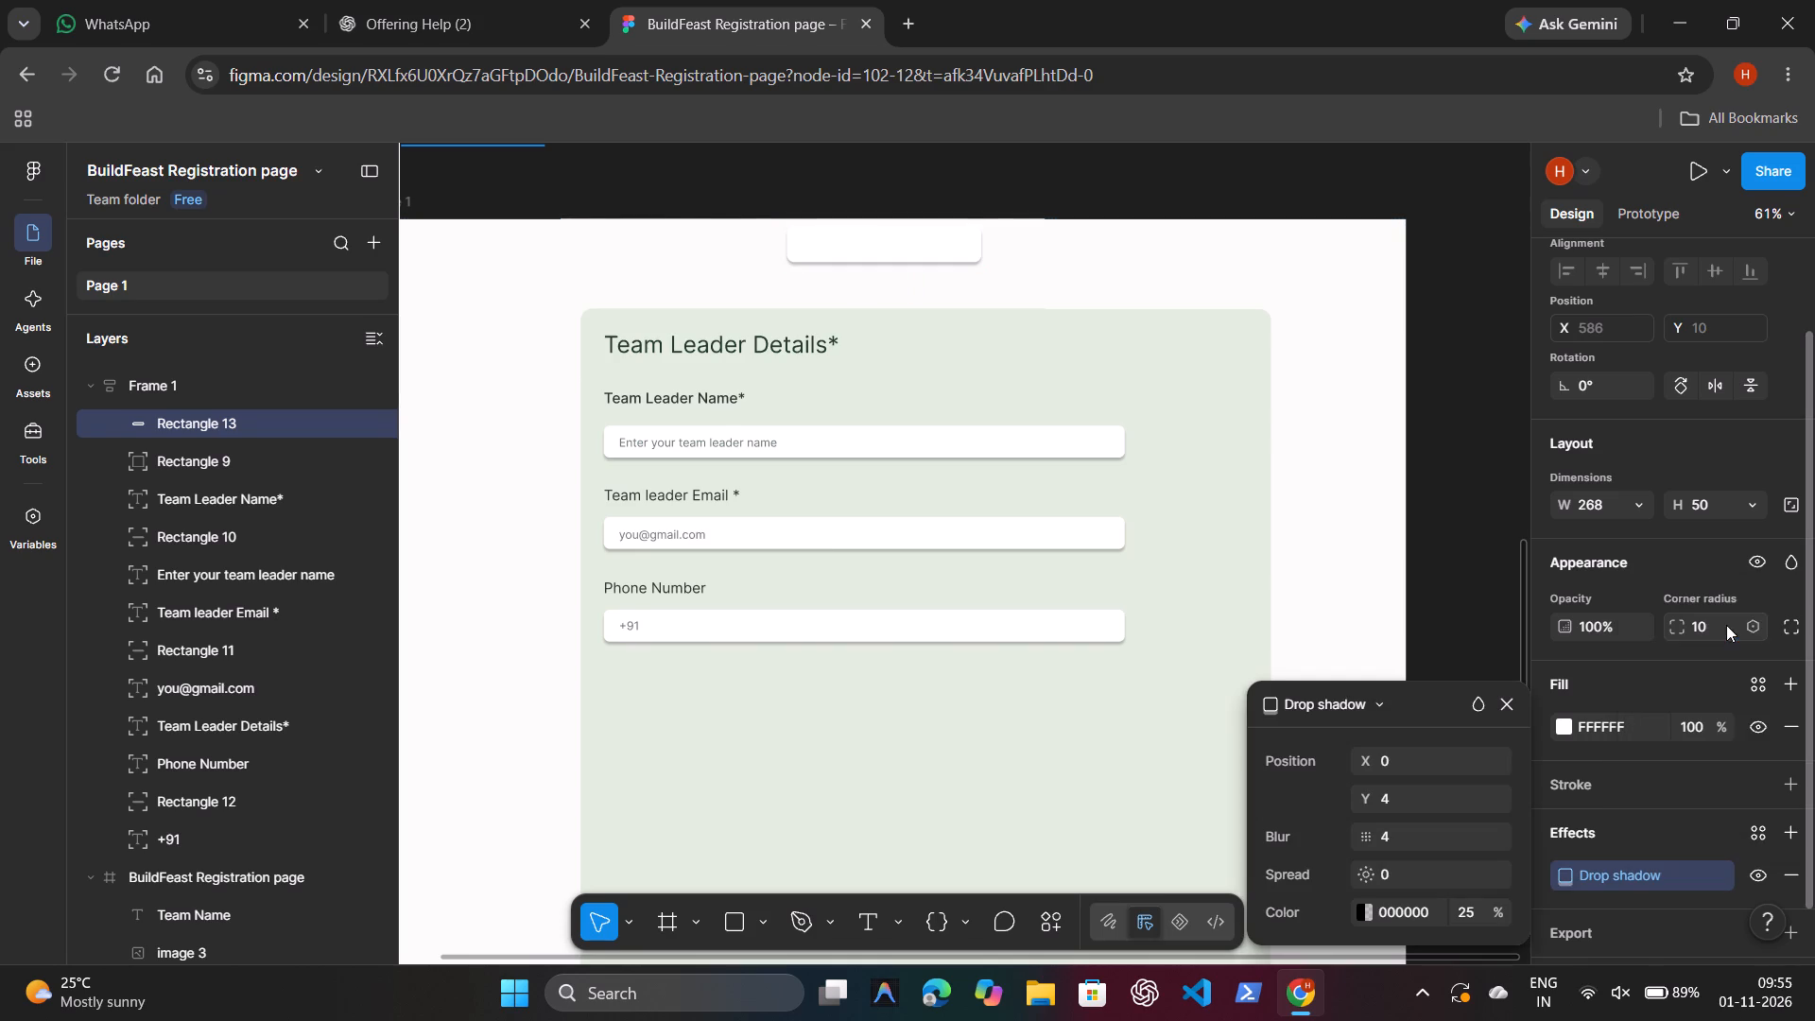
Exclude the white rectangle from Frame 1's auto layout and place it below the phone number field, at about X 333, Y 634.
{"action": "left_click", "coordinate": [880, 235]}
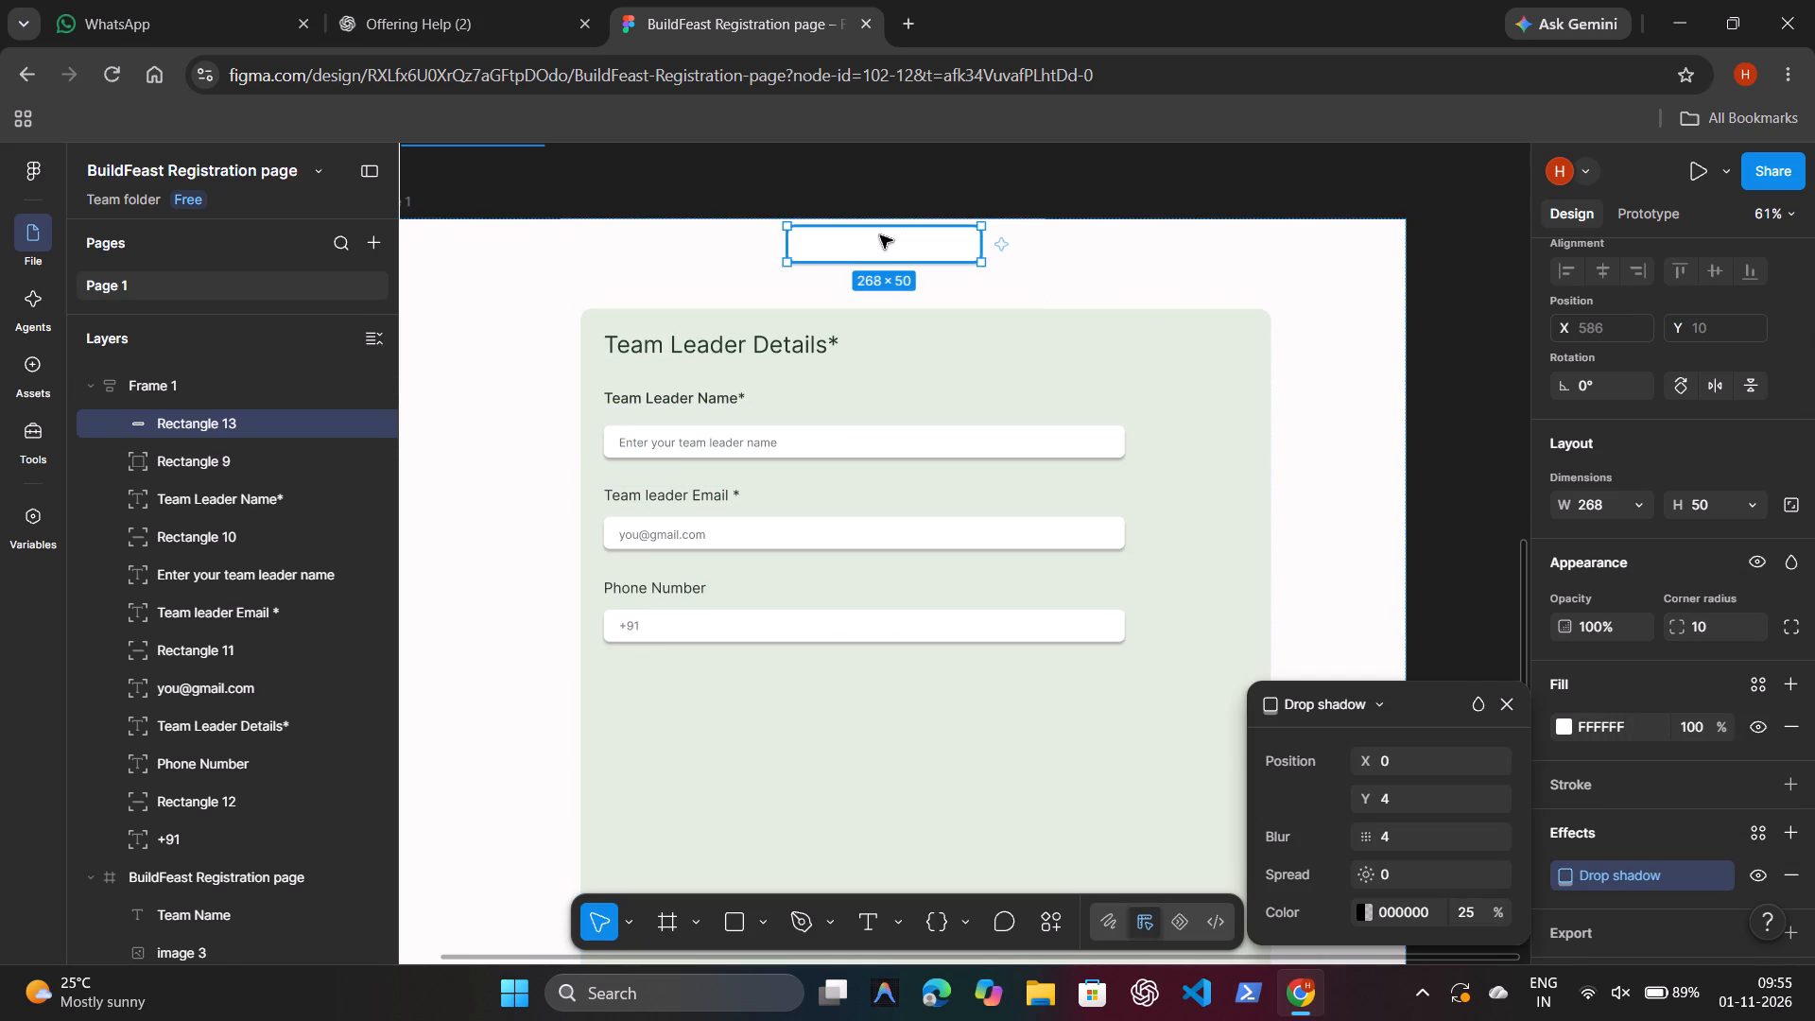
{"action": "left_click_drag", "start_coordinate": [880, 235], "coordinate": [696, 689]}
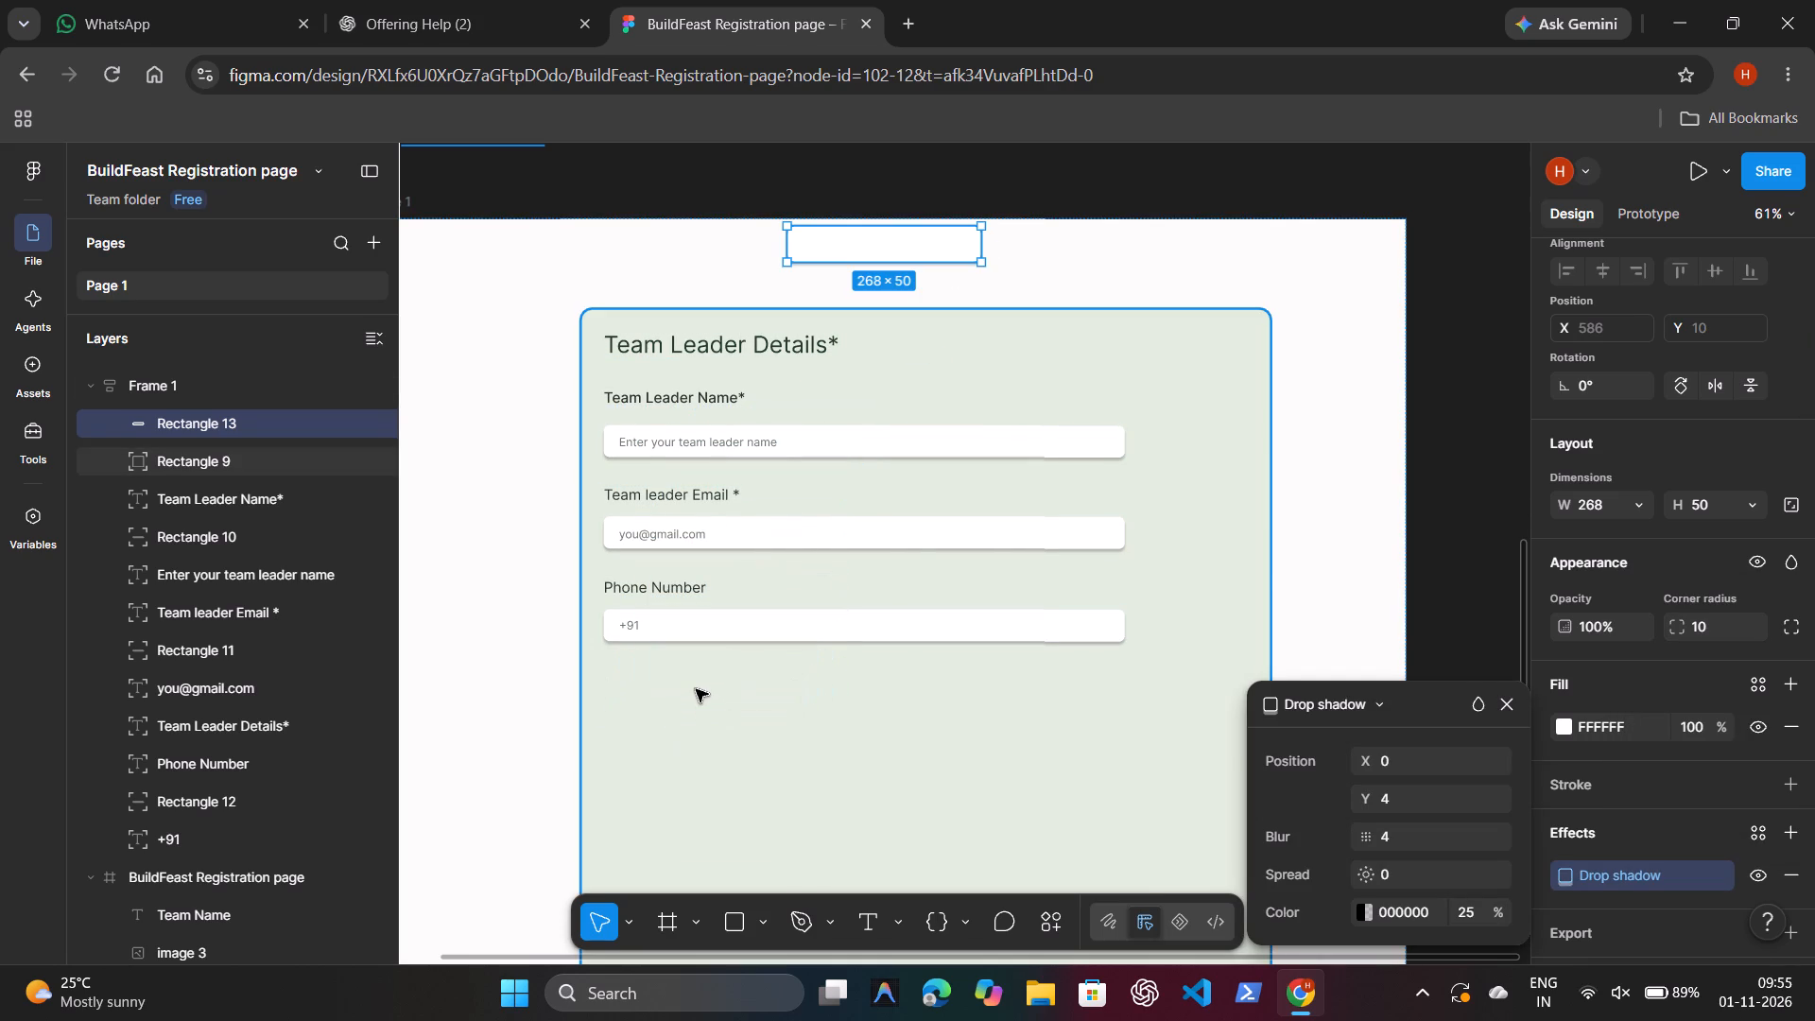
{"action": "scroll", "coordinate": [1616, 432], "scroll_direction": "up", "scroll_amount": 4}
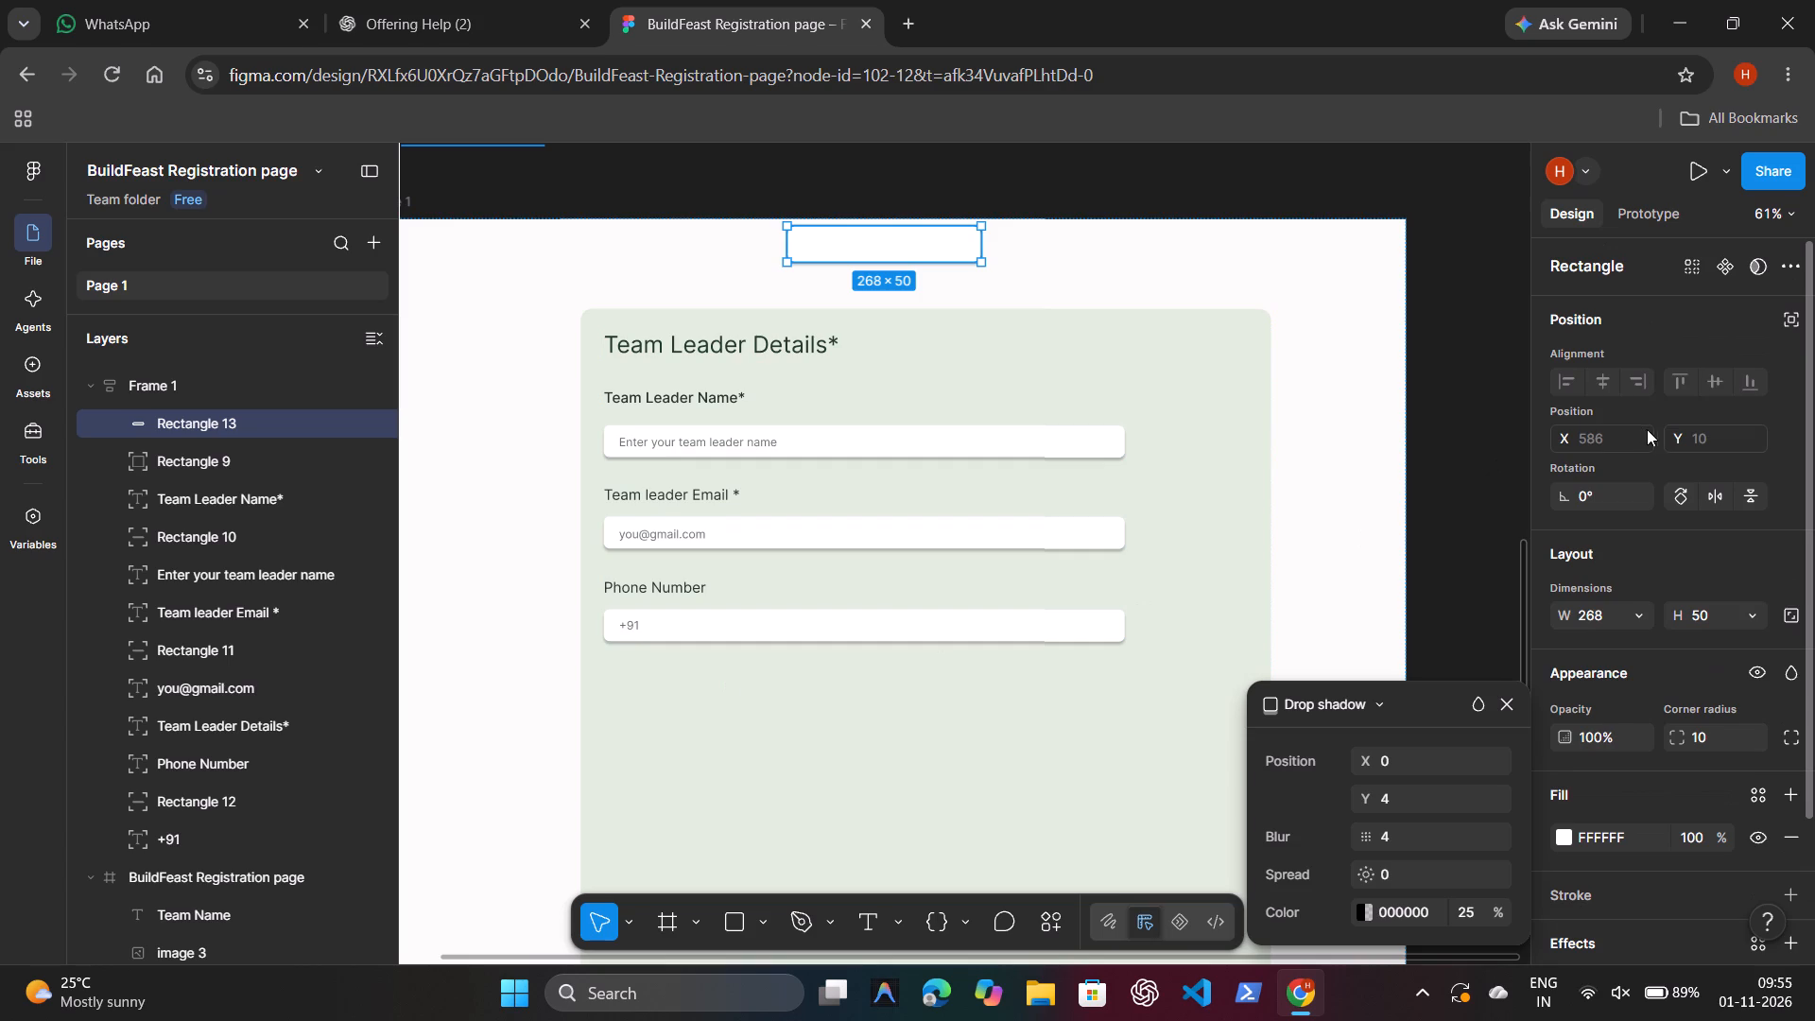
{"action": "left_click", "coordinate": [1800, 320]}
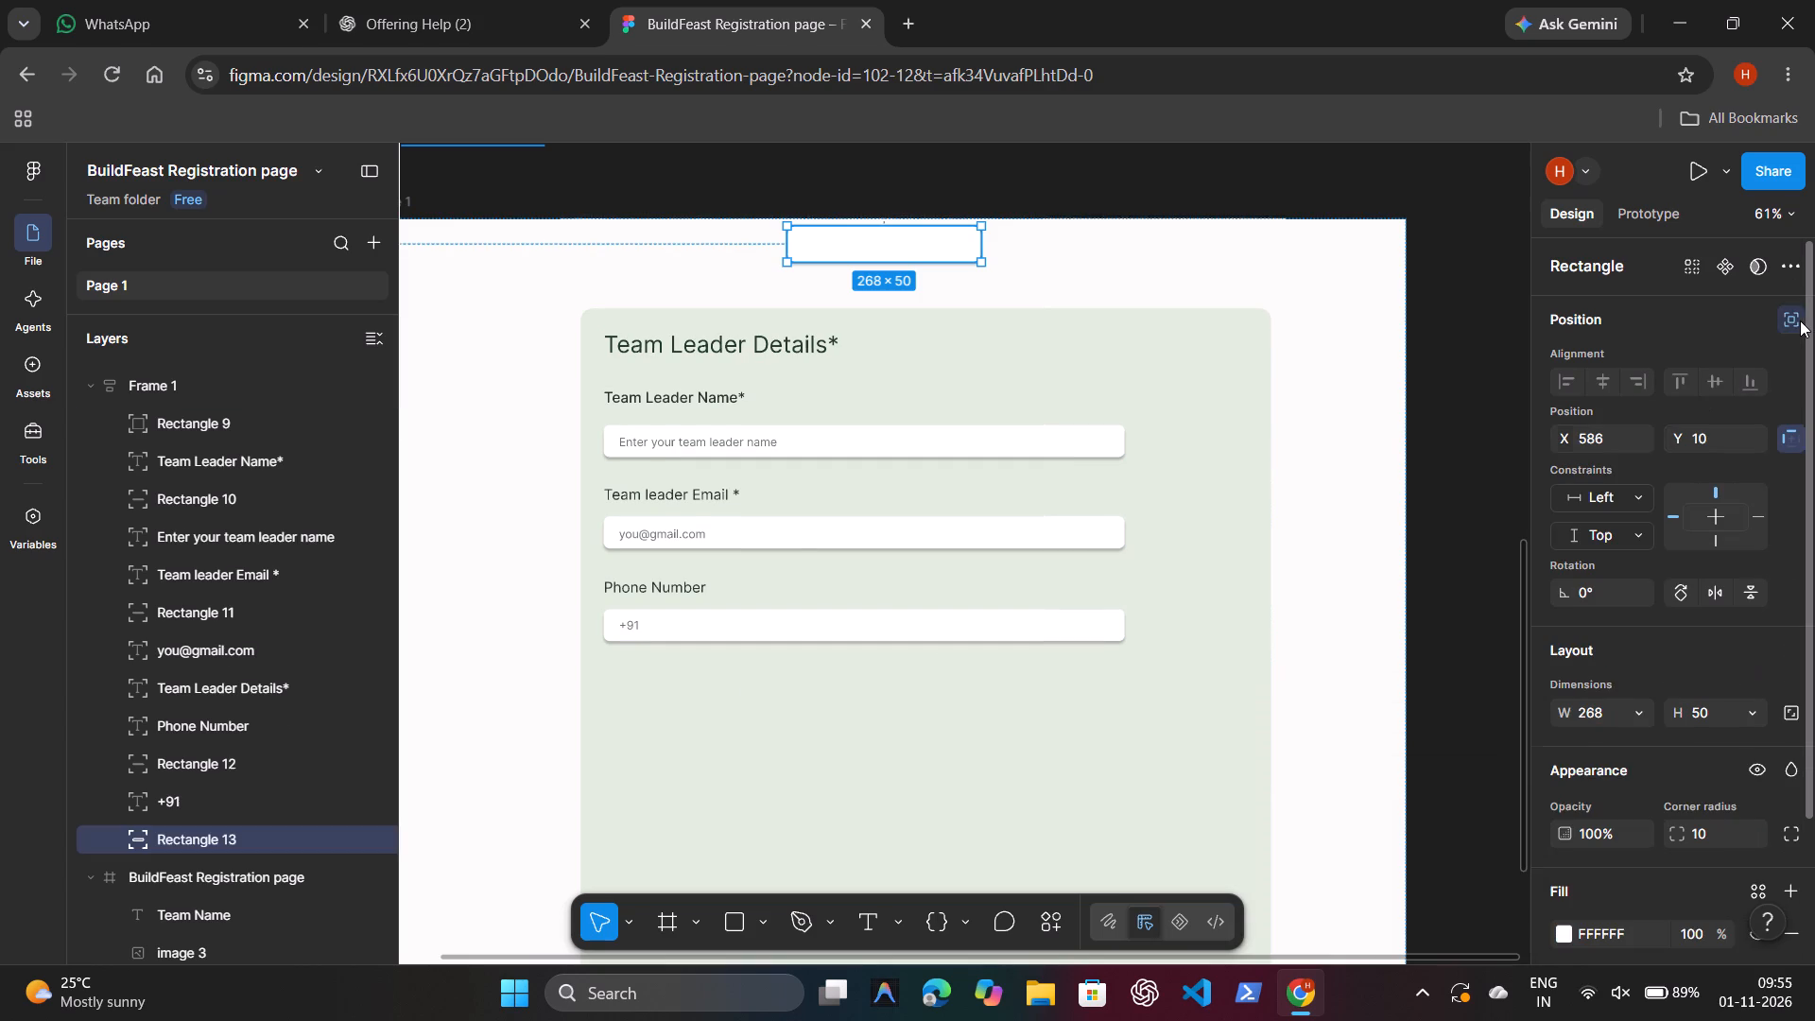
{"action": "left_click_drag", "start_coordinate": [942, 247], "coordinate": [804, 655]}
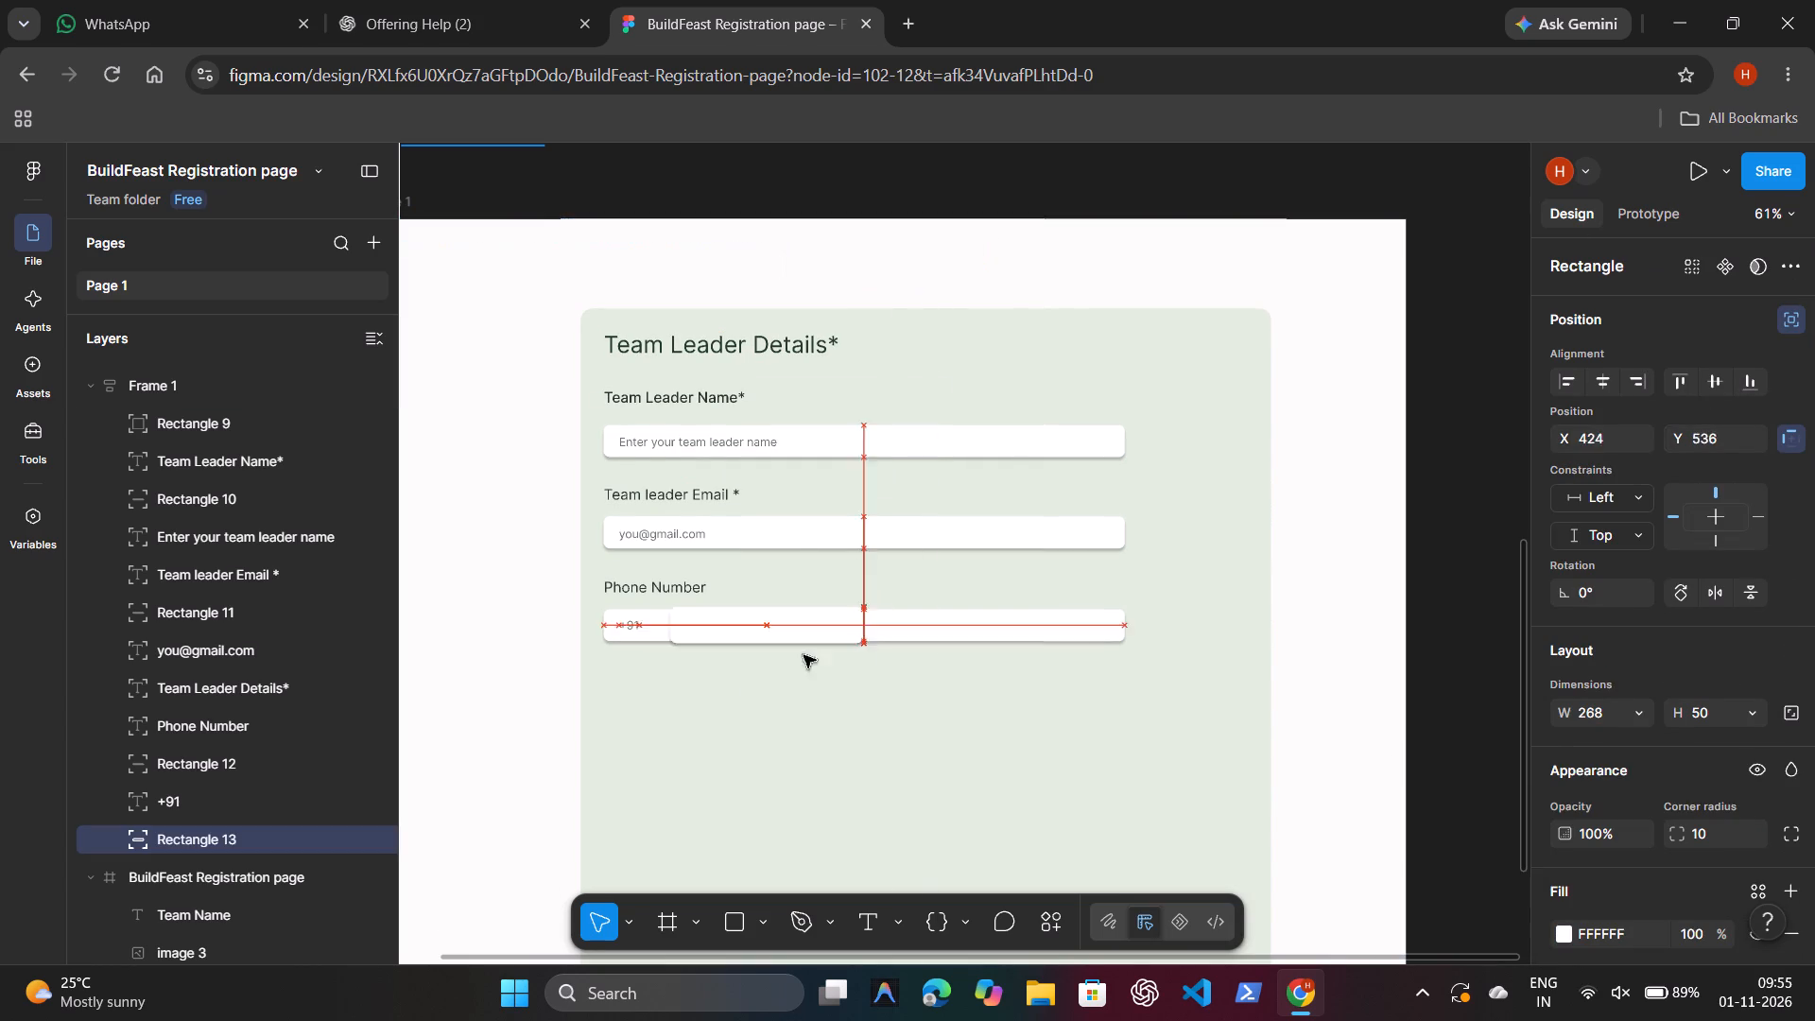
{"action": "left_click_drag", "start_coordinate": [804, 655], "coordinate": [755, 700]}
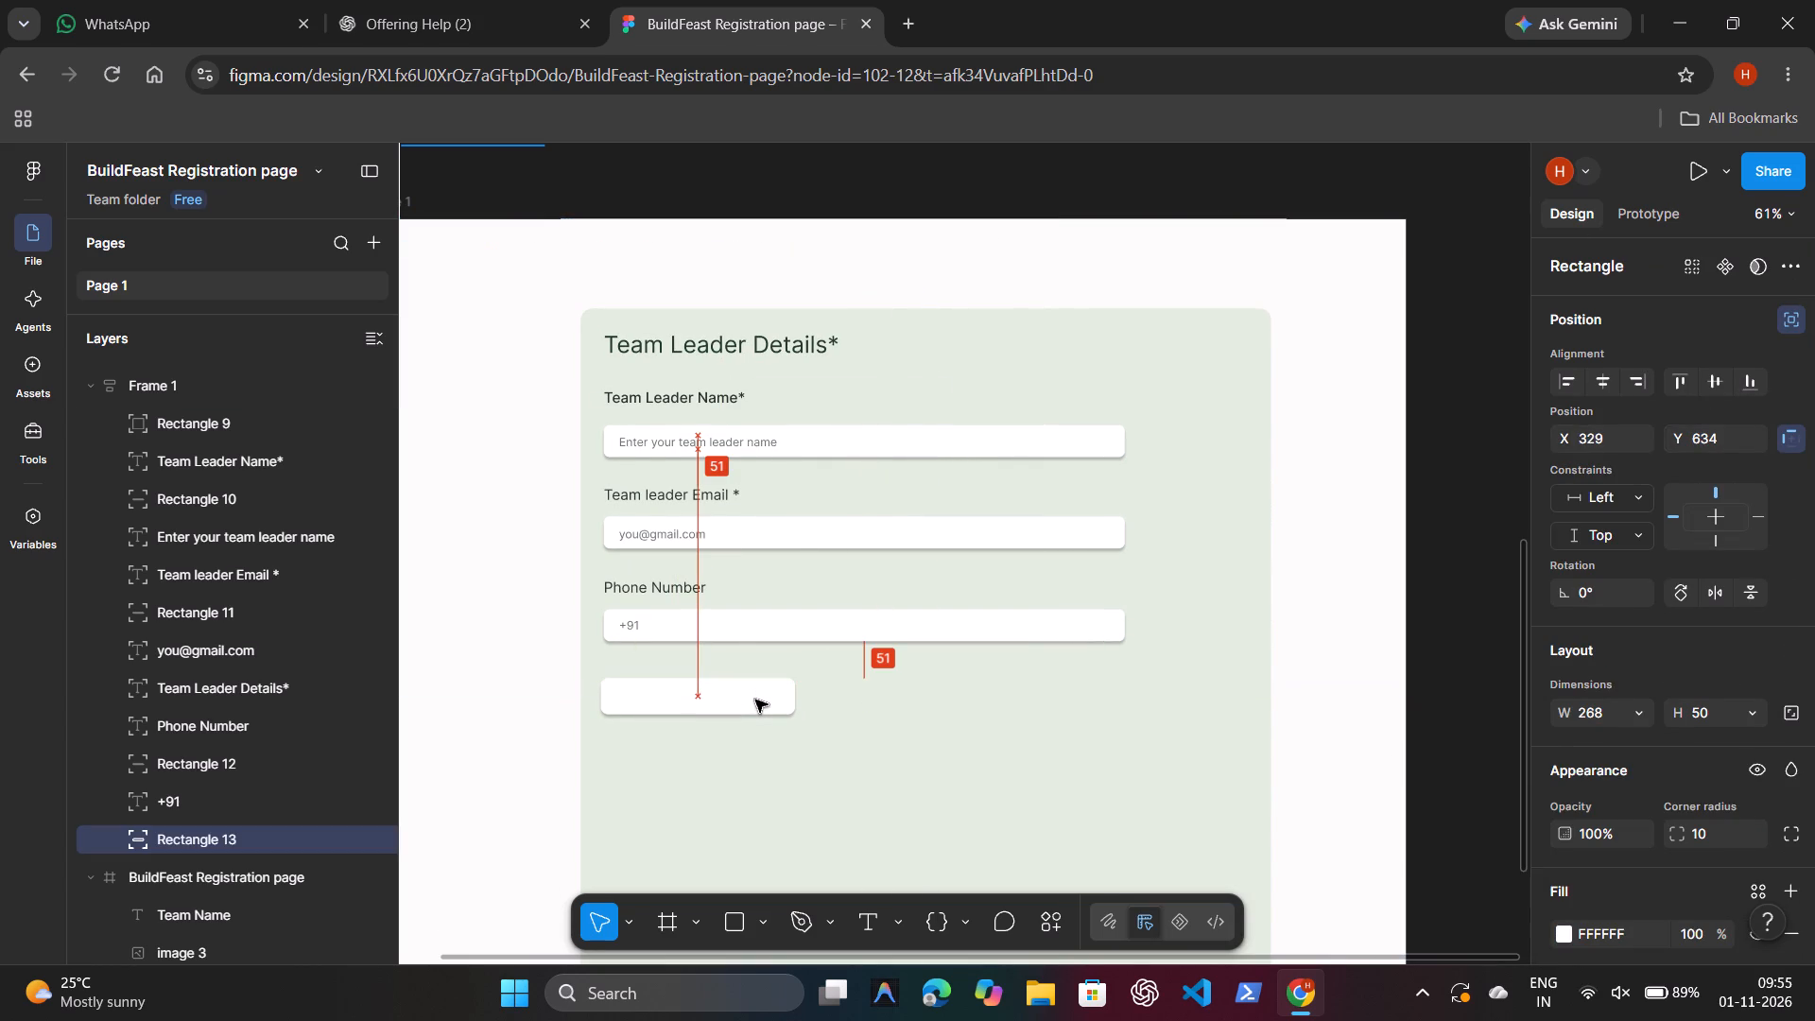
{"action": "left_click_drag", "start_coordinate": [755, 700], "coordinate": [757, 700]}
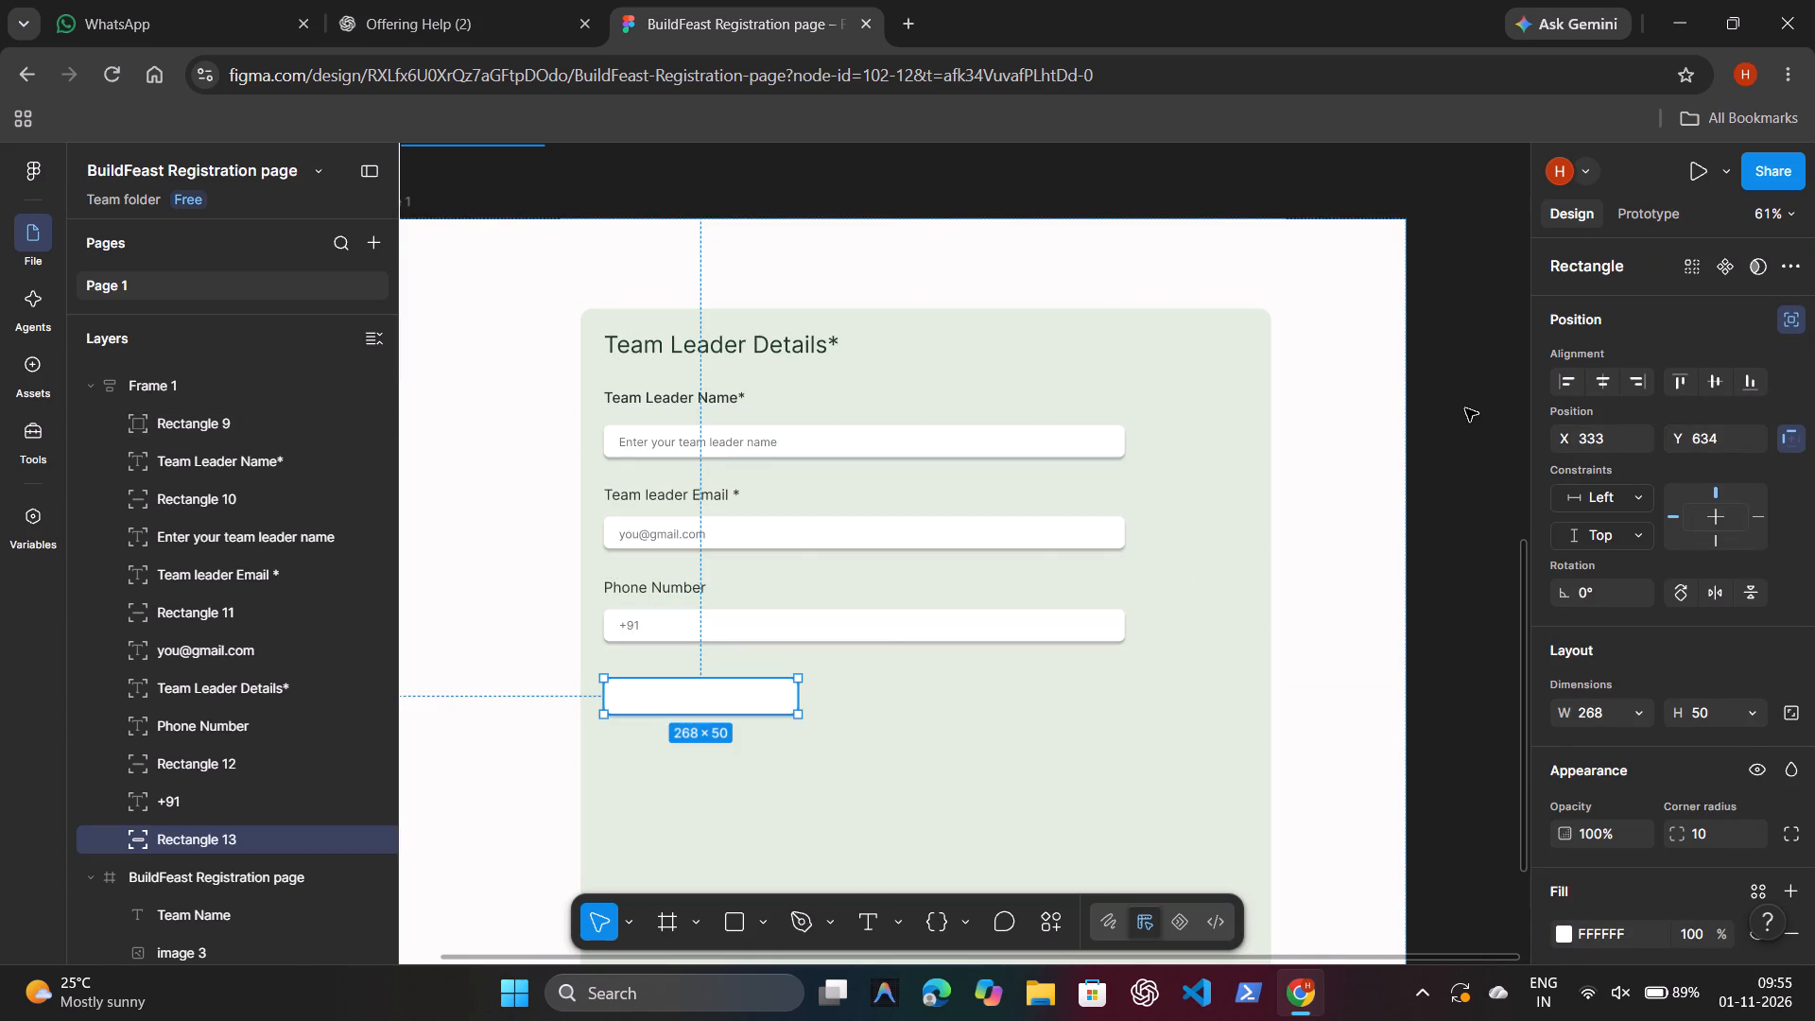
{"action": "left_click", "coordinate": [1465, 408]}
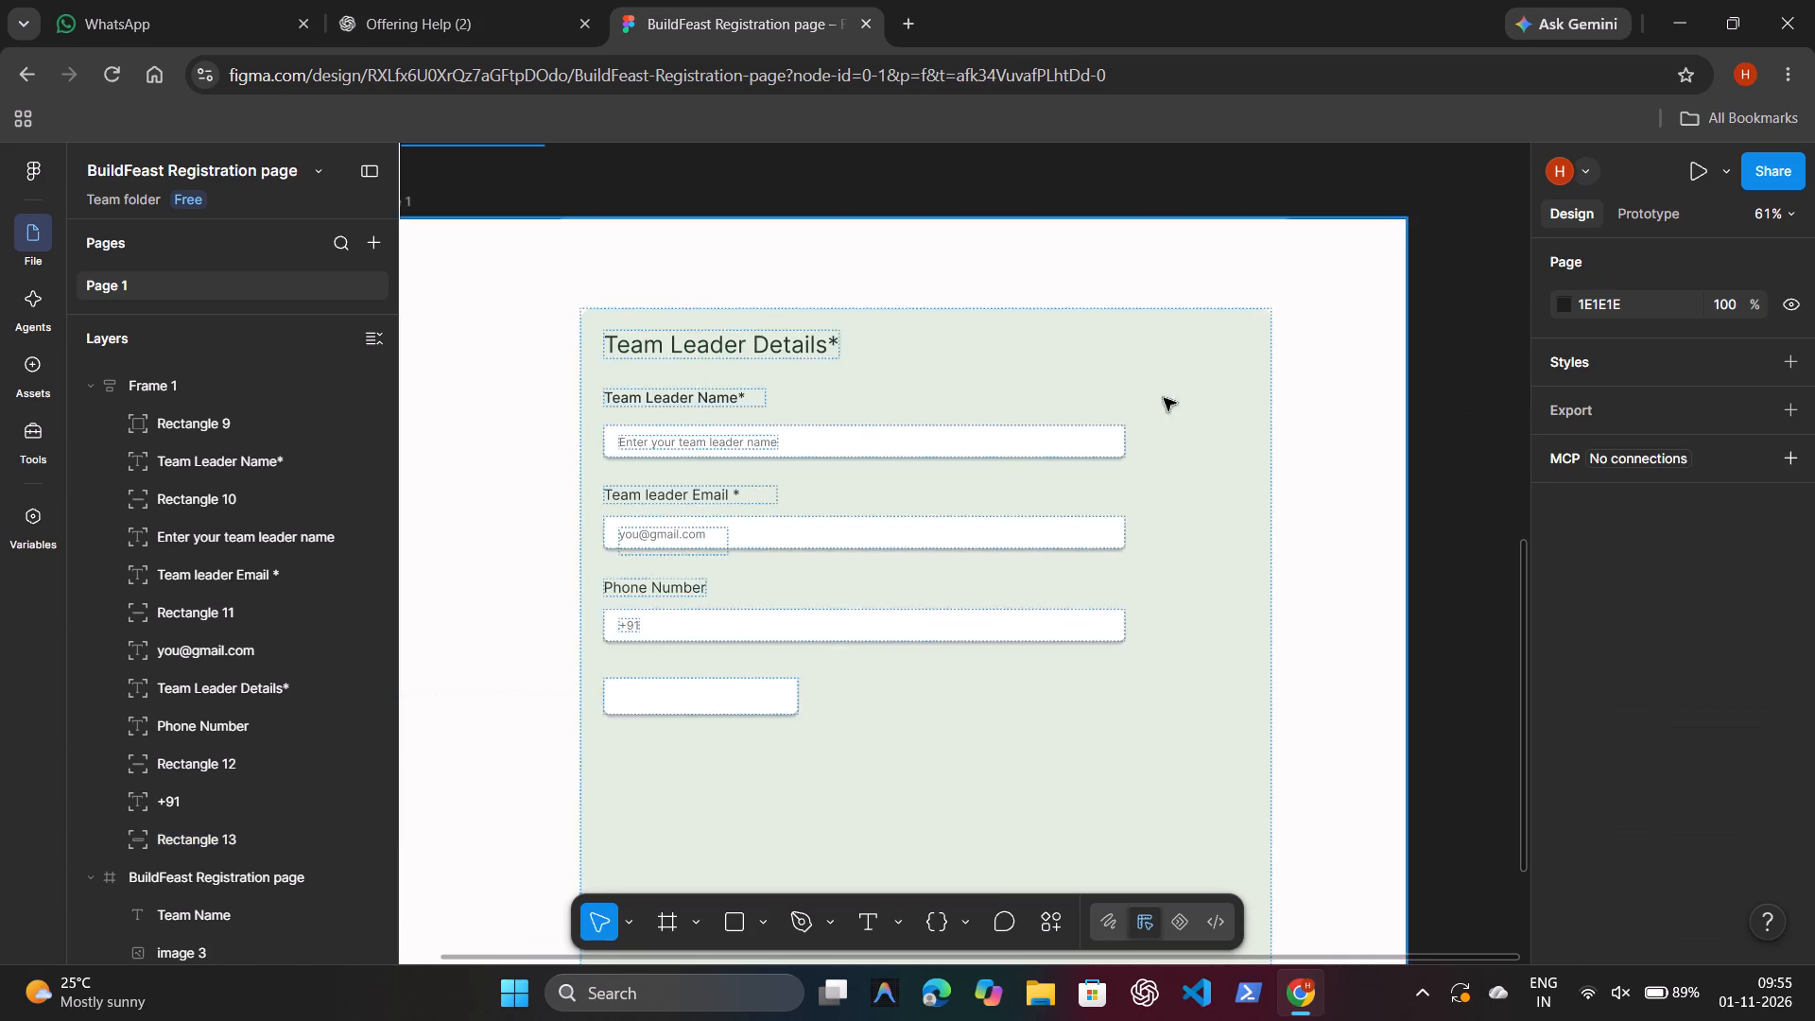
Increase the height of the small white rectangle below the phone field to about 60.
{"action": "left_click", "coordinate": [750, 701]}
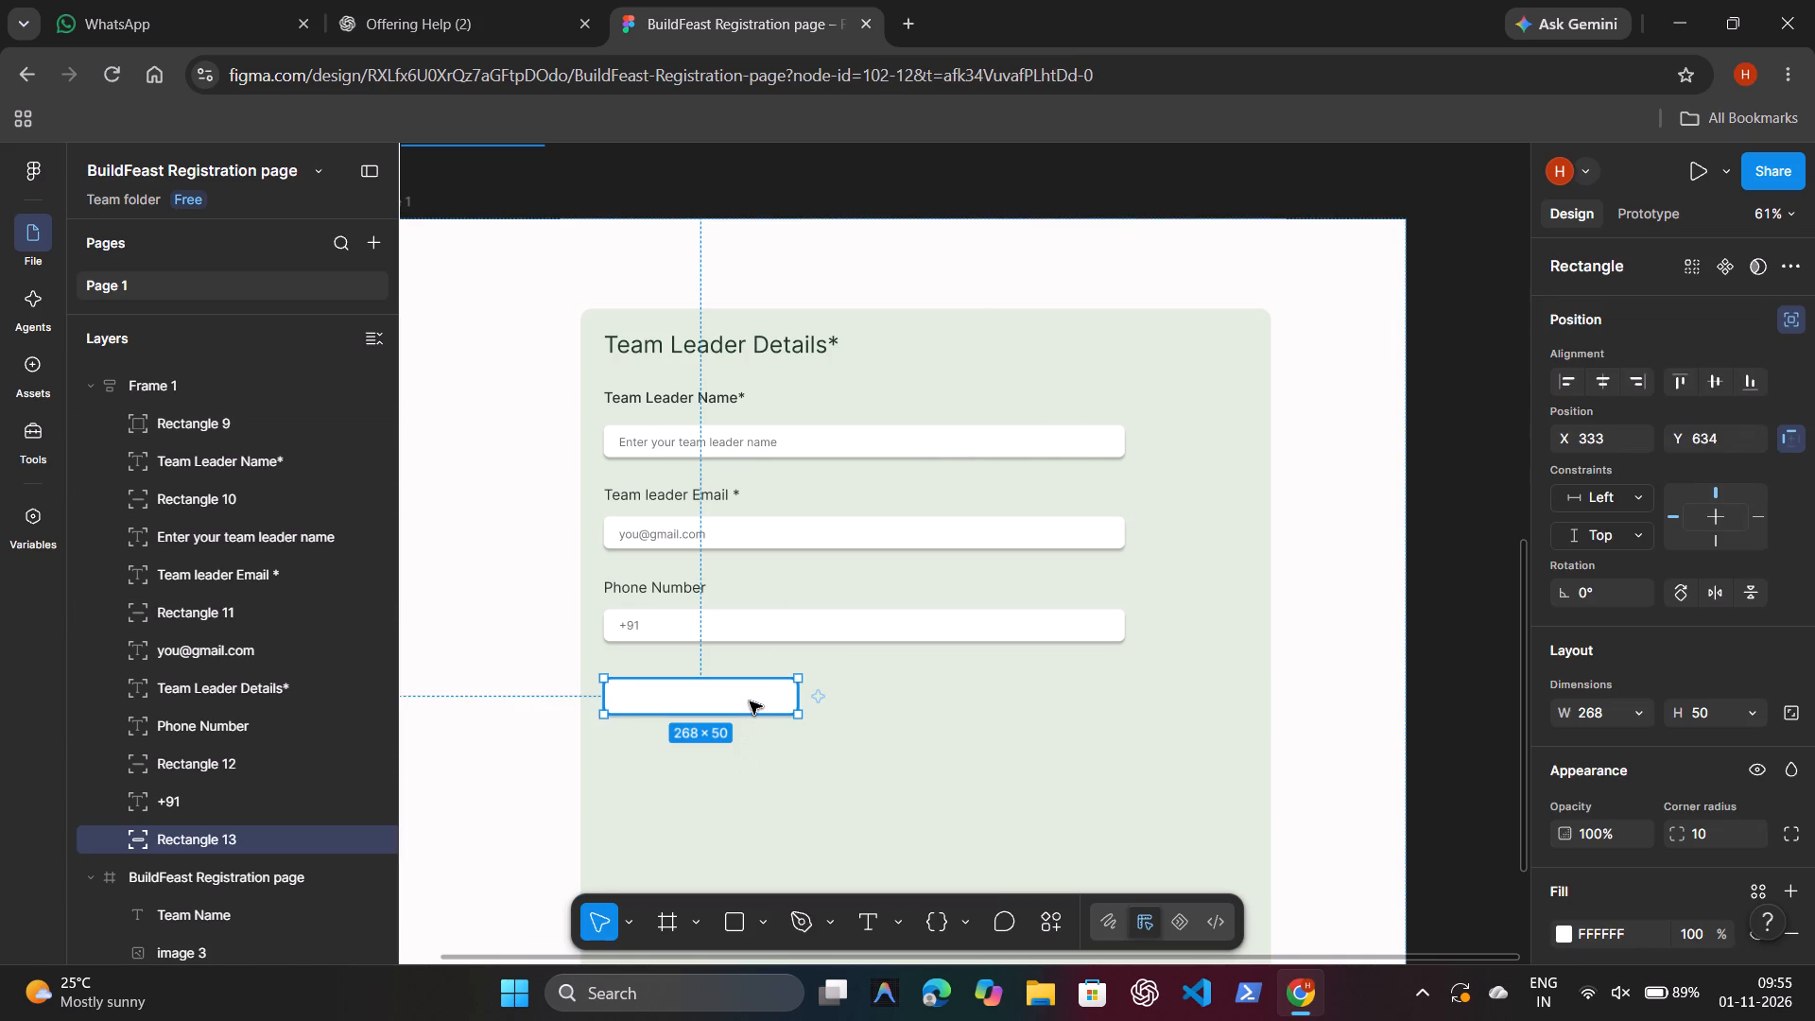
{"action": "left_click", "coordinate": [703, 715]}
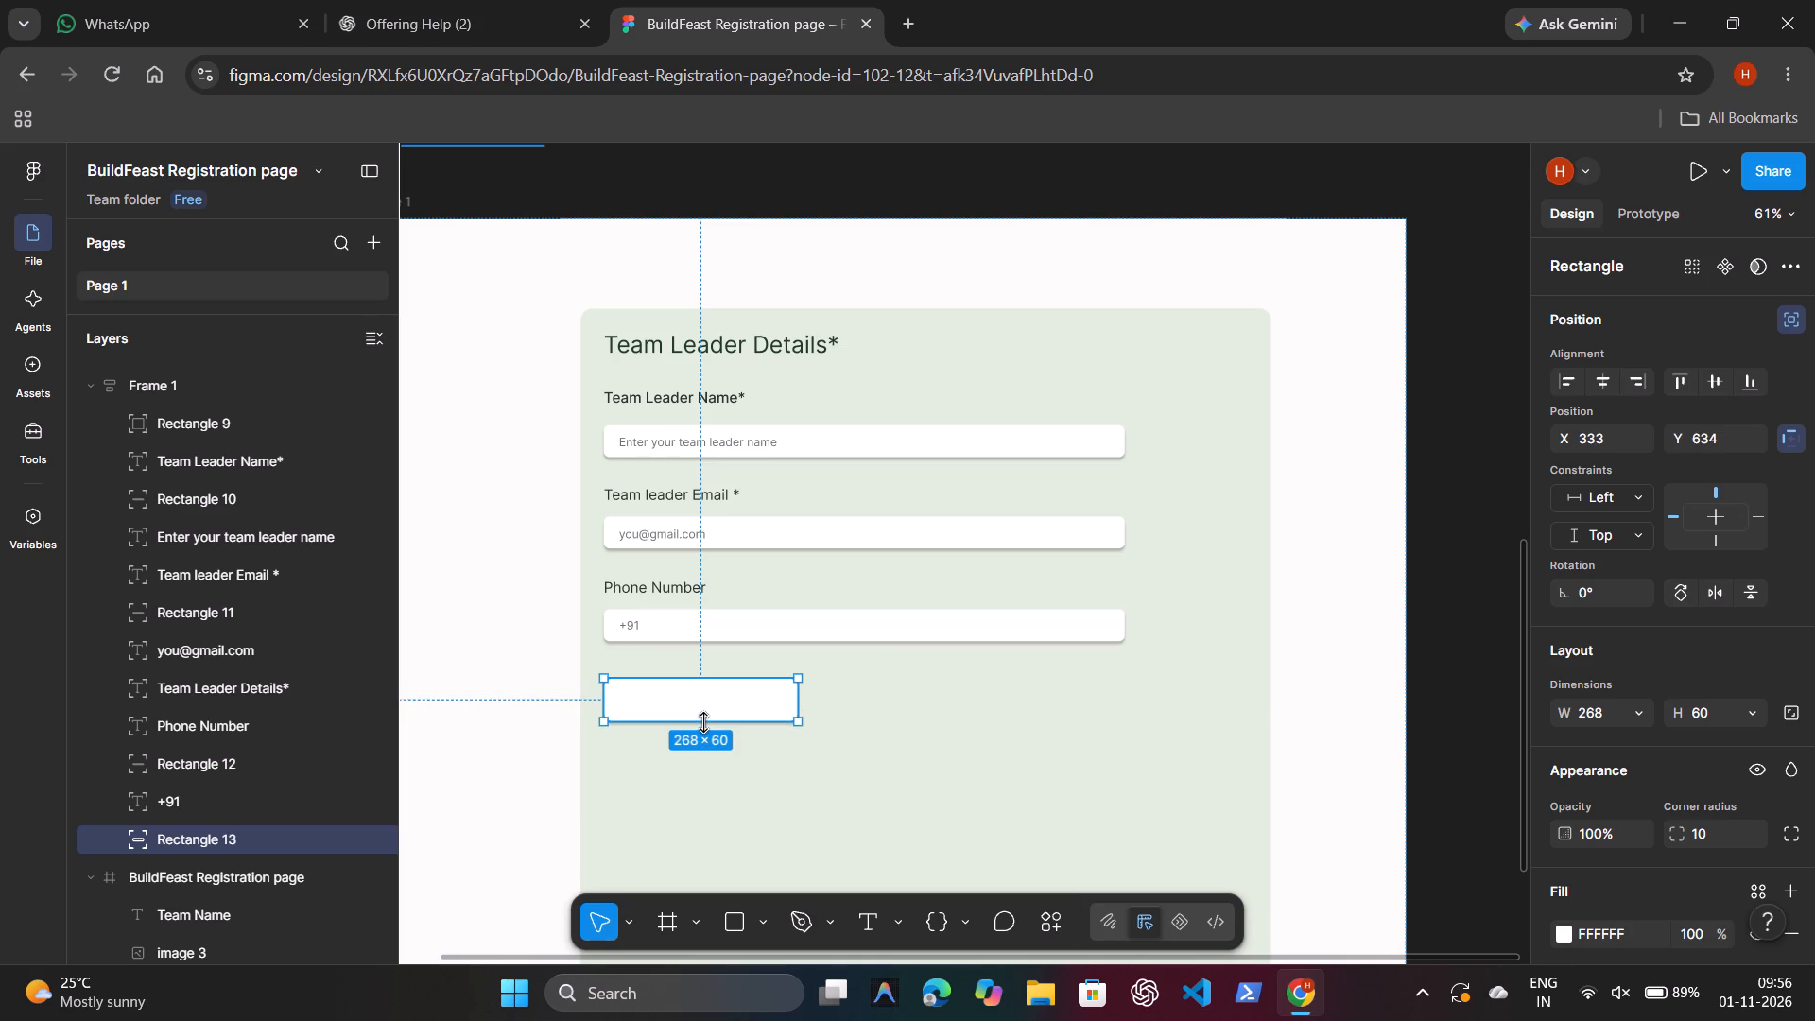
{"action": "left_click", "coordinate": [525, 579]}
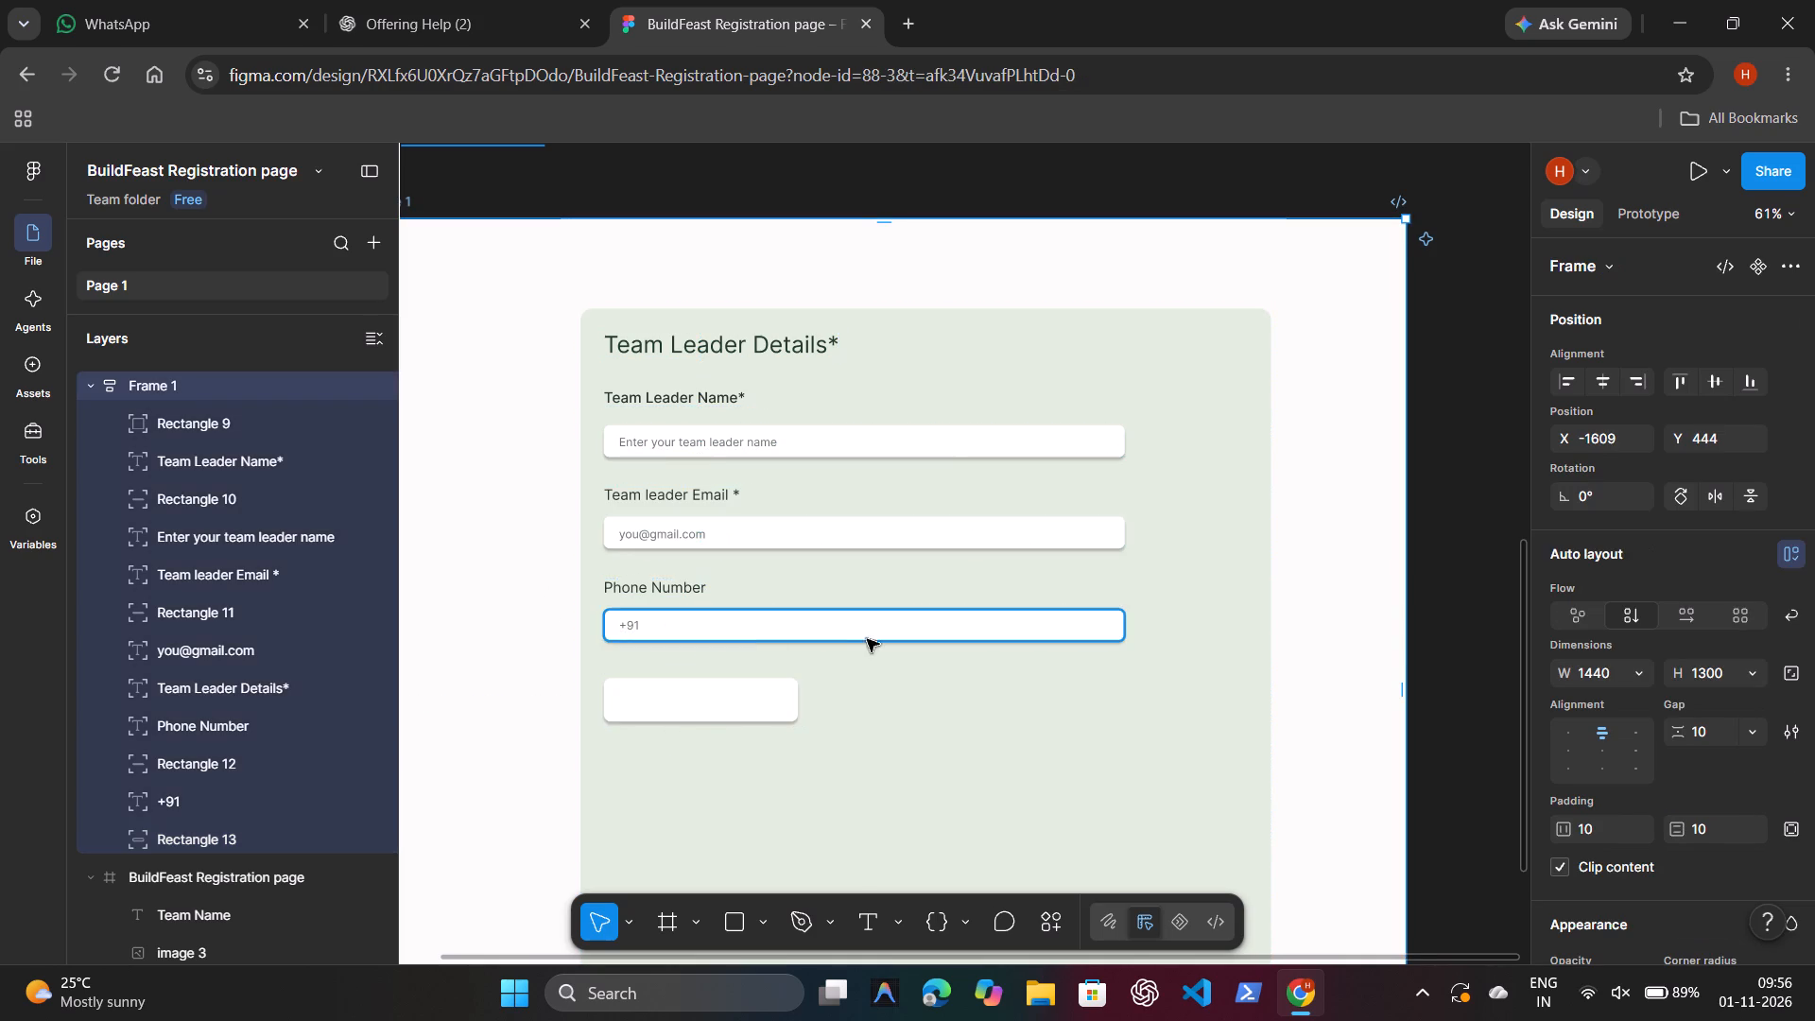
Add a text layer reading "+ Add a member" in Frame 1 above the Team Leader Details card.
{"action": "key", "text": "t"}
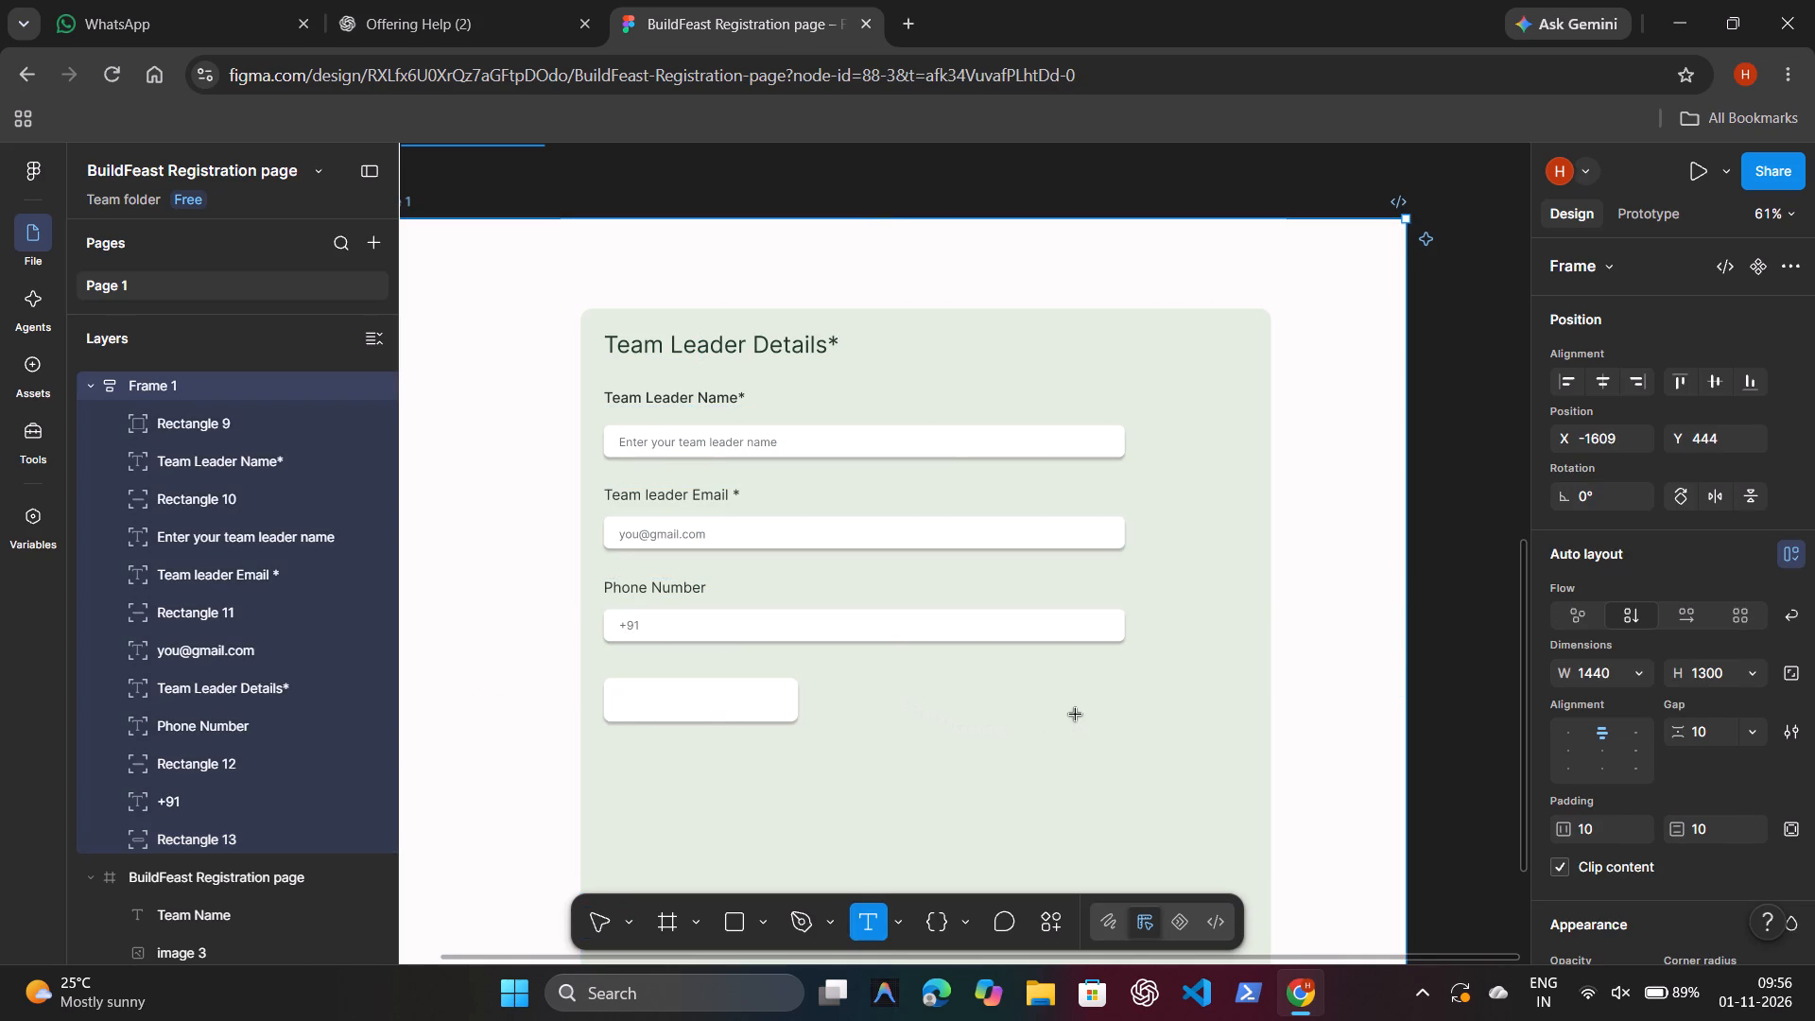
{"action": "left_click", "coordinate": [956, 252]}
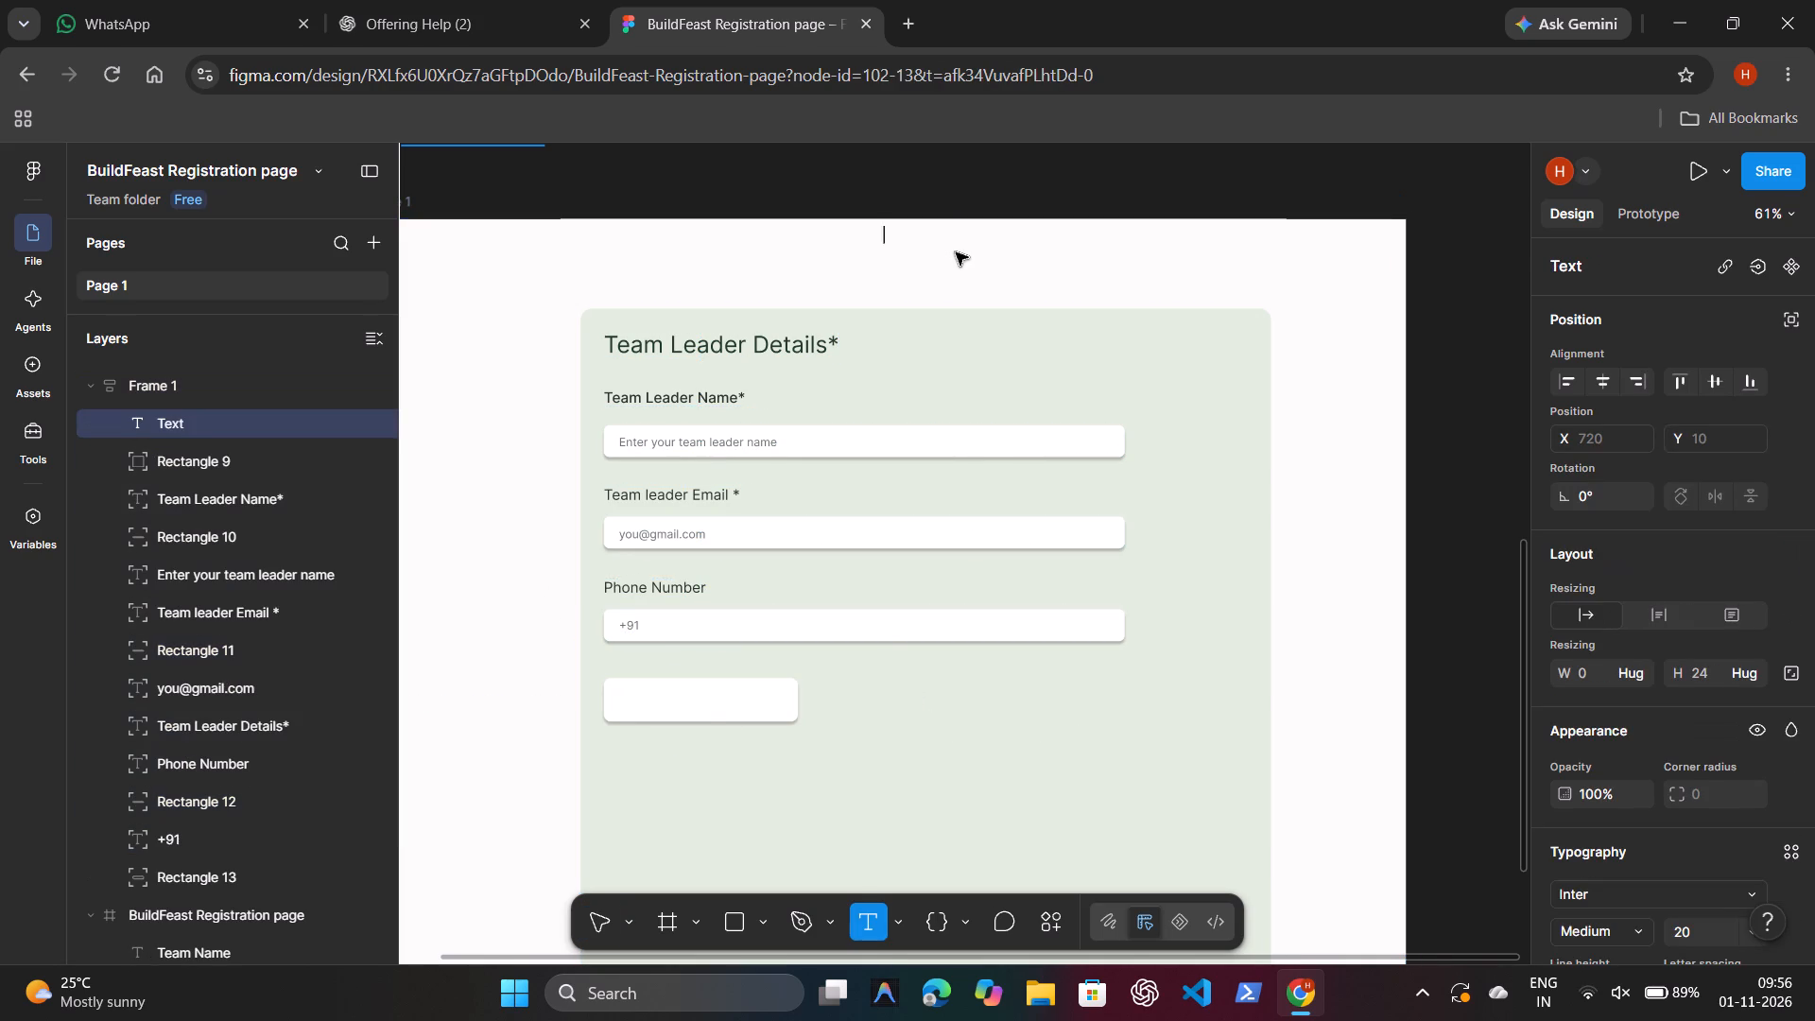
{"action": "key", "text": "shift+plus"}
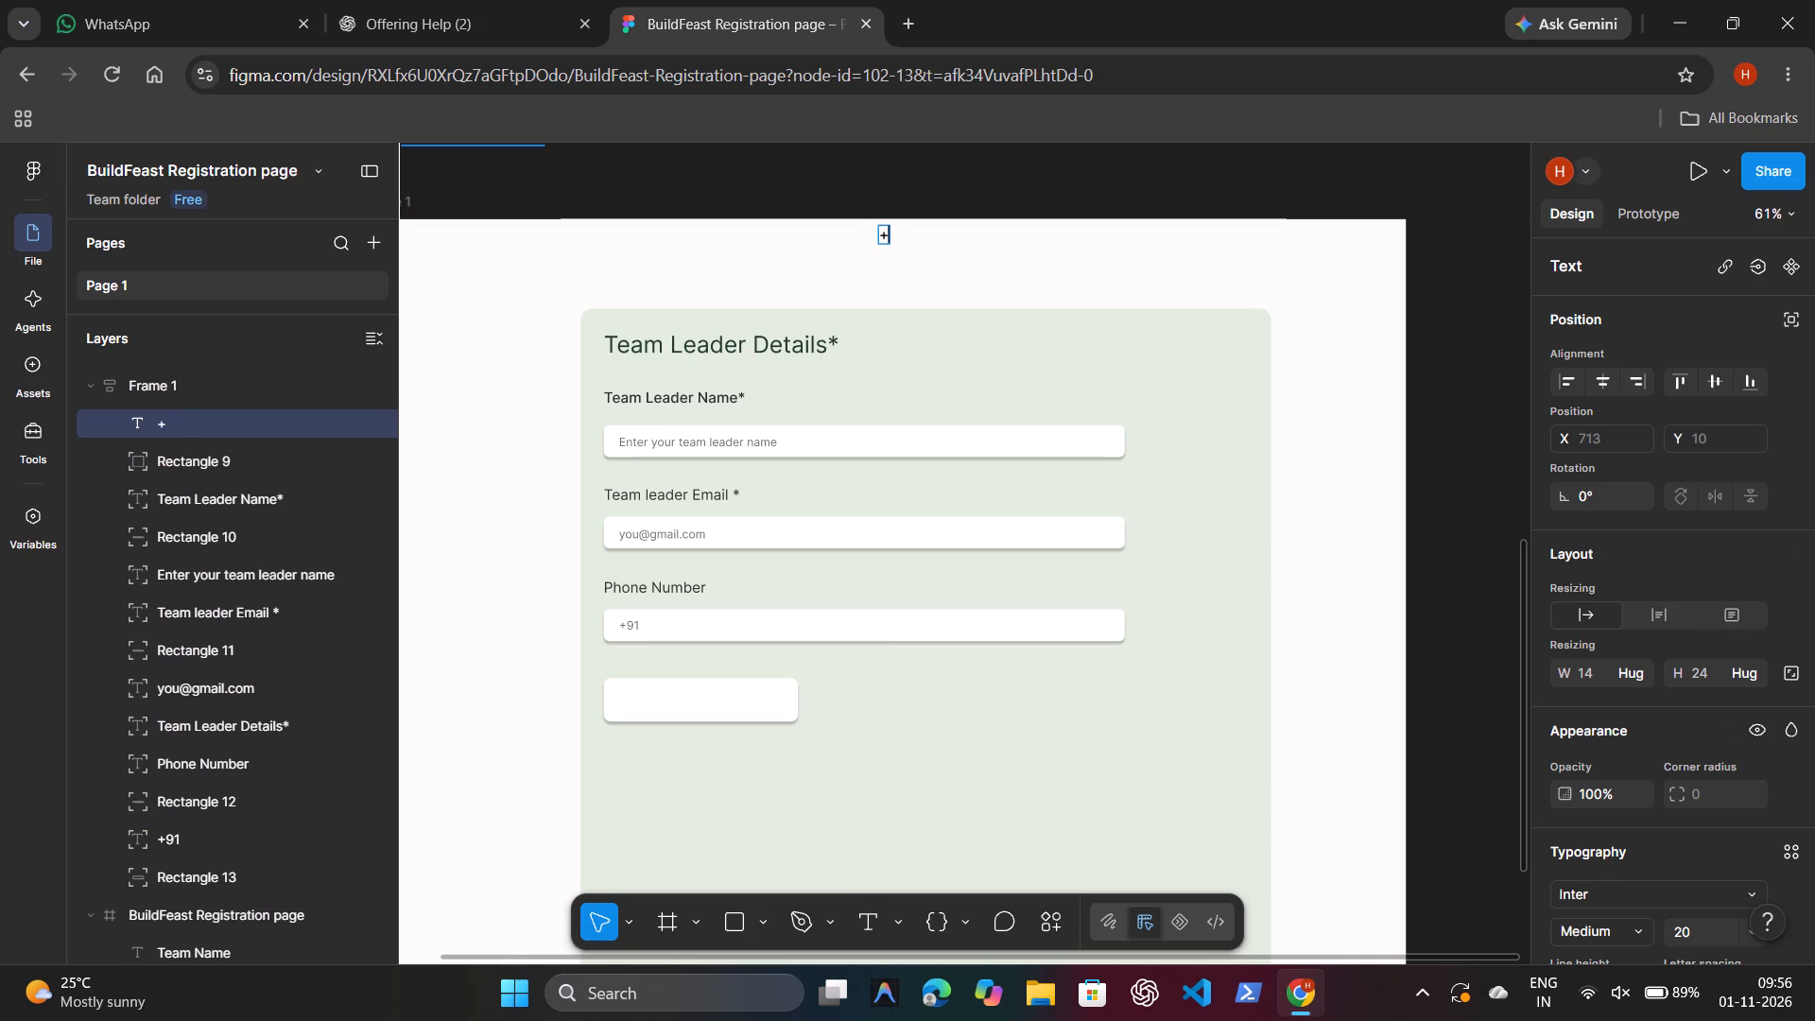
{"action": "key", "text": "a"}
{"action": "key", "text": "BackSpace"}
{"action": "key", "text": "space"}
{"action": "key", "text": "a"}
{"action": "key", "text": "BackSpace"}
{"action": "key", "text": "a"}
{"action": "type", "text": "dd"}
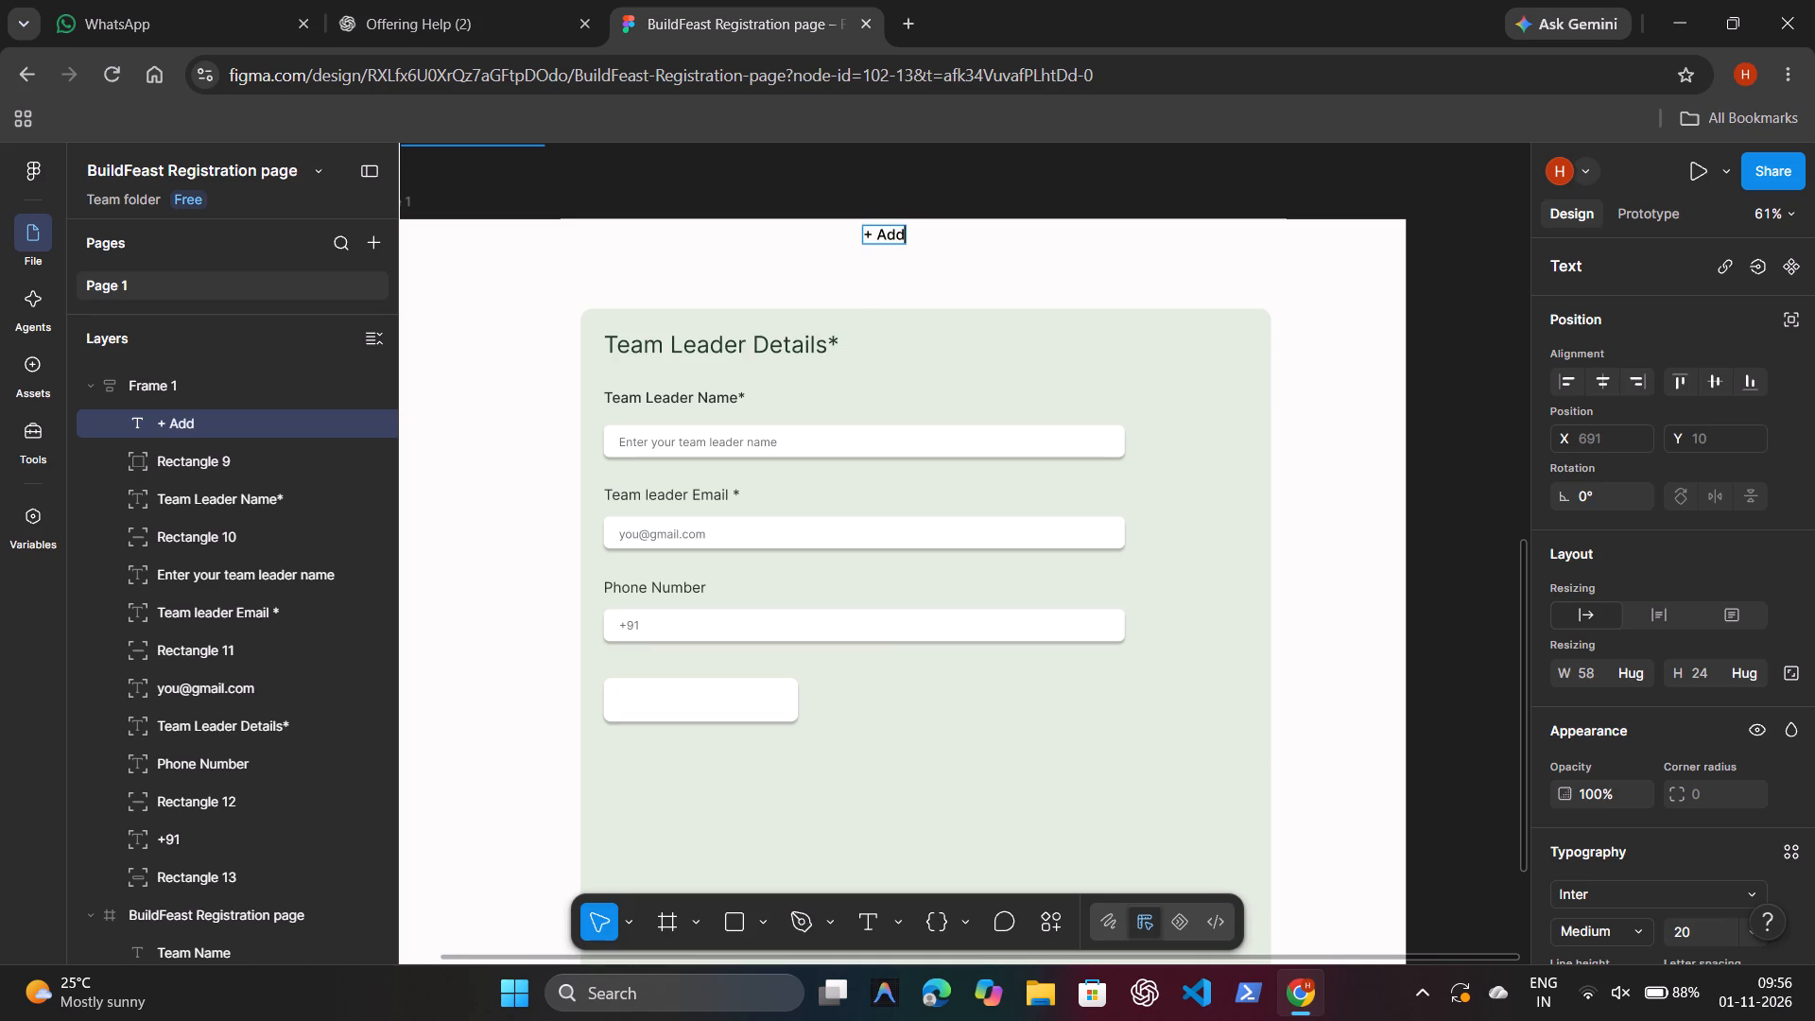
{"action": "key", "text": "space"}
{"action": "type", "text": "a member"}
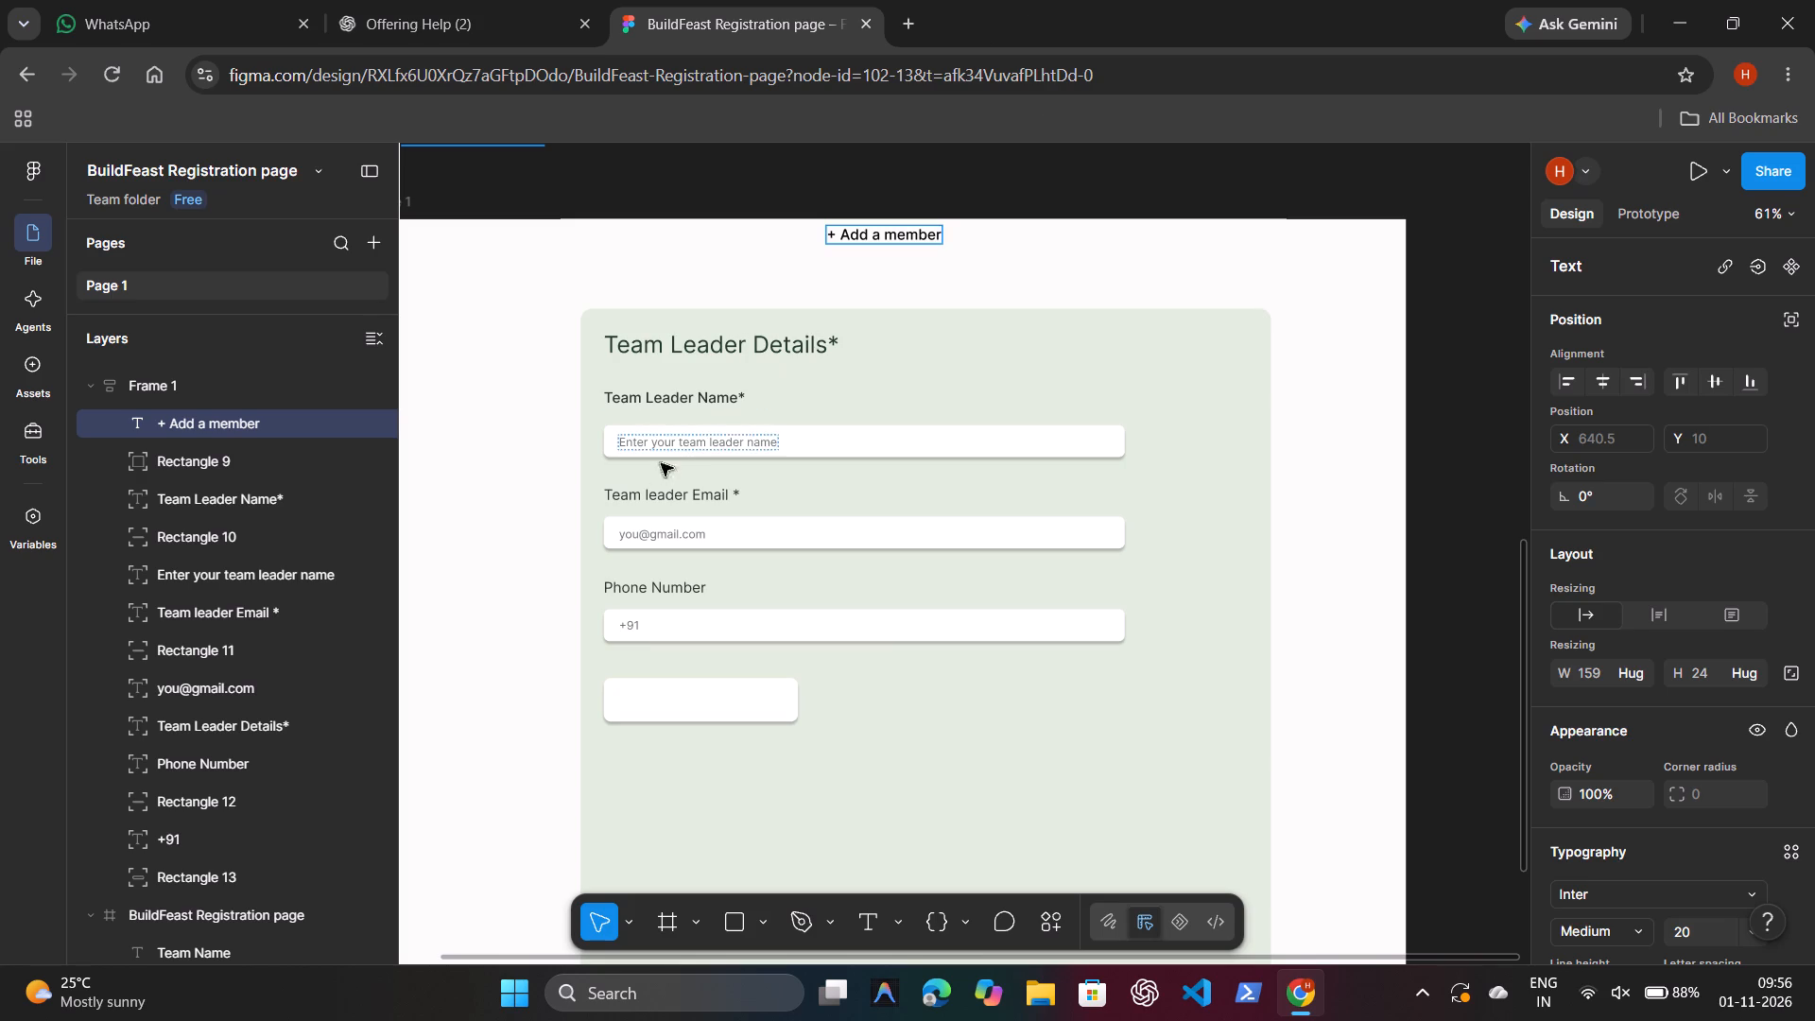
Copy the Team Leader Details heading's fill colour 203B29 and apply it to the "+ Add a member" text.
{"action": "left_click", "coordinate": [655, 500]}
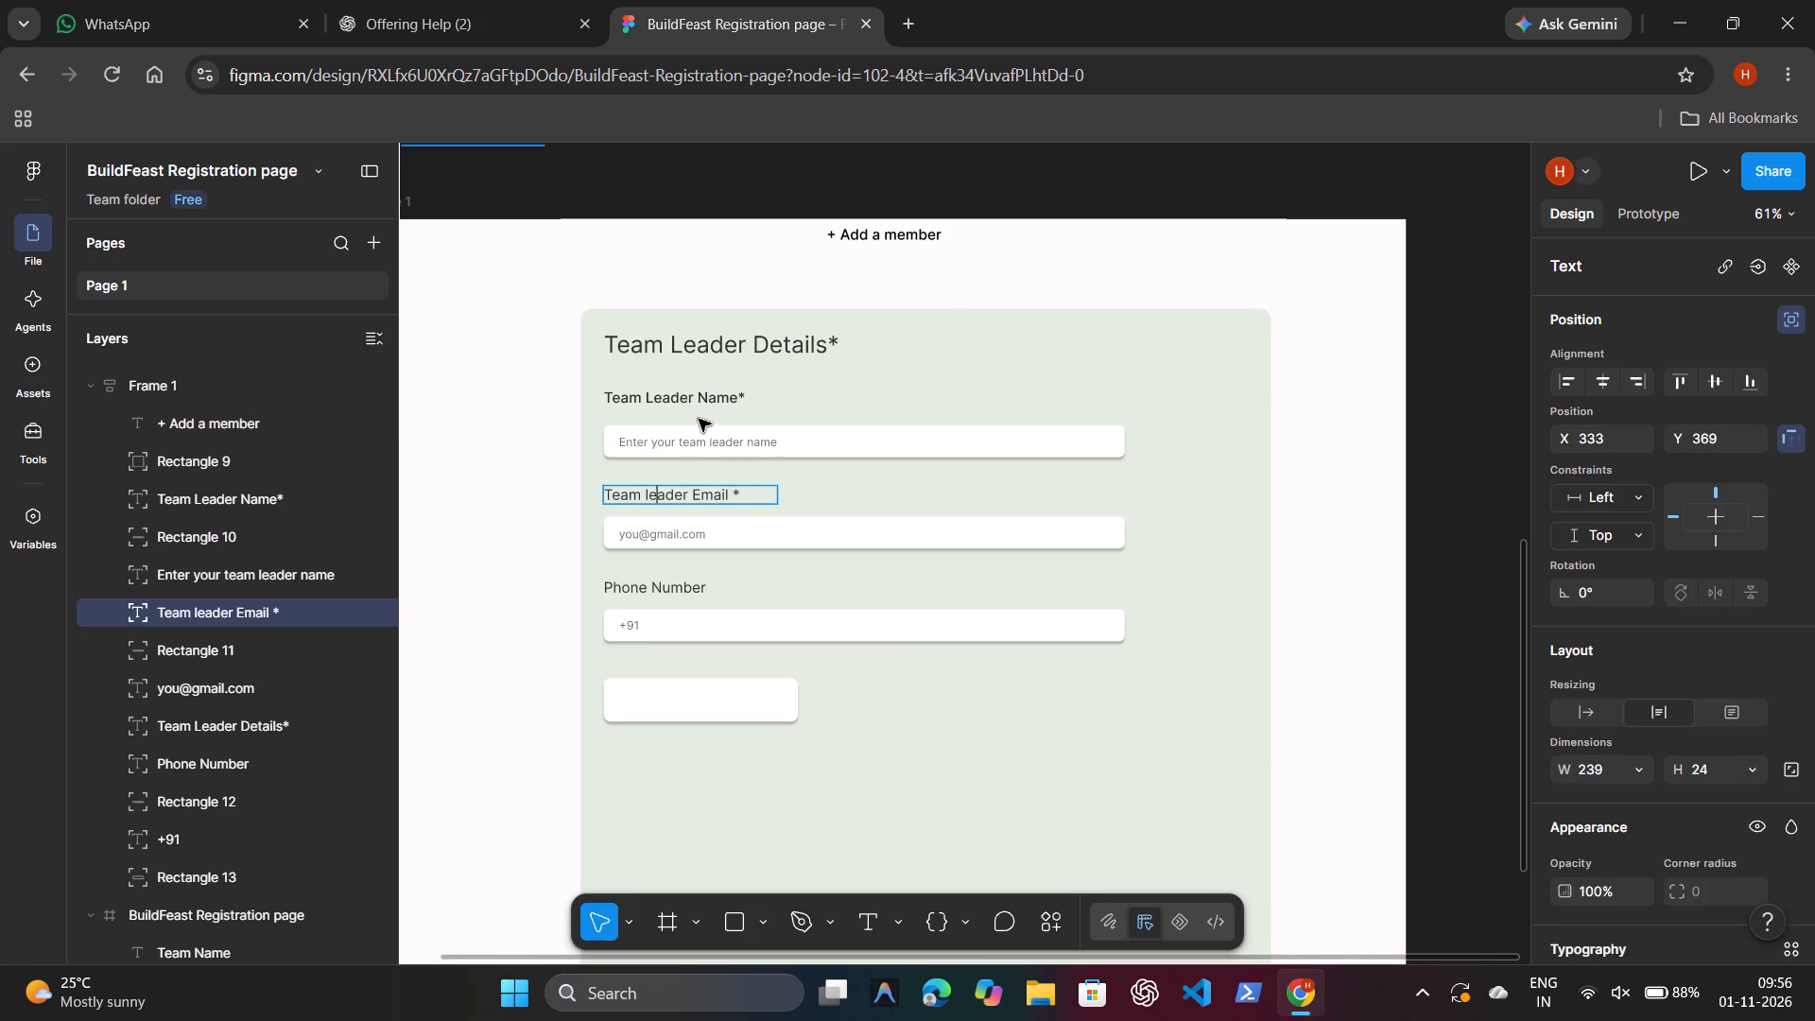
{"action": "left_click", "coordinate": [717, 344]}
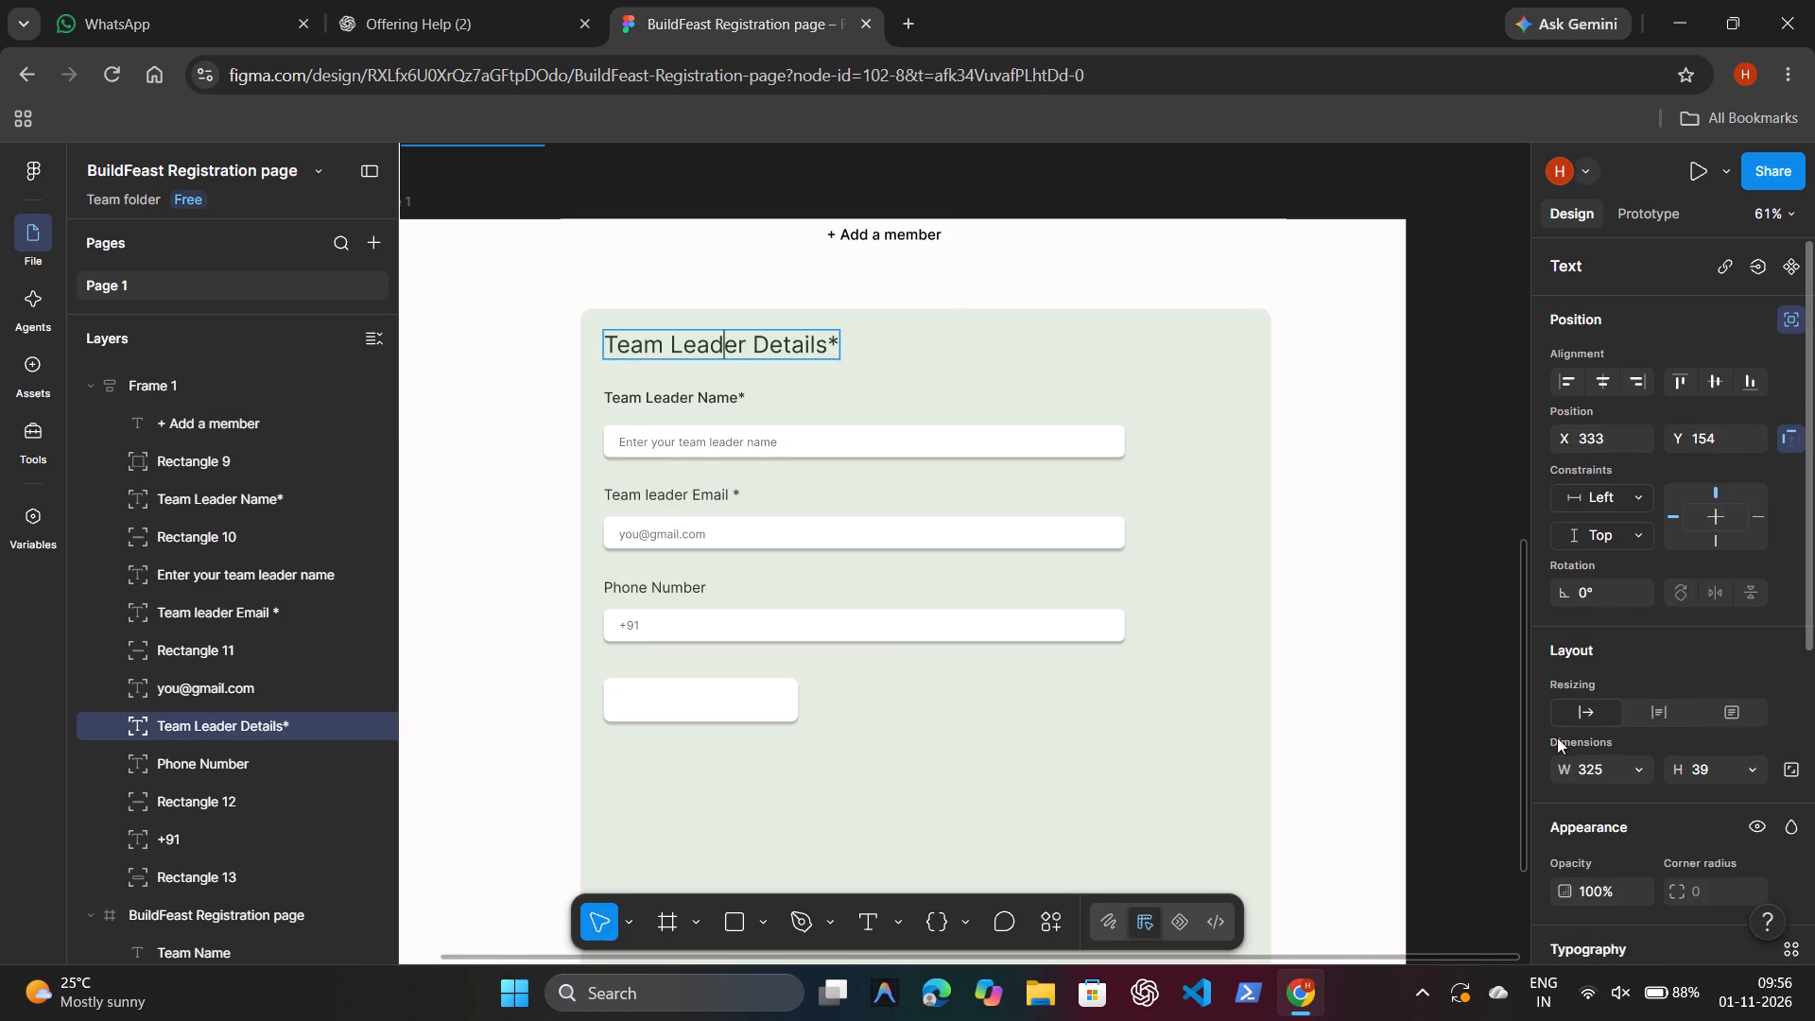
{"action": "scroll", "coordinate": [1557, 737], "scroll_direction": "down", "scroll_amount": 4}
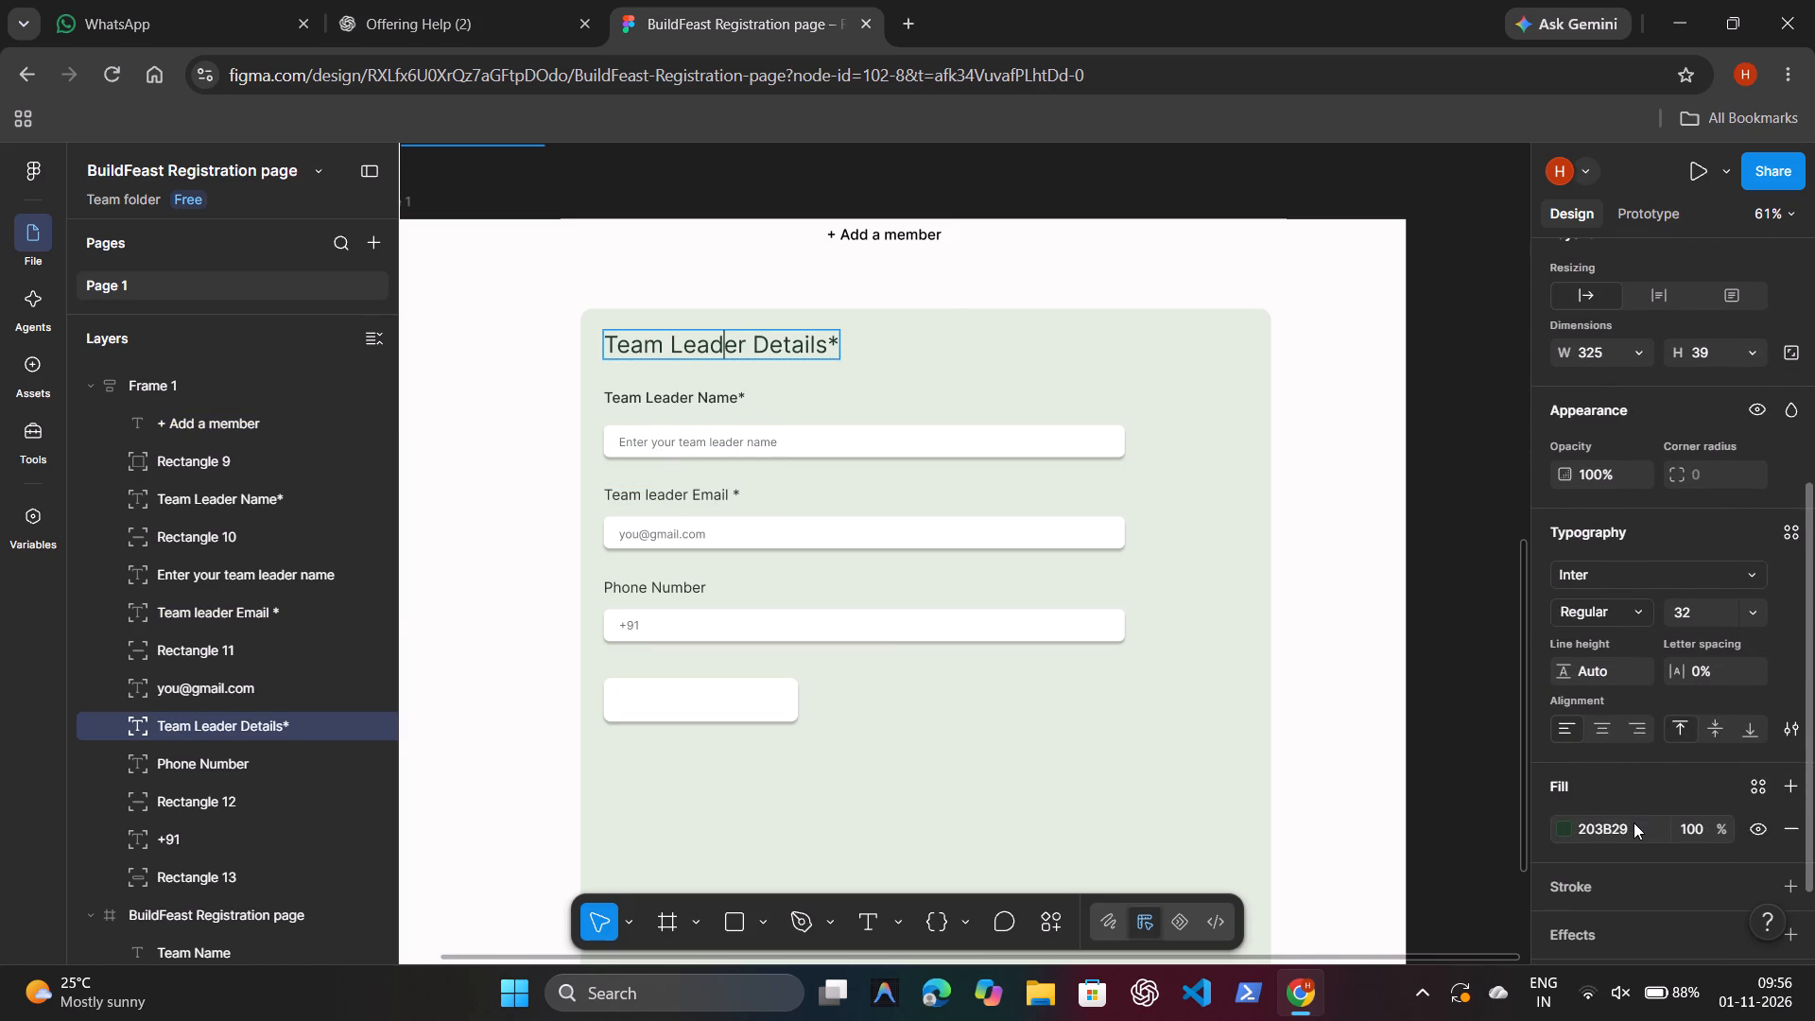
{"action": "double_click", "coordinate": [1633, 822]}
{"action": "key", "text": "ctrl+c"}
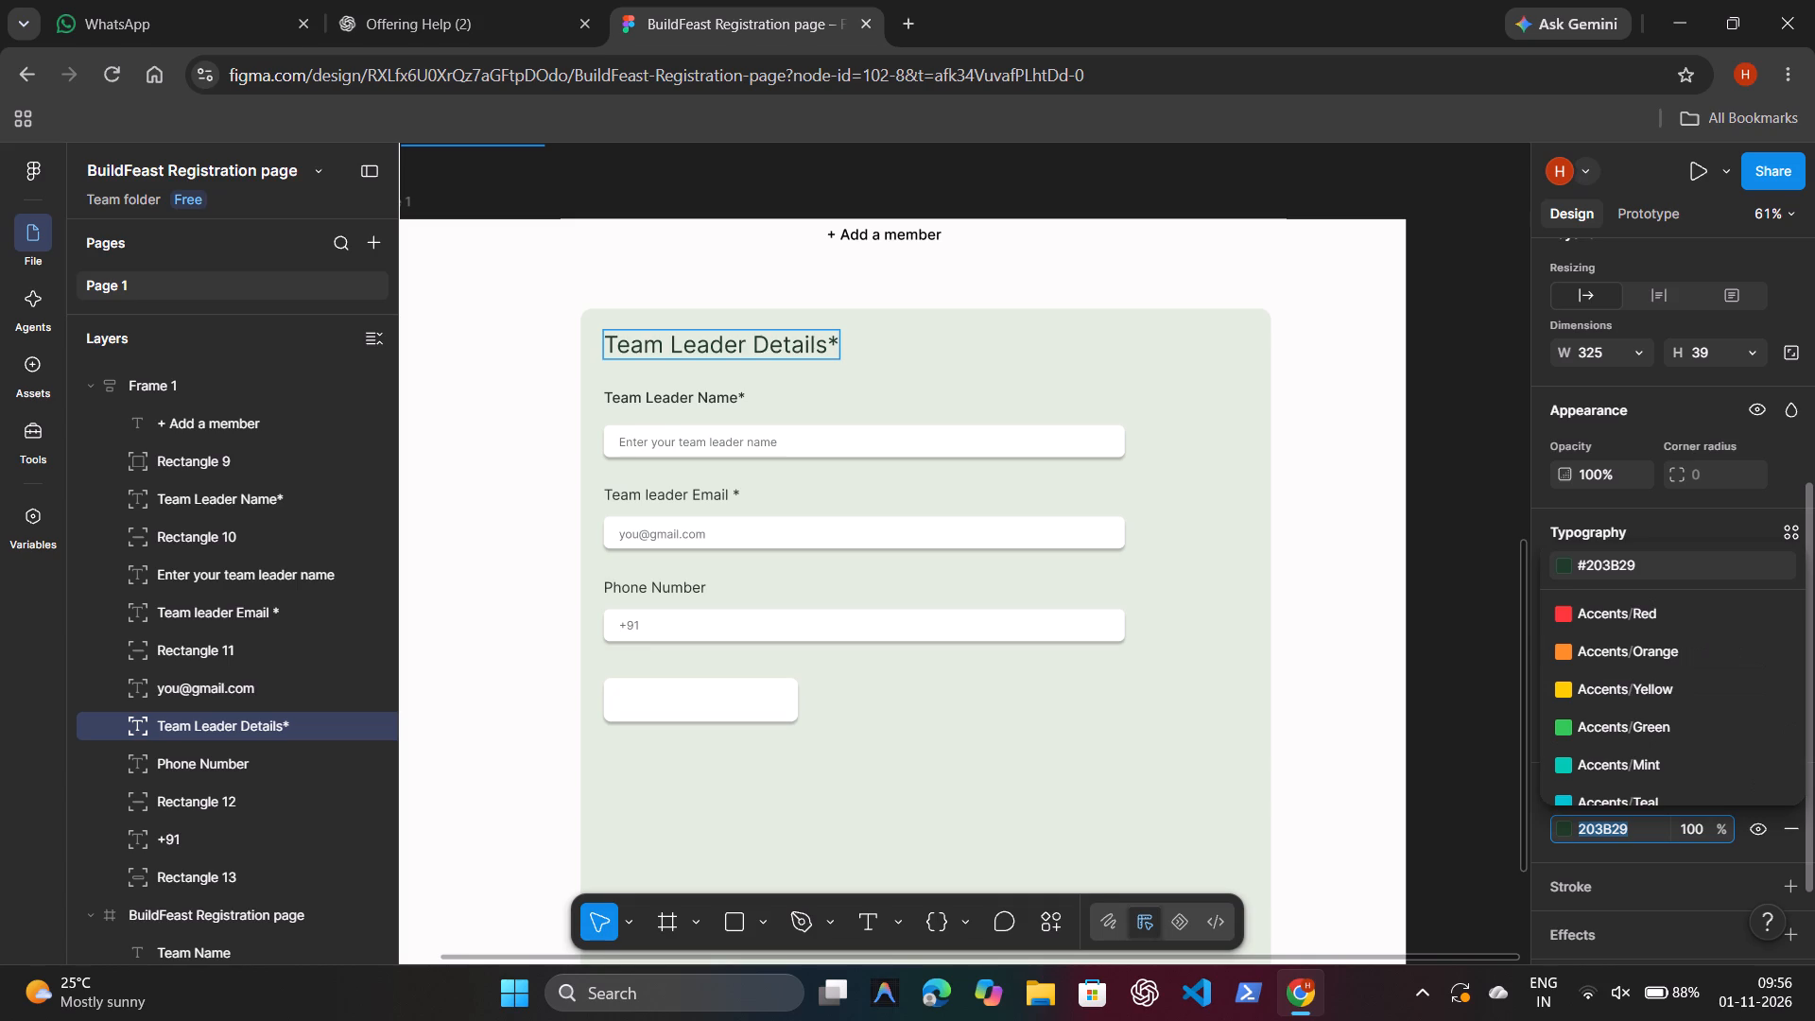
{"action": "double_click", "coordinate": [915, 239]}
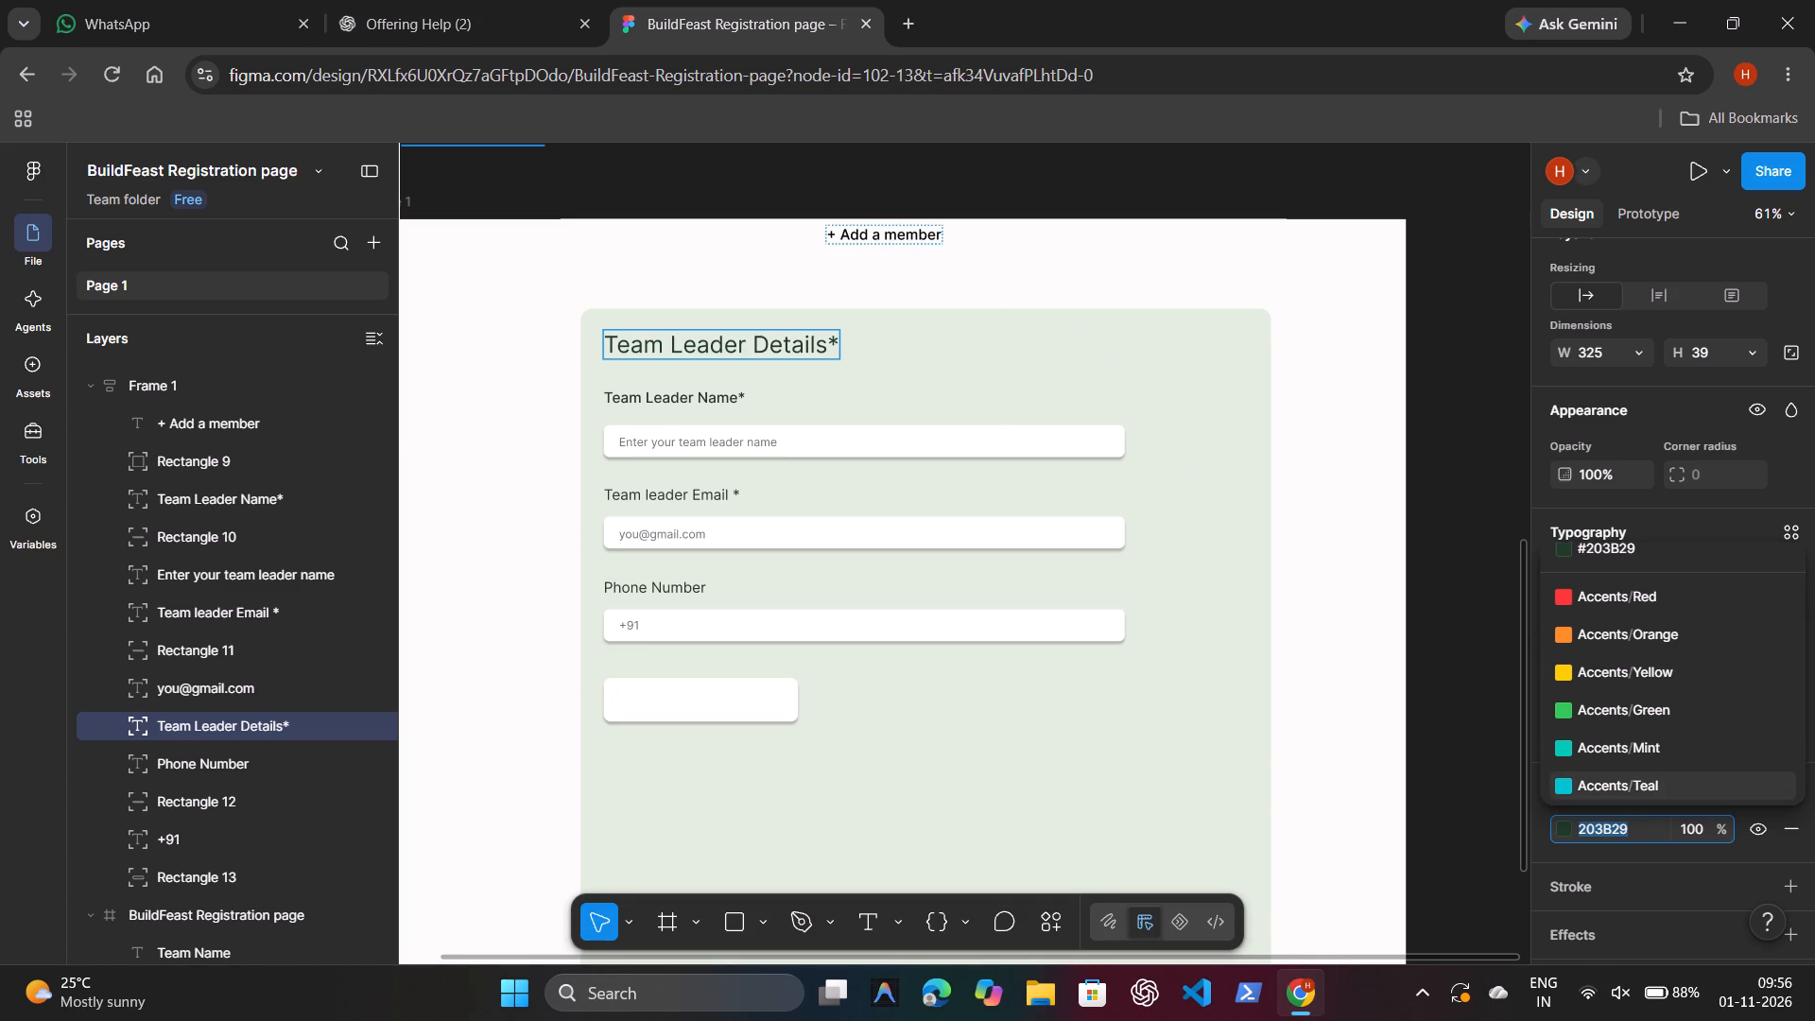
{"action": "triple_click", "coordinate": [915, 239]}
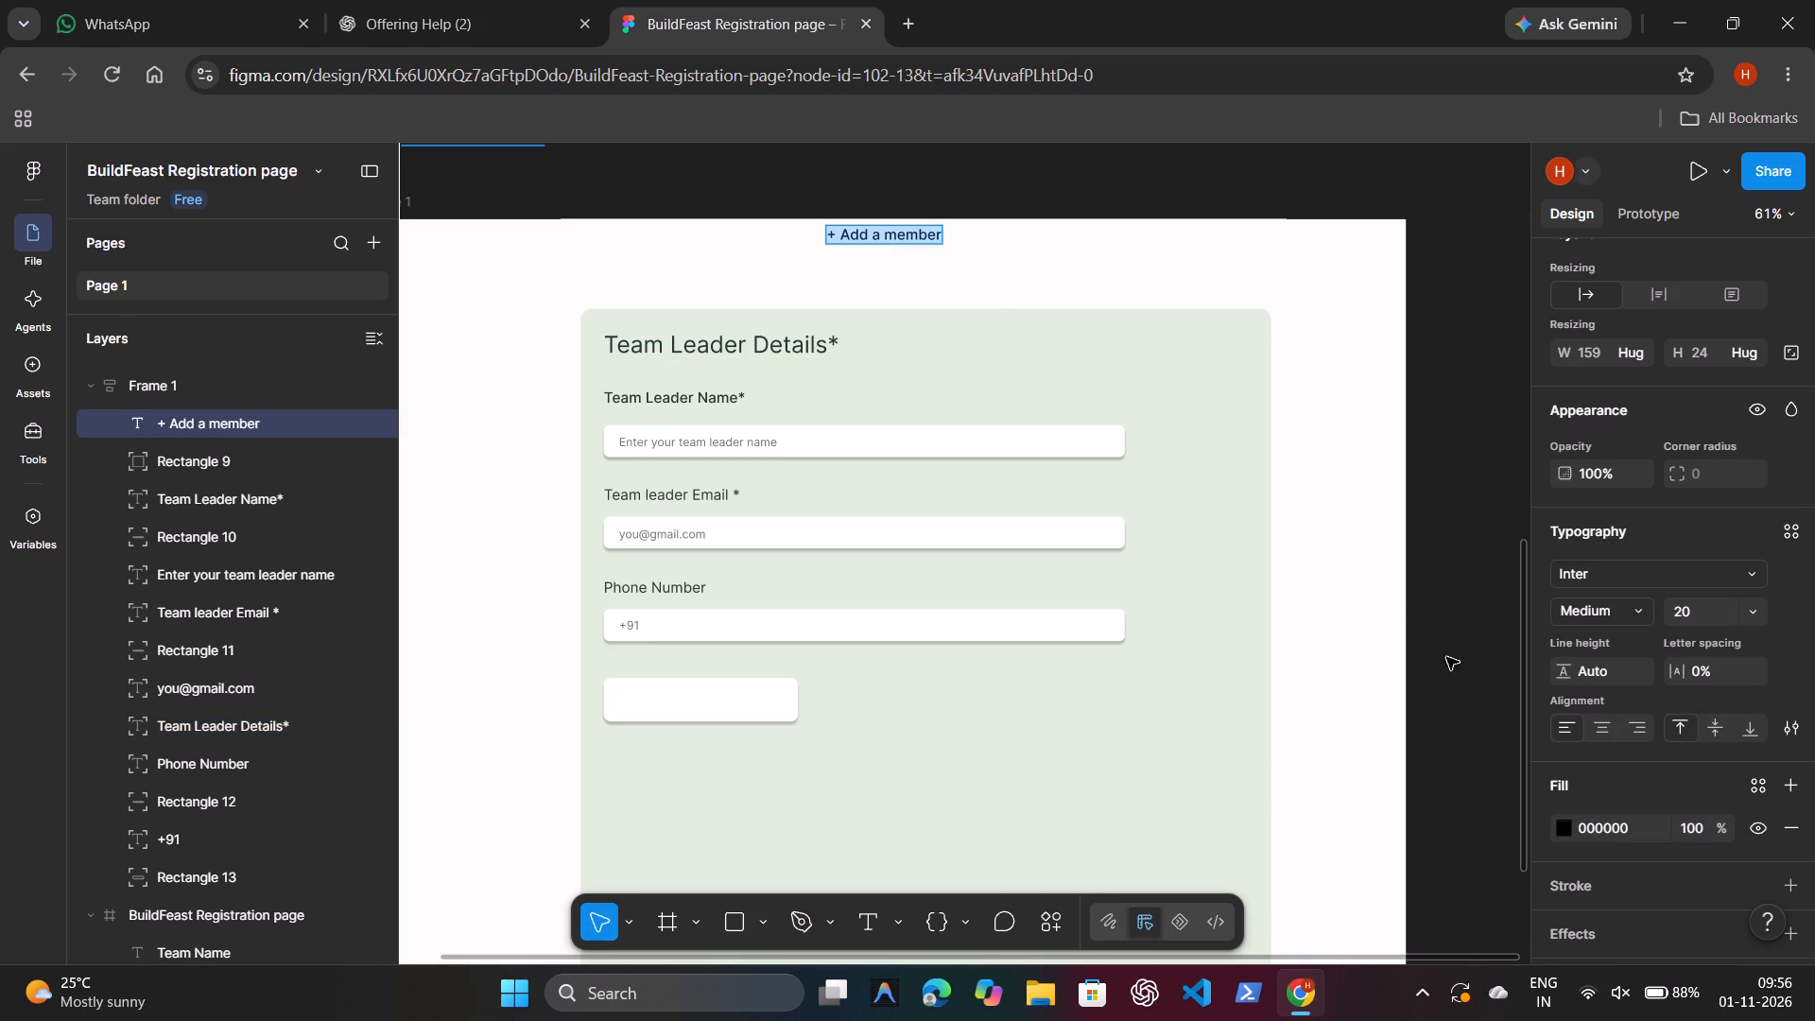
{"action": "left_click", "coordinate": [1644, 824]}
{"action": "key", "text": "BackSpace"}
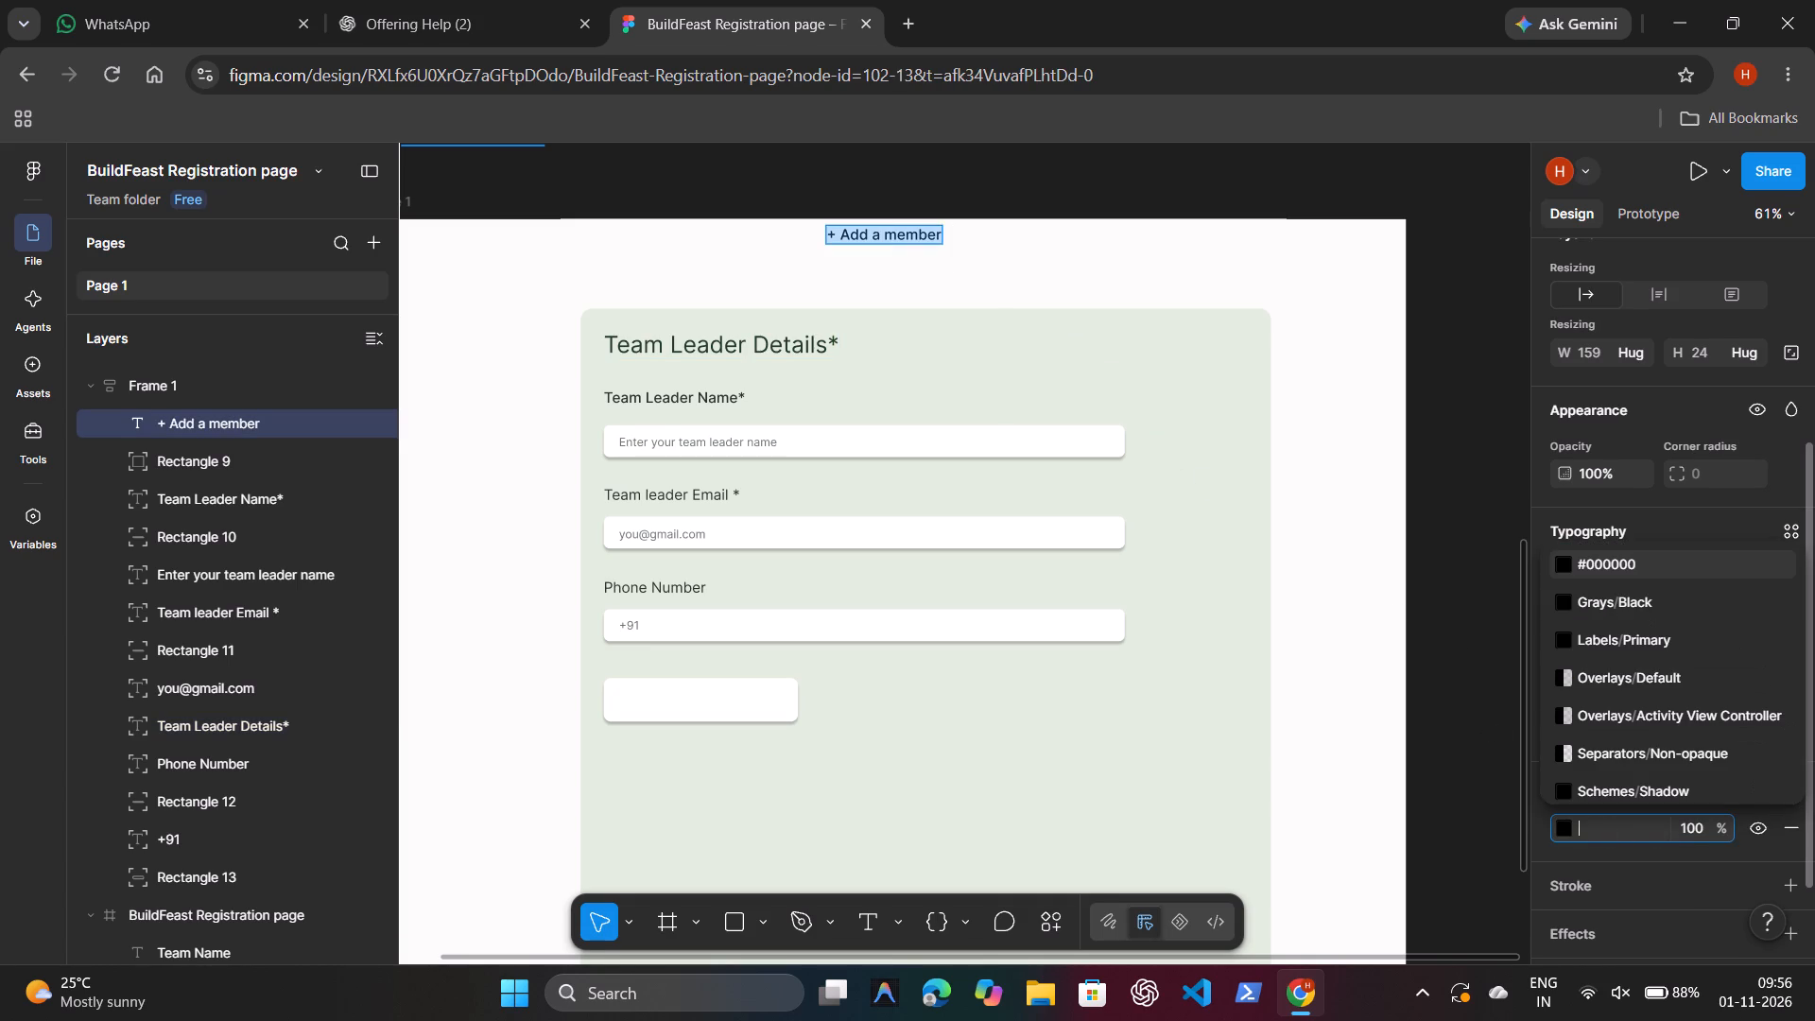
{"action": "key", "text": "ctrl+v"}
{"action": "key", "text": "Return"}
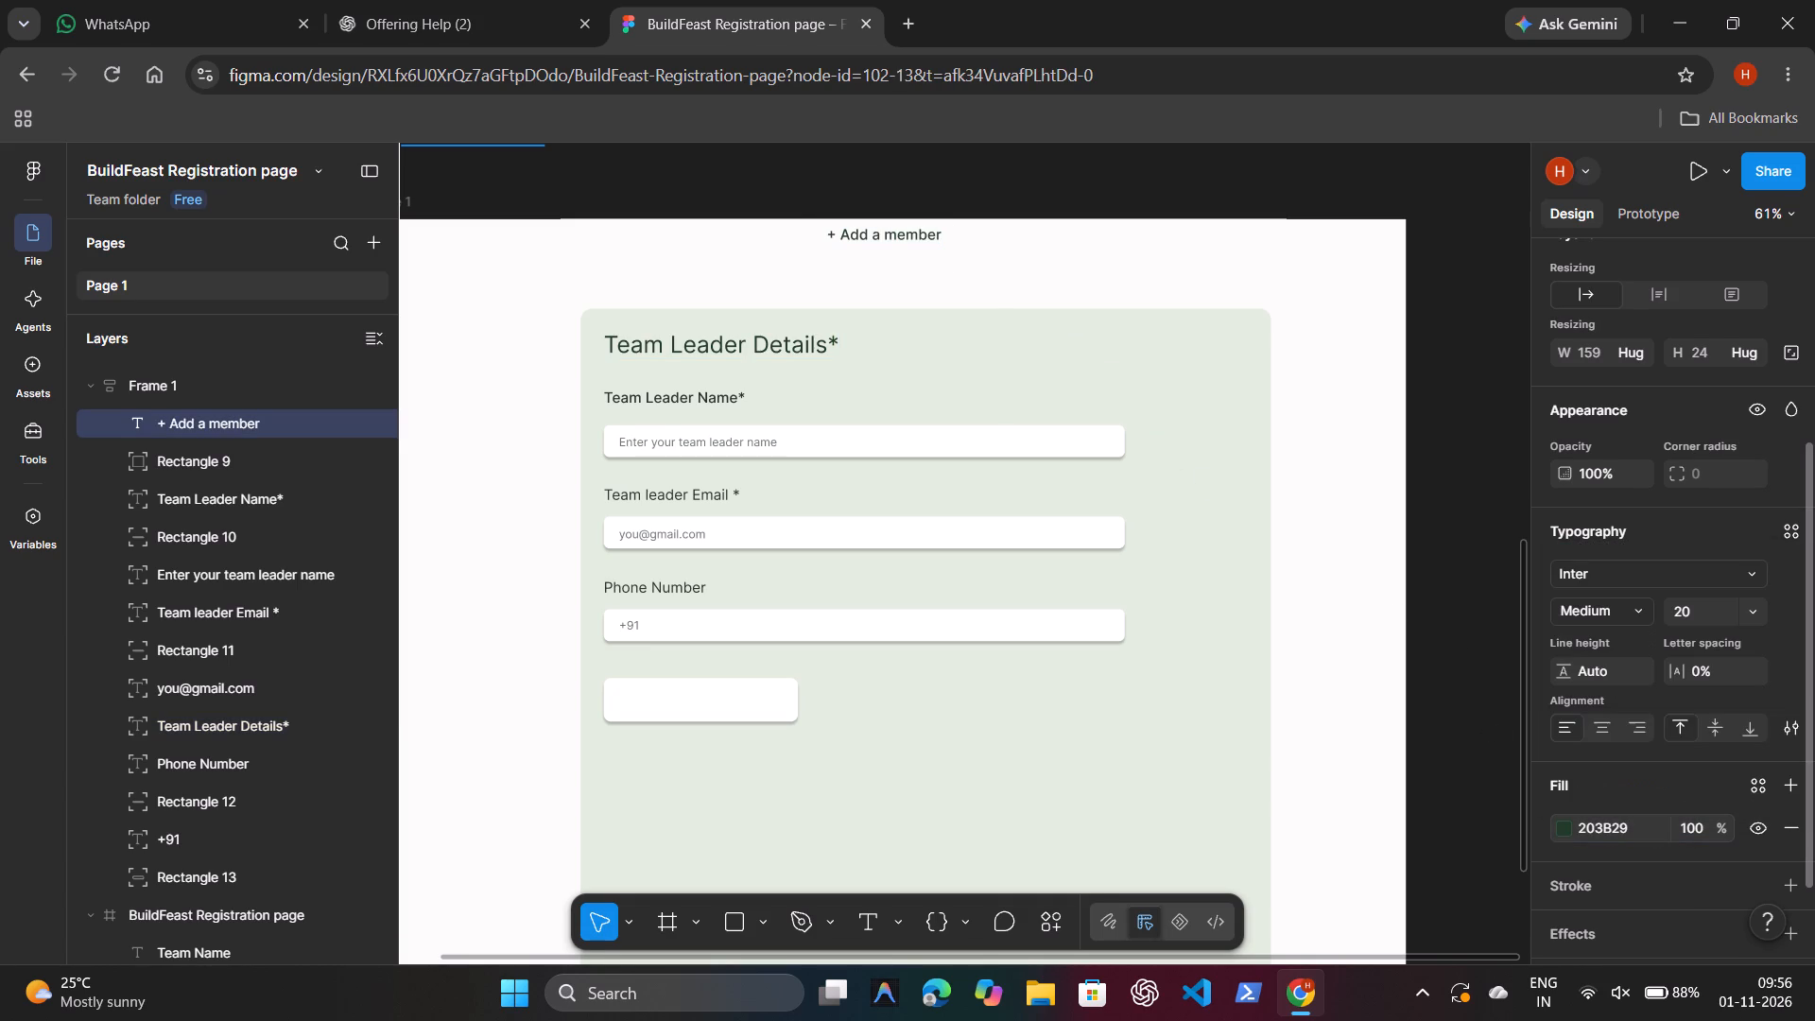
Exclude the "+ Add a member" text from Frame 1's auto layout and place it on the small white rectangle below the phone field.
{"action": "left_click", "coordinate": [910, 237]}
{"action": "left_click", "coordinate": [938, 254]}
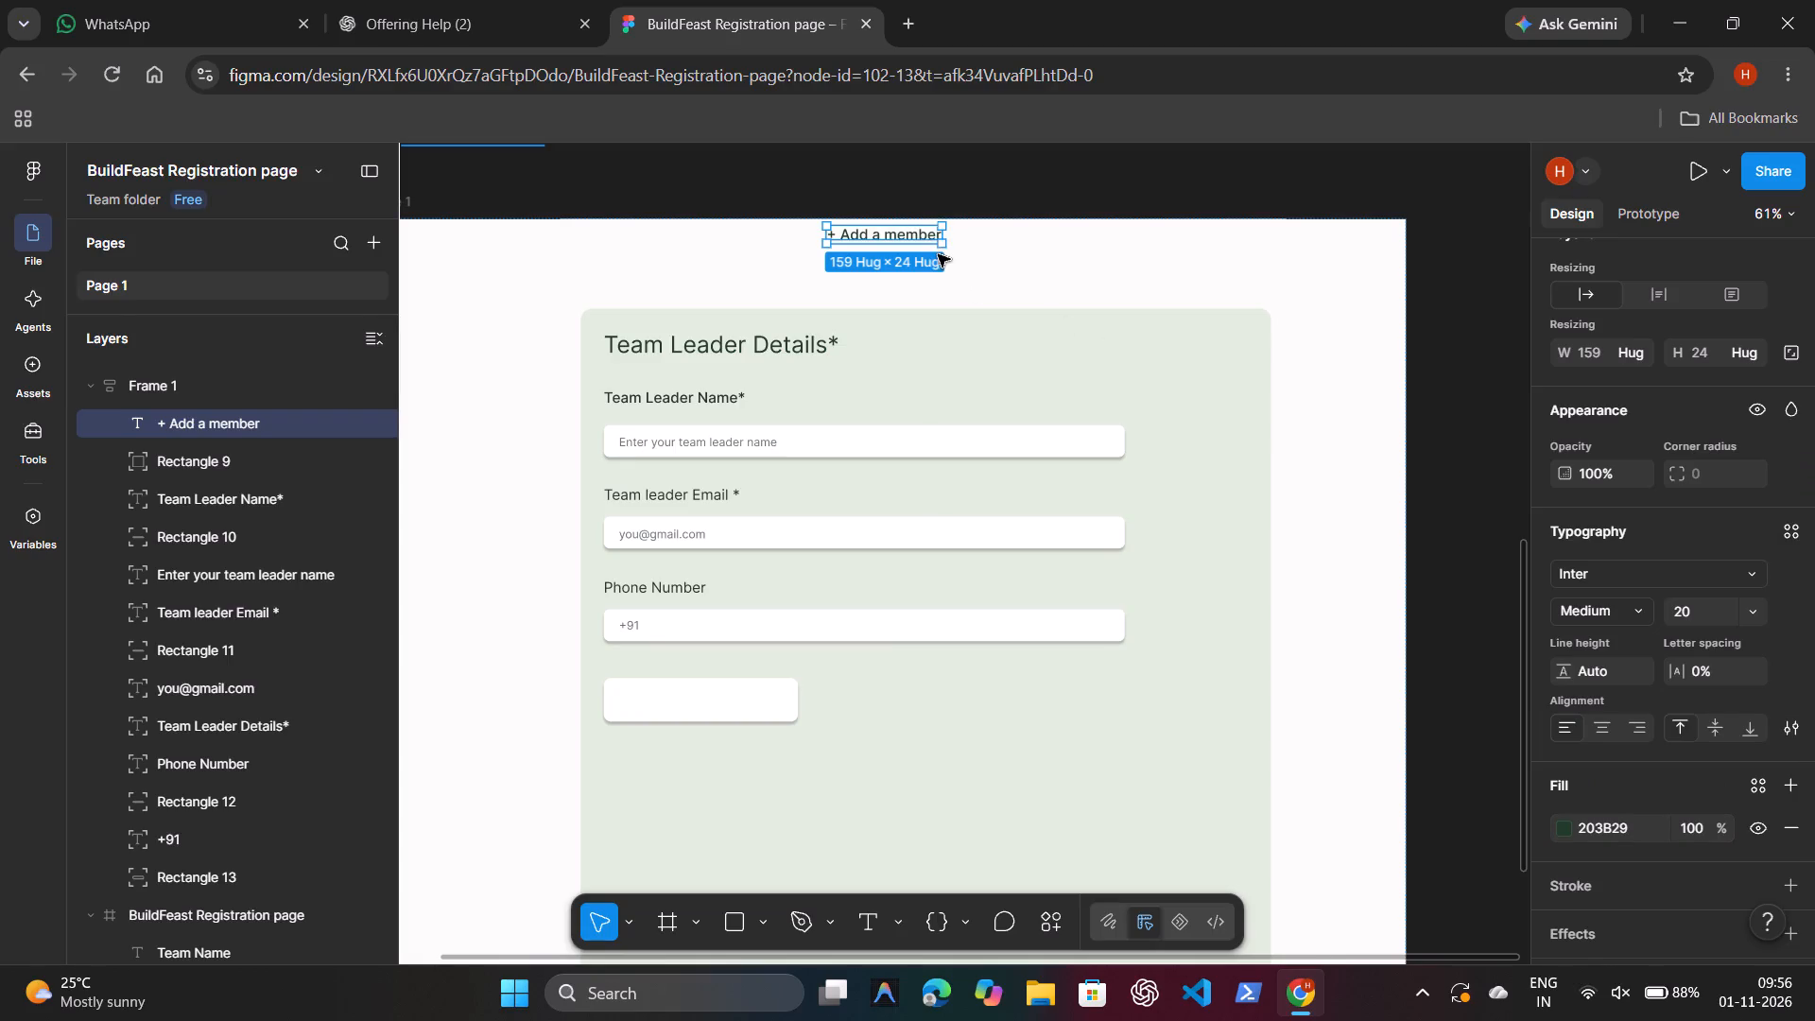
{"action": "left_click_drag", "start_coordinate": [912, 231], "coordinate": [759, 472]}
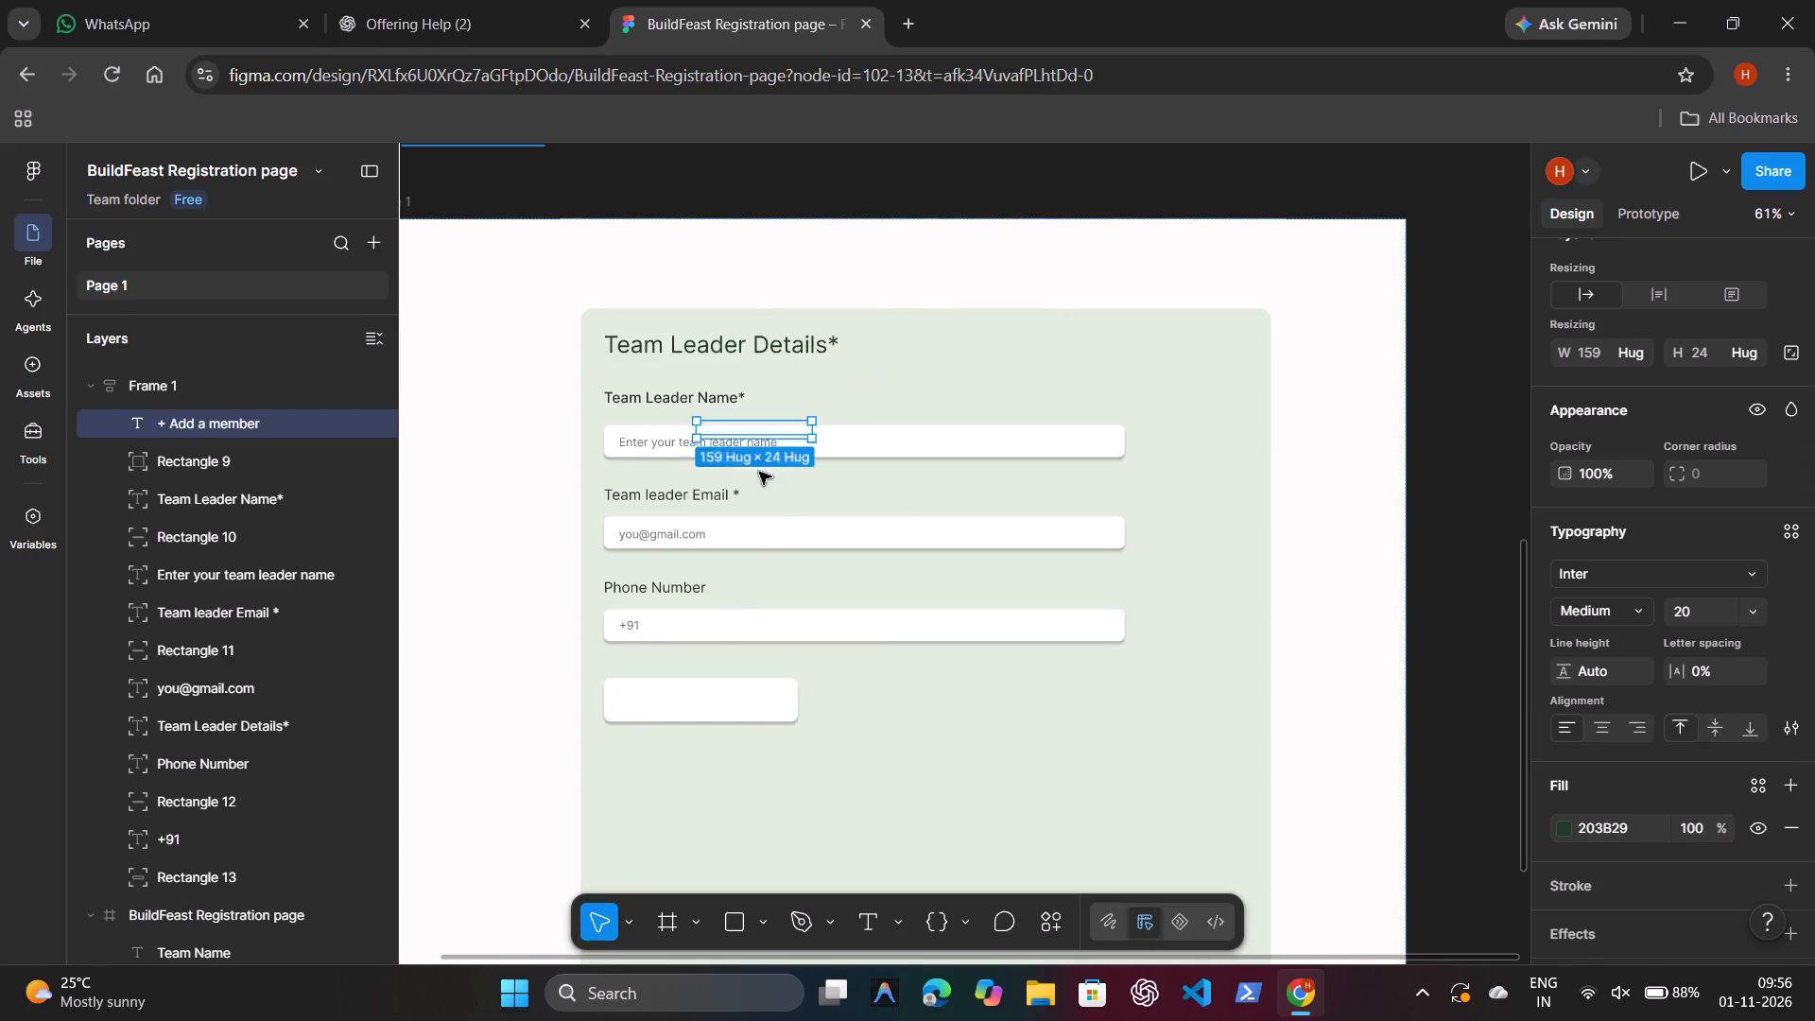
{"action": "left_click_drag", "start_coordinate": [759, 472], "coordinate": [856, 270]}
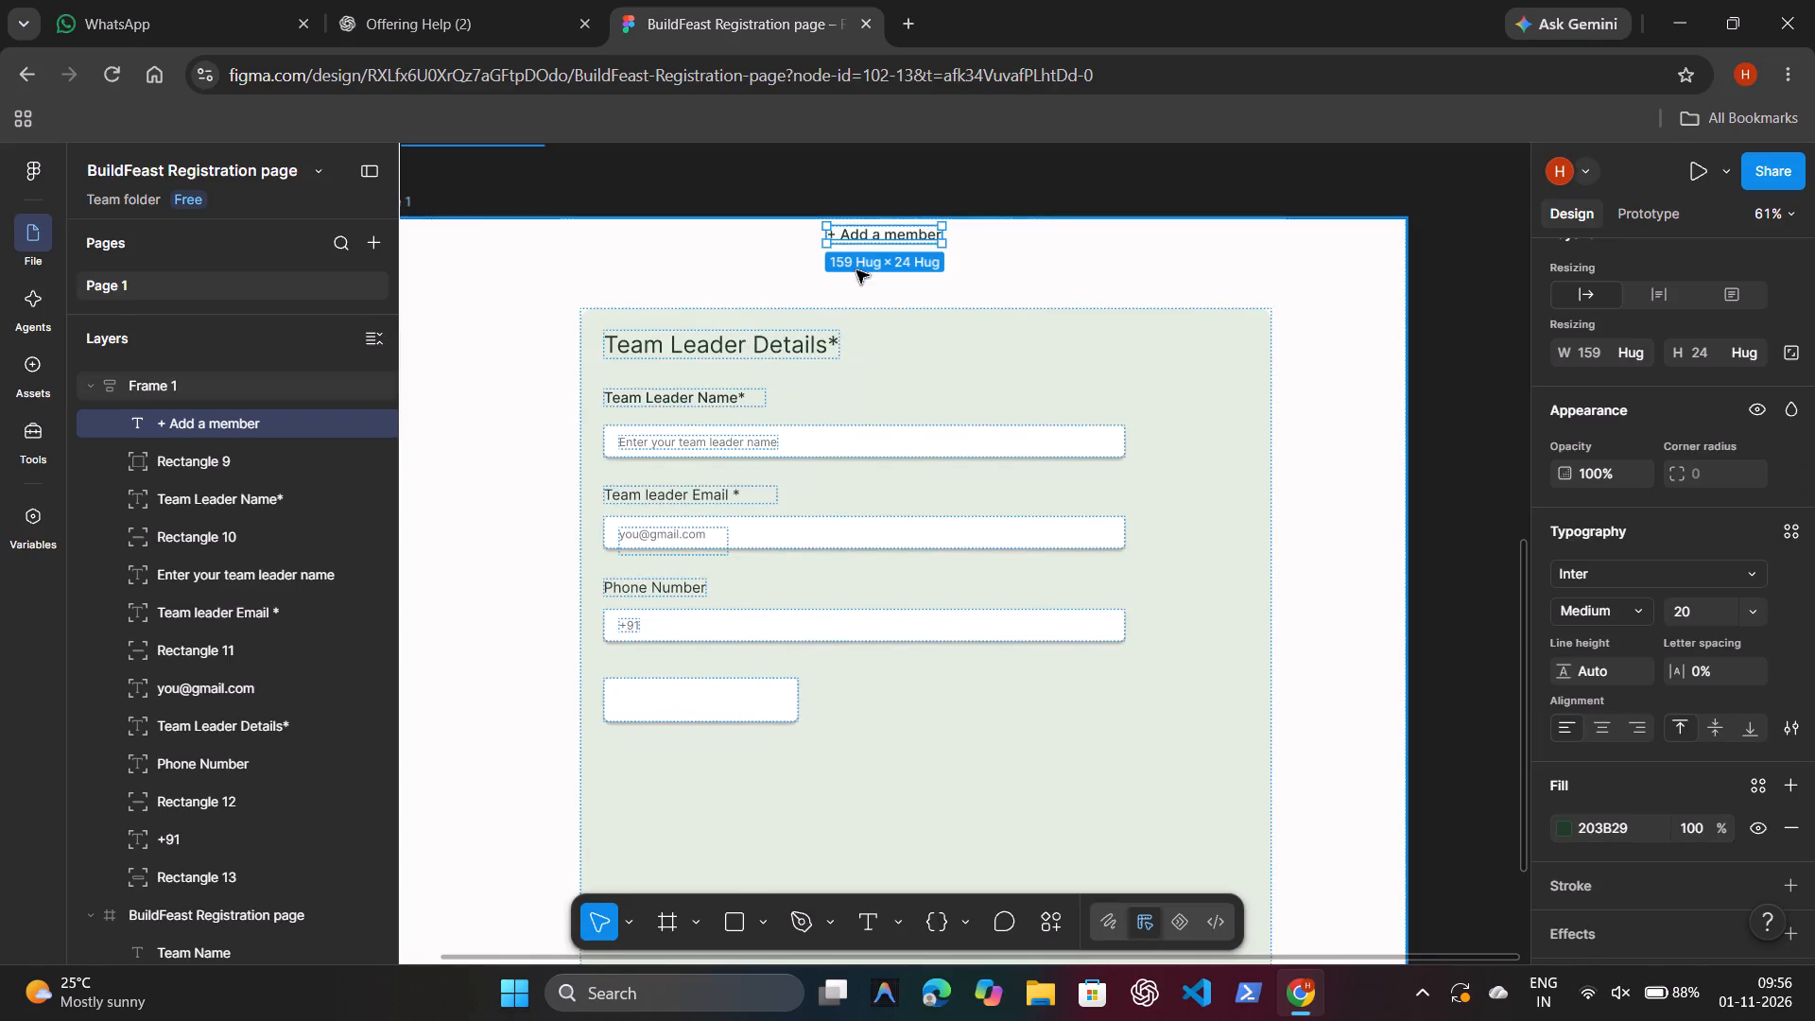
{"action": "scroll", "coordinate": [1651, 490], "scroll_direction": "up", "scroll_amount": 3}
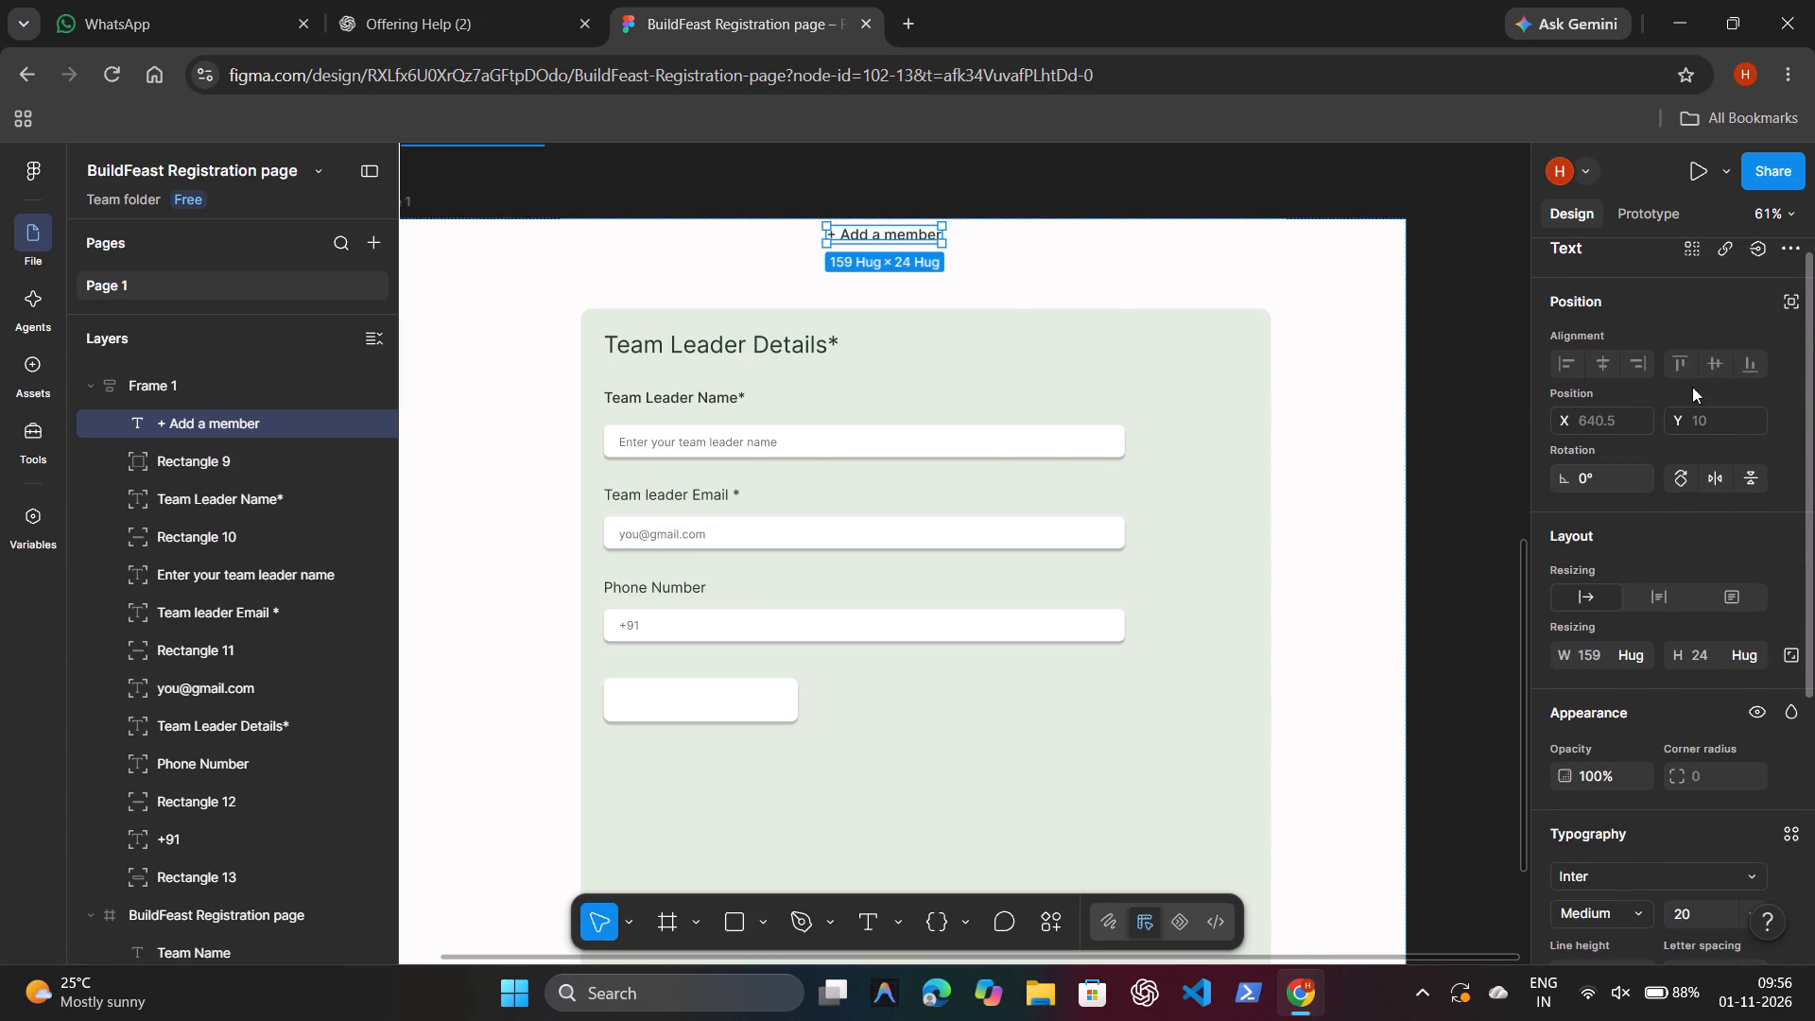
{"action": "left_click", "coordinate": [1792, 309]}
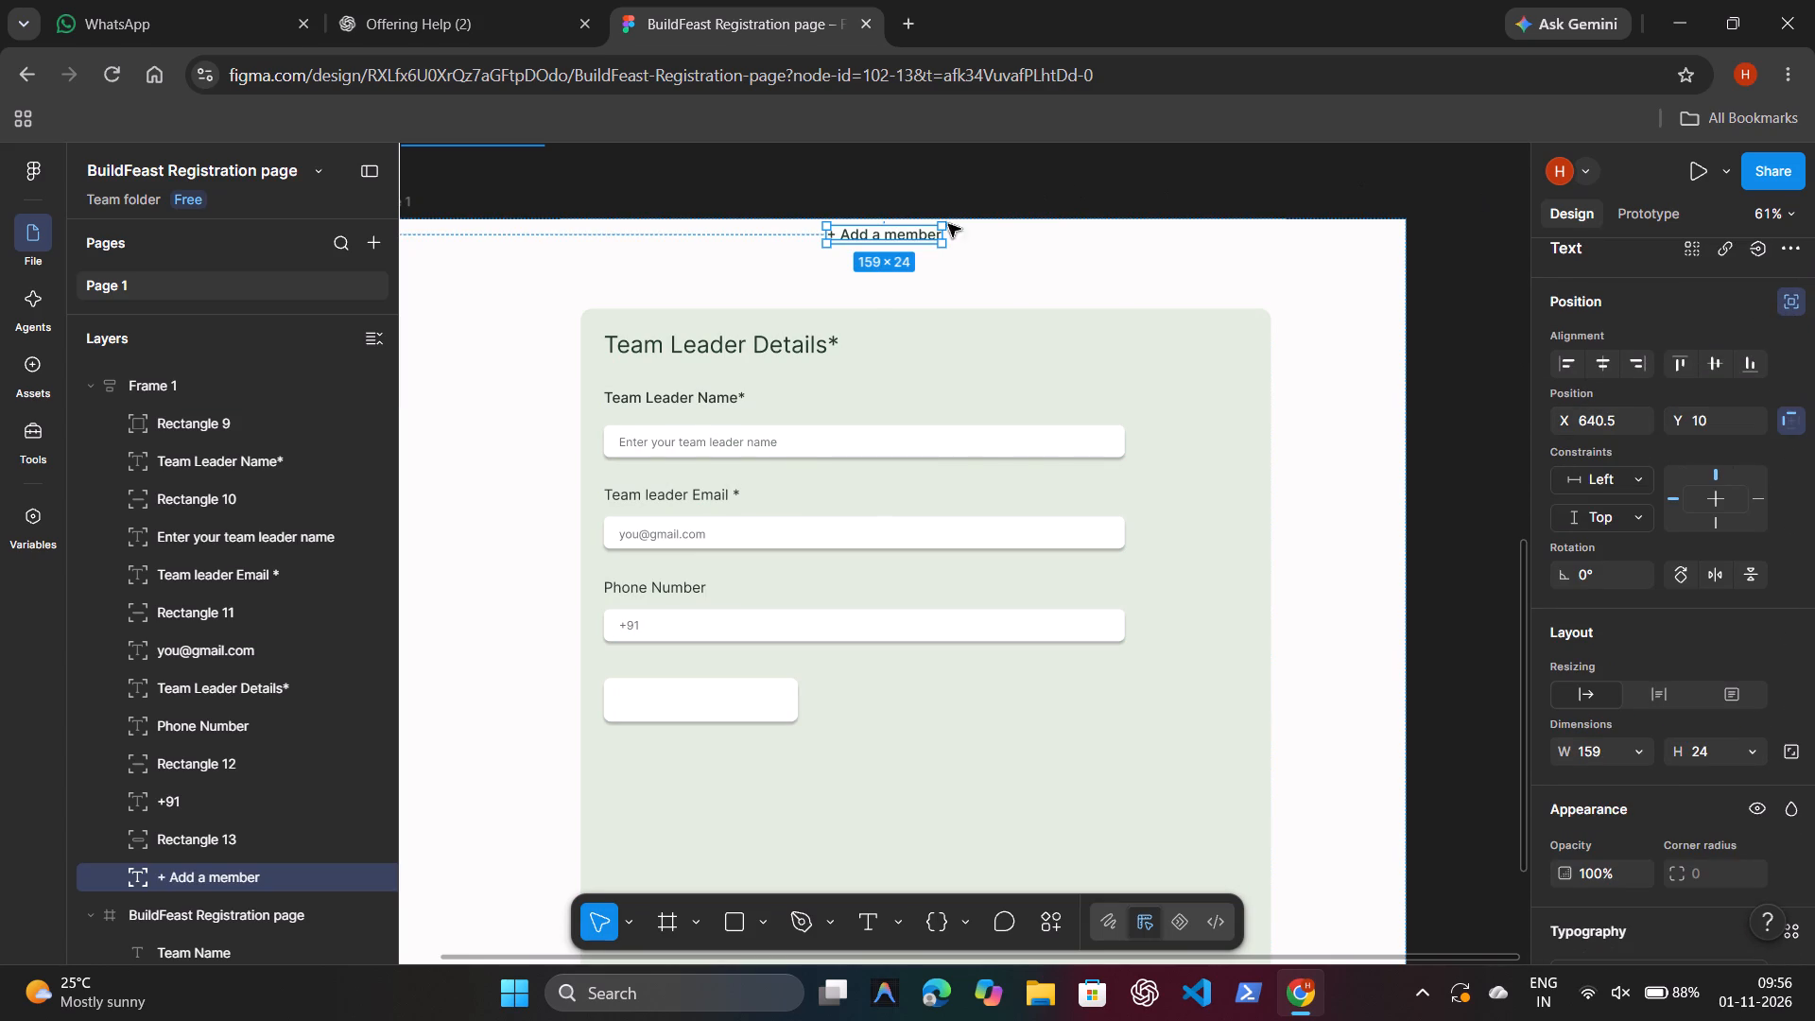
{"action": "left_click_drag", "start_coordinate": [912, 231], "coordinate": [685, 702]}
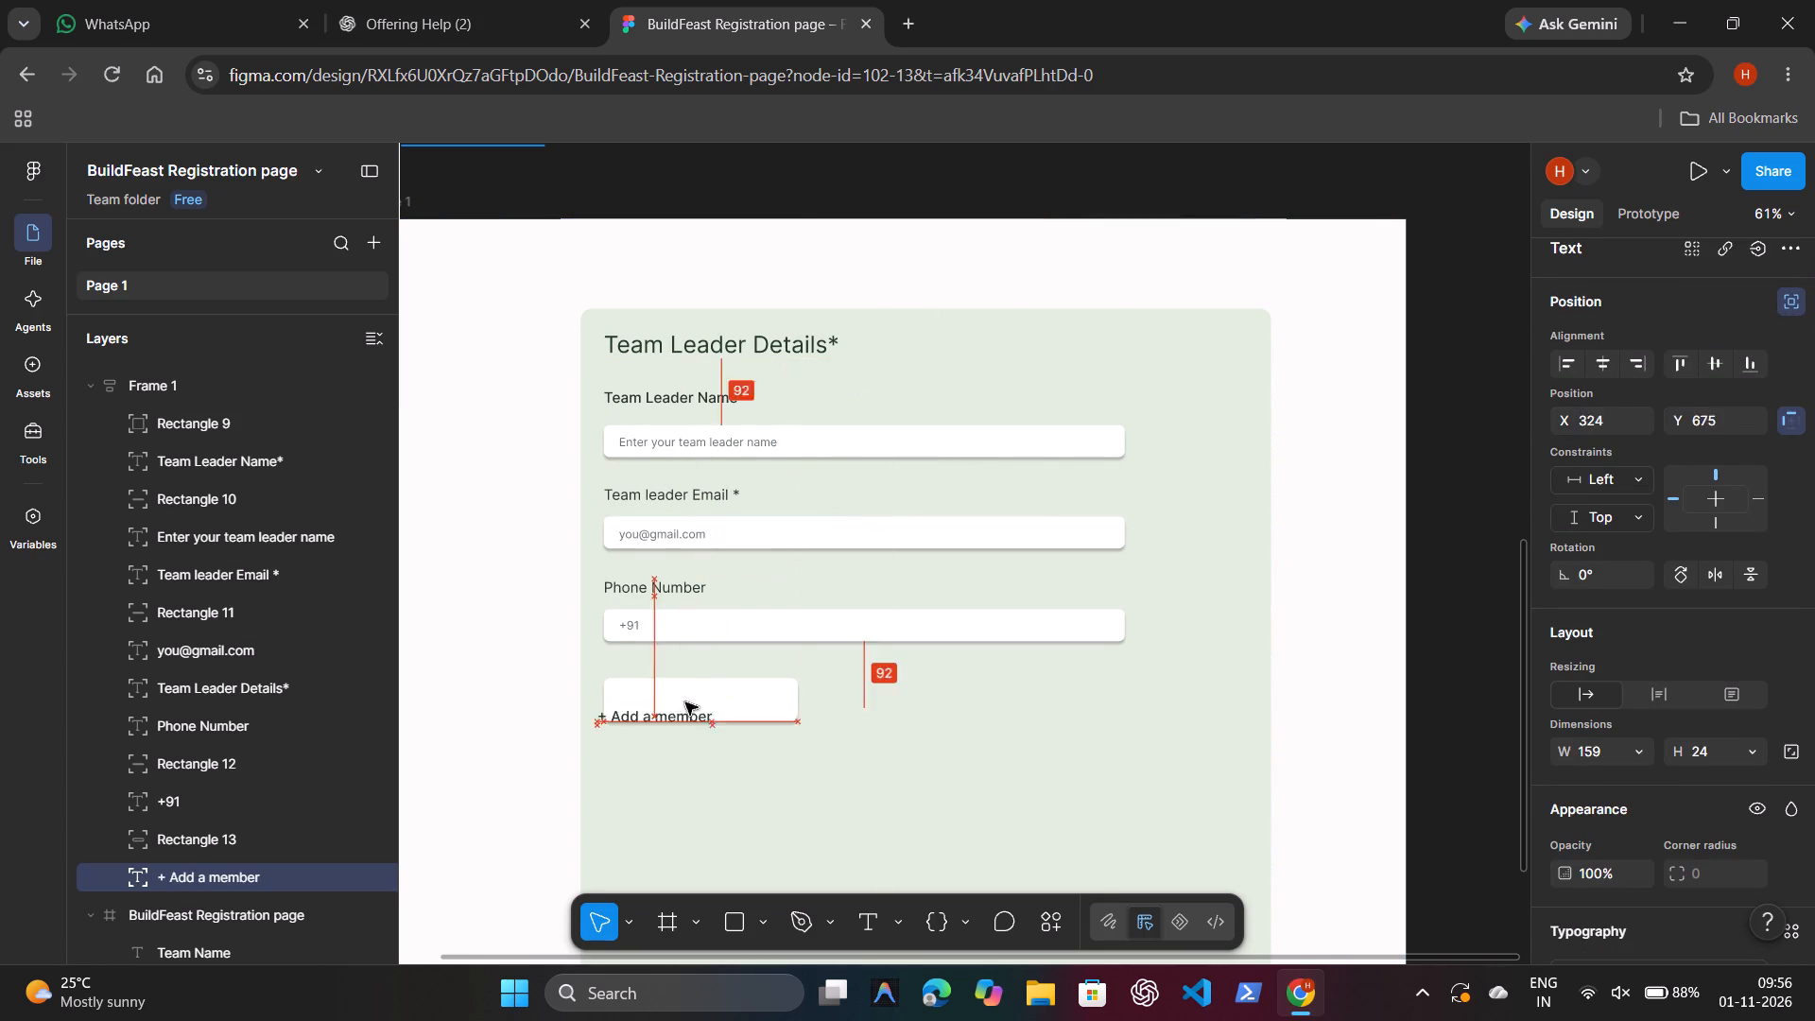
{"action": "left_click_drag", "start_coordinate": [685, 702], "coordinate": [706, 700]}
Set the font size of the "+ Add a member" text to 24.
{"action": "scroll", "coordinate": [1690, 758], "scroll_direction": "down", "scroll_amount": 3}
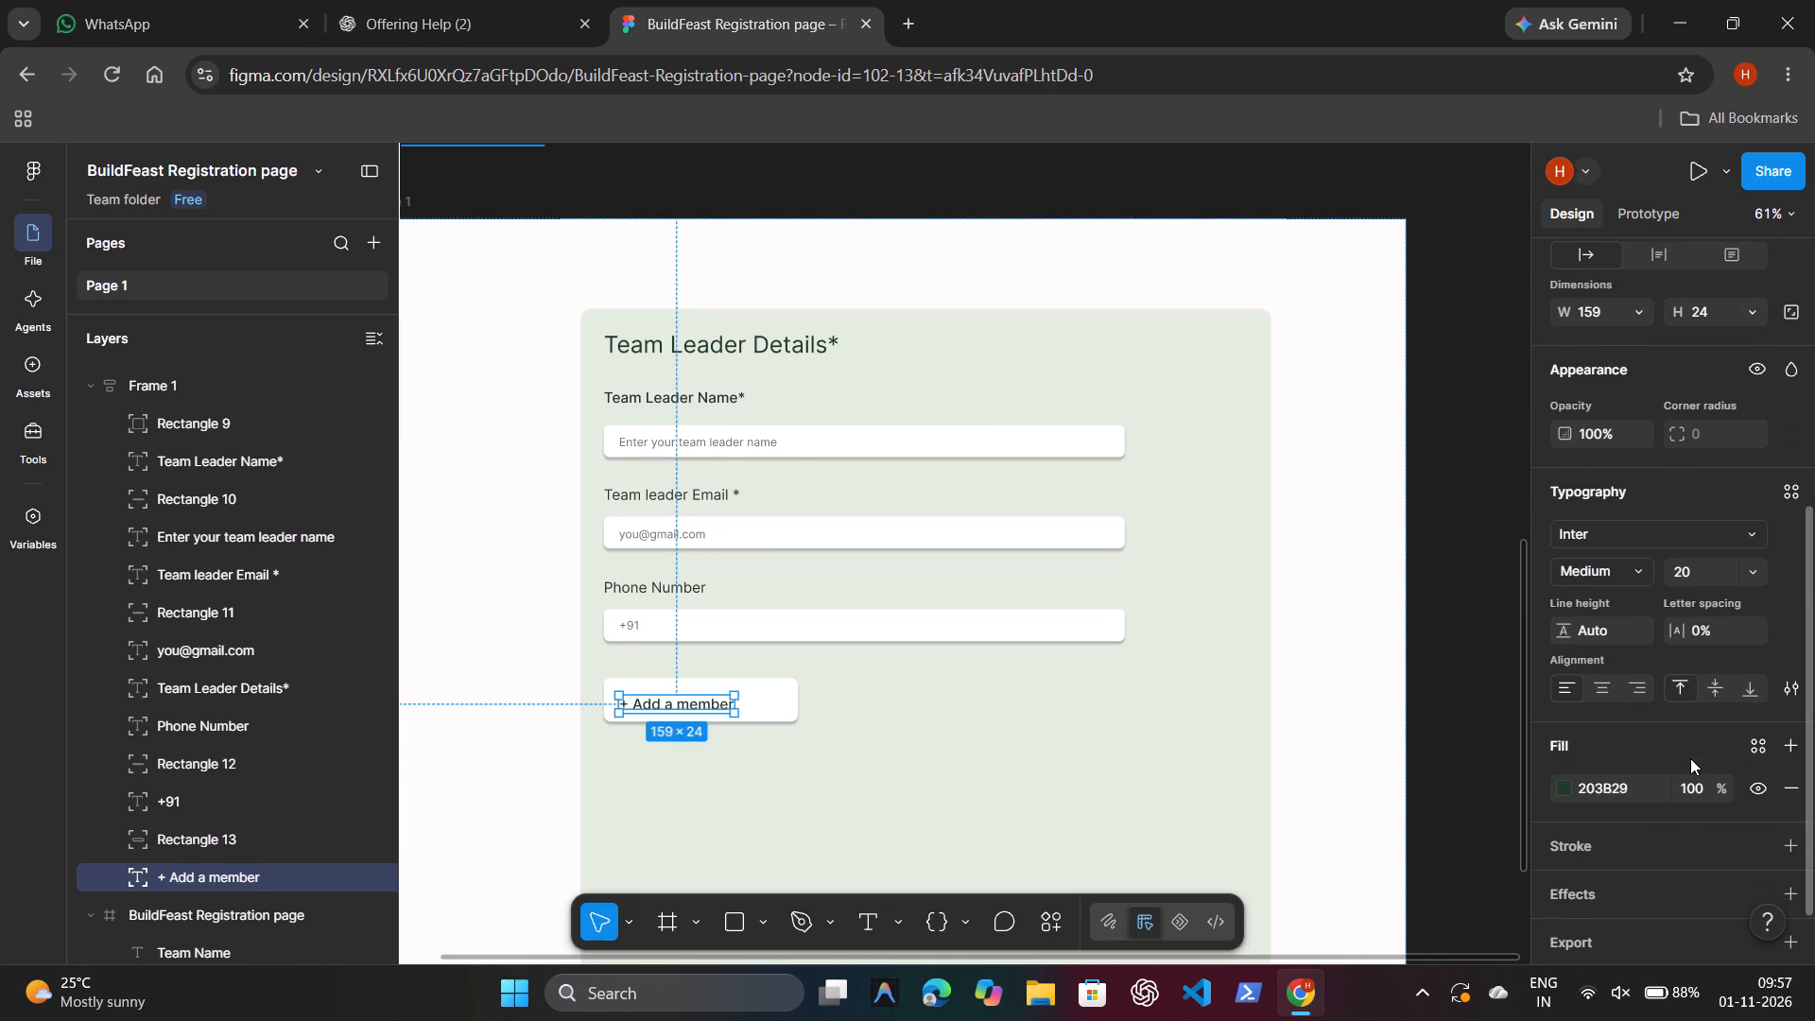
{"action": "left_click", "coordinate": [1751, 563]}
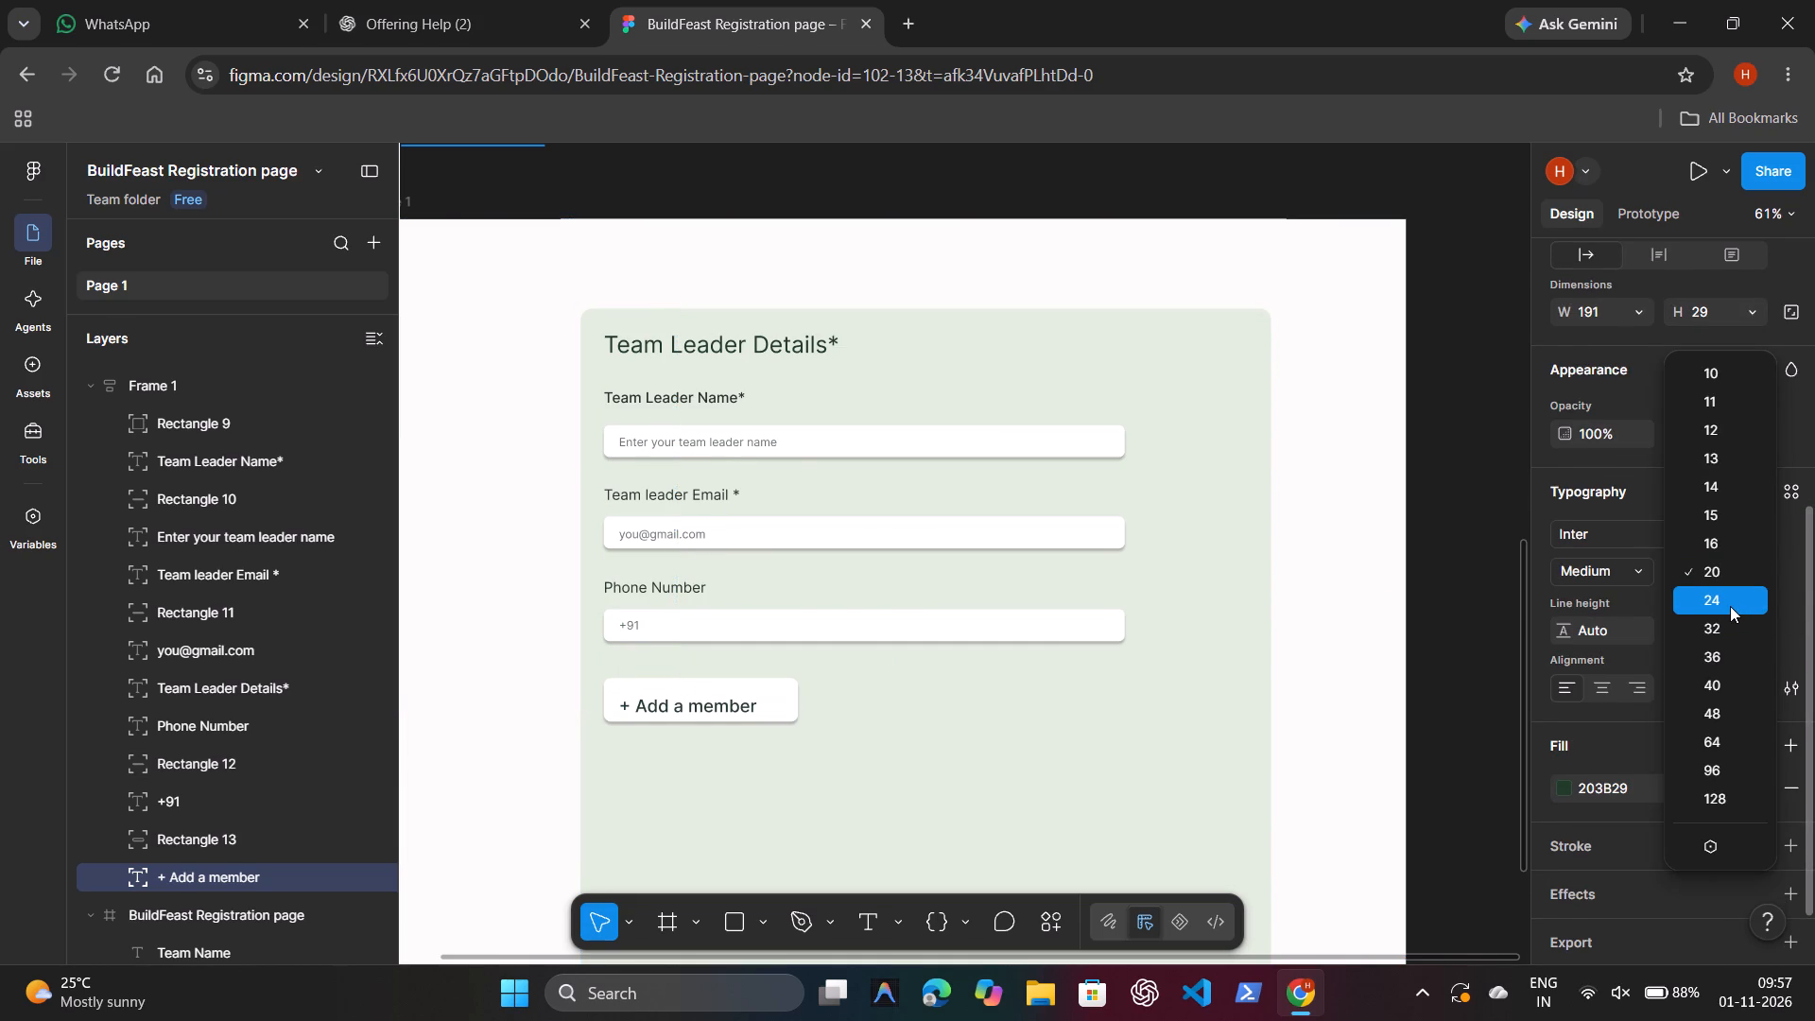
{"action": "left_click", "coordinate": [1730, 606]}
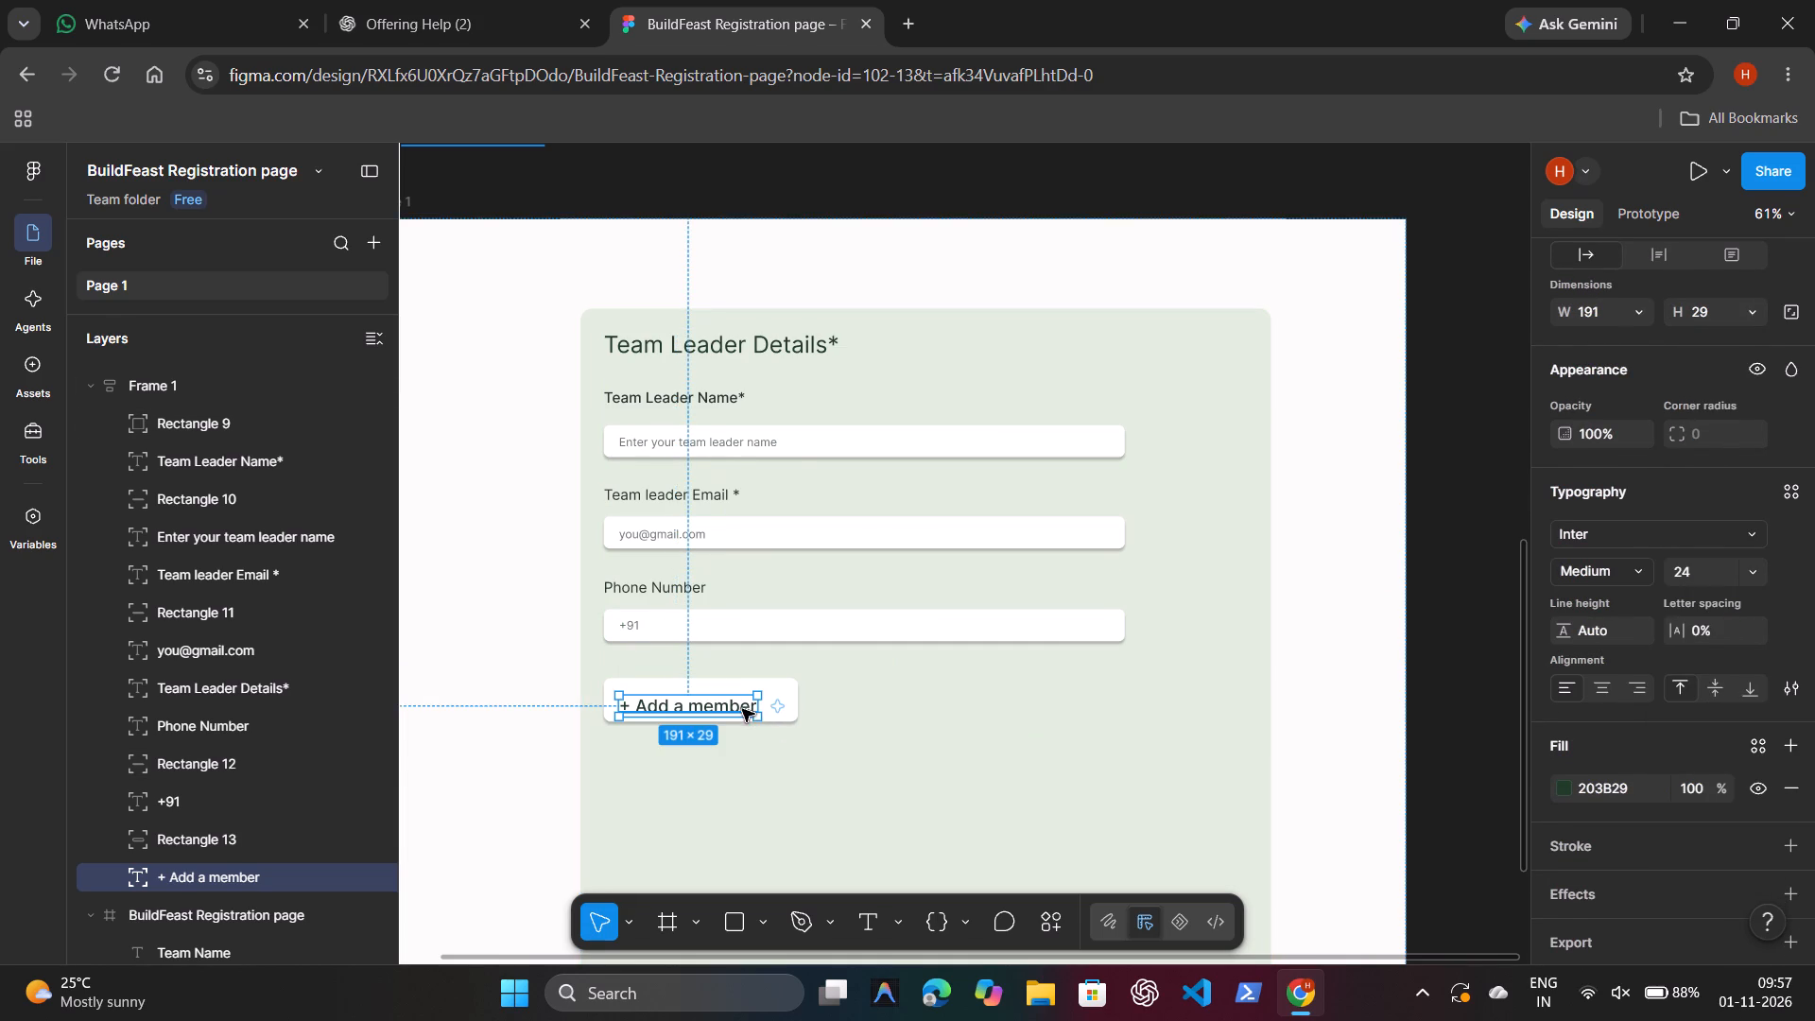
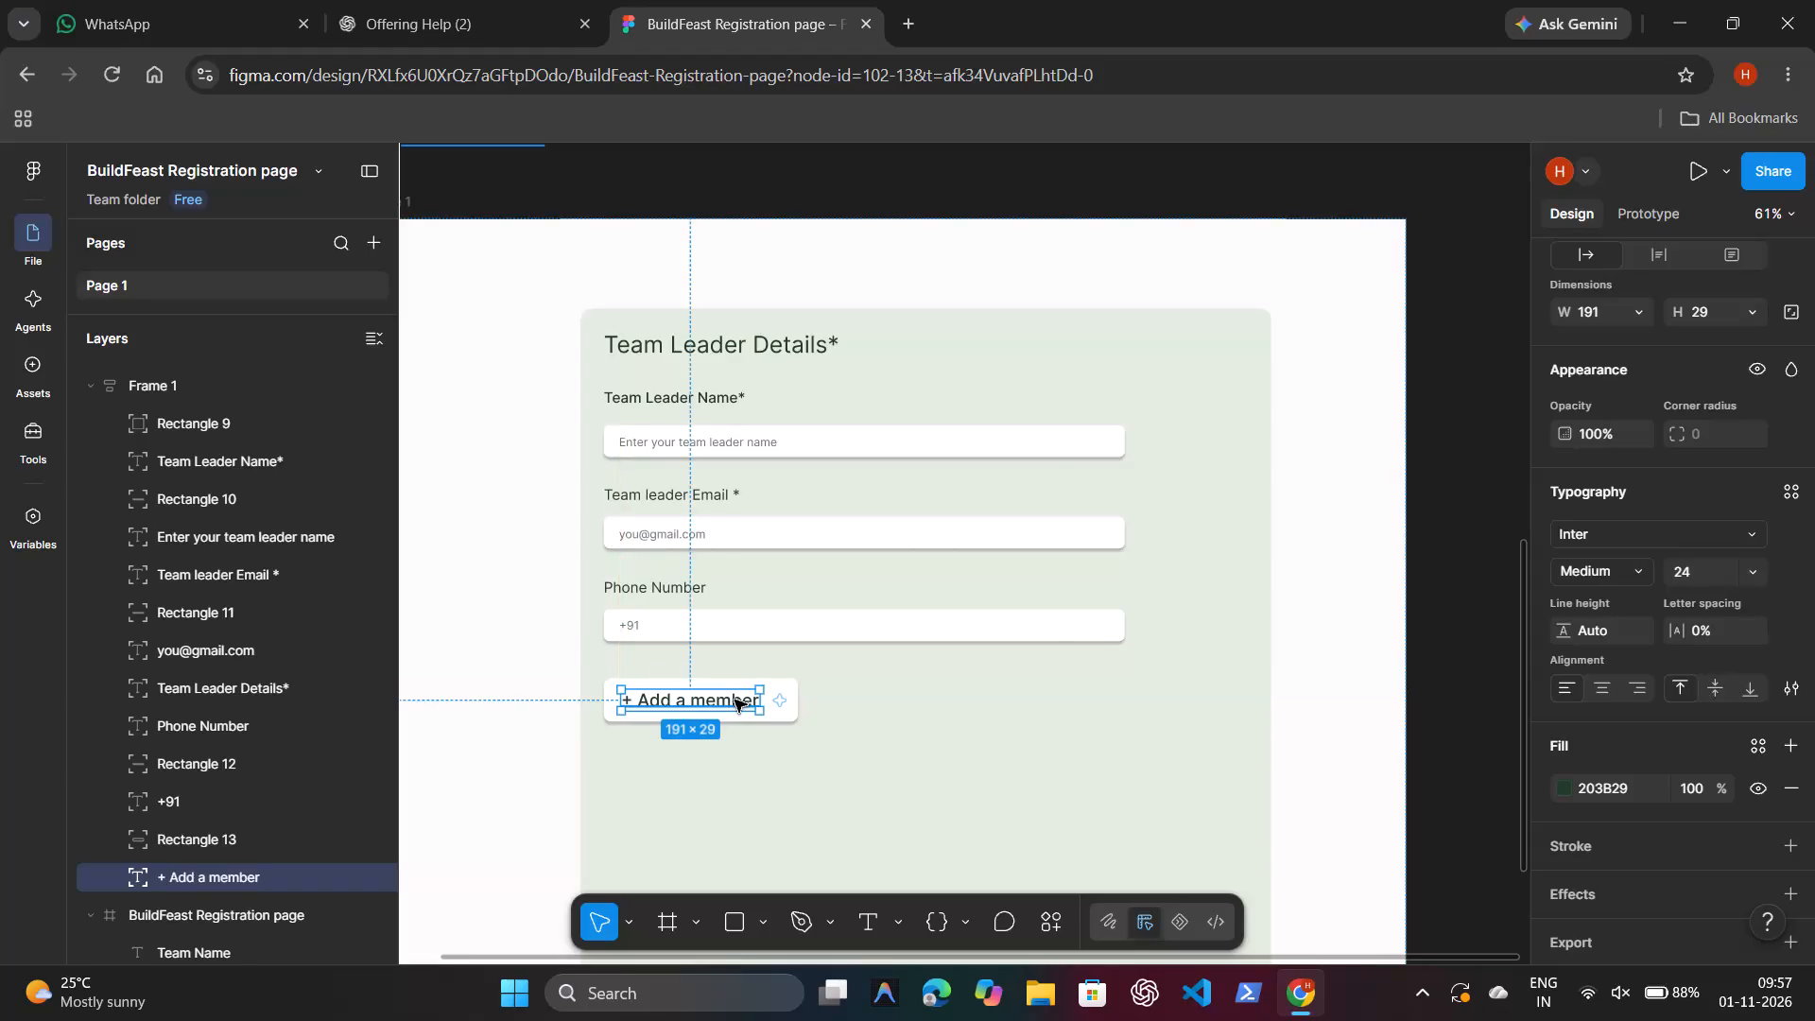
{"action": "left_click", "coordinate": [477, 572]}
{"action": "scroll", "coordinate": [477, 572], "scroll_direction": "down", "scroll_amount": 1}
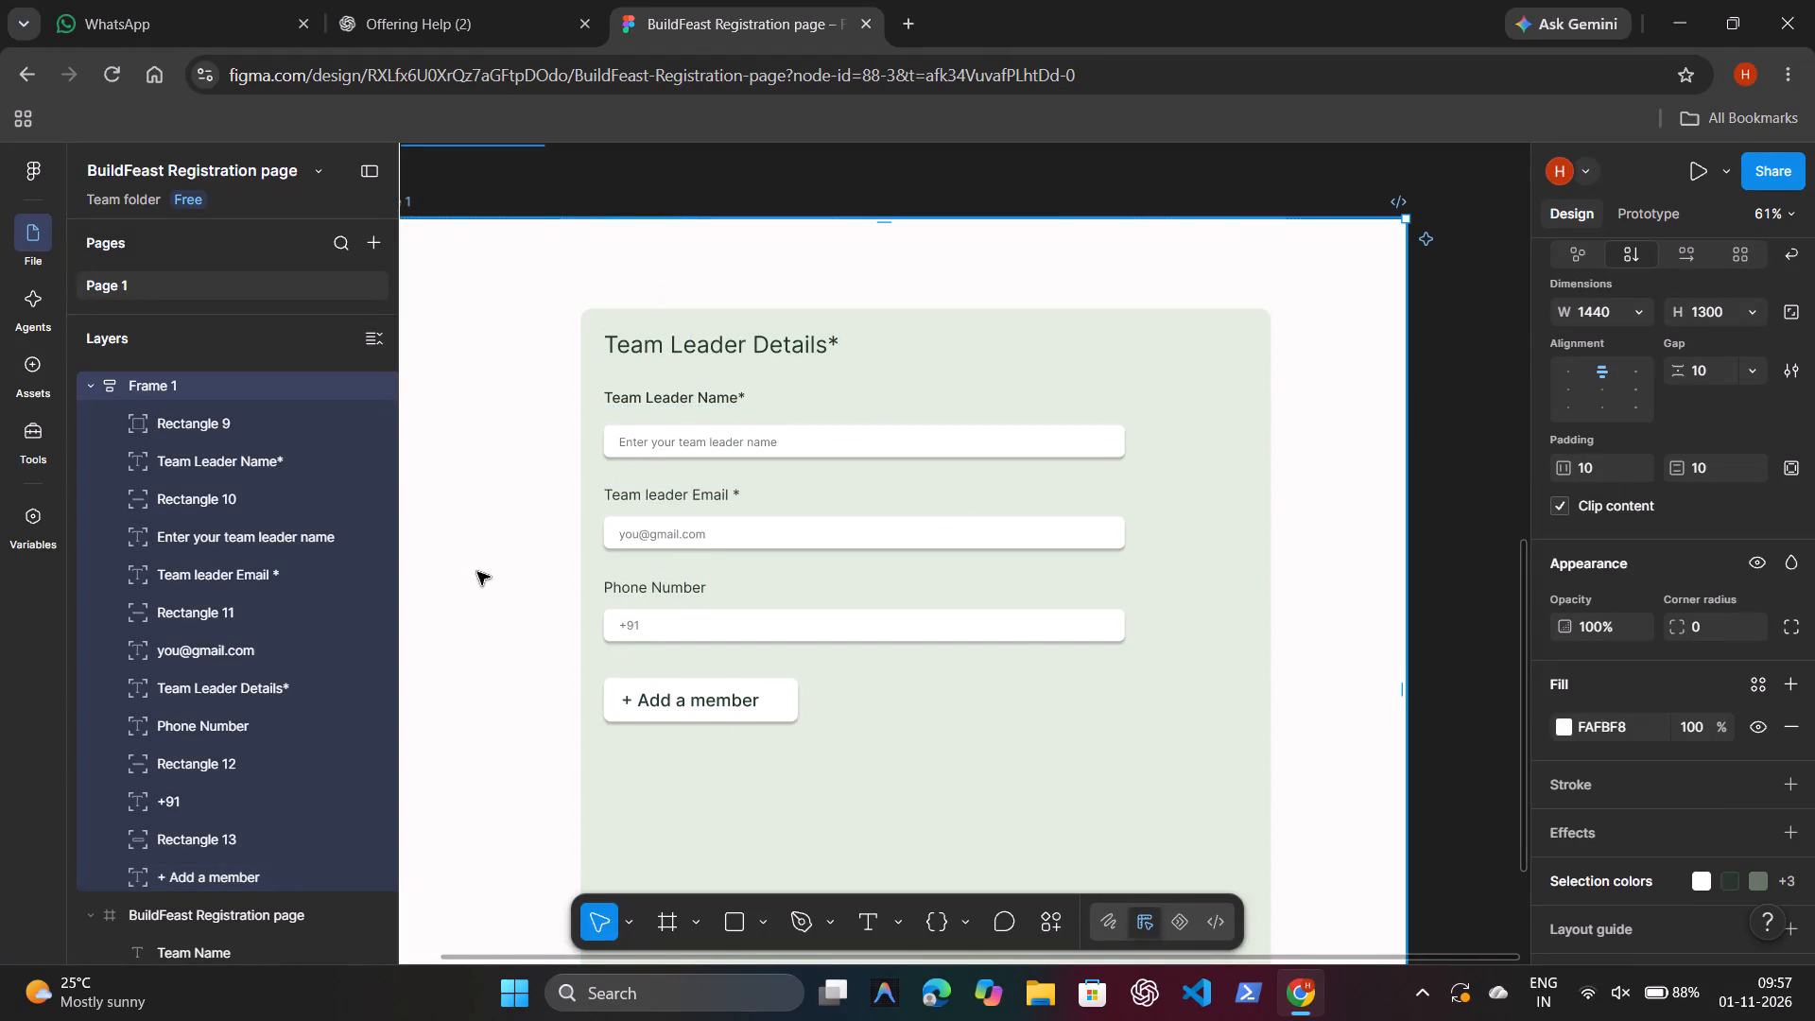
{"action": "scroll", "coordinate": [477, 572], "scroll_direction": "down", "scroll_amount": 3}
{"action": "left_click", "coordinate": [824, 645]}
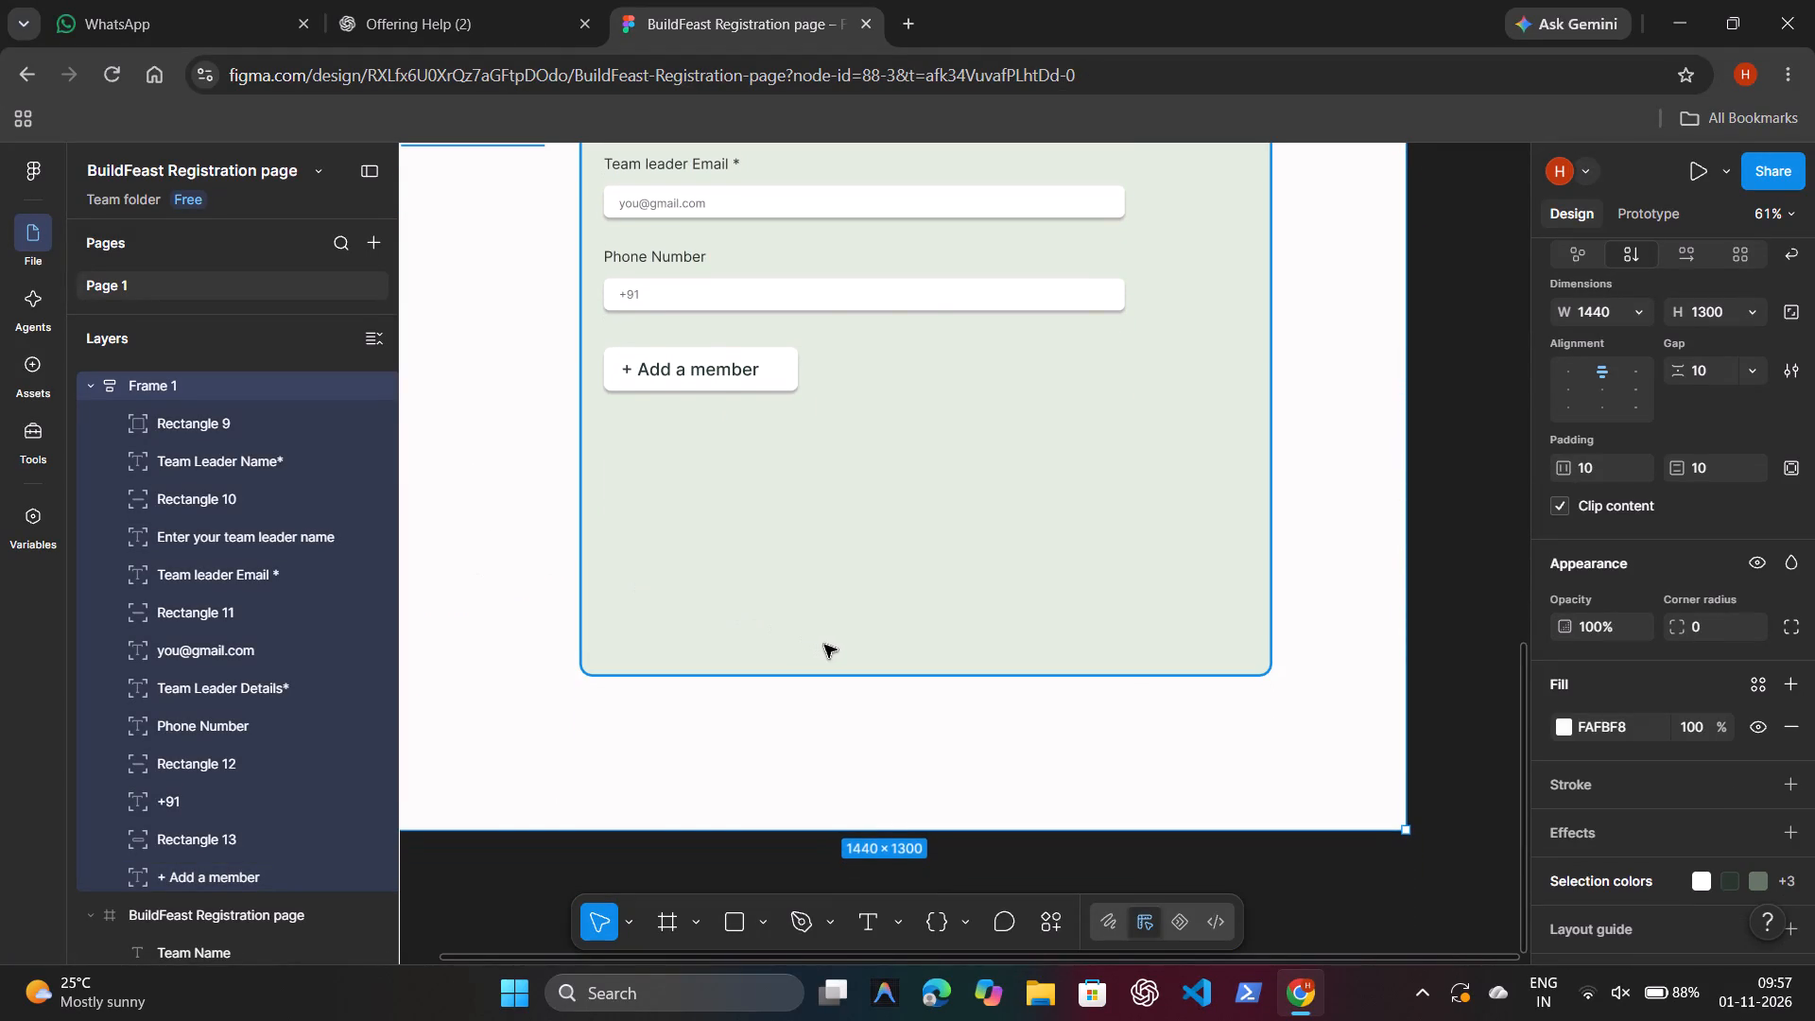
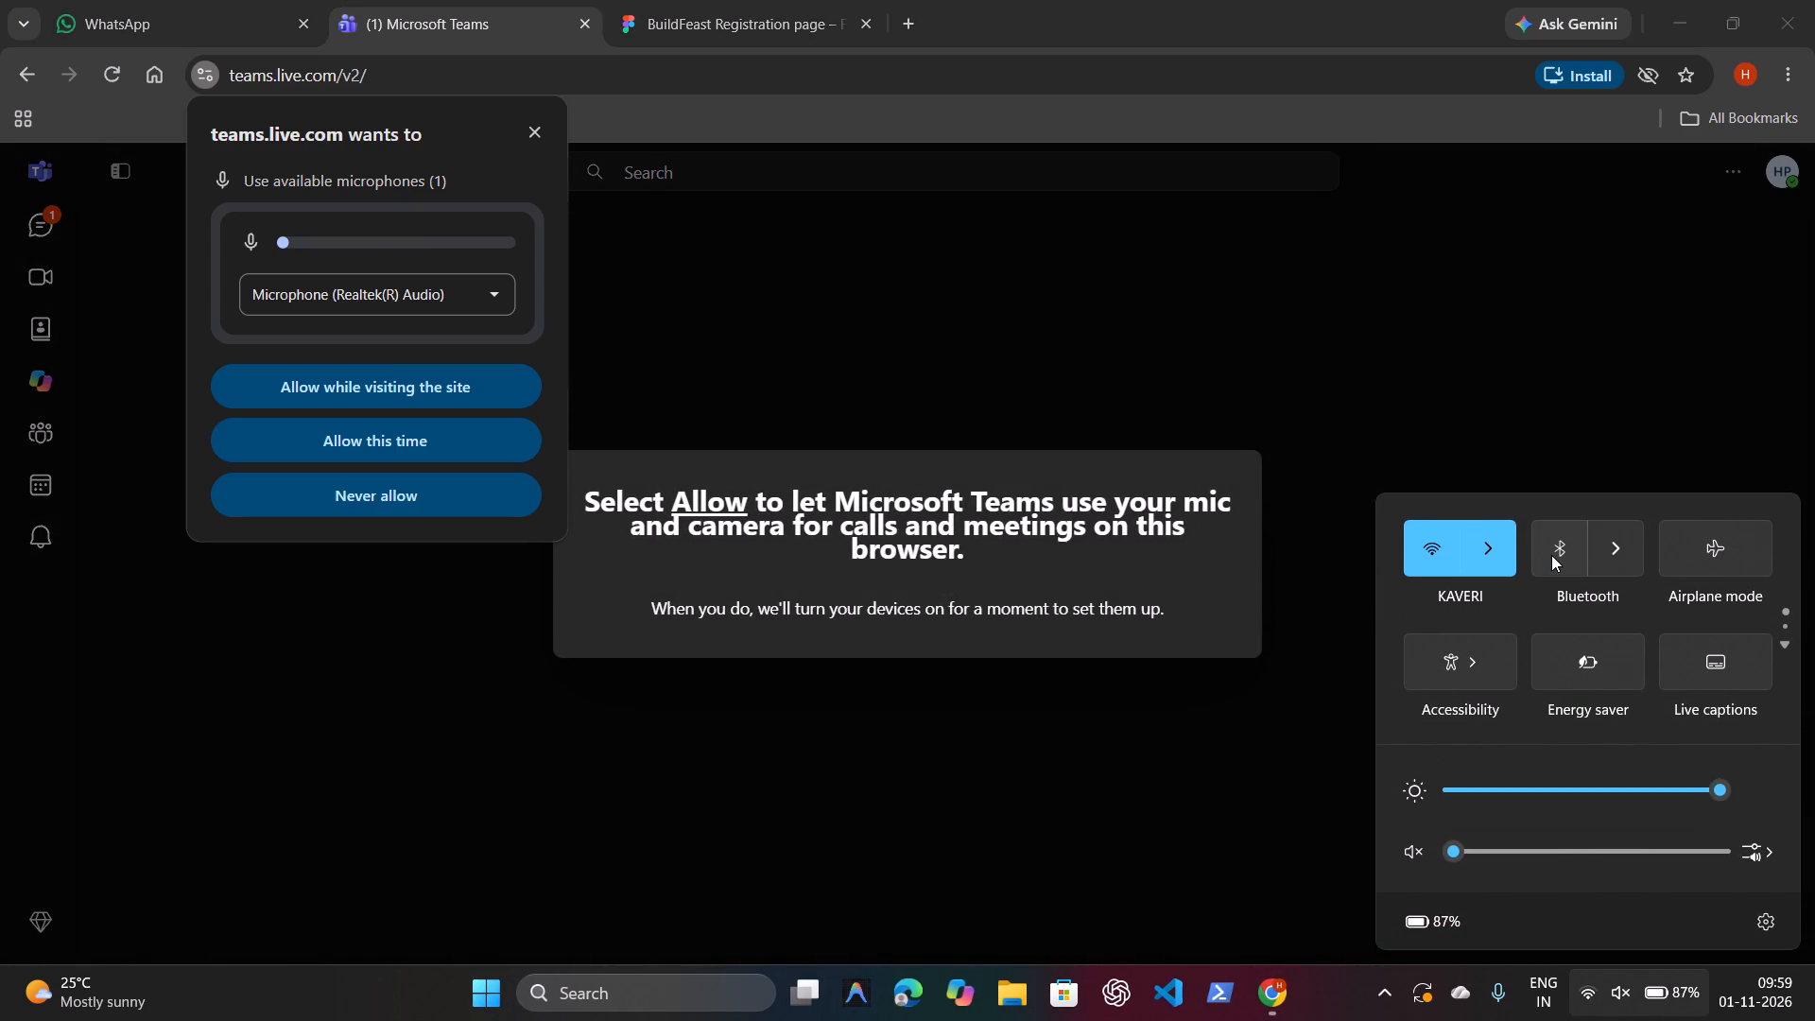
Turn on Bluetooth and select the Mivi DuoPods Blaze earbuds from the paired devices to connect them.
{"action": "left_click", "coordinate": [1551, 555]}
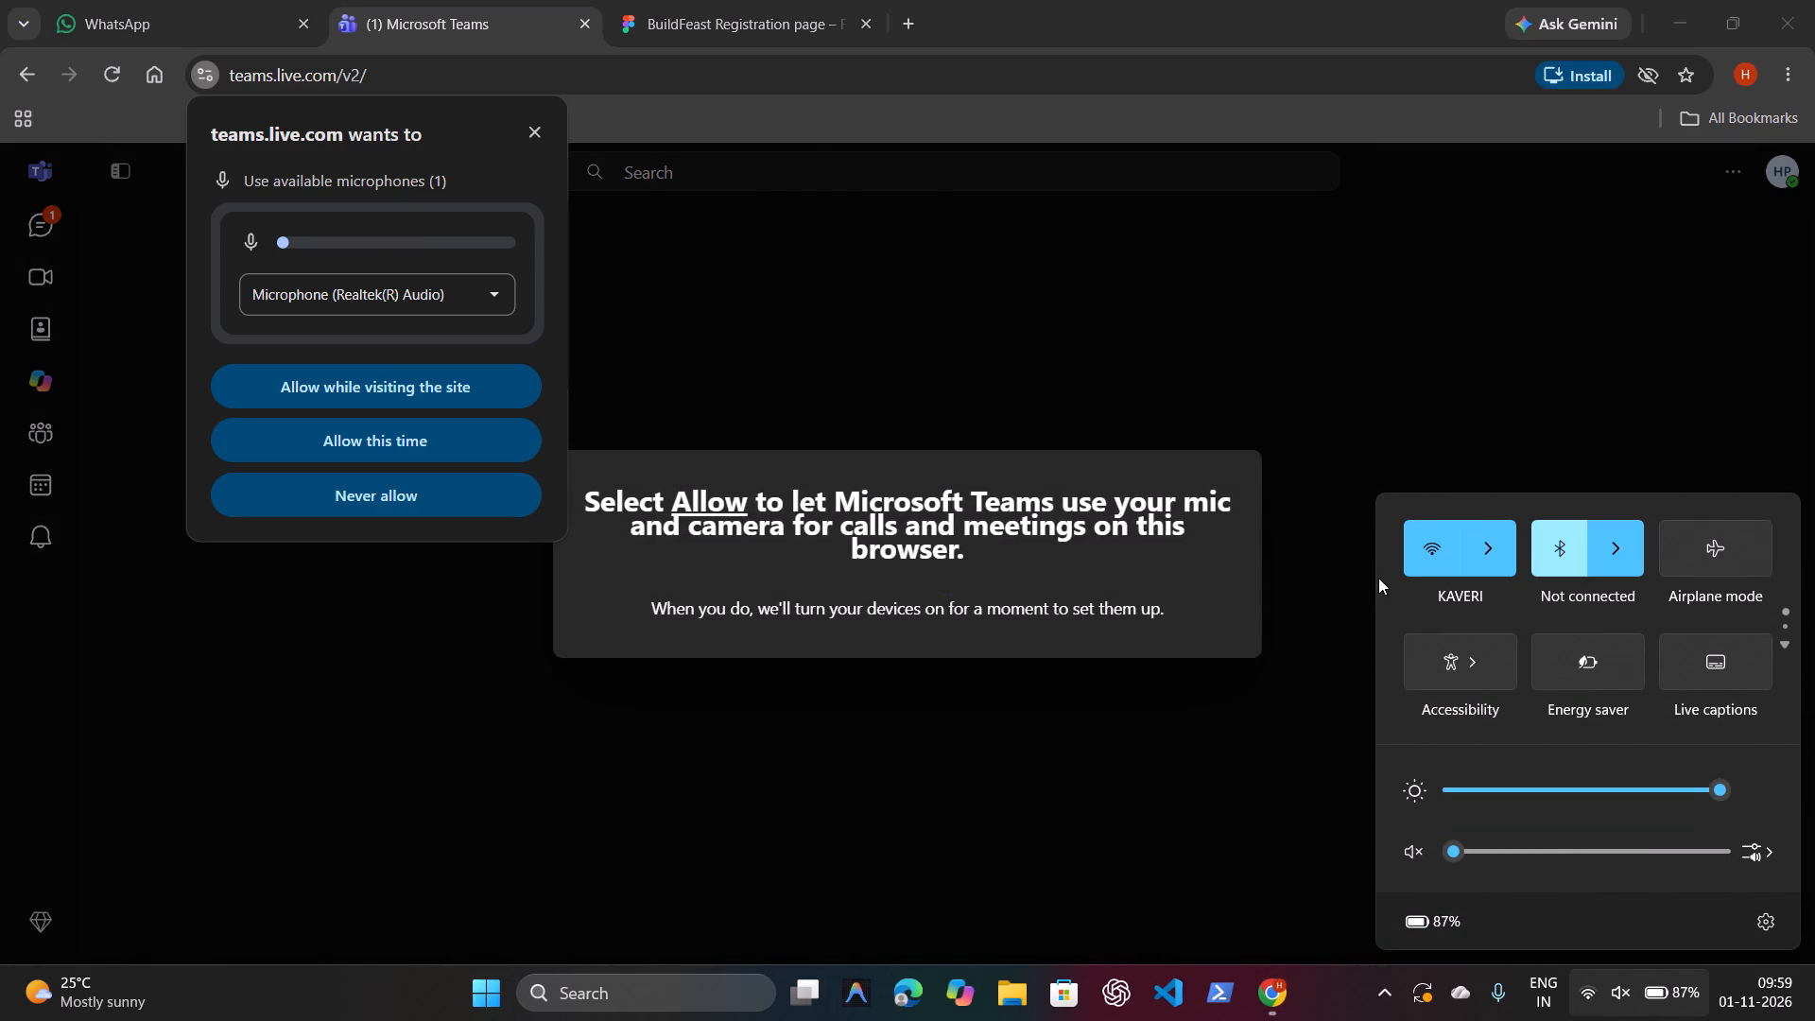
{"action": "left_click", "coordinate": [1639, 553]}
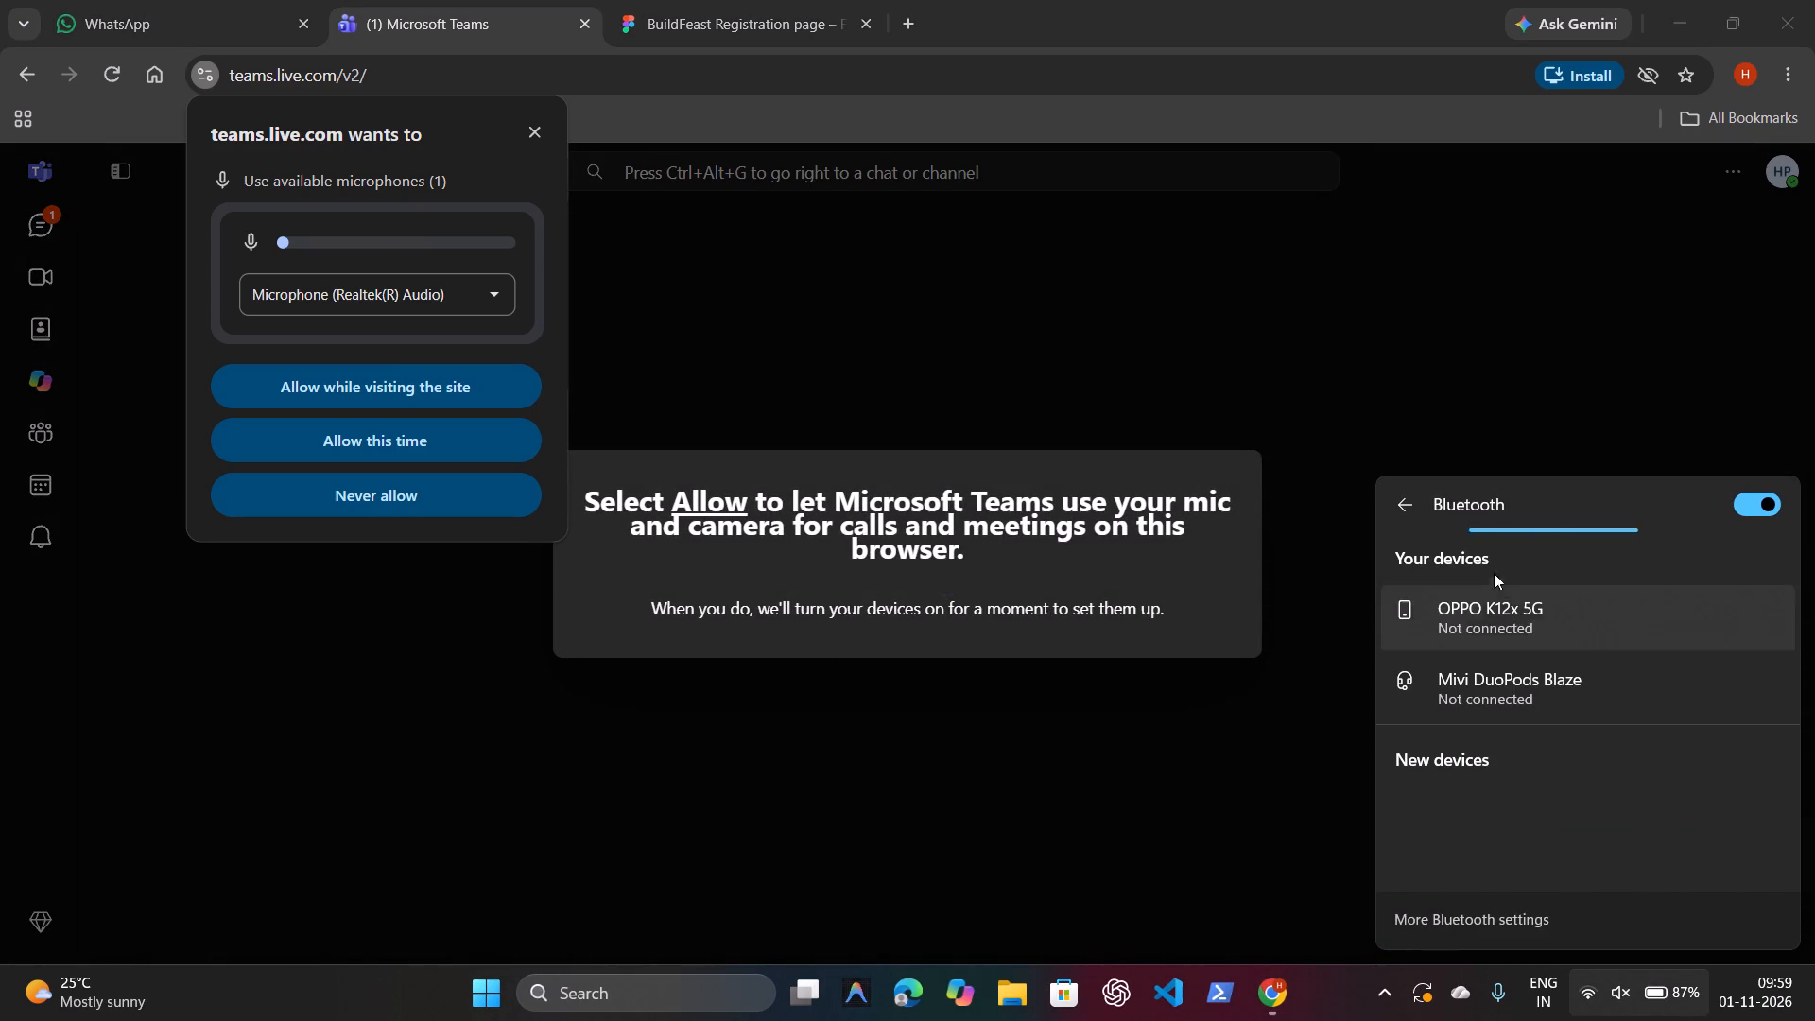
{"action": "left_click", "coordinate": [1593, 683]}
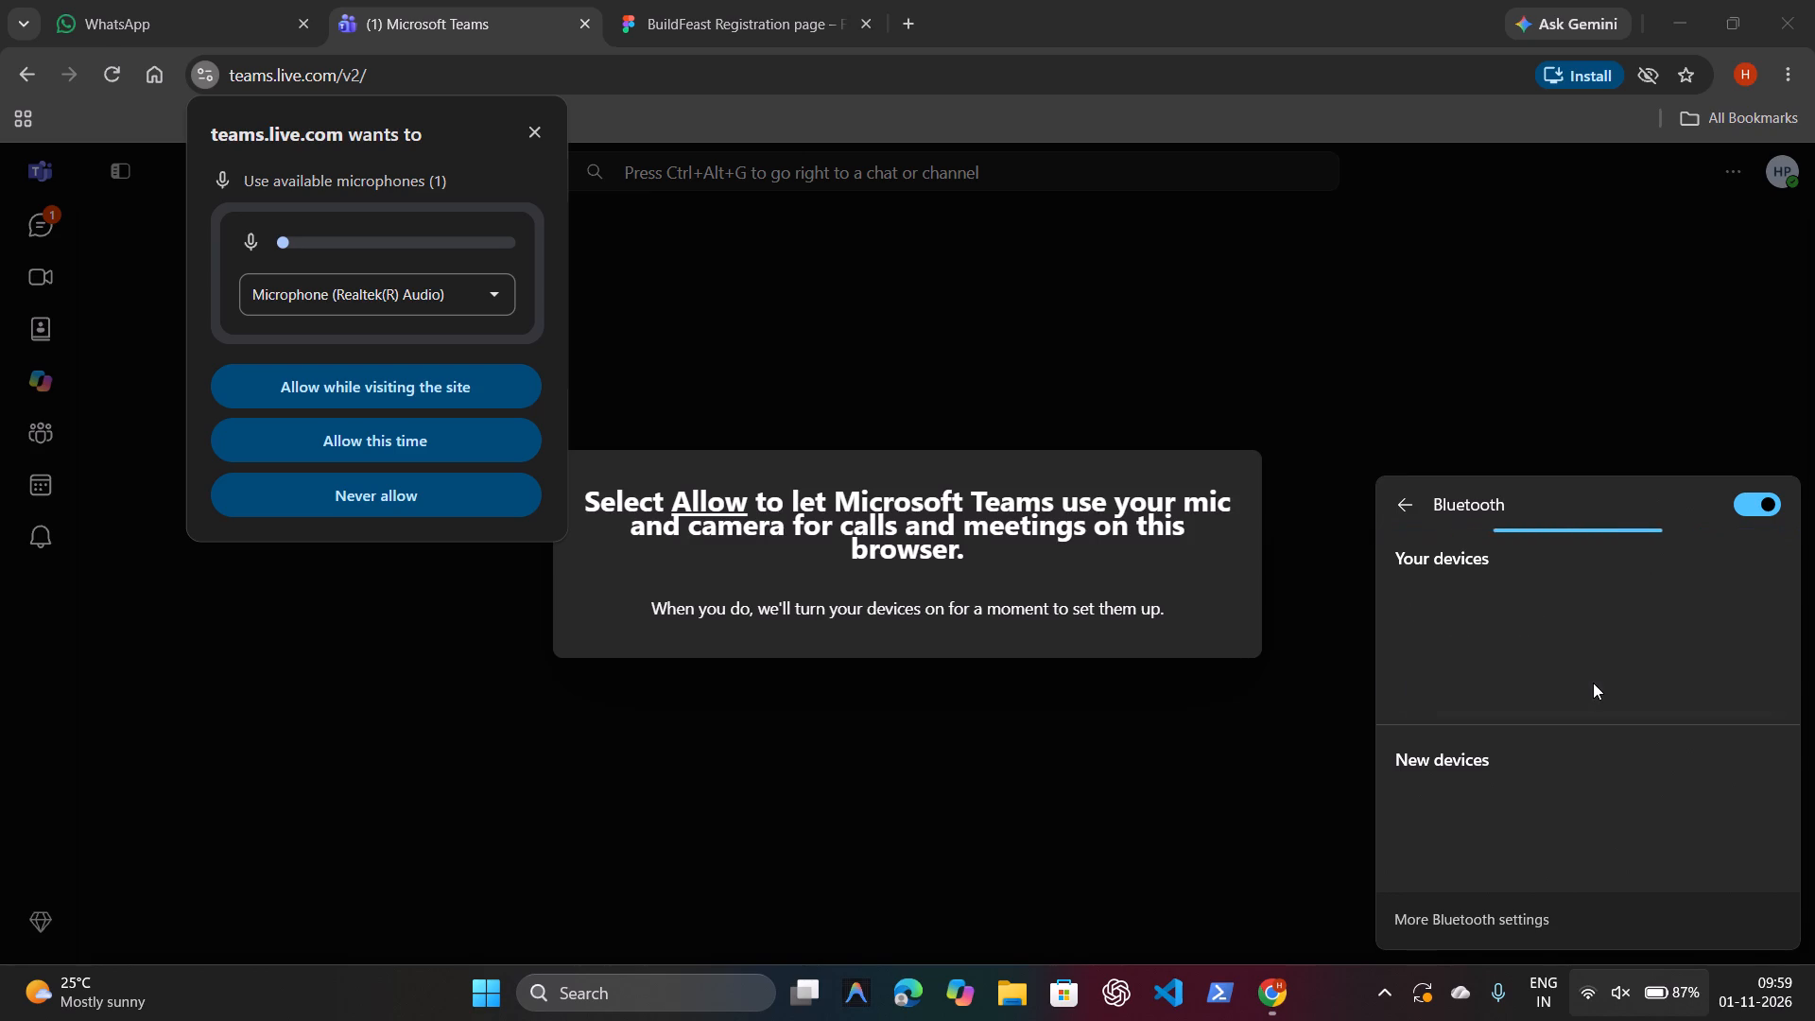
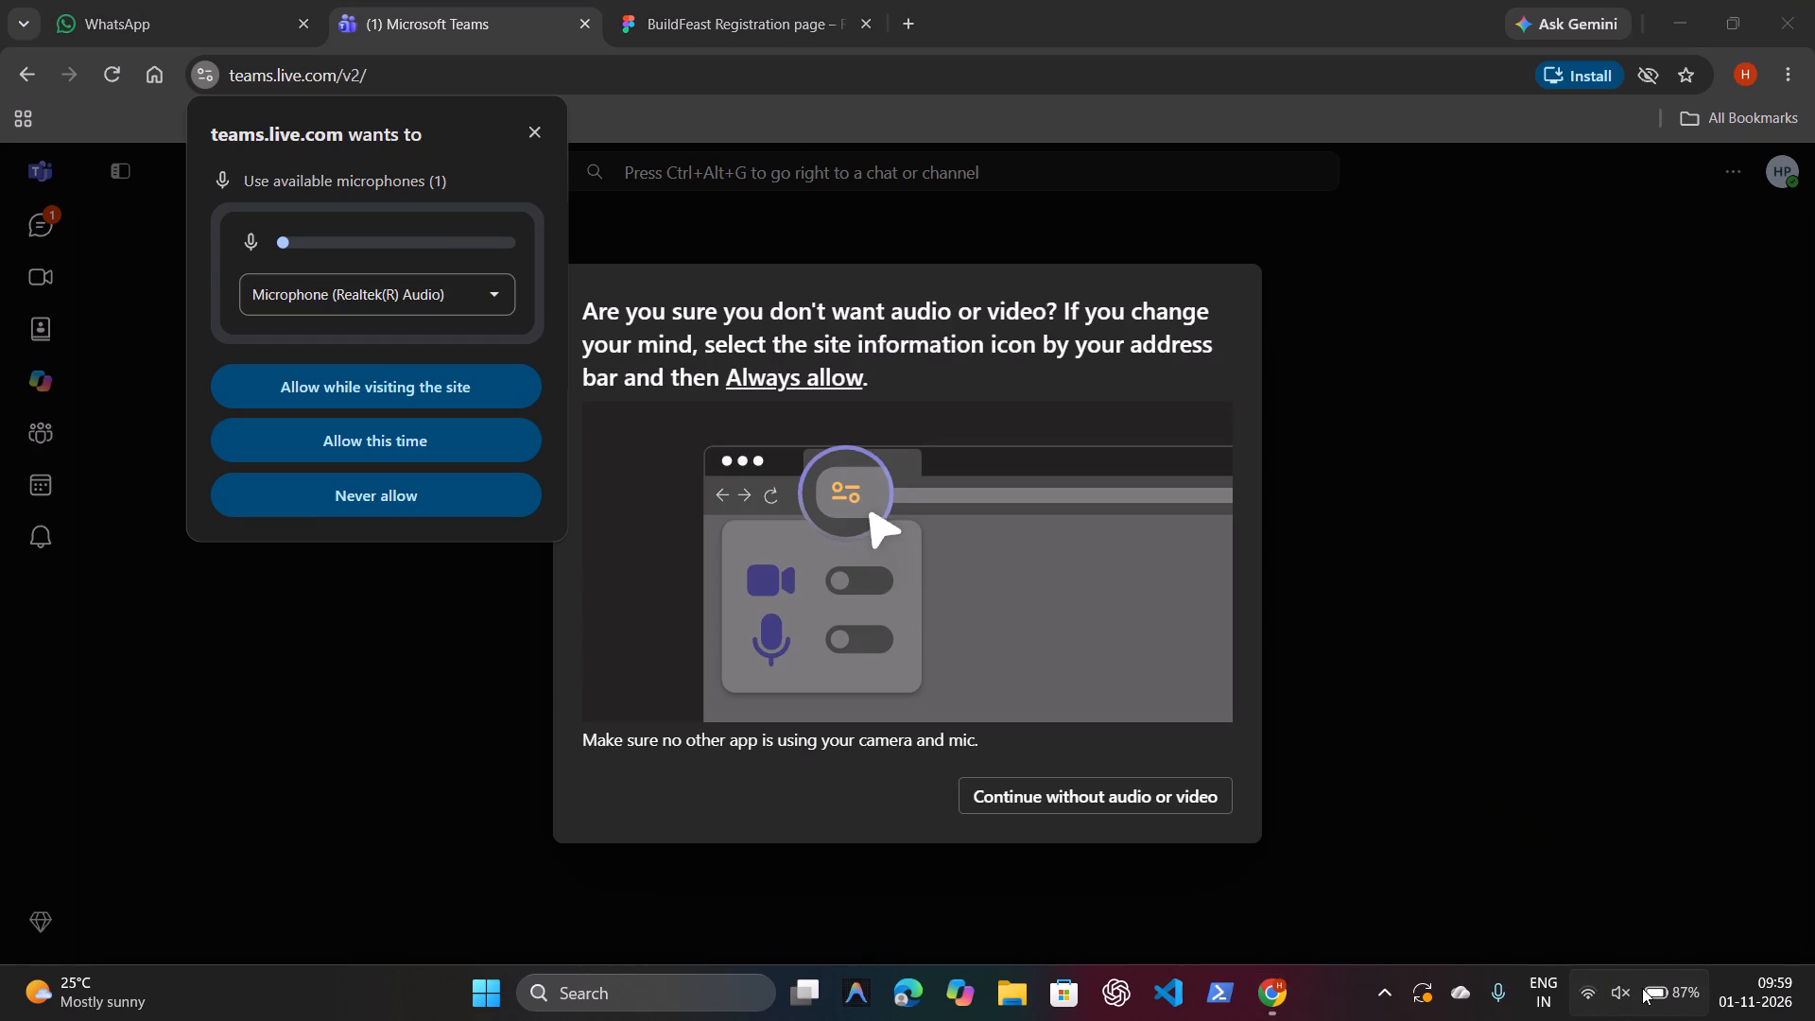
Connect the paired Mivi DuoPods Blaze headset over Bluetooth and dismiss the Bluetooth device list.
{"action": "left_click", "coordinate": [1642, 988]}
{"action": "left_click", "coordinate": [1608, 550]}
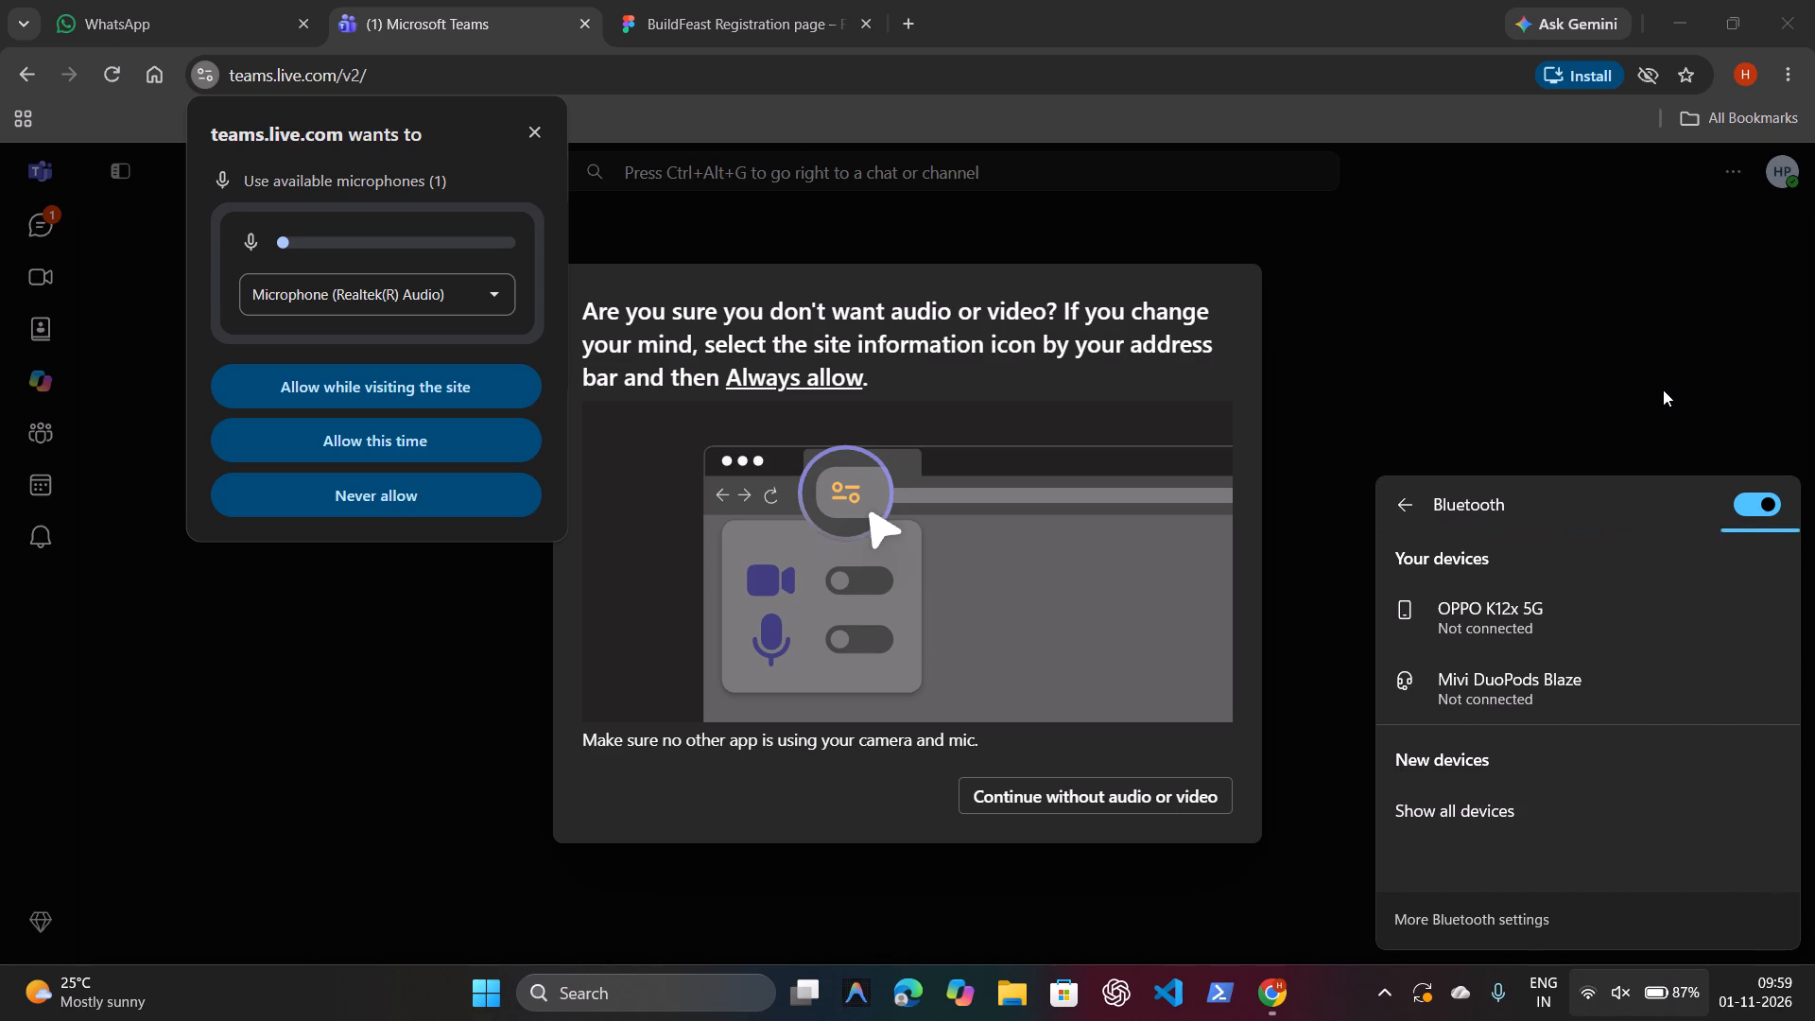
{"action": "left_click", "coordinate": [1555, 675]}
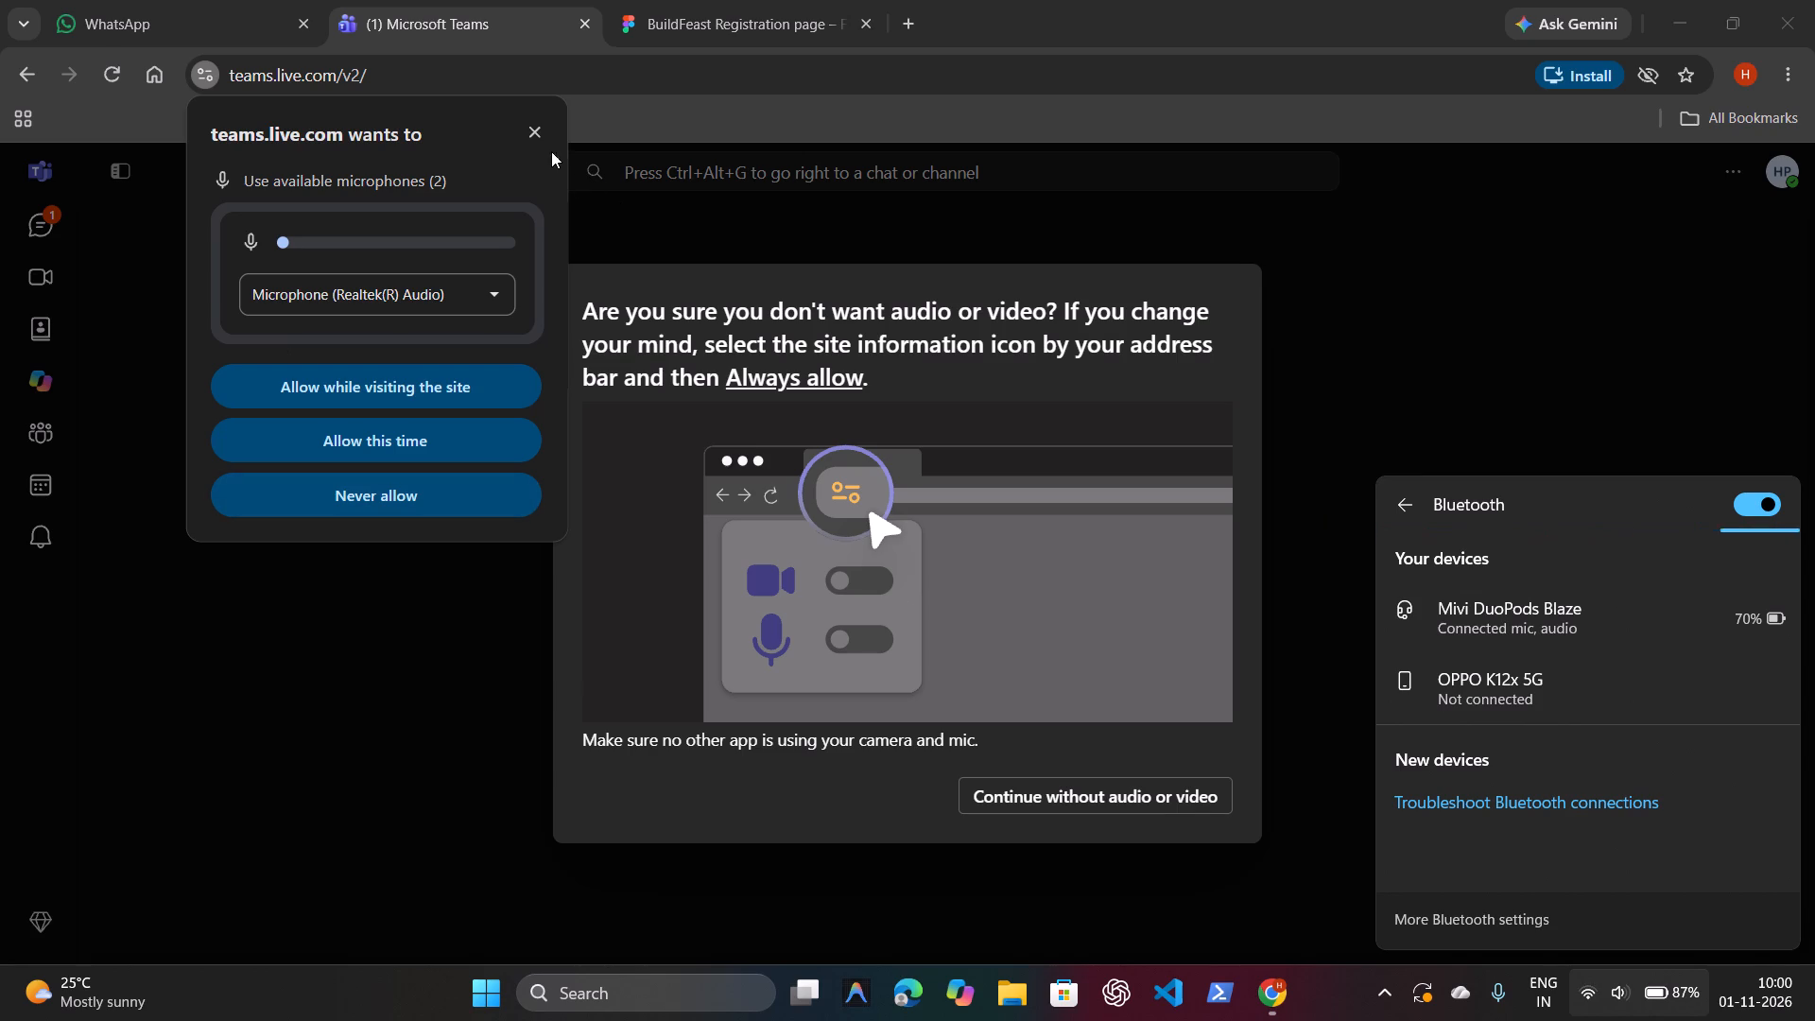
{"action": "left_click", "coordinate": [524, 130]}
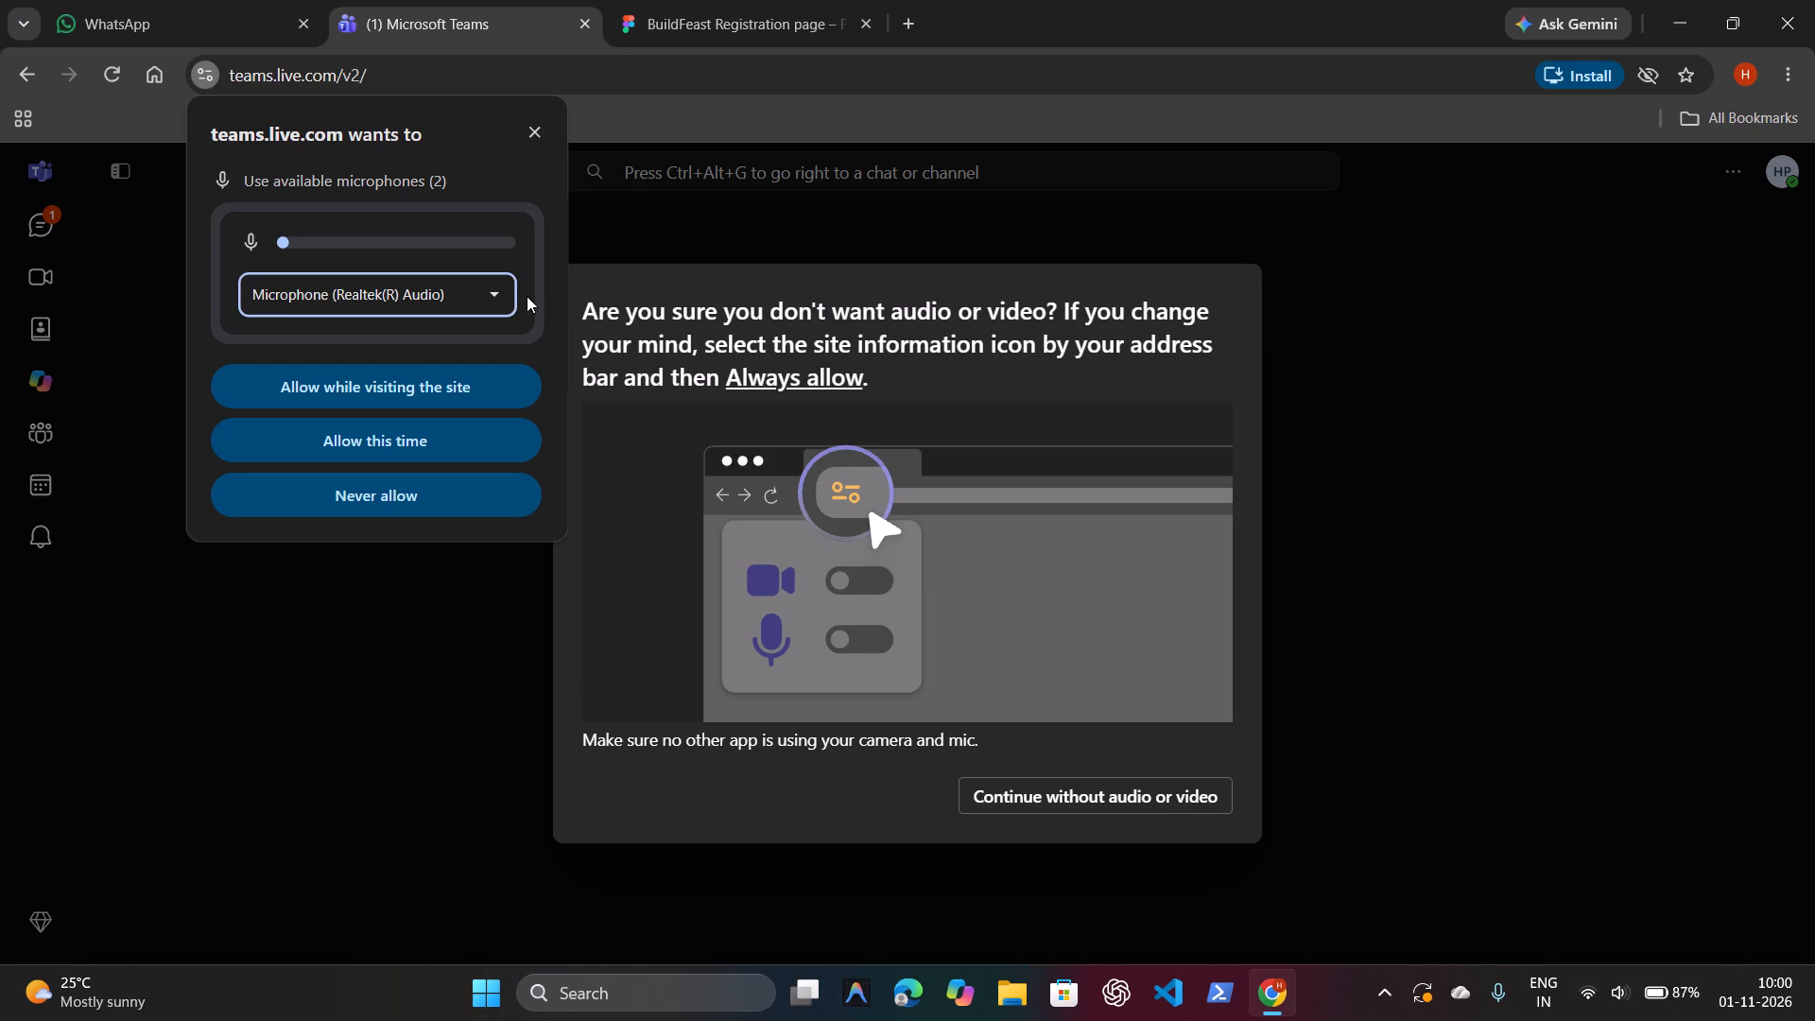
Choose Headset (Mivi DuoPods Blaze) (Bluetooth) as the microphone in the teams.live.com permission request.
{"action": "left_click", "coordinate": [483, 289]}
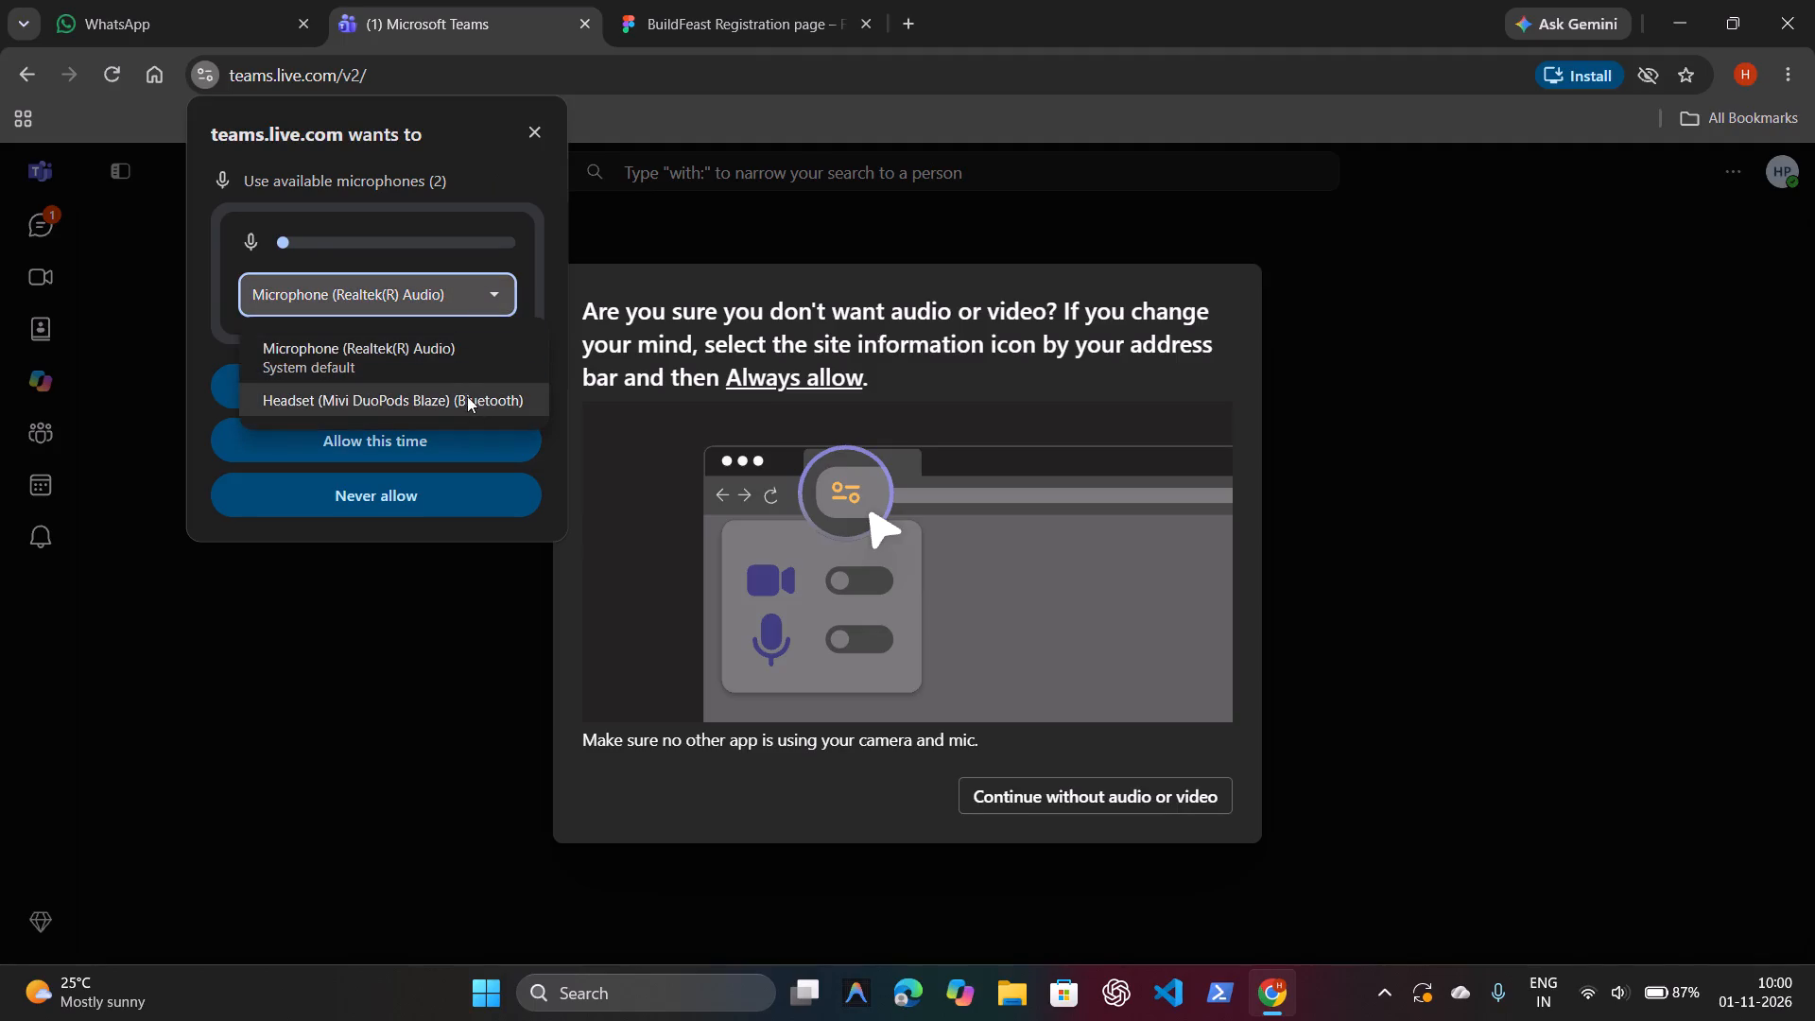
{"action": "left_click", "coordinate": [456, 402]}
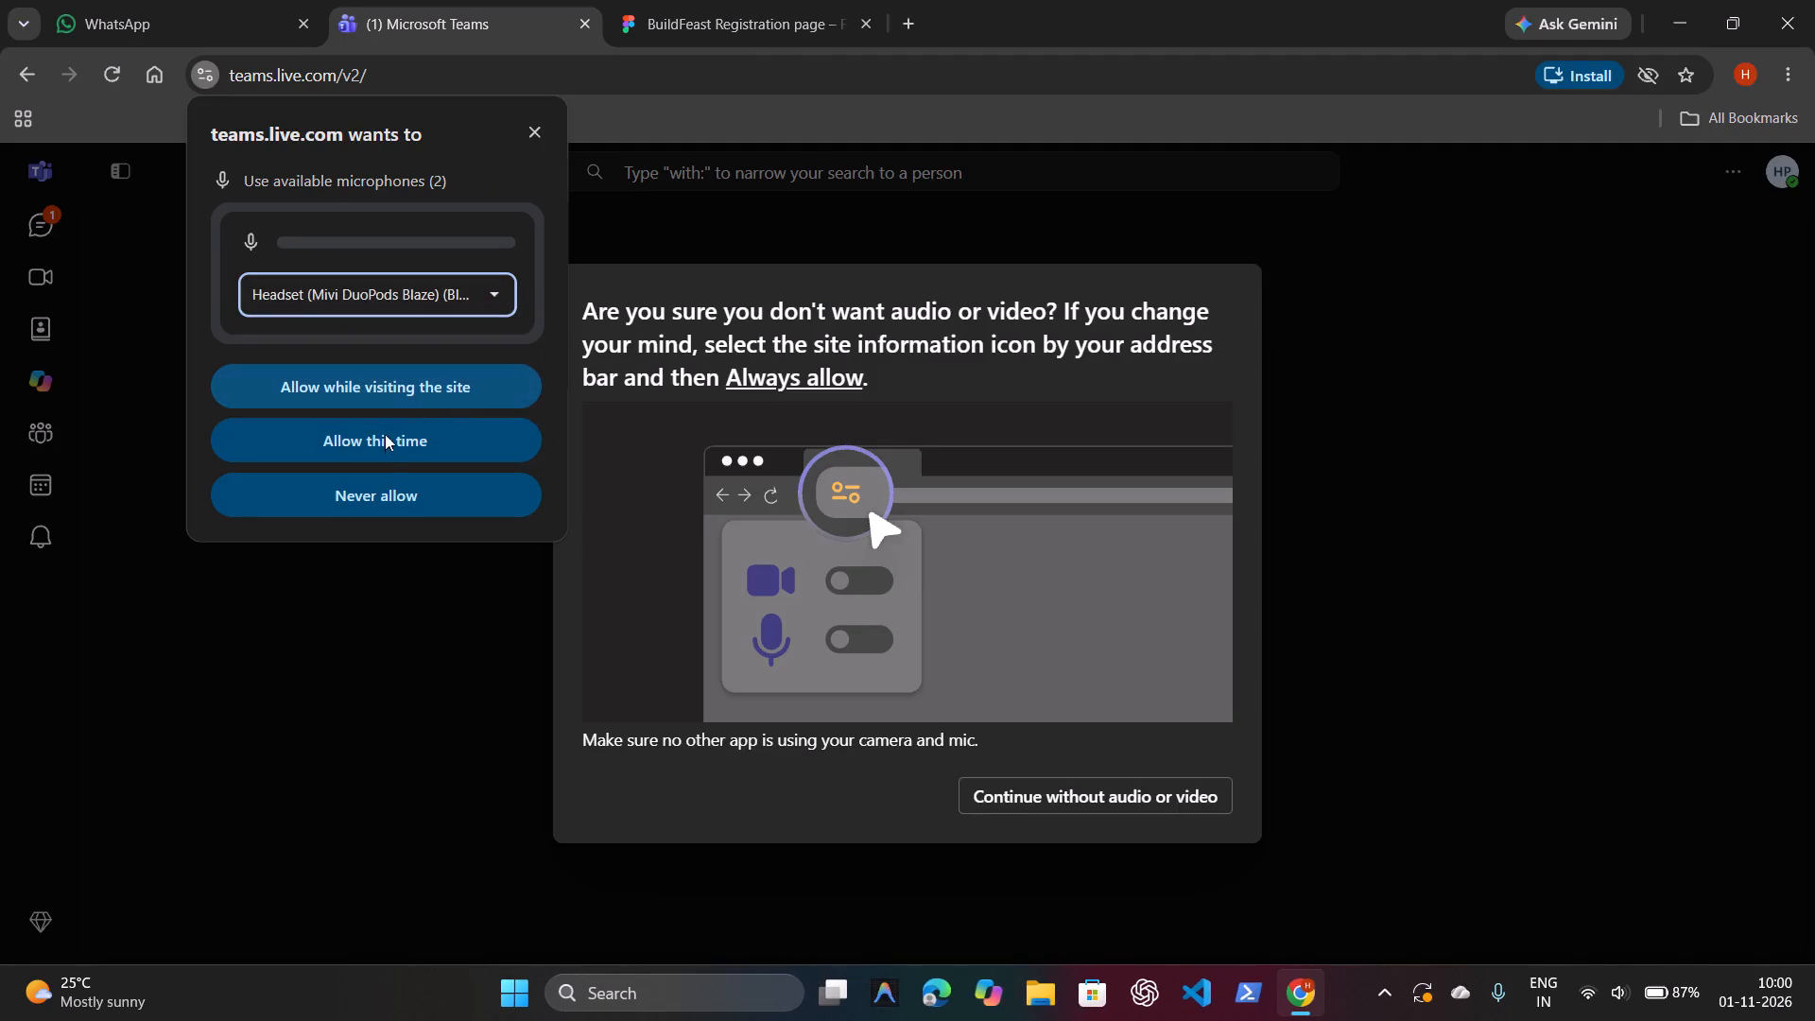
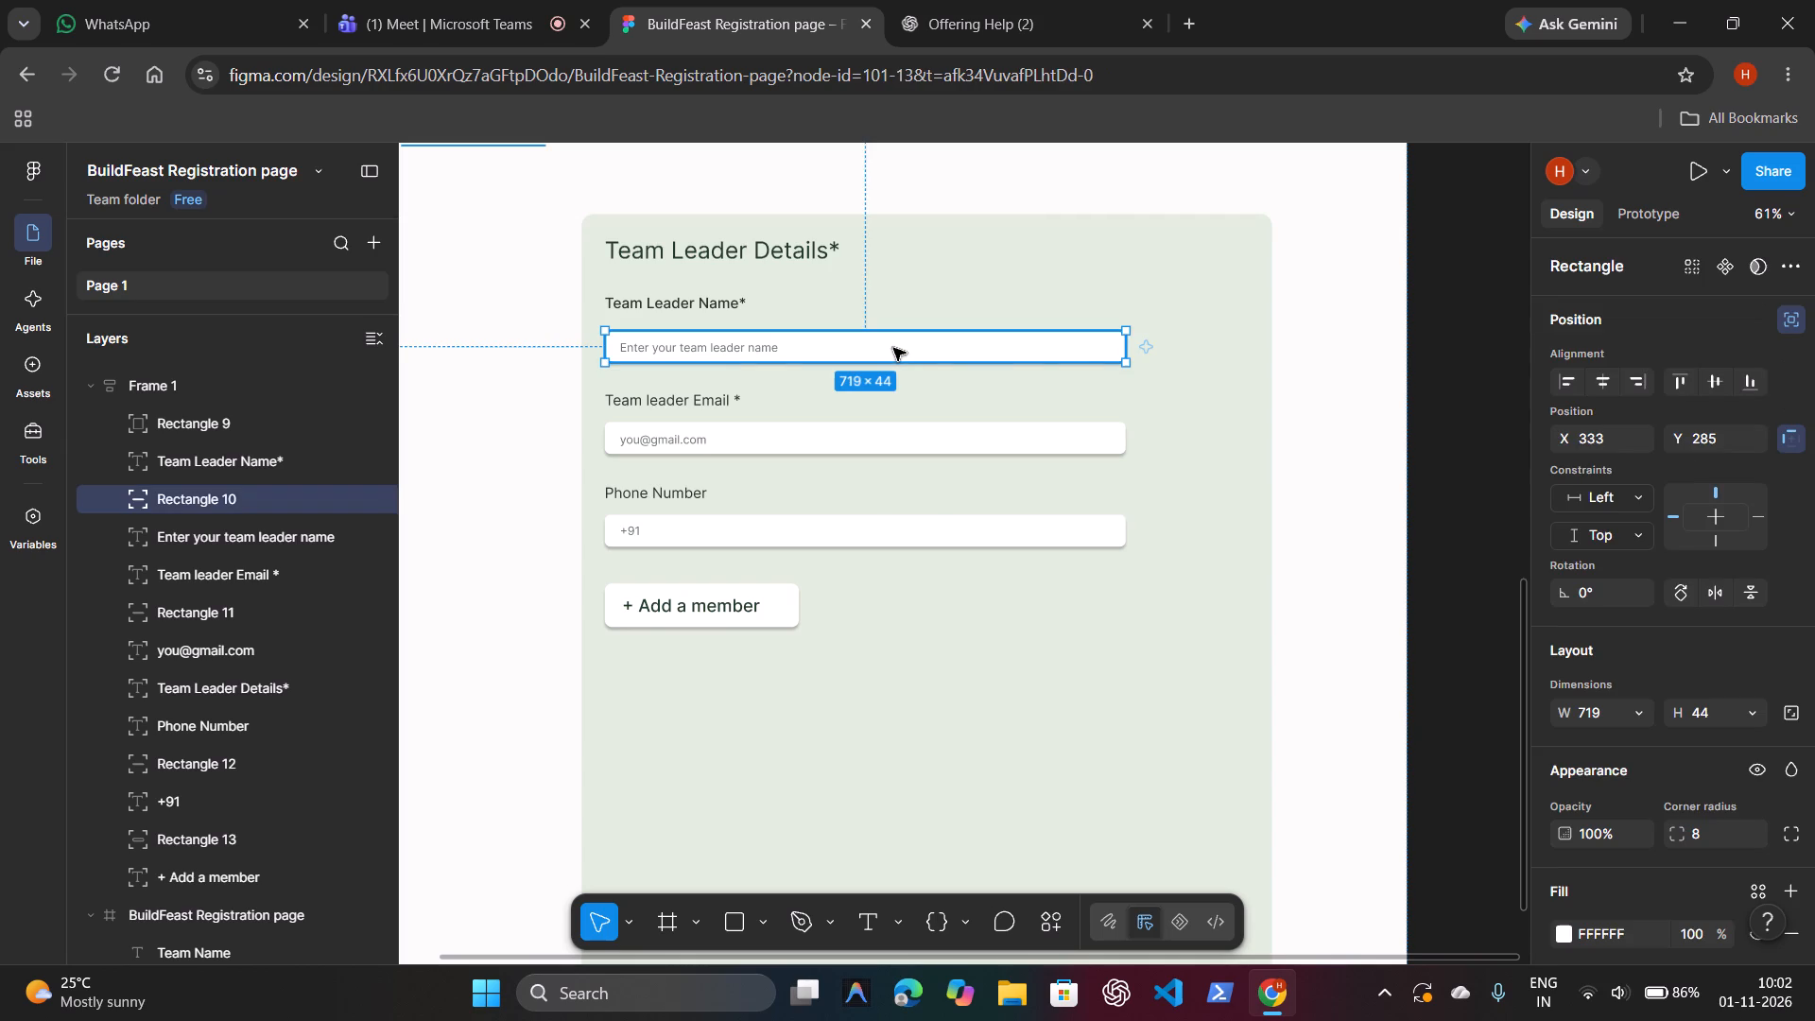
Shorten the Team Leader Name input box to about 361 × 44 and place it beside its label at about X 548, Y 224.
{"action": "left_click_drag", "start_coordinate": [1126, 347], "coordinate": [1088, 356]}
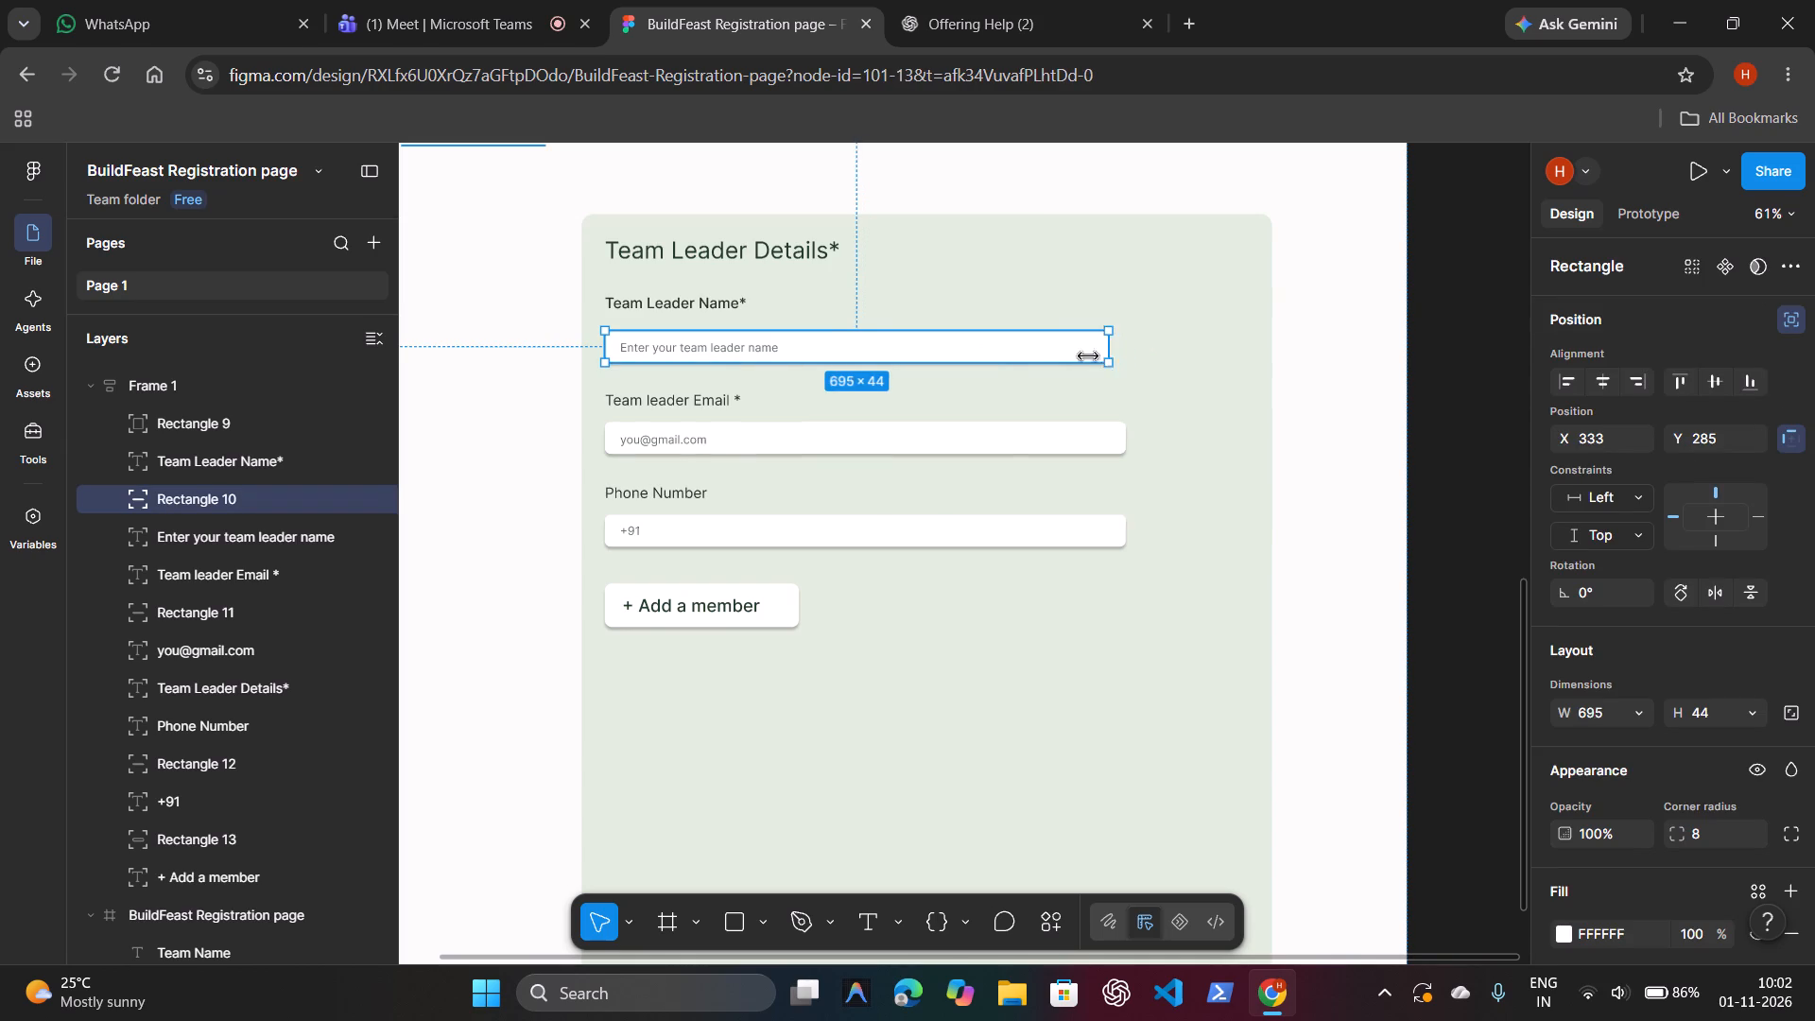
{"action": "left_click_drag", "start_coordinate": [1088, 356], "coordinate": [931, 366]}
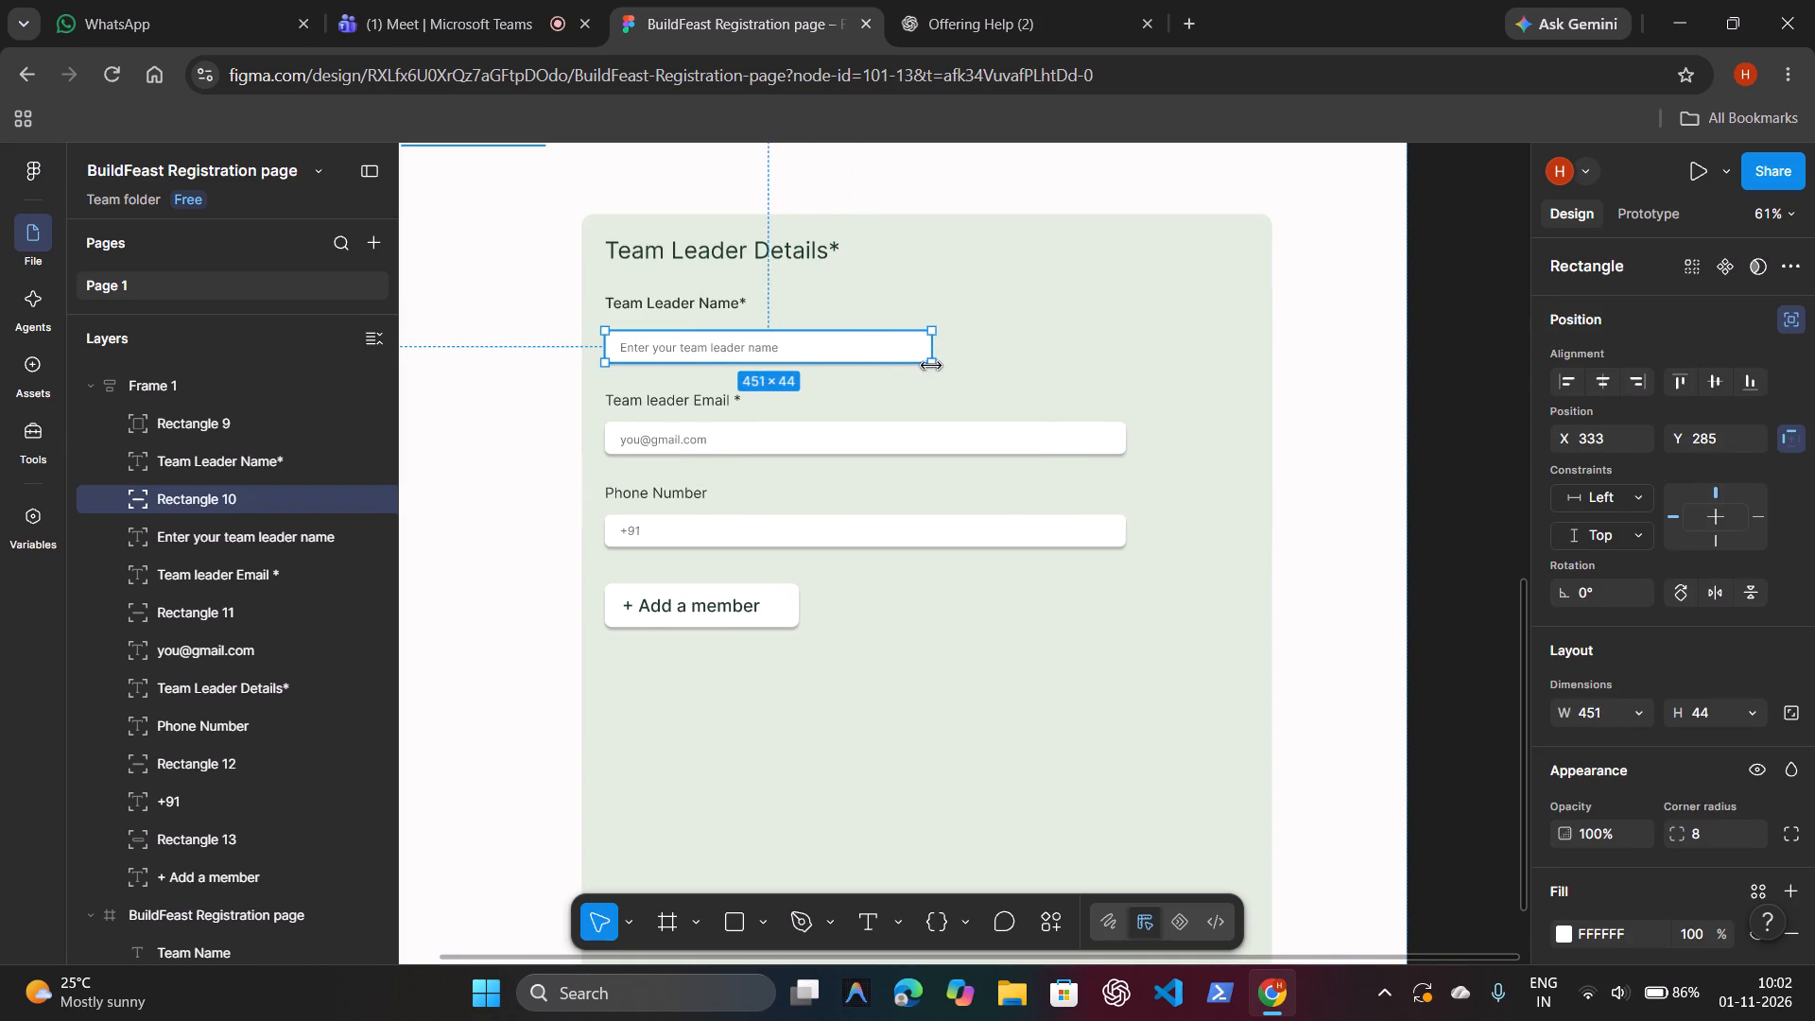
{"action": "left_click_drag", "start_coordinate": [931, 366], "coordinate": [866, 371]}
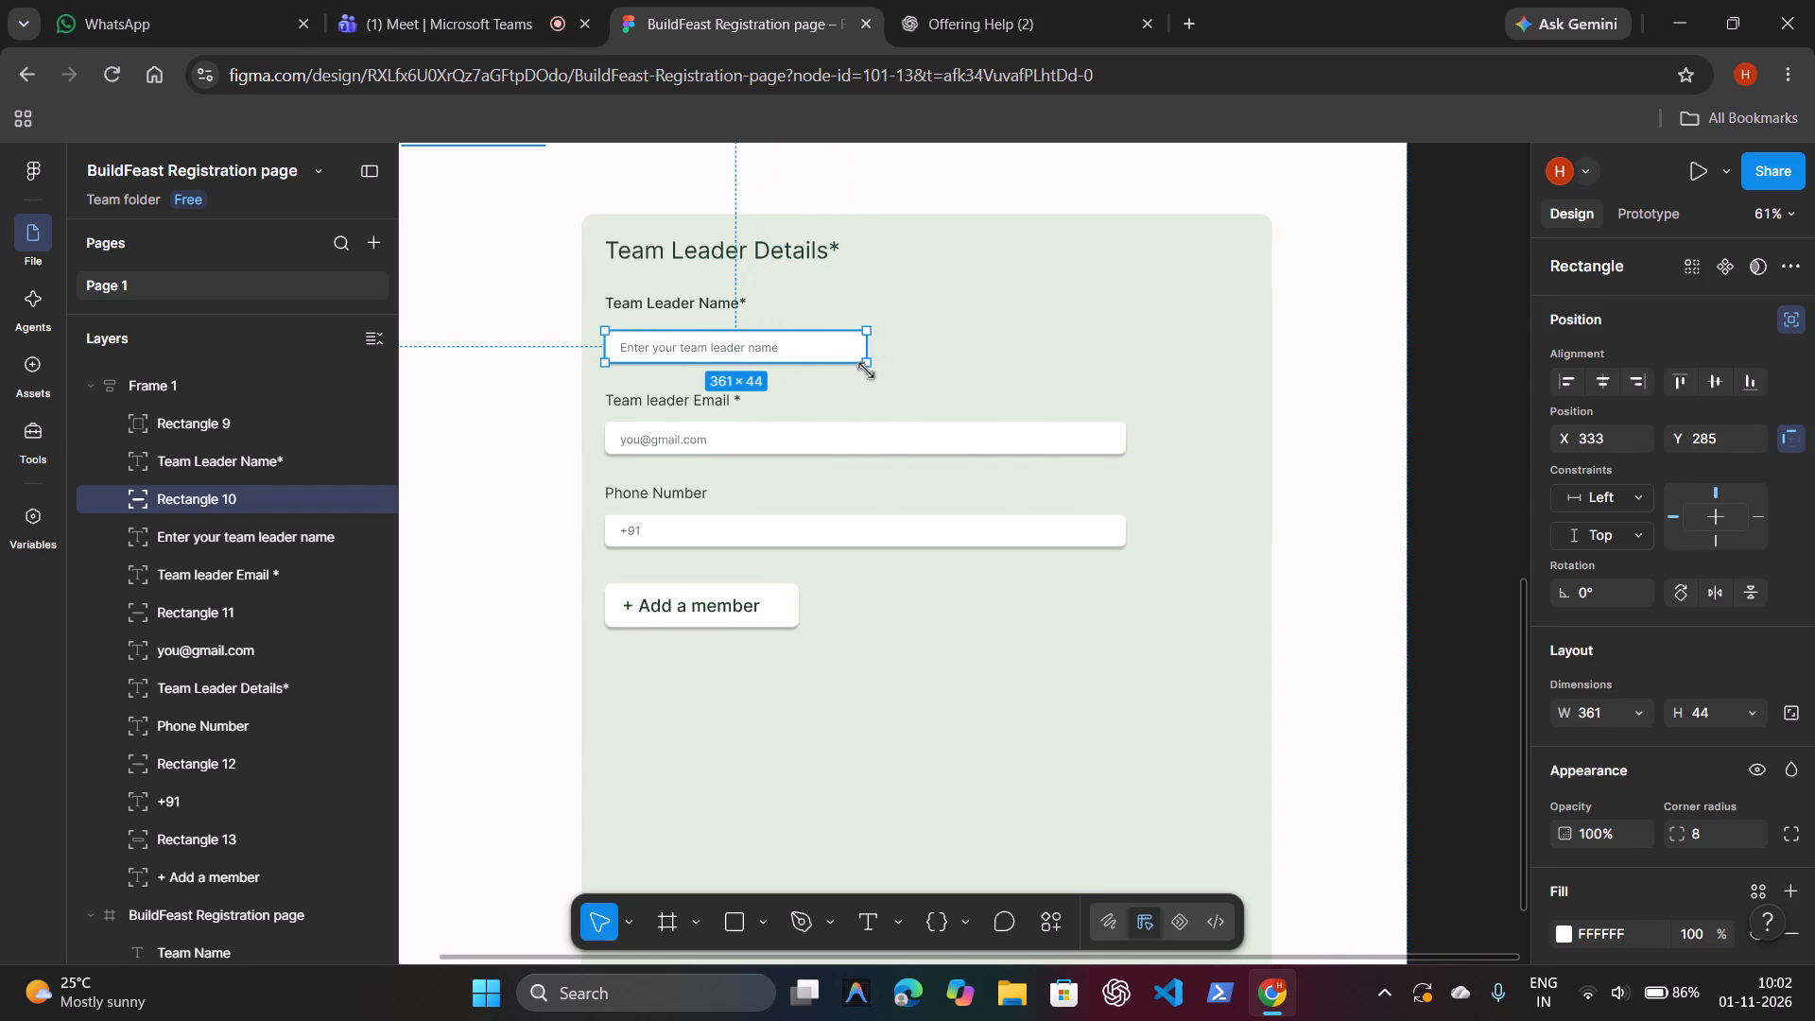
{"action": "left_click_drag", "start_coordinate": [809, 358], "coordinate": [876, 338]}
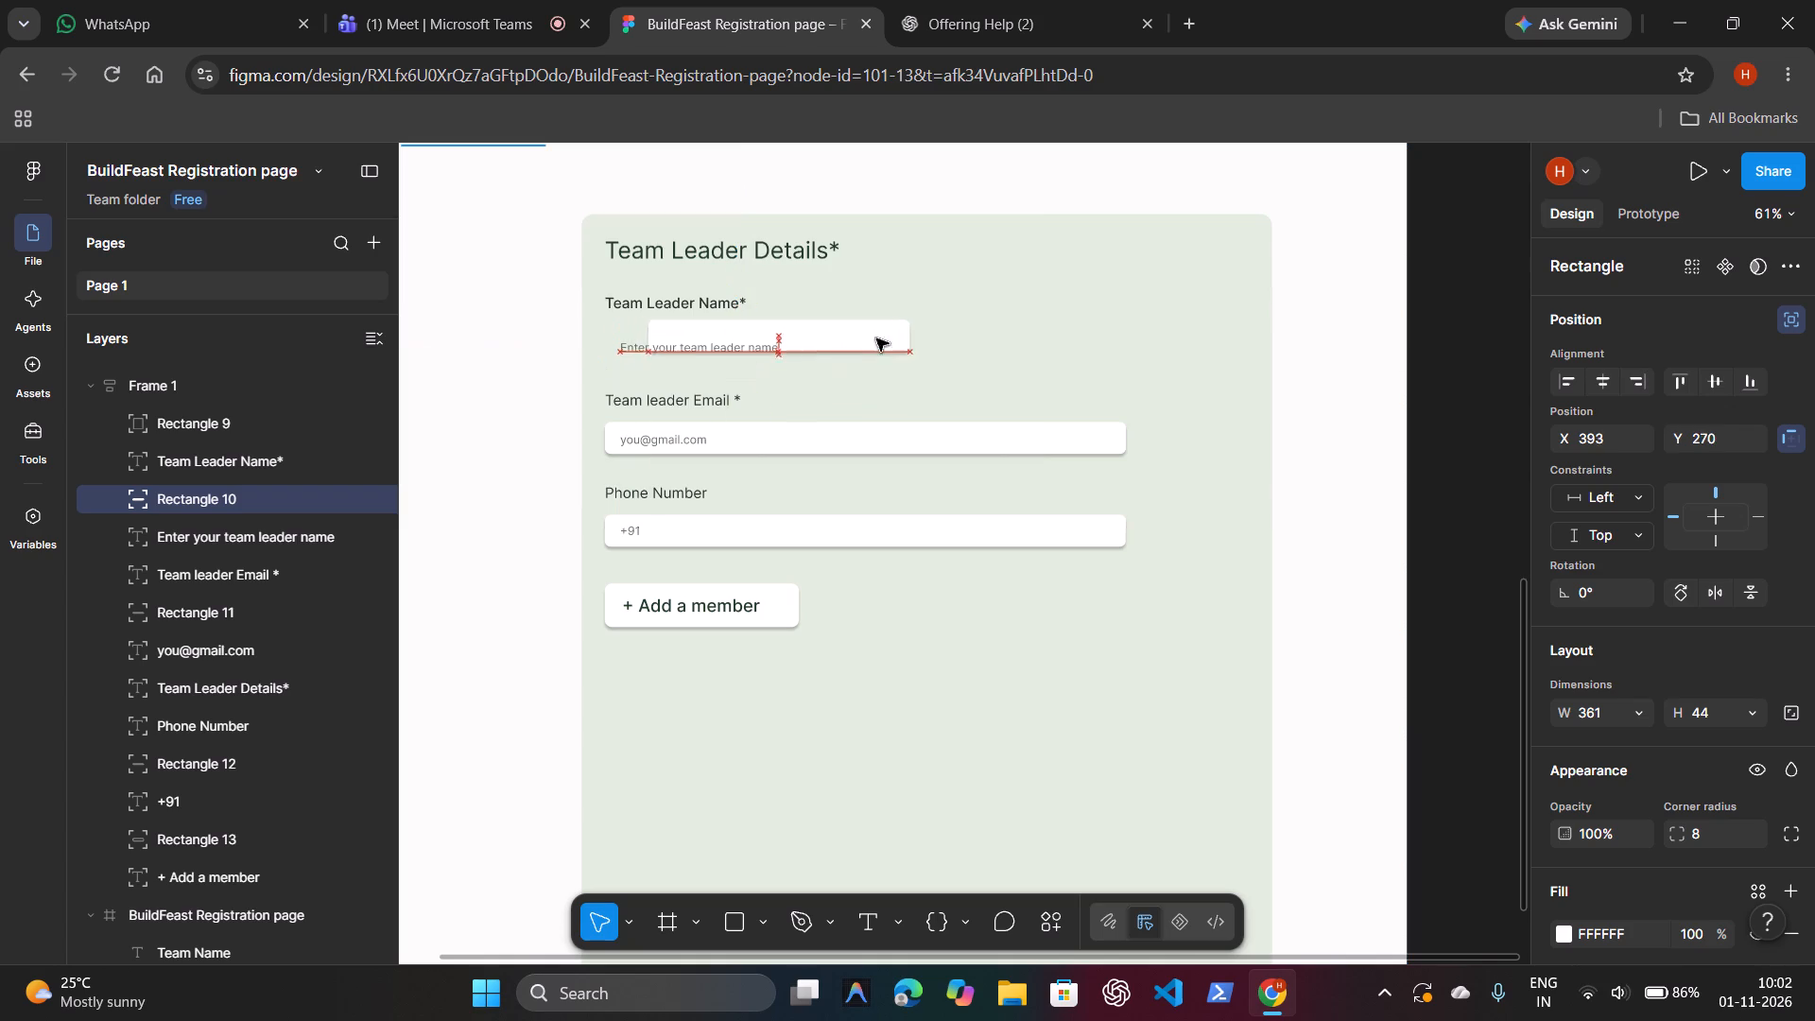
{"action": "left_click_drag", "start_coordinate": [876, 338], "coordinate": [969, 319]}
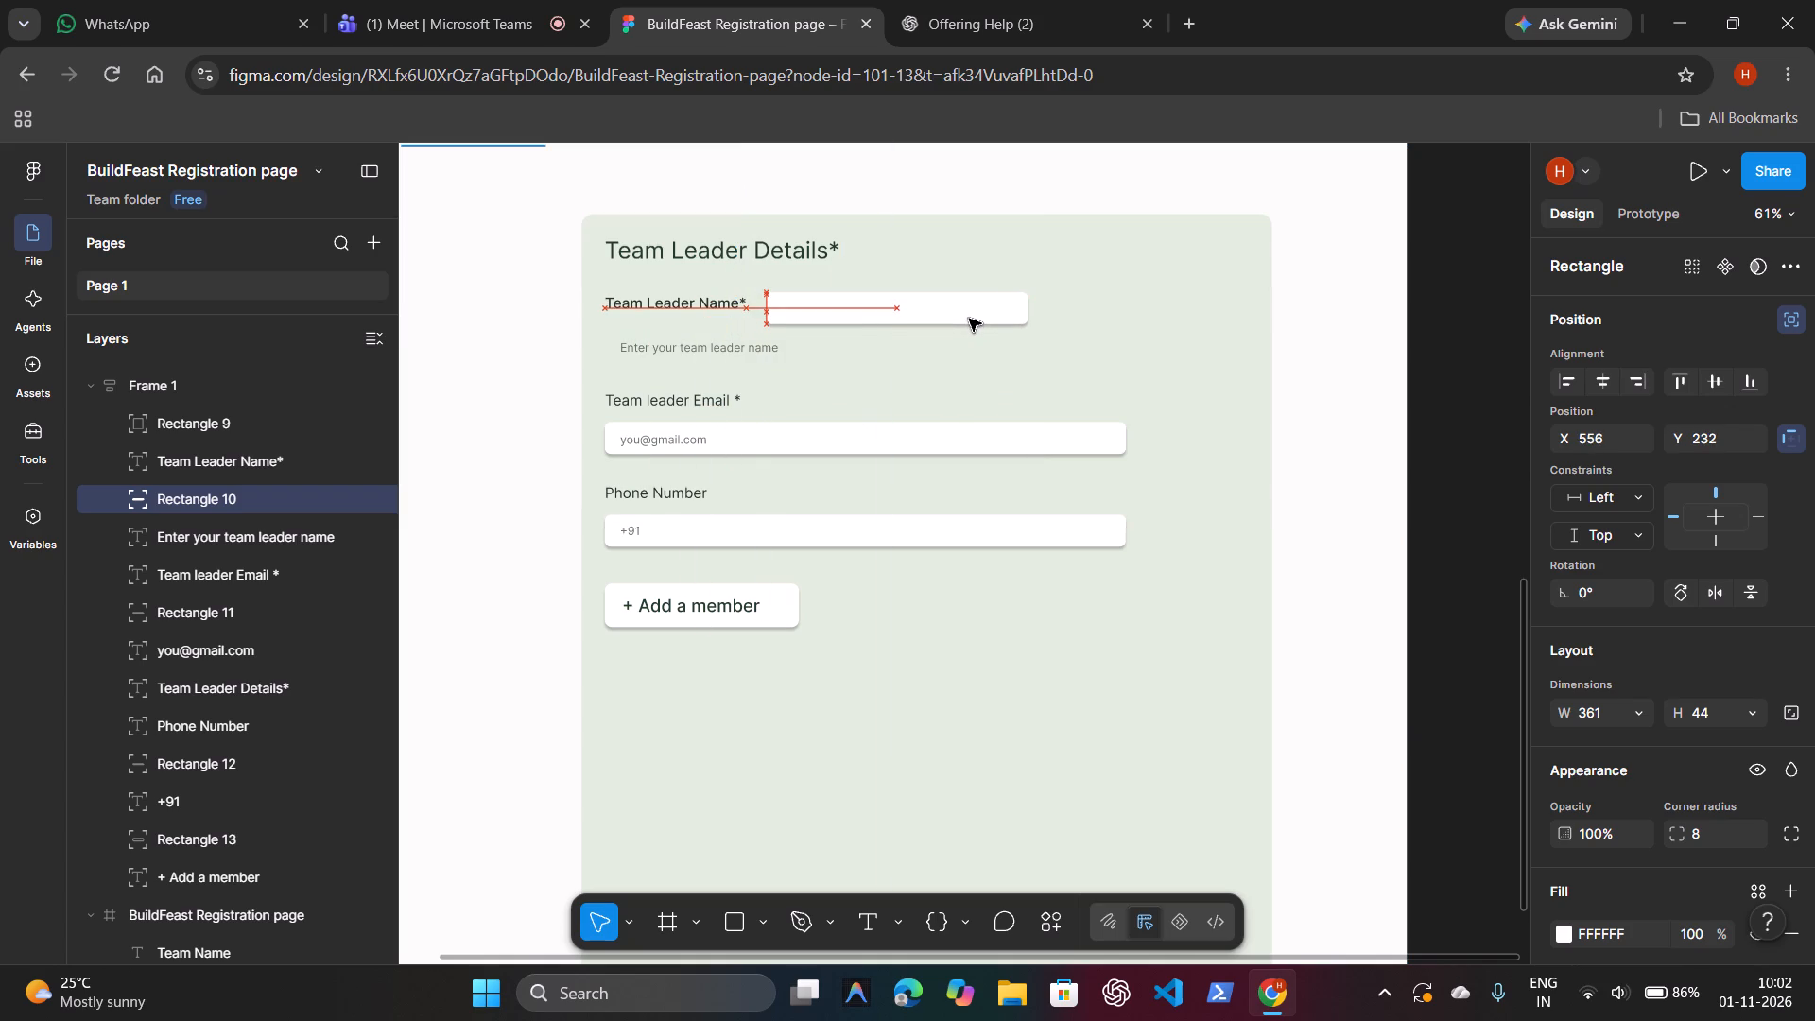
{"action": "left_click_drag", "start_coordinate": [969, 319], "coordinate": [965, 313]}
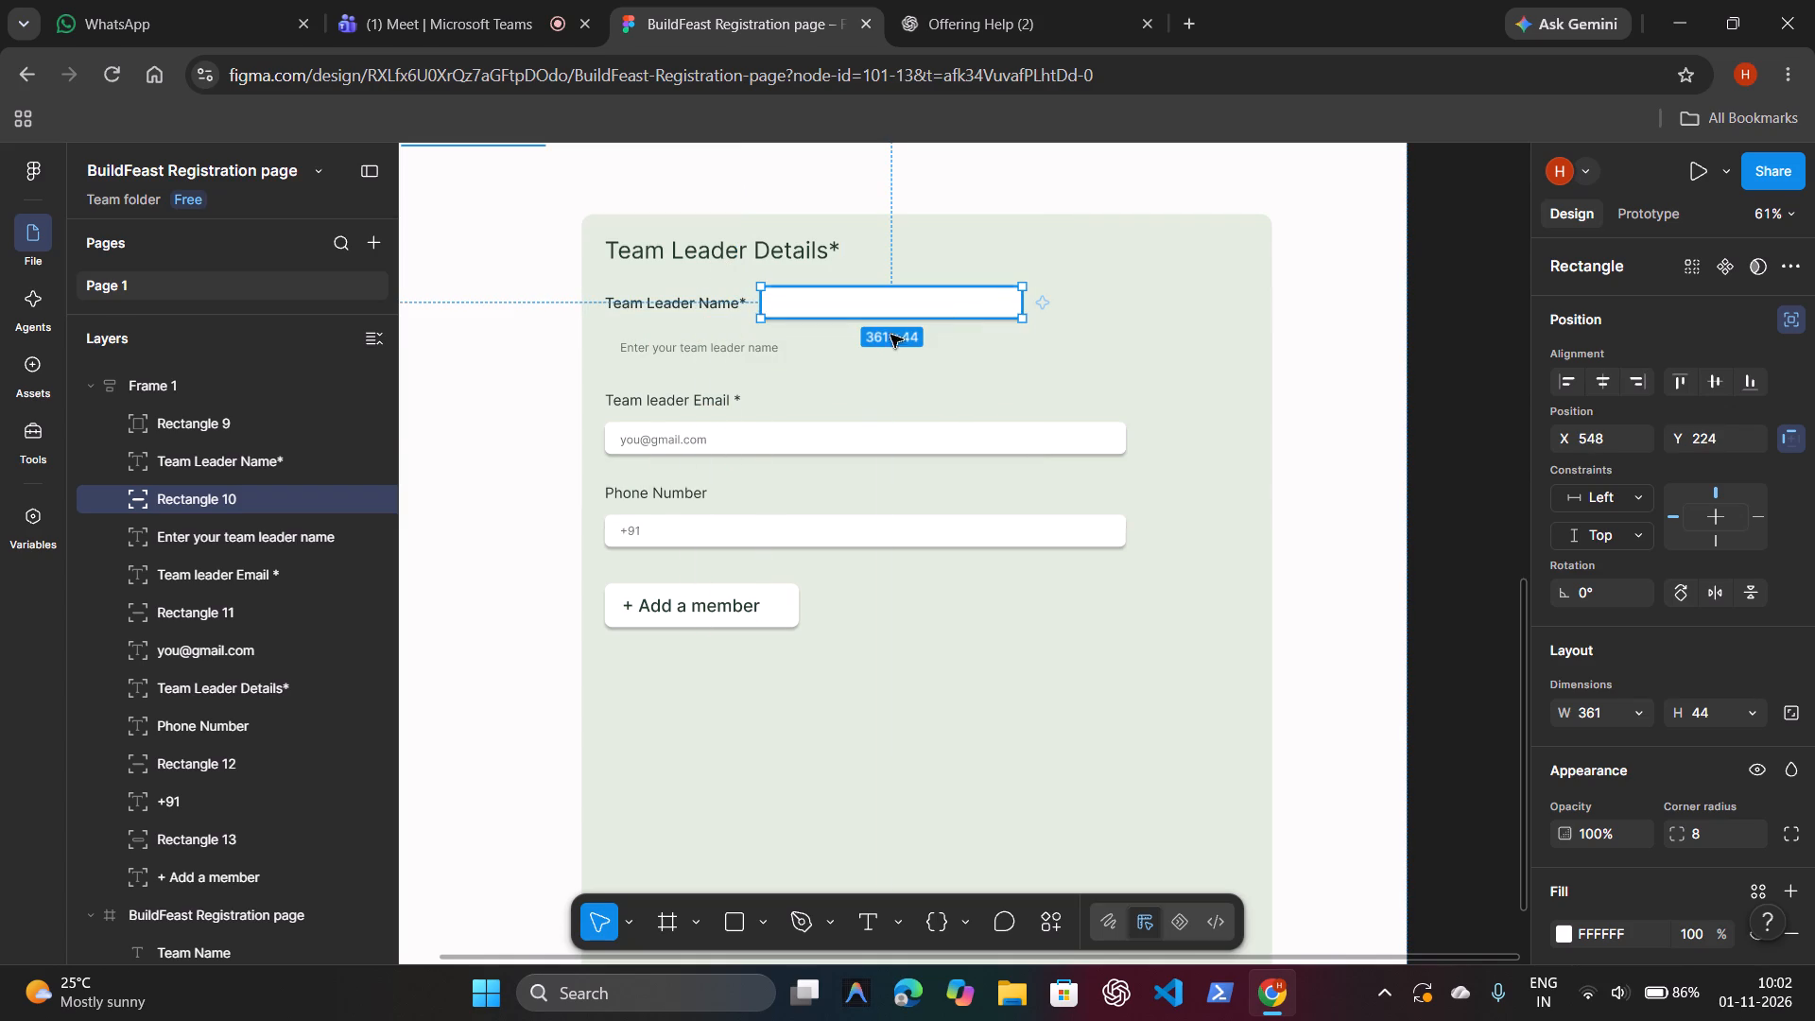
Move the "Enter your team leader name" placeholder into the relocated input box, at about X 559, Y 235.
{"action": "left_click", "coordinate": [742, 352]}
{"action": "left_click_drag", "start_coordinate": [742, 352], "coordinate": [887, 311]}
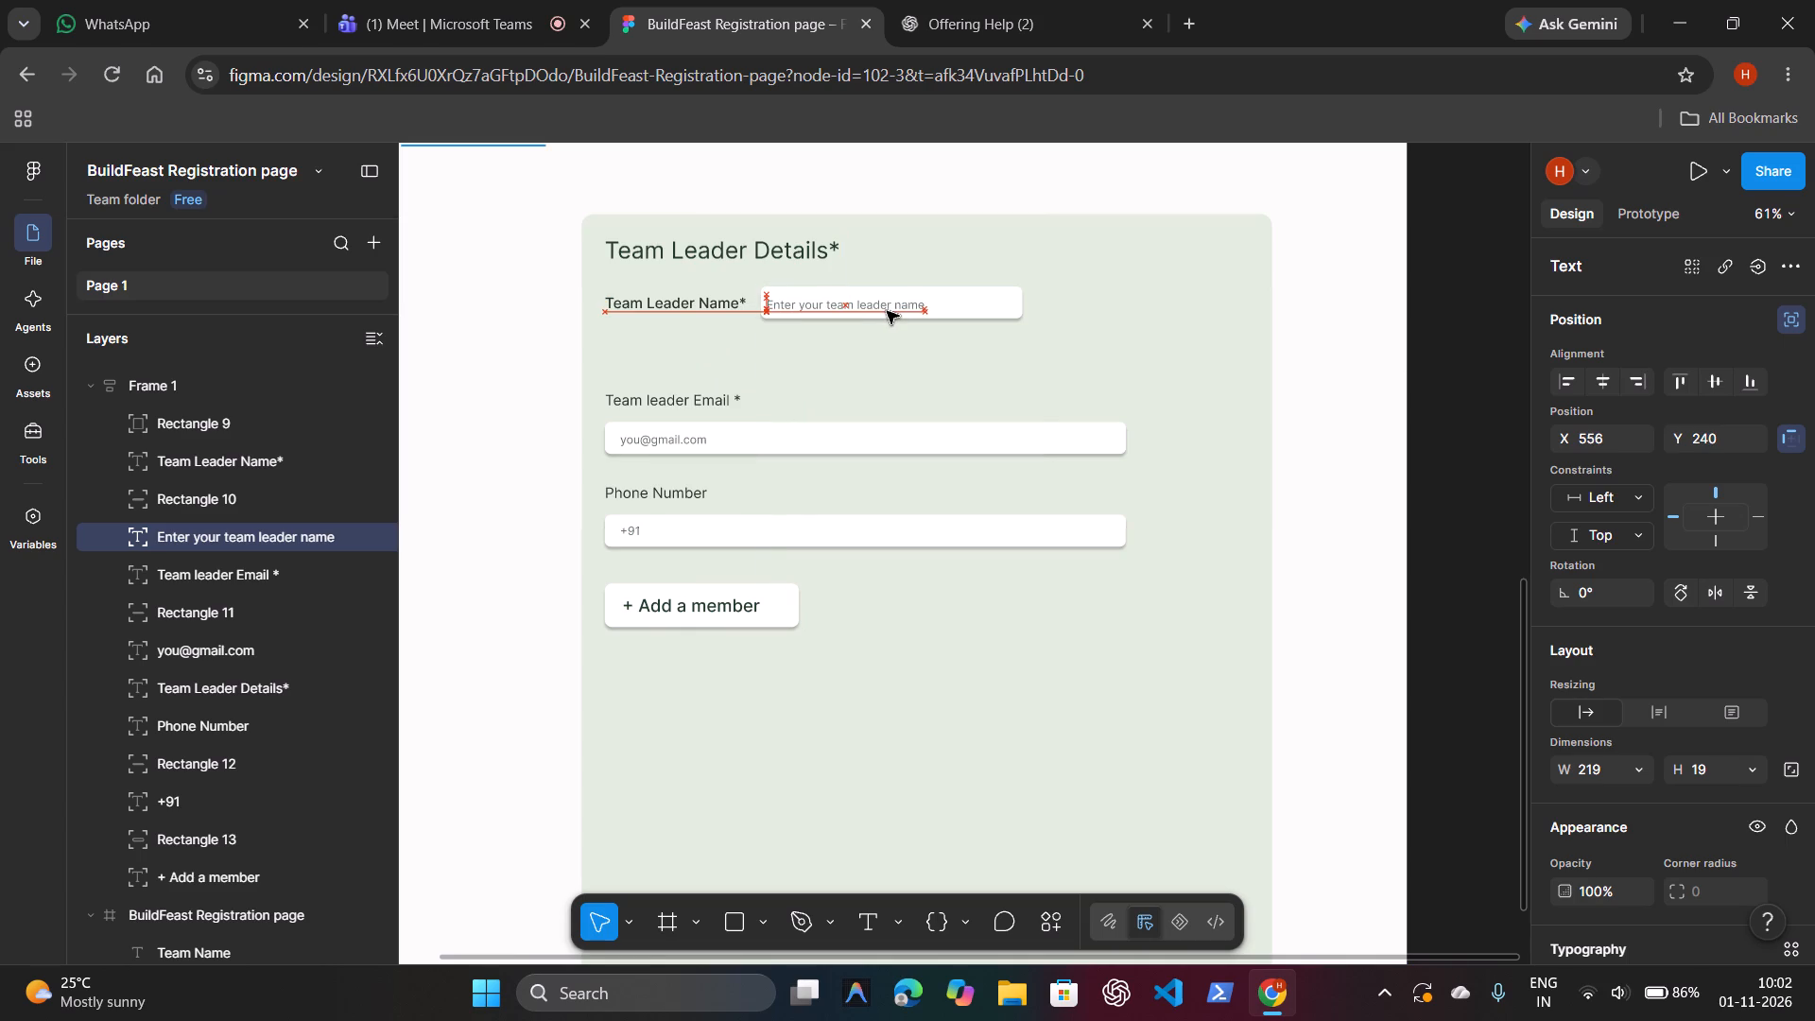
{"action": "left_click_drag", "start_coordinate": [887, 311], "coordinate": [889, 305]}
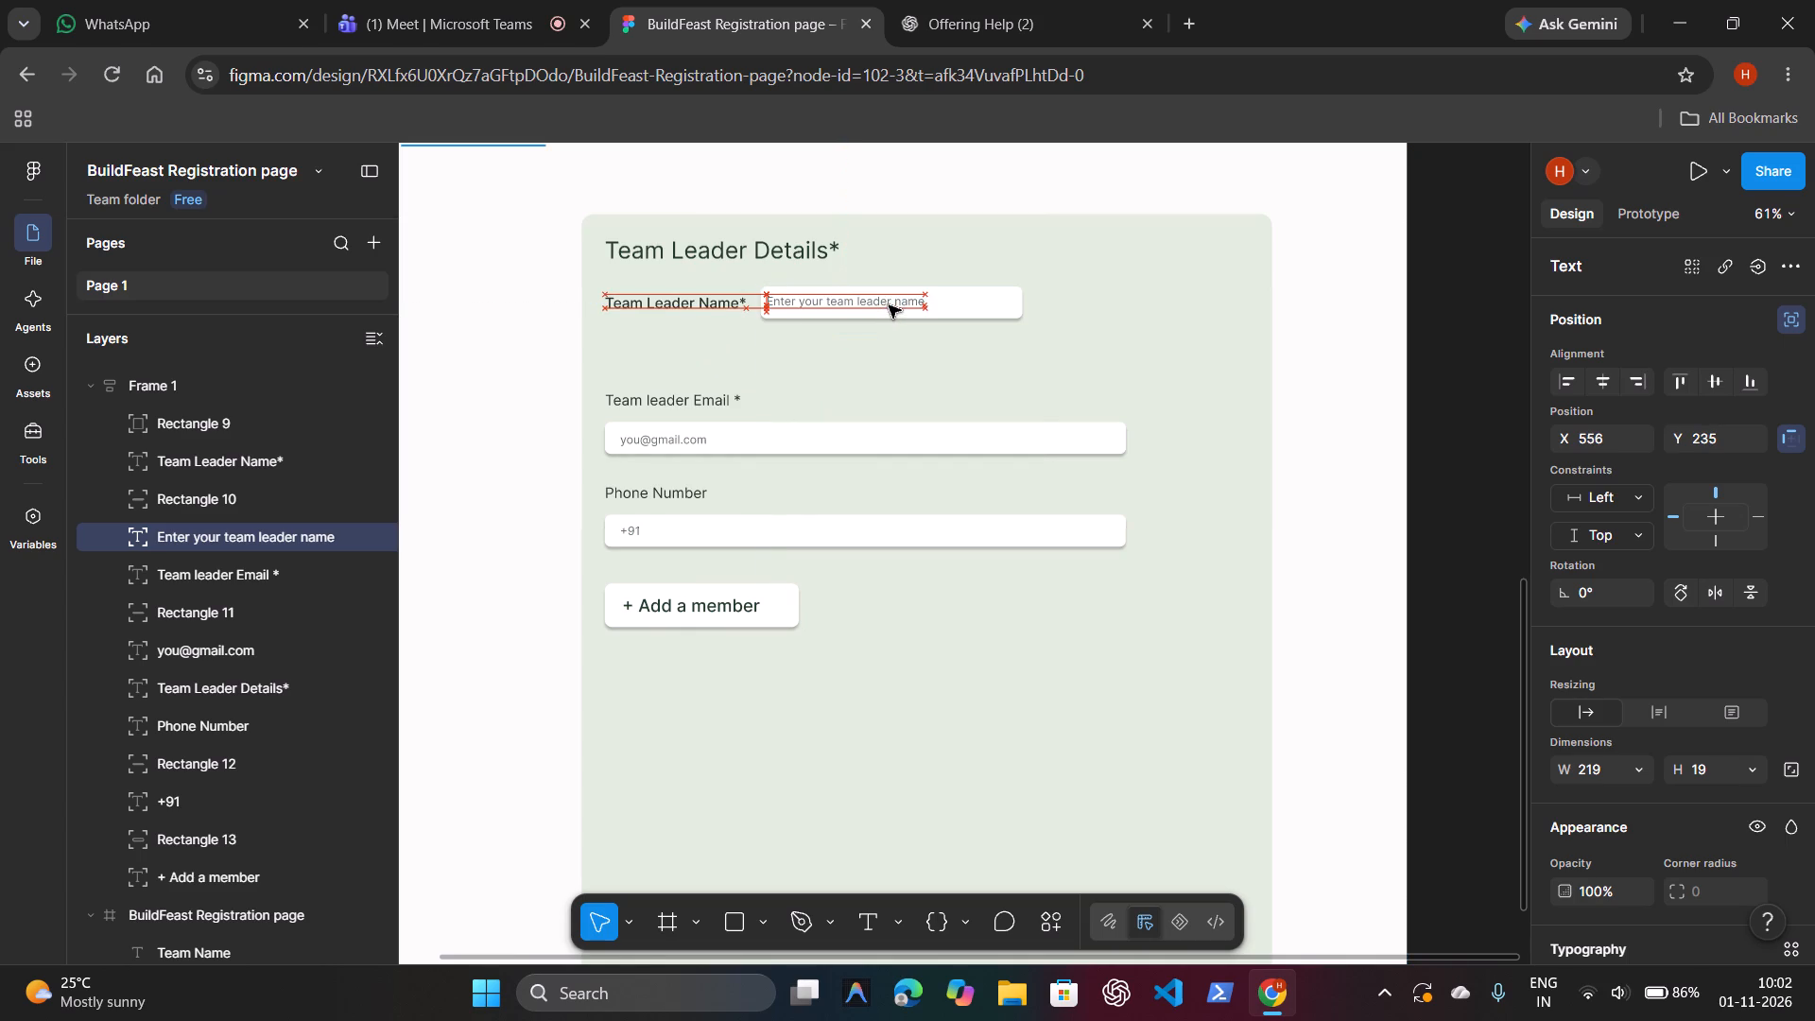
{"action": "left_click_drag", "start_coordinate": [889, 305], "coordinate": [891, 308]}
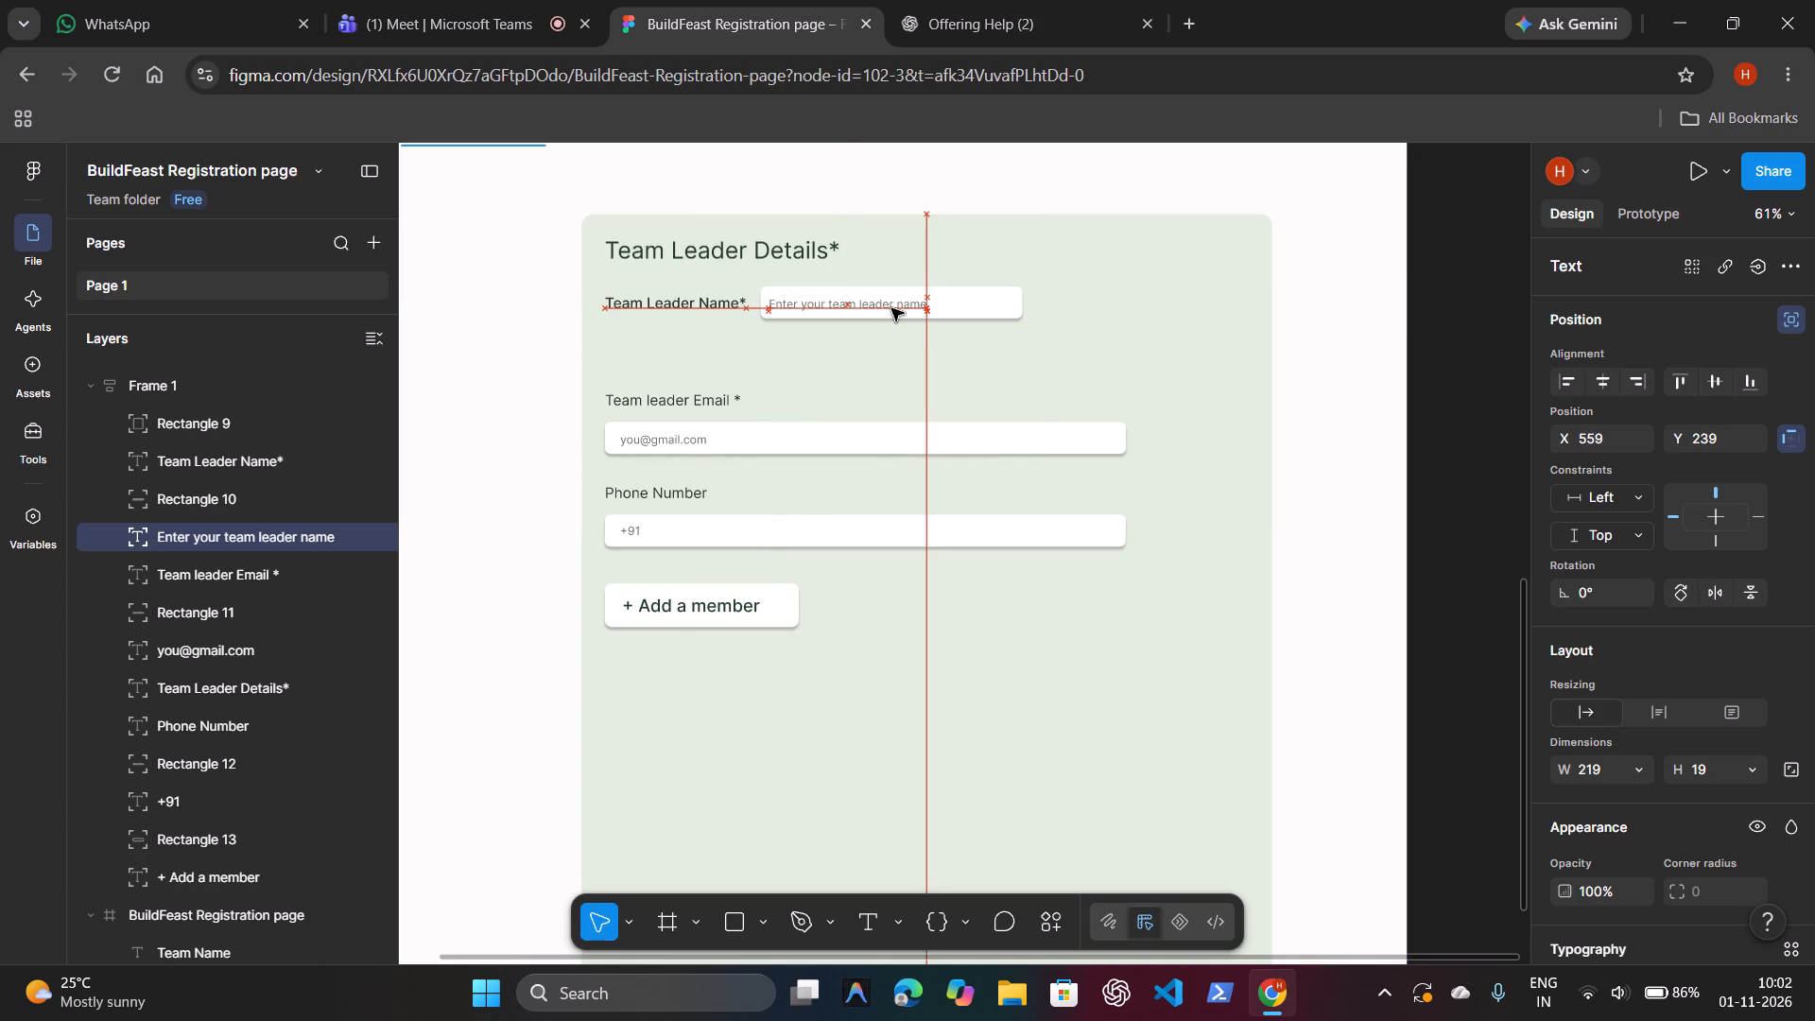
{"action": "left_click_drag", "start_coordinate": [891, 308], "coordinate": [891, 306]}
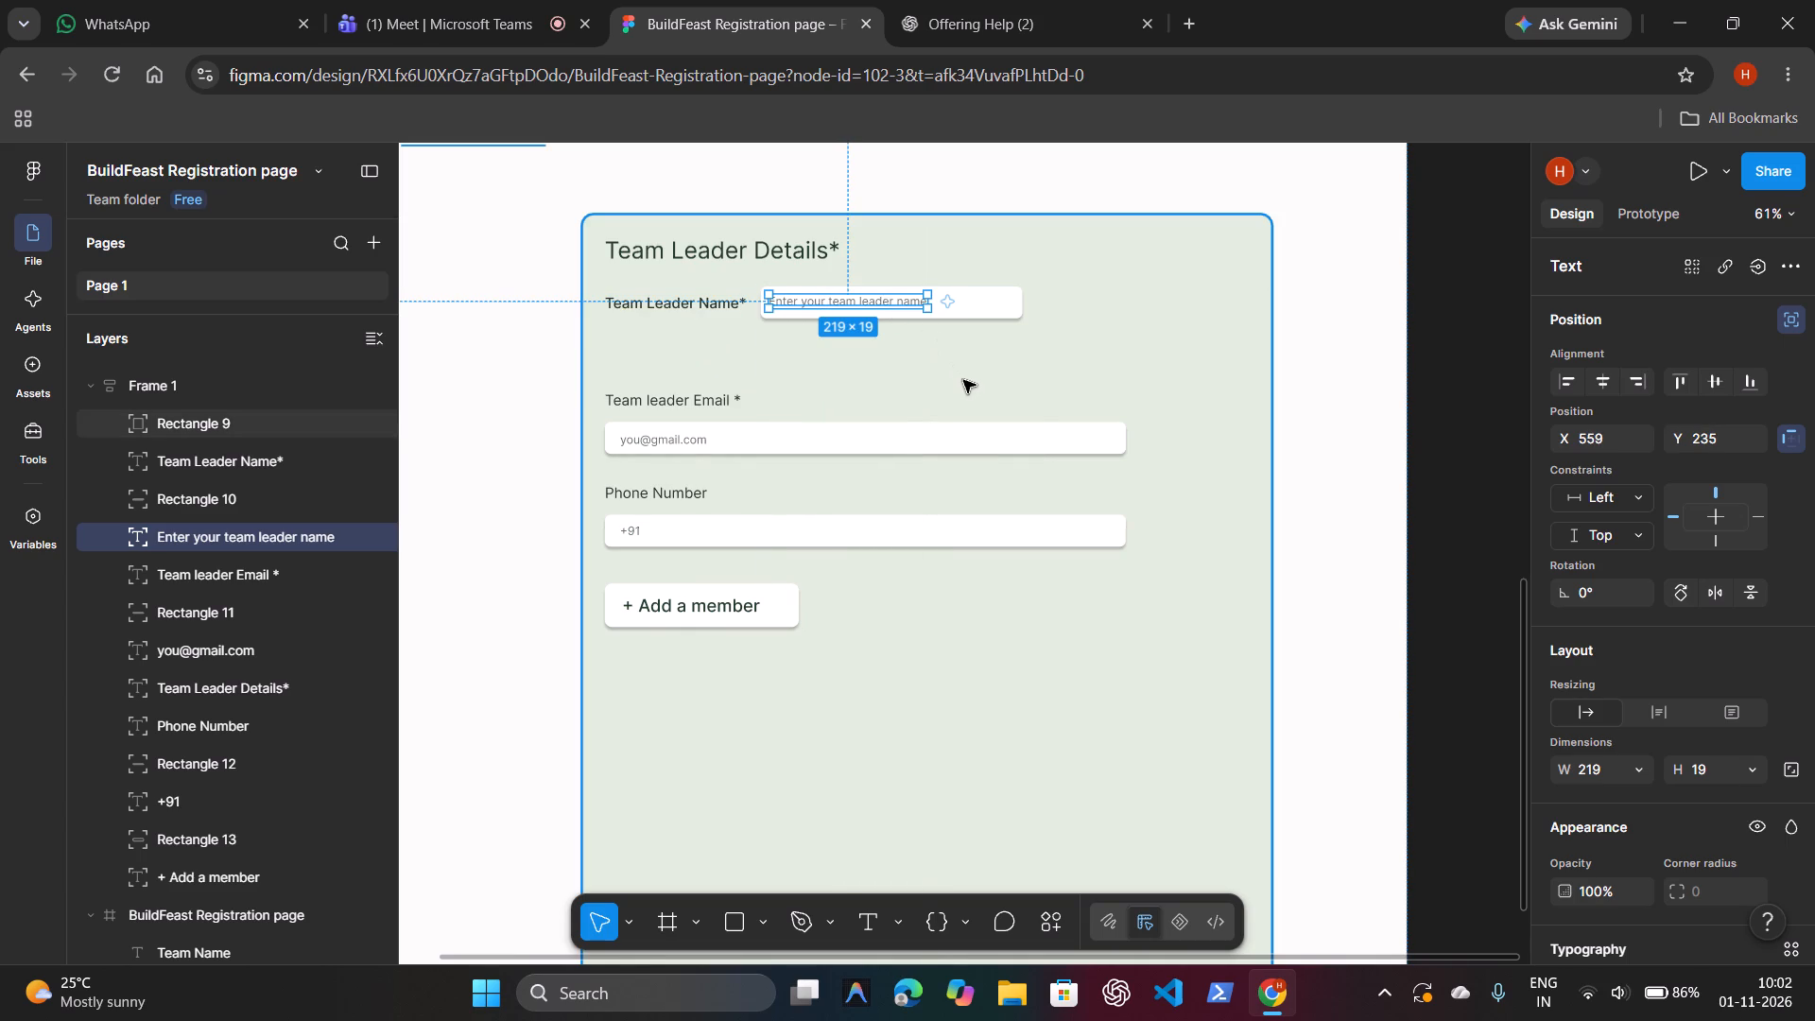
{"action": "left_click", "coordinate": [965, 382]}
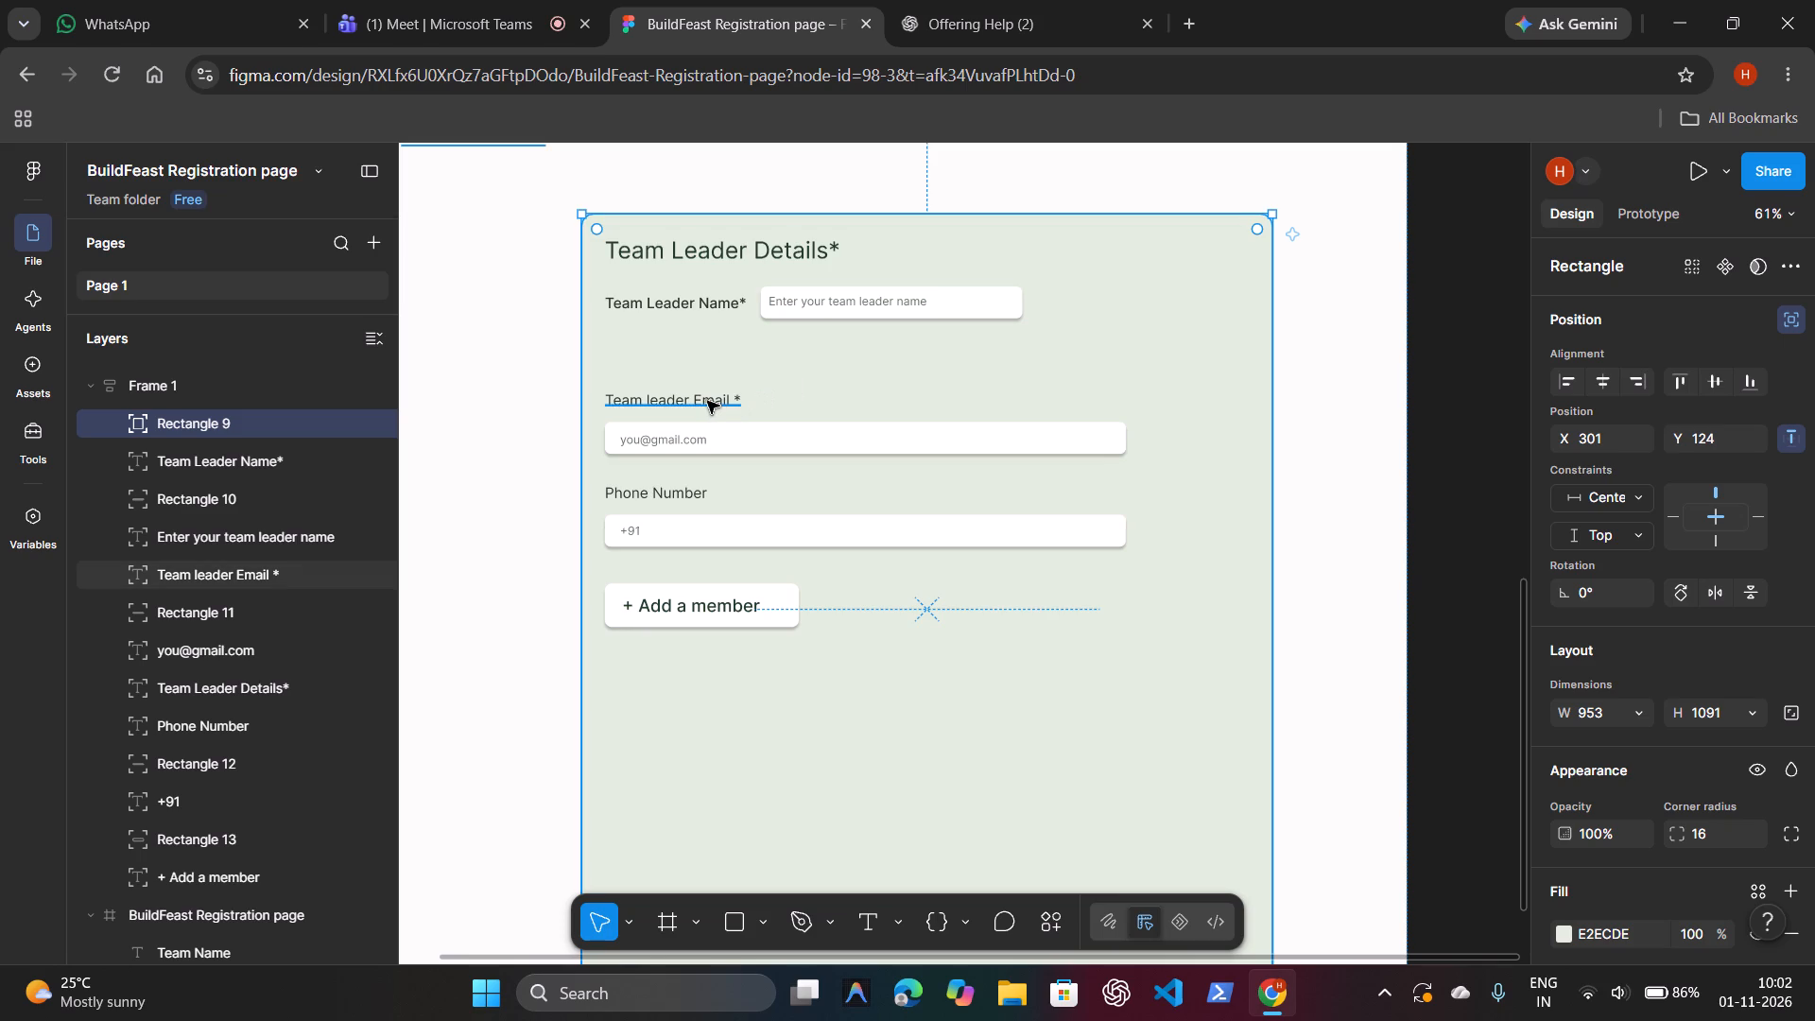
Move the "Team leader Email *" label up directly beneath the Team Leader Name label and select the email input box.
{"action": "left_click", "coordinate": [696, 401]}
{"action": "left_click_drag", "start_coordinate": [696, 401], "coordinate": [693, 386]}
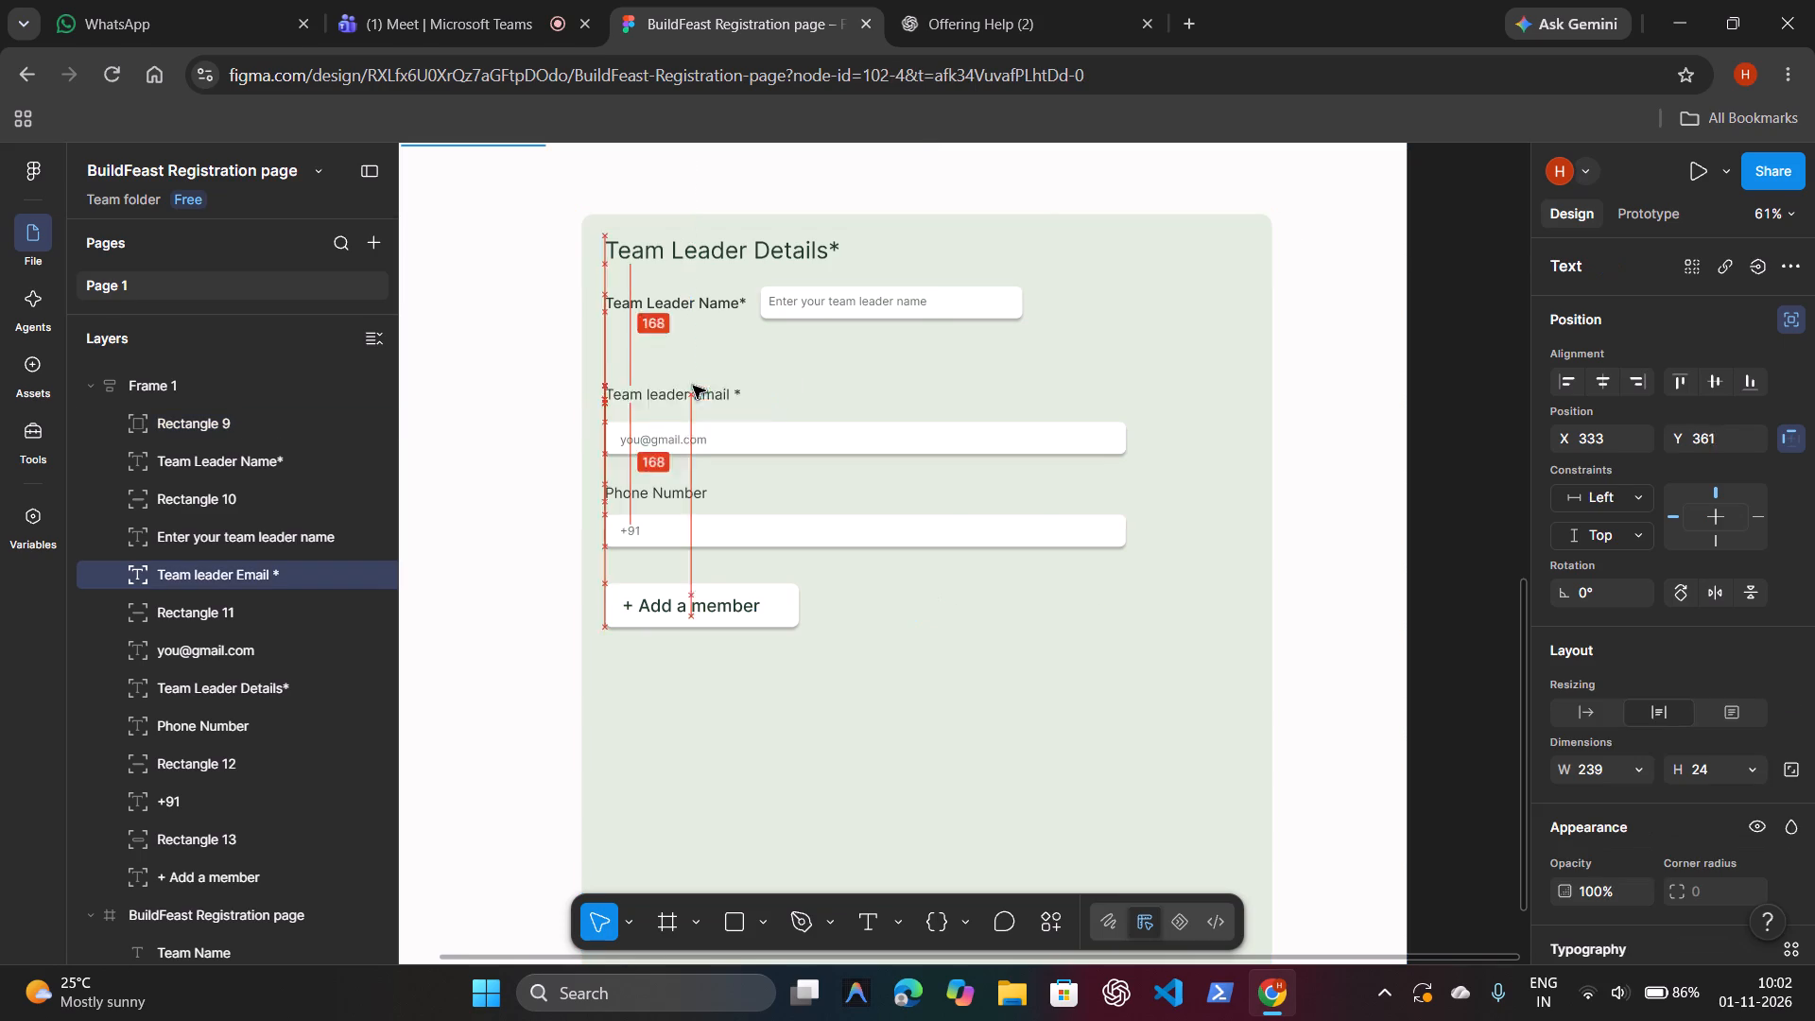
{"action": "left_click_drag", "start_coordinate": [693, 386], "coordinate": [696, 349]}
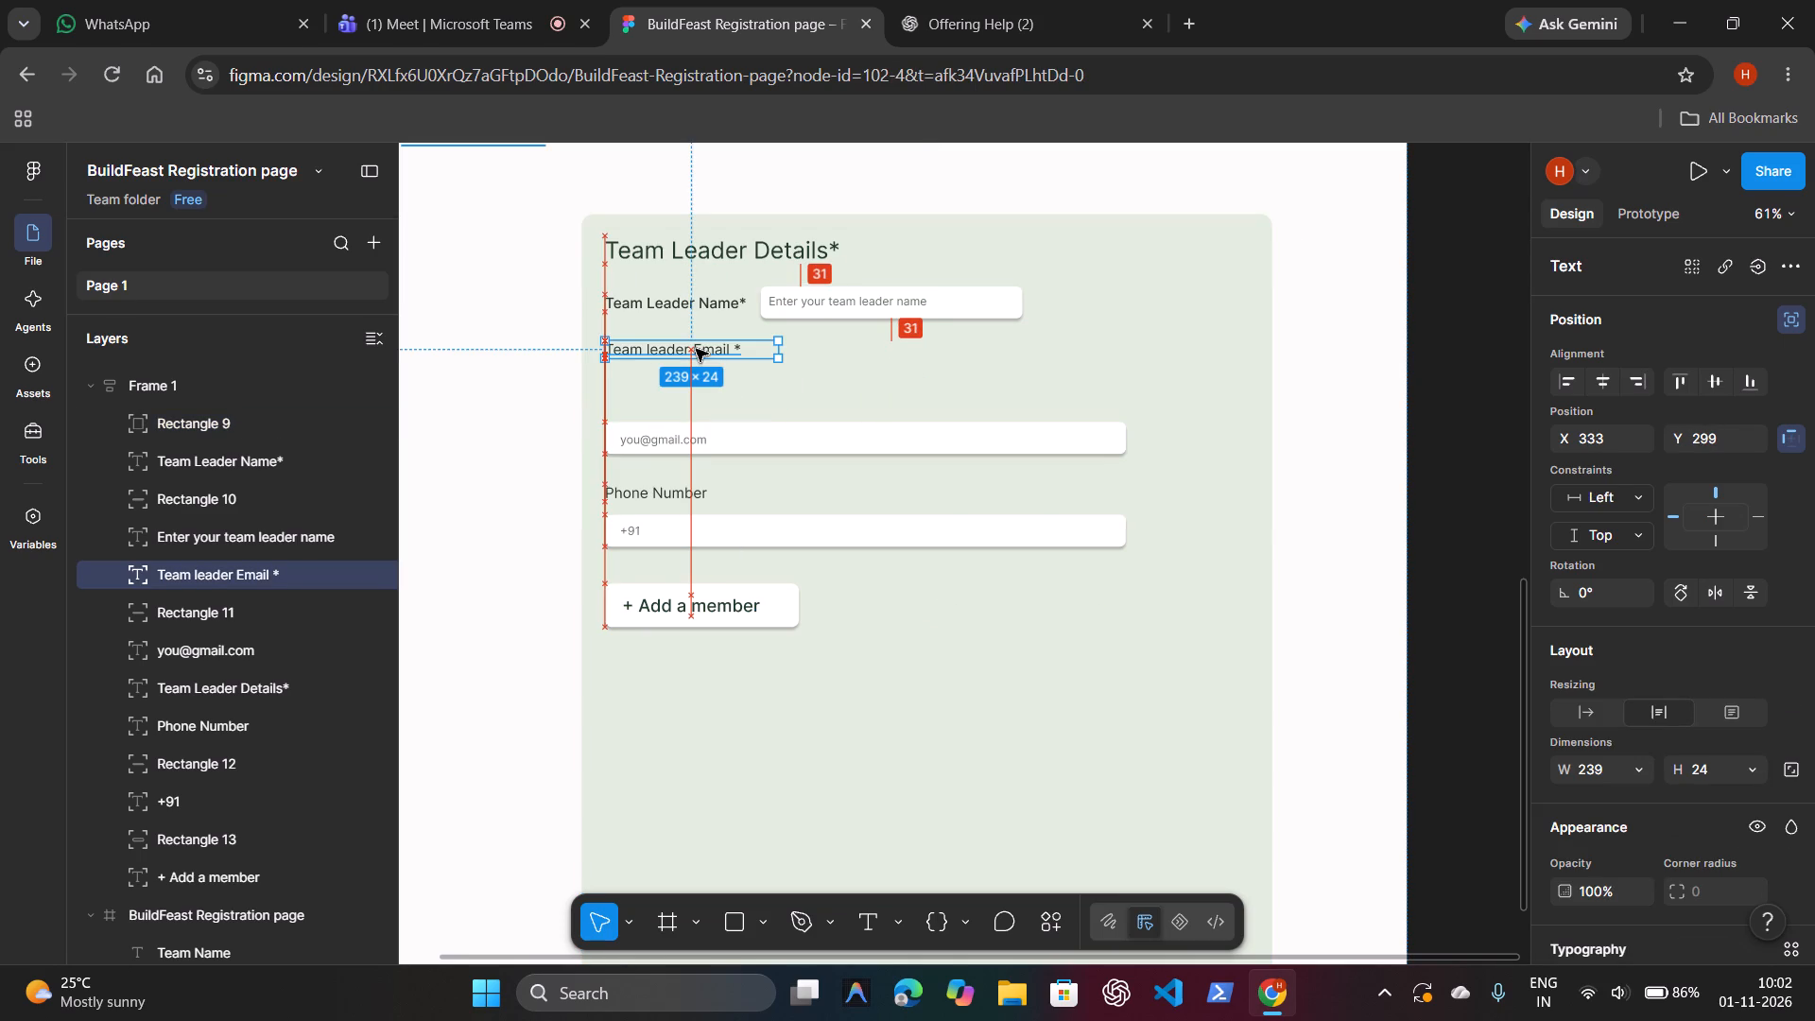
{"action": "left_click_drag", "start_coordinate": [696, 349], "coordinate": [695, 353]}
{"action": "left_click", "coordinate": [830, 437]}
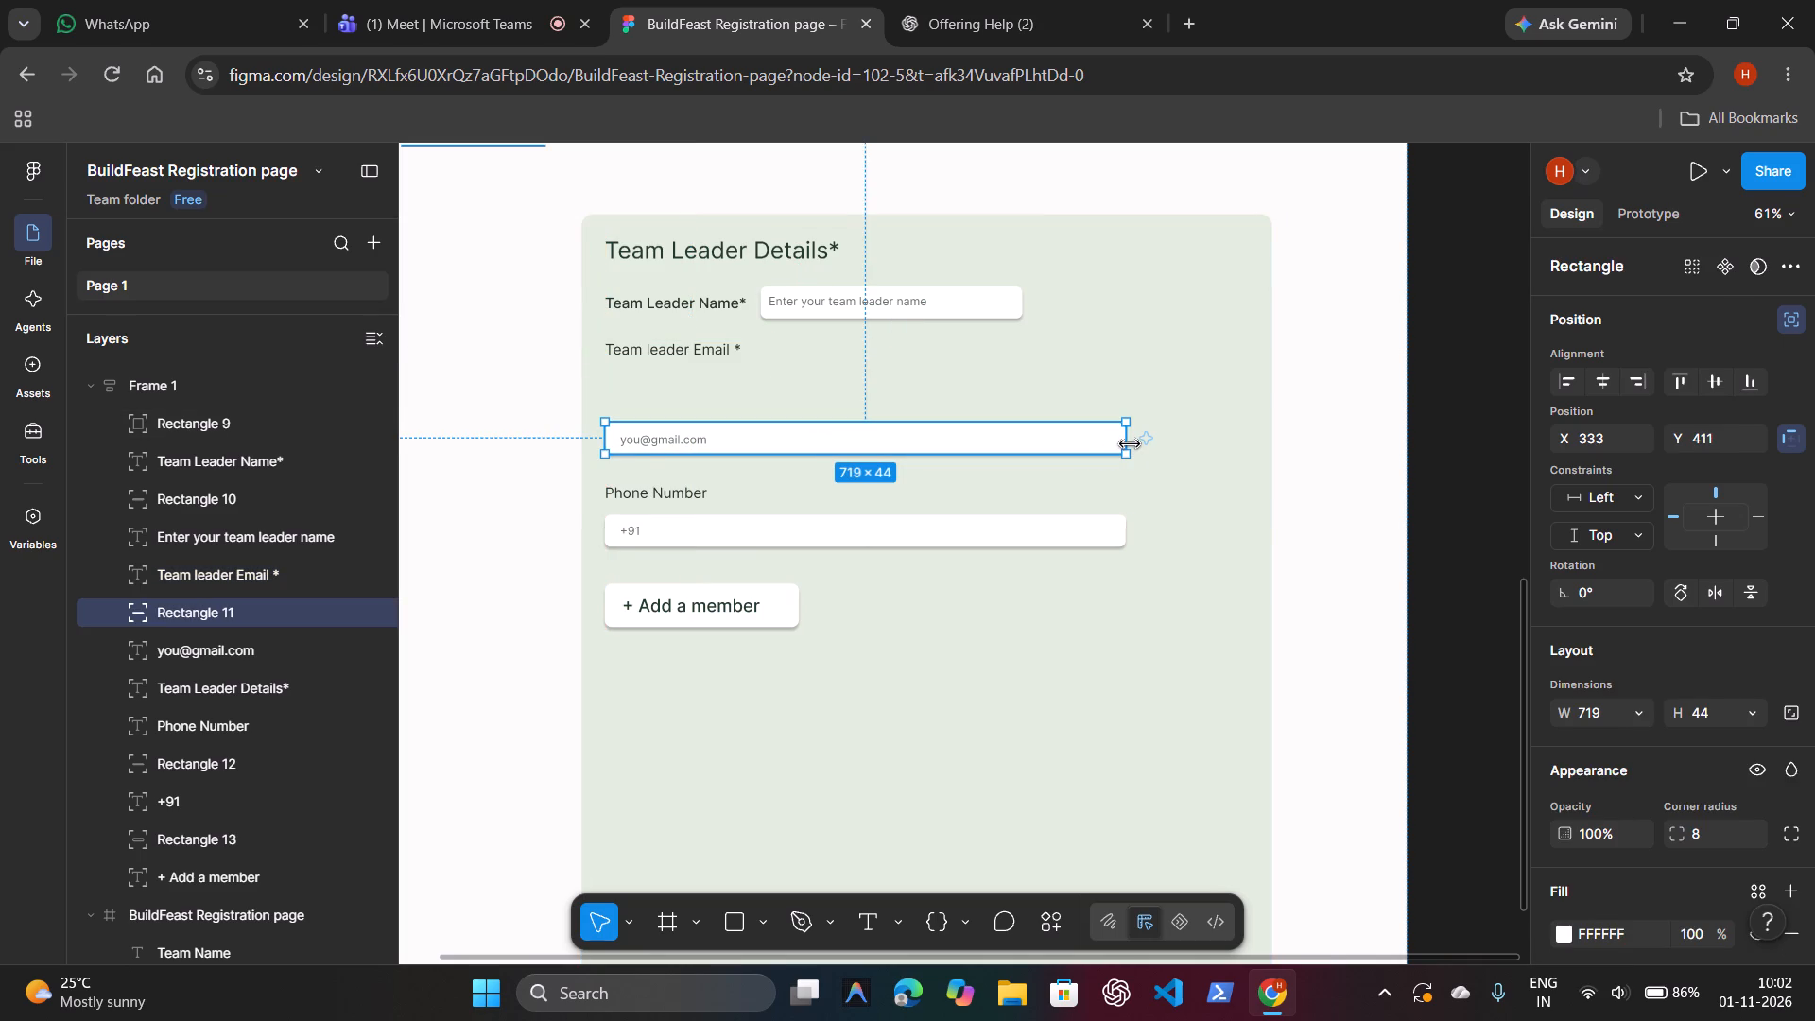
Shorten the team leader email input box to about 361 × 44 and place it beside its label at about X 548, Y 289.
{"action": "left_click_drag", "start_coordinate": [1125, 437], "coordinate": [739, 448]}
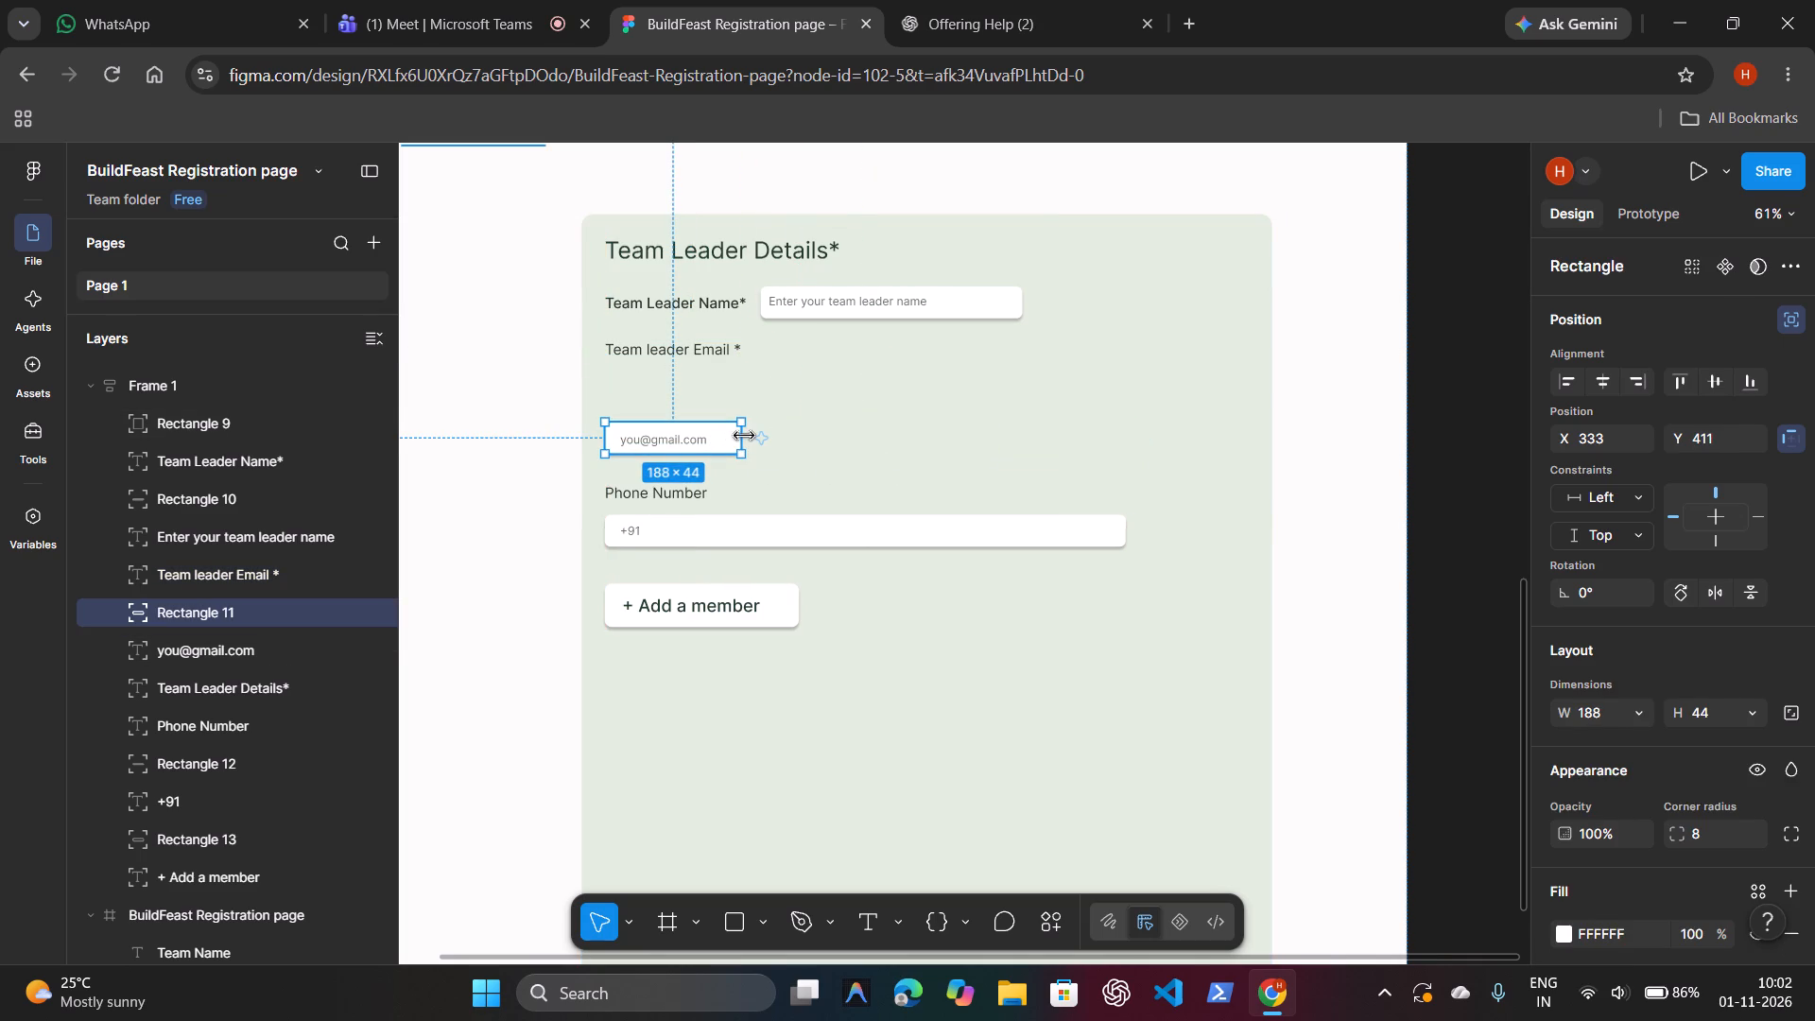
{"action": "left_click_drag", "start_coordinate": [743, 436], "coordinate": [845, 445]}
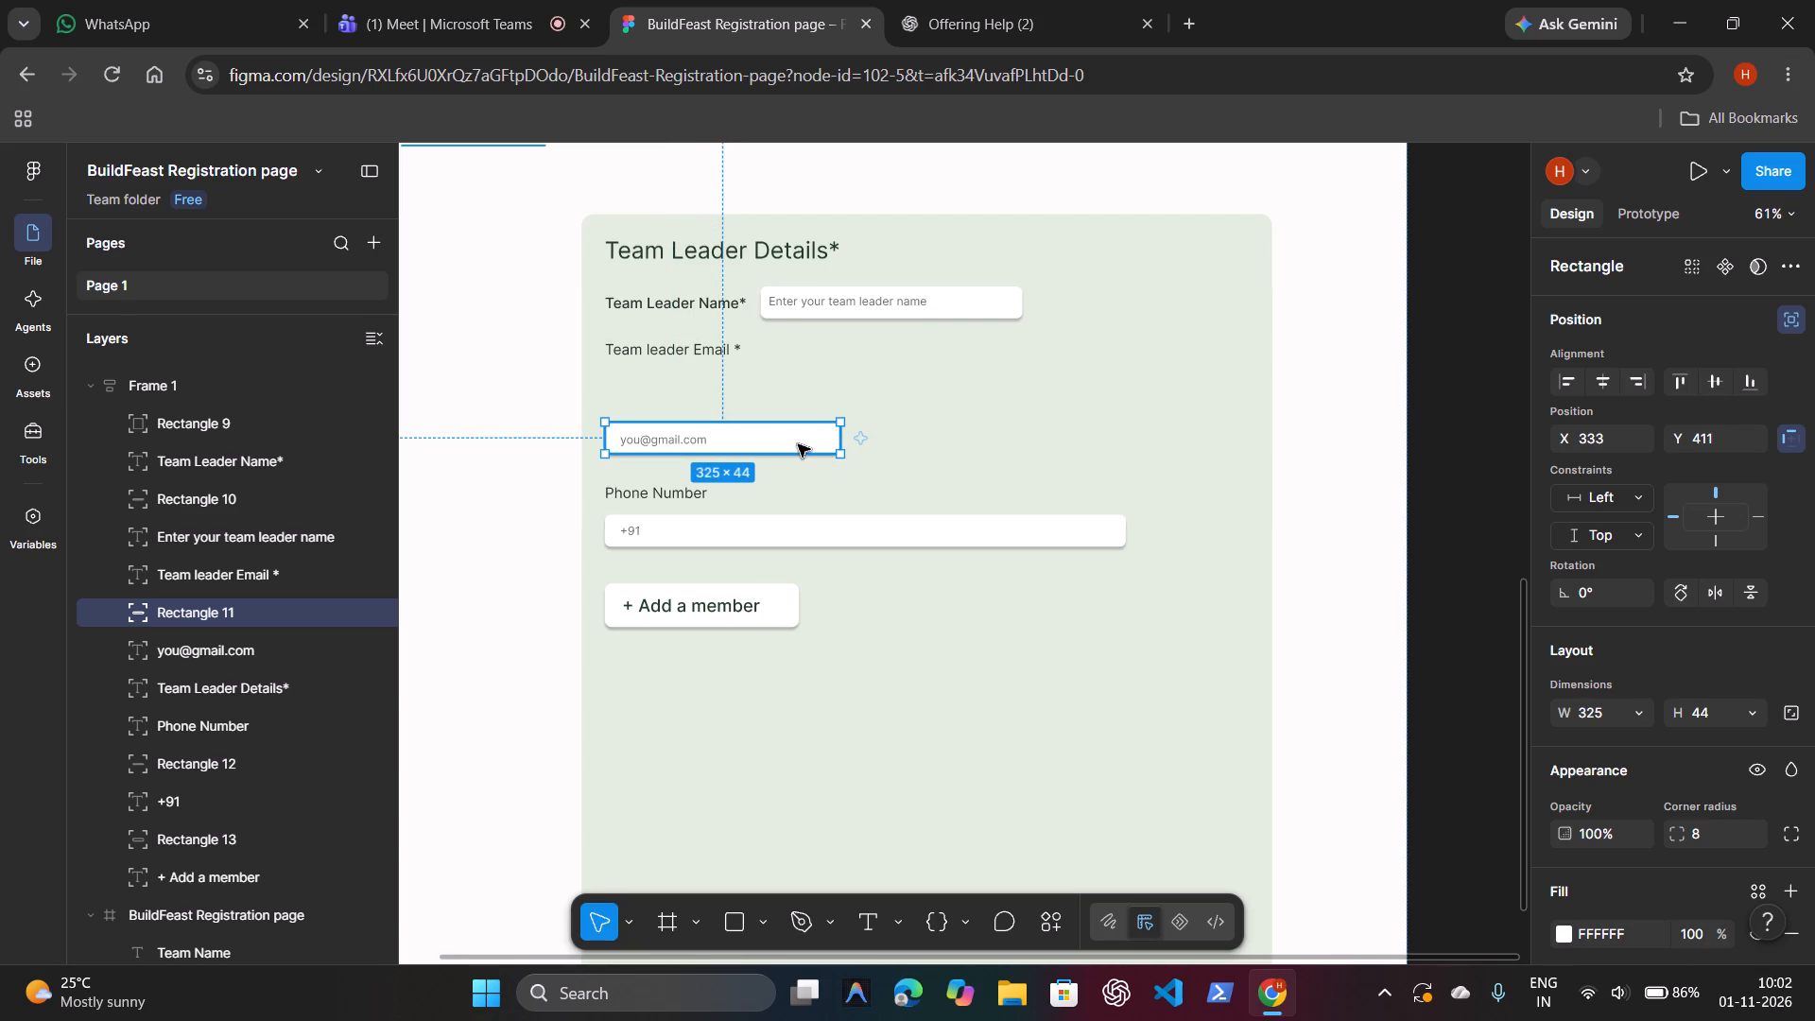
{"action": "left_click_drag", "start_coordinate": [798, 444], "coordinate": [946, 358]}
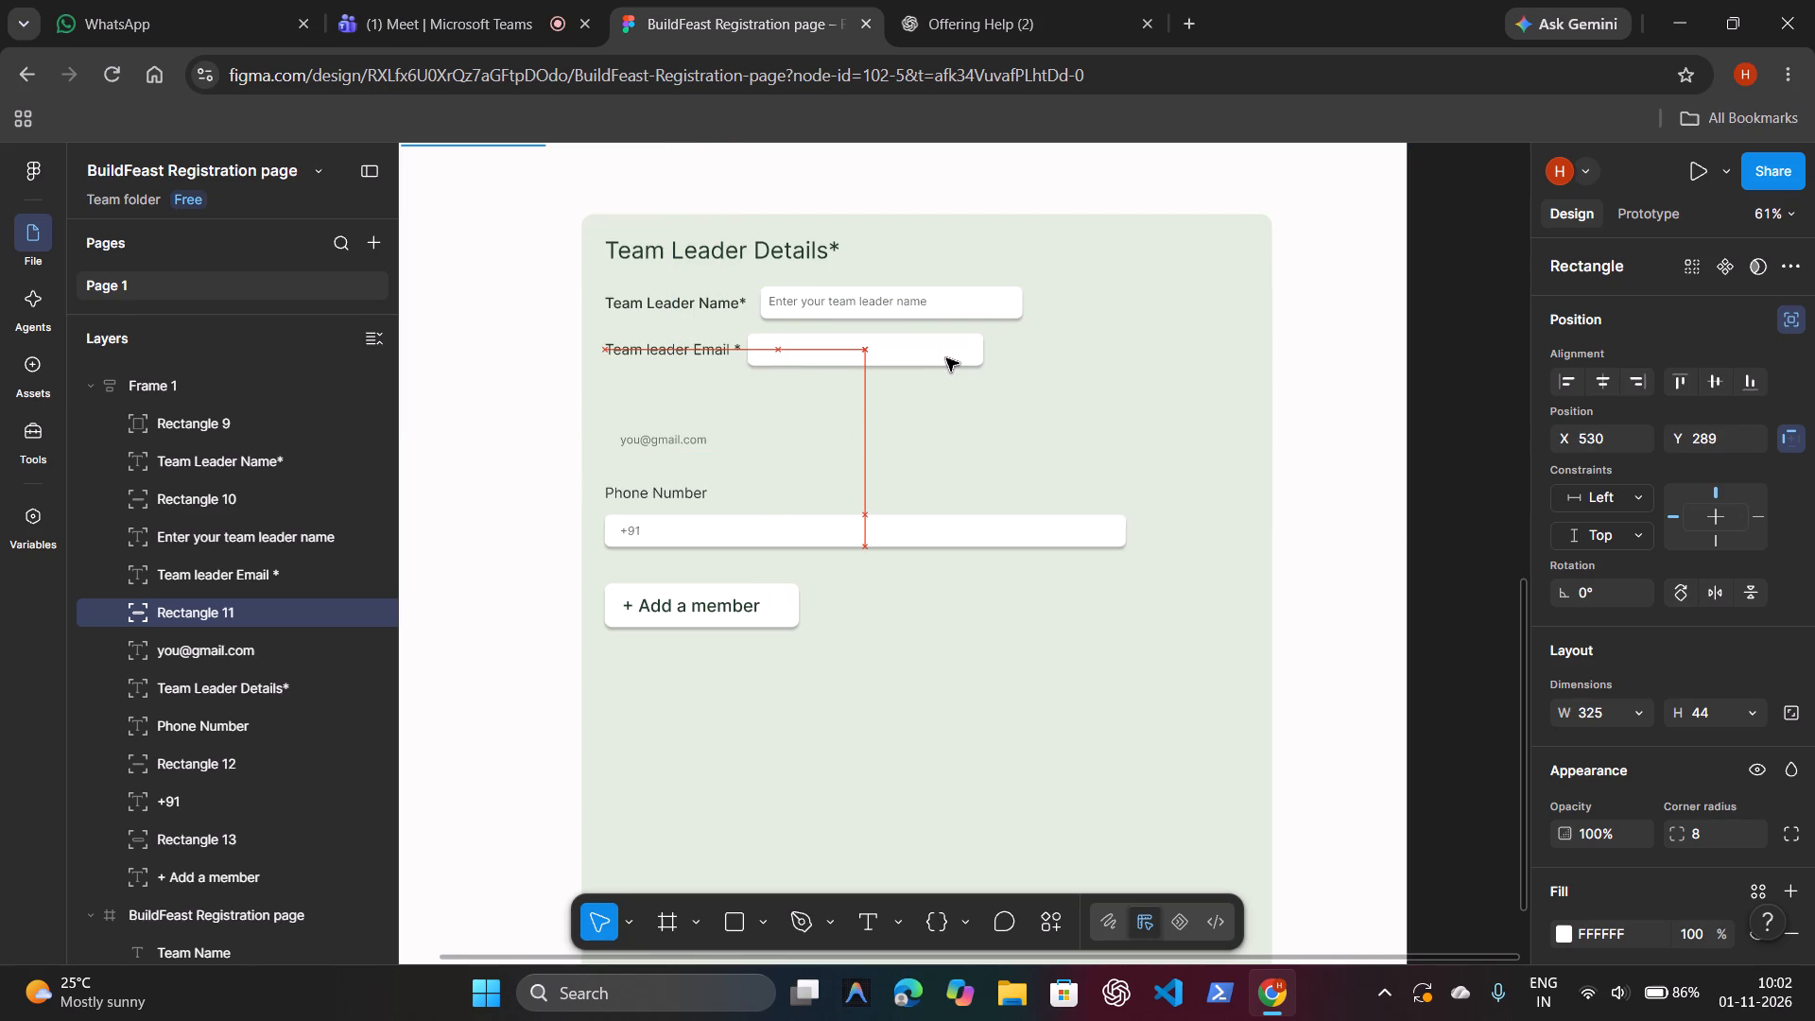
{"action": "left_click_drag", "start_coordinate": [946, 358], "coordinate": [950, 358]}
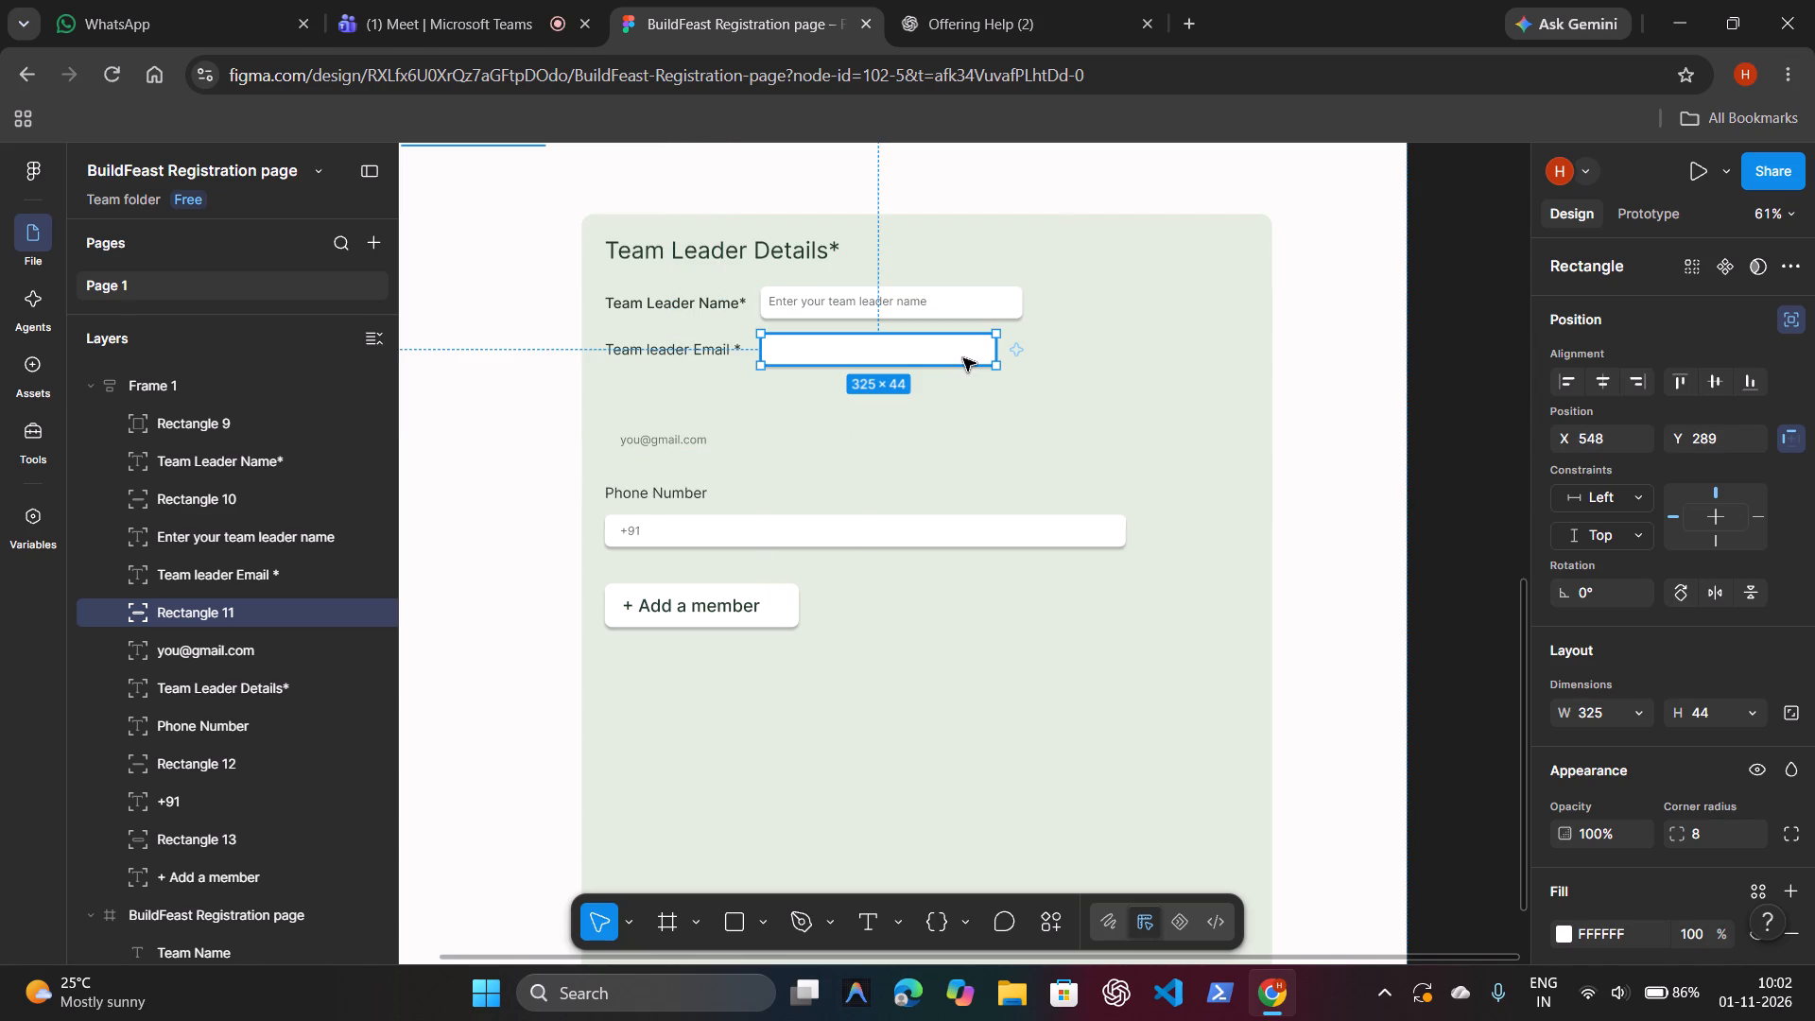
{"action": "left_click_drag", "start_coordinate": [997, 352], "coordinate": [1005, 349]}
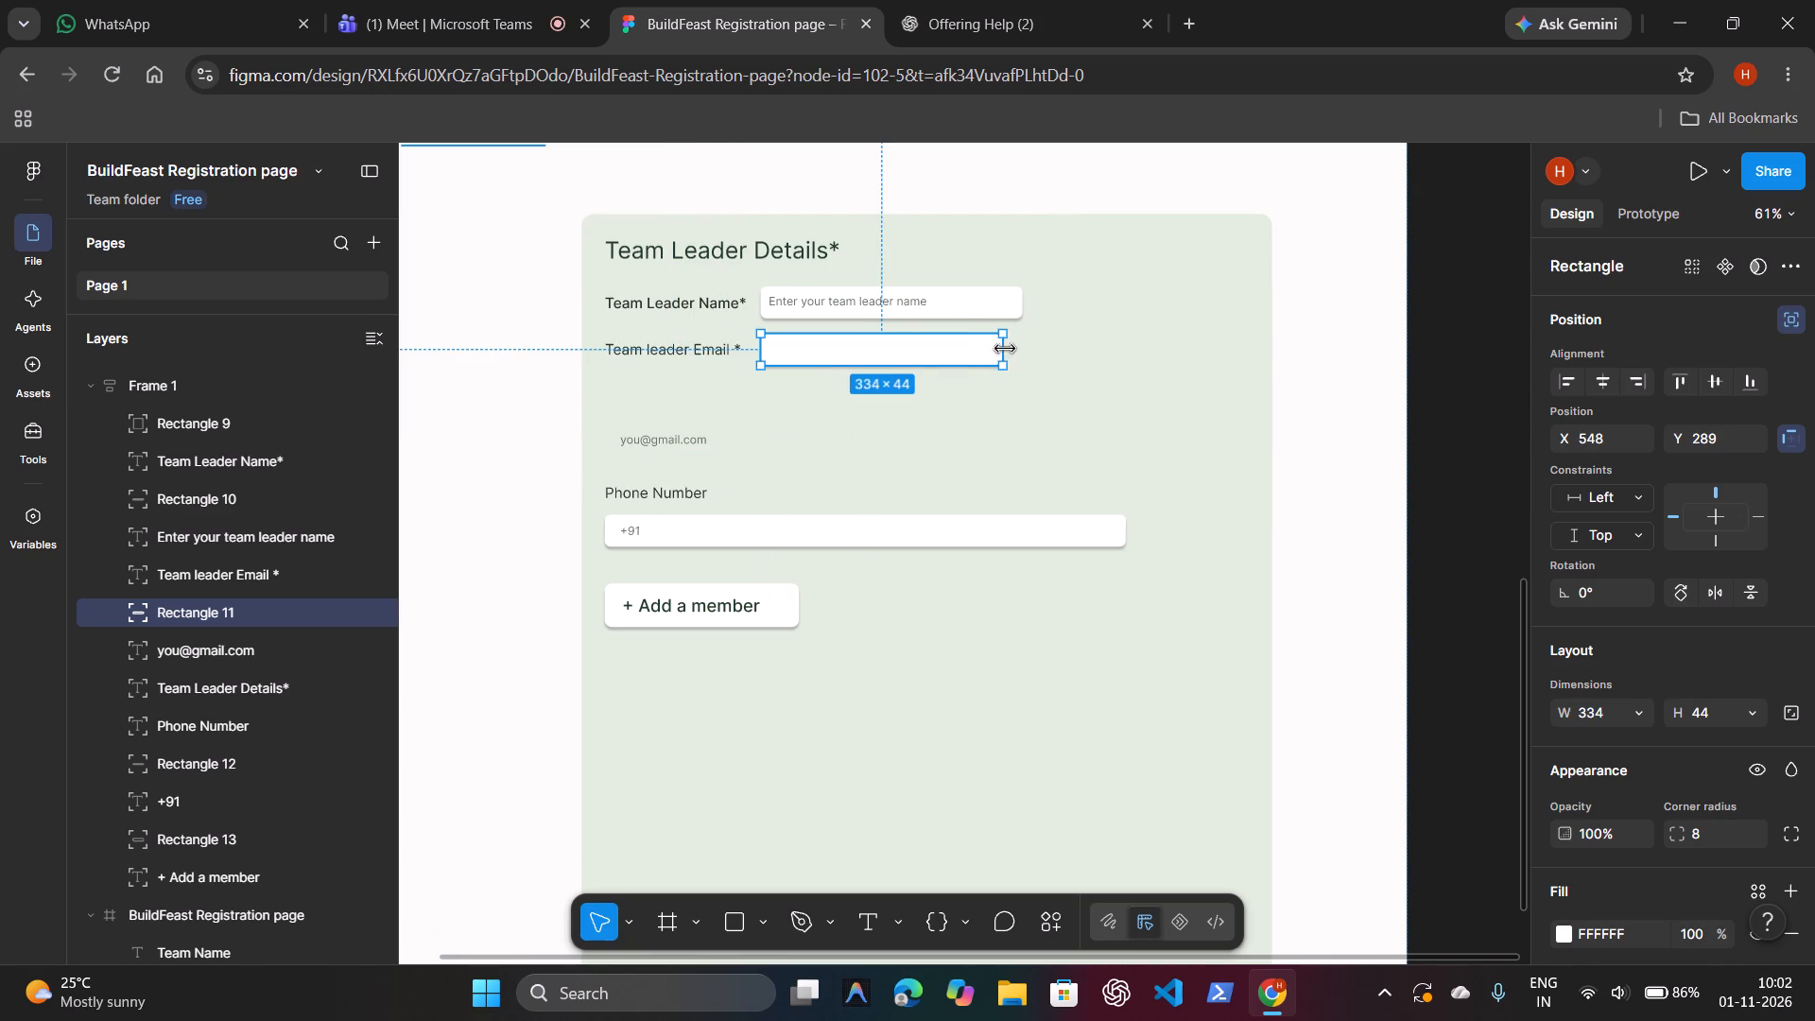
{"action": "left_click_drag", "start_coordinate": [1005, 349], "coordinate": [1017, 349]}
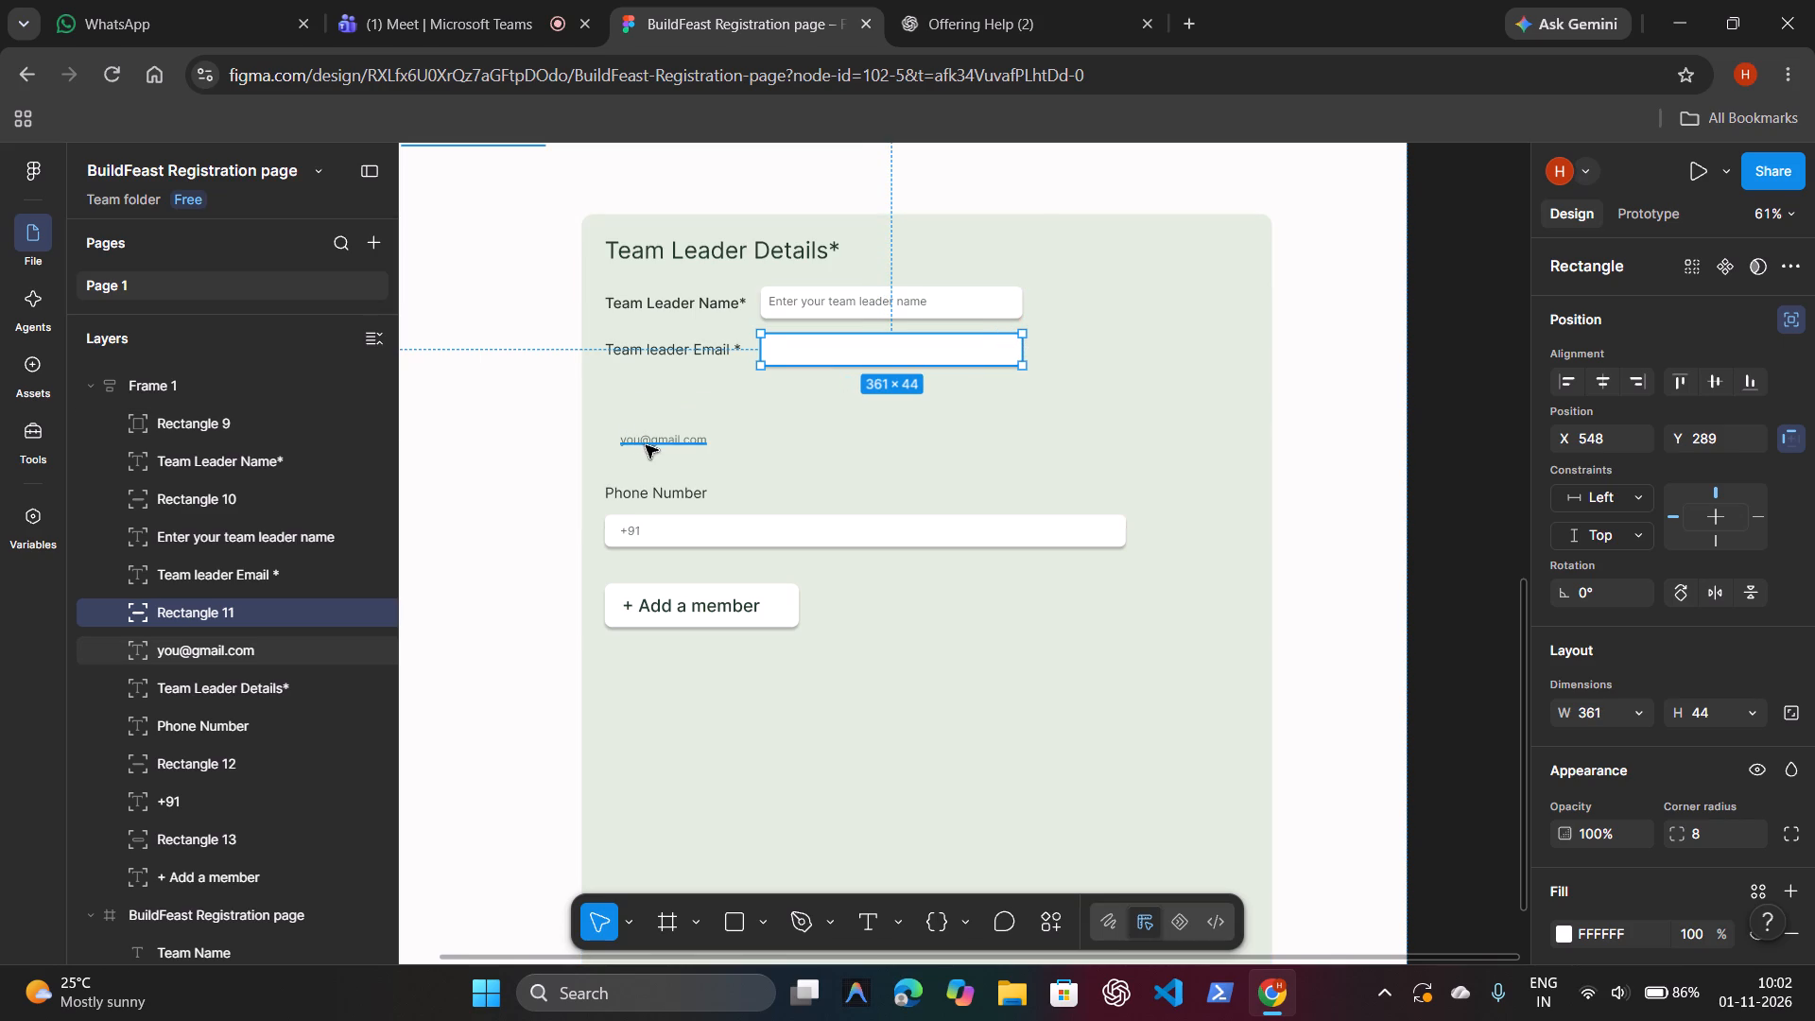
Move the email placeholder text into the relocated email input box, at about X 559, Y 303.
{"action": "left_click", "coordinate": [646, 445]}
{"action": "left_click_drag", "start_coordinate": [651, 447], "coordinate": [832, 401]}
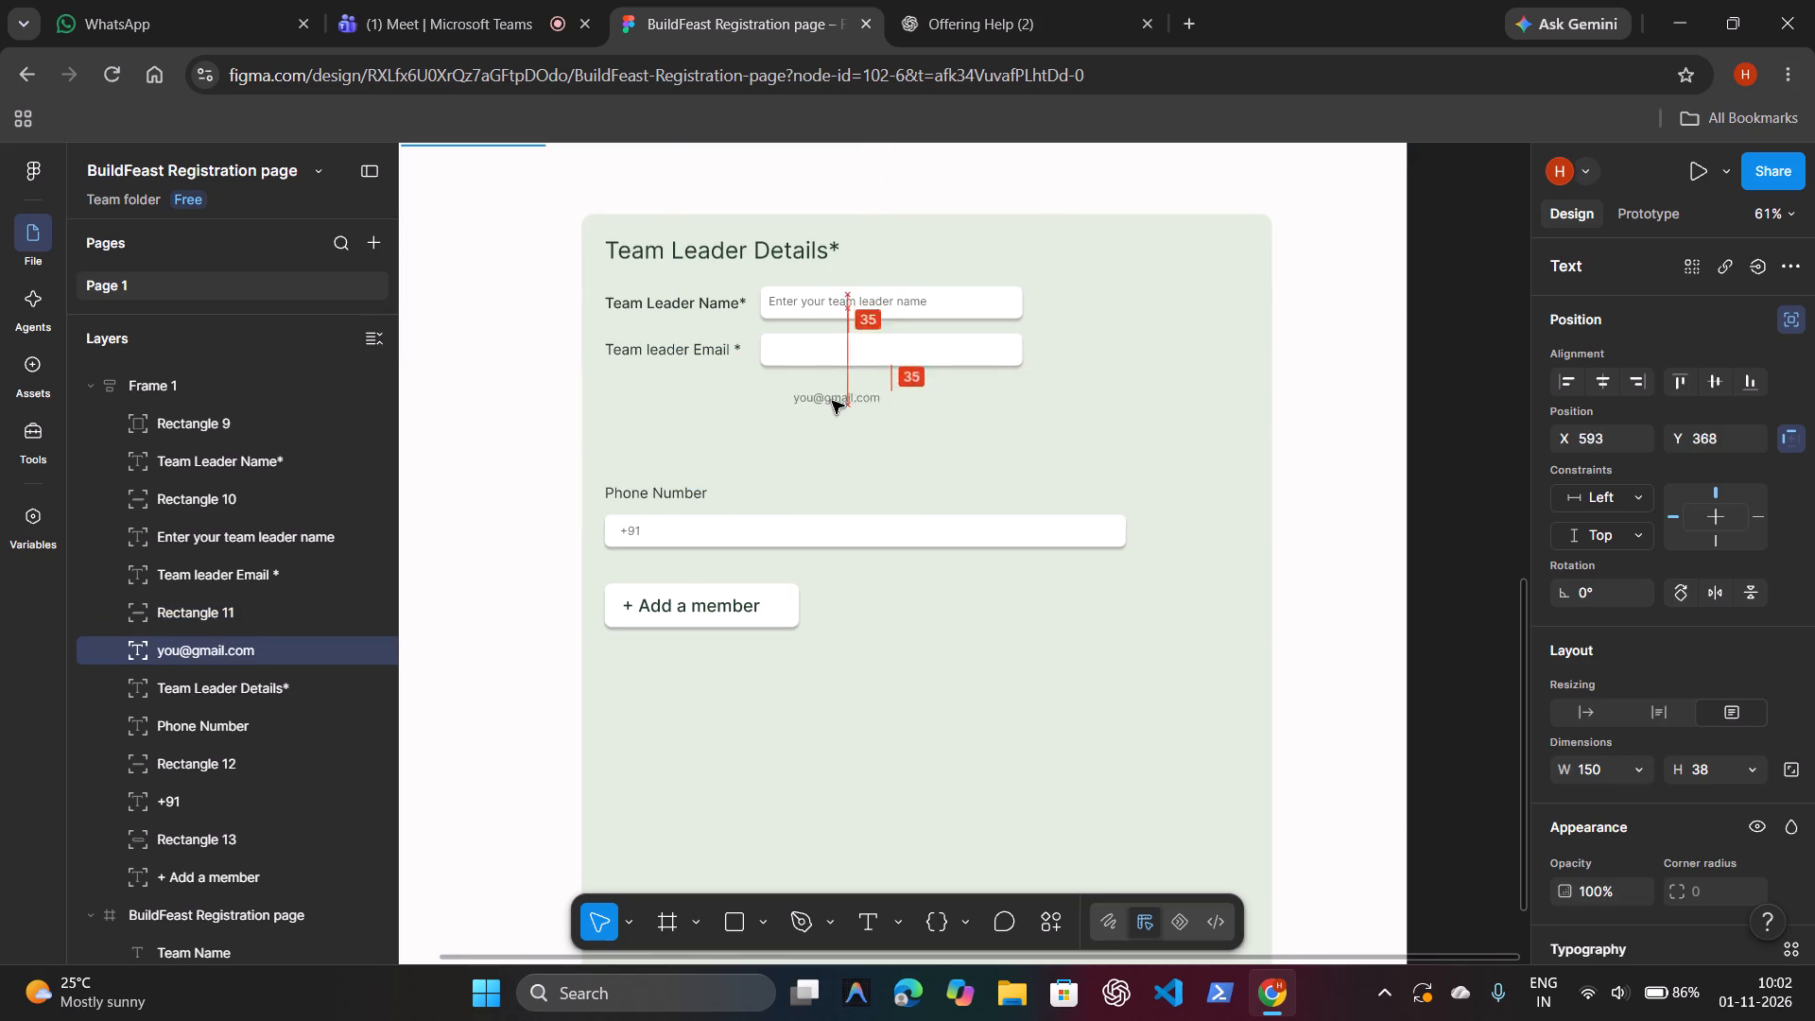
{"action": "left_click_drag", "start_coordinate": [832, 401], "coordinate": [801, 357]}
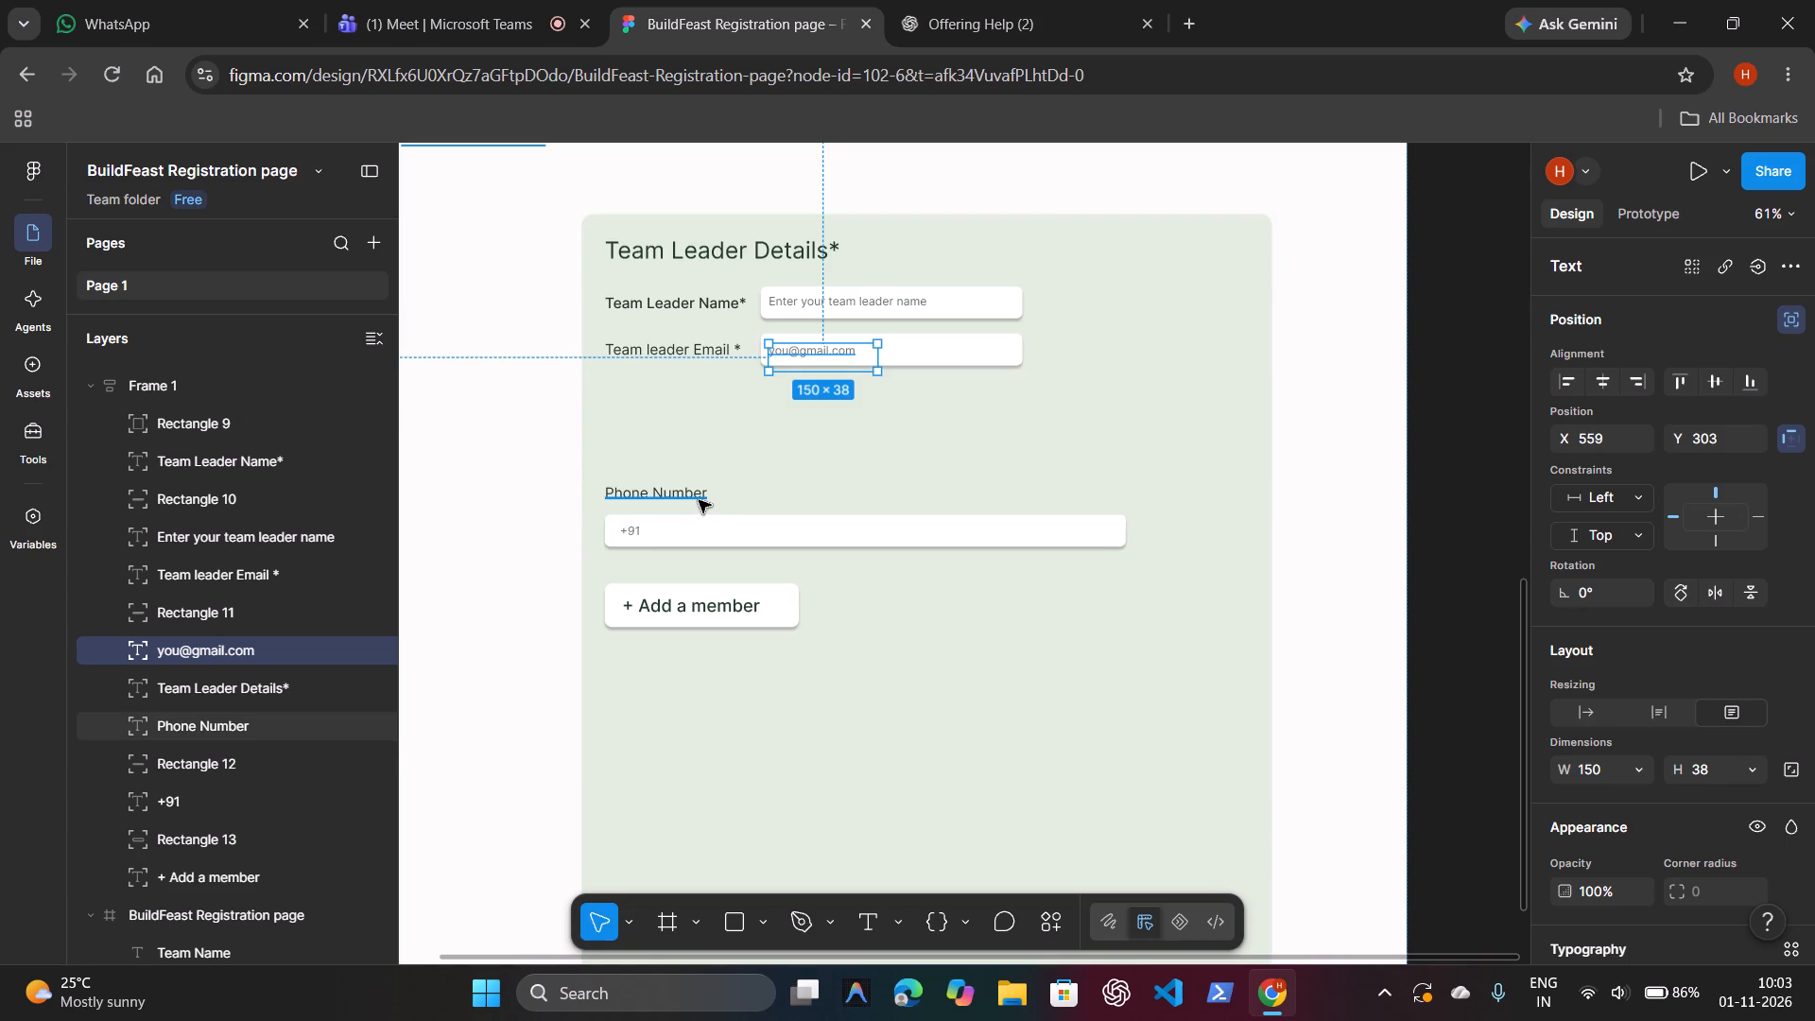
Move the "Phone Number" label up beneath the Team leader Email label, at about X 333, Y 365.
{"action": "left_click", "coordinate": [699, 499]}
{"action": "left_click_drag", "start_coordinate": [678, 494], "coordinate": [678, 407]}
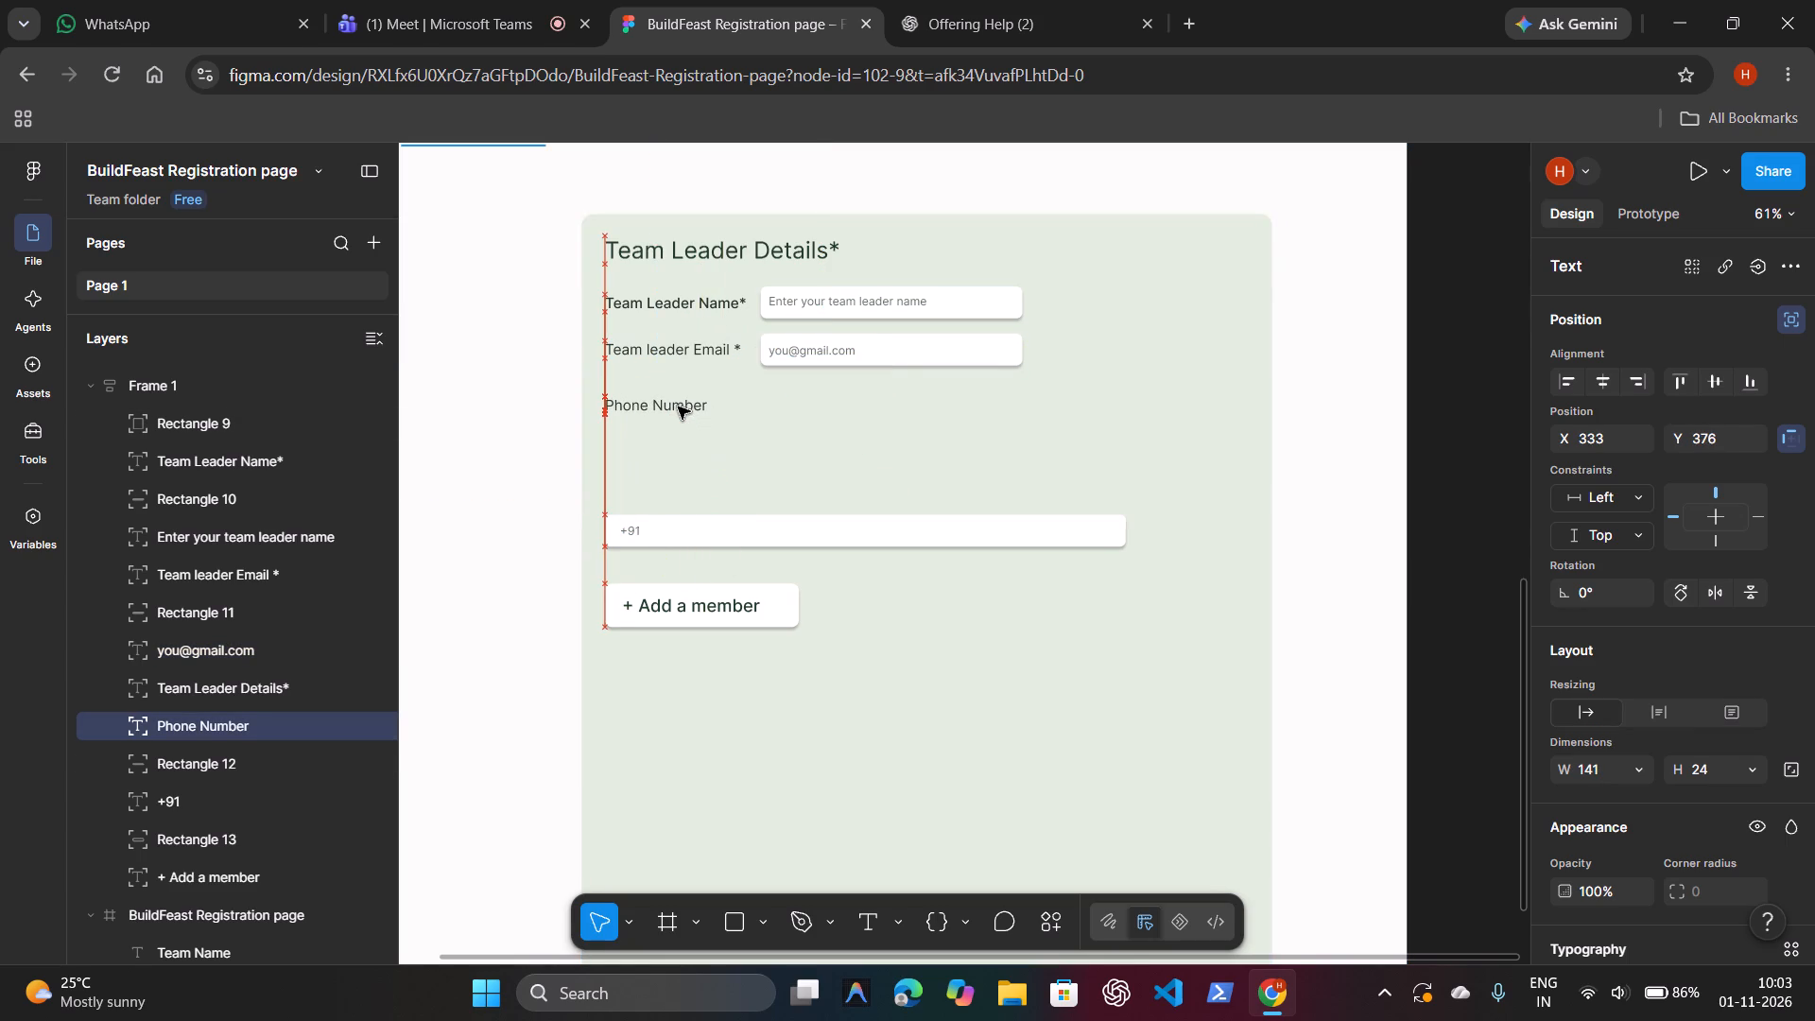
{"action": "left_click_drag", "start_coordinate": [678, 407], "coordinate": [678, 404]}
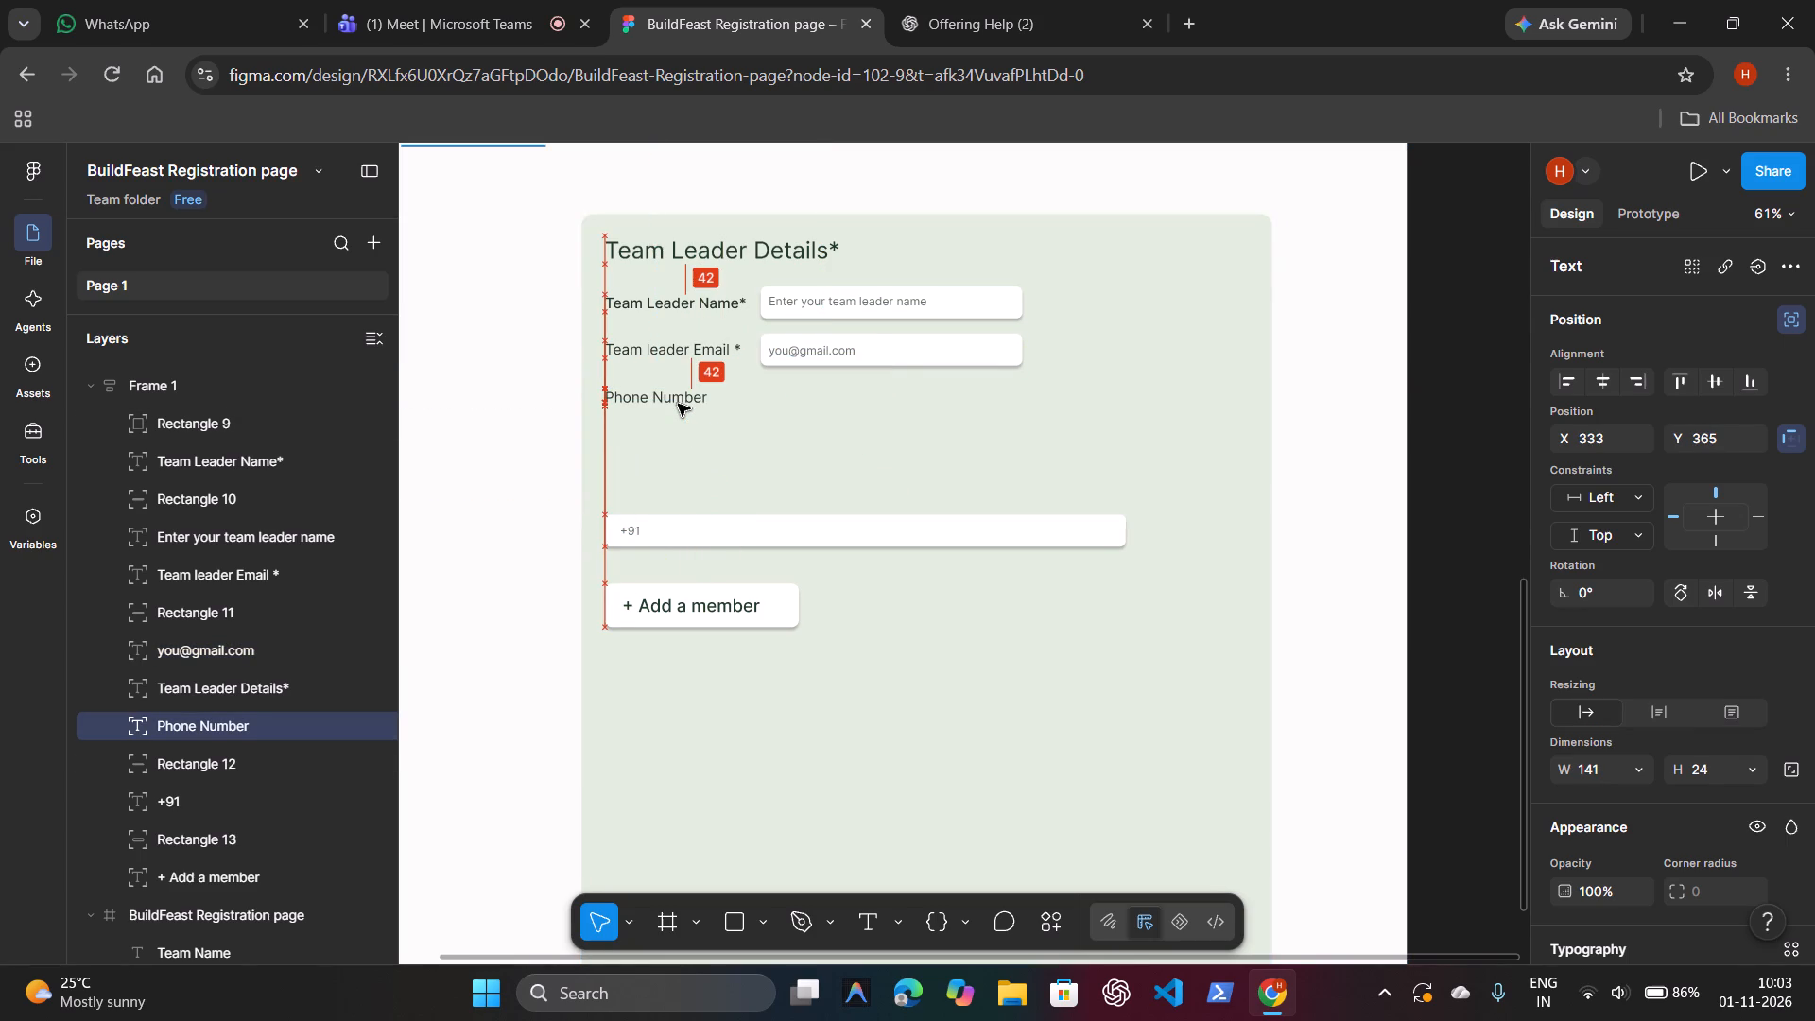
{"action": "left_click_drag", "start_coordinate": [678, 404], "coordinate": [678, 403]}
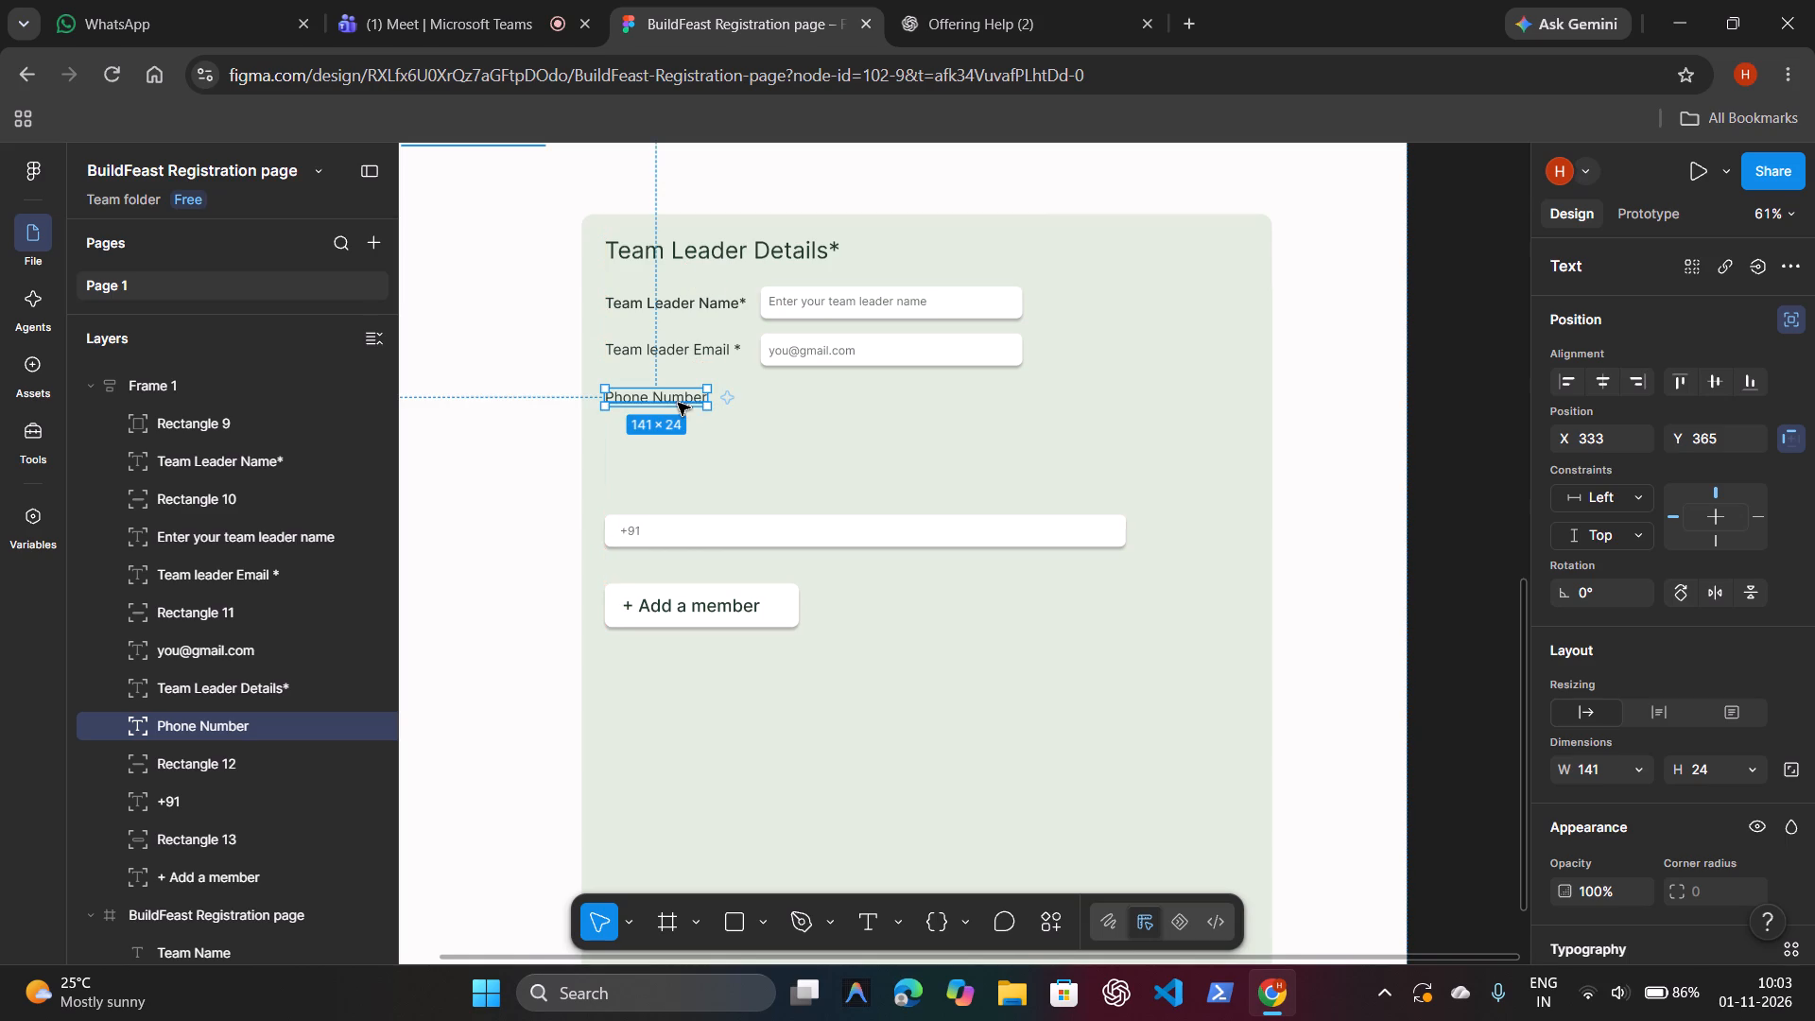
Select the phone number input box behind the "+91" placeholder.
{"action": "left_click", "coordinate": [829, 523]}
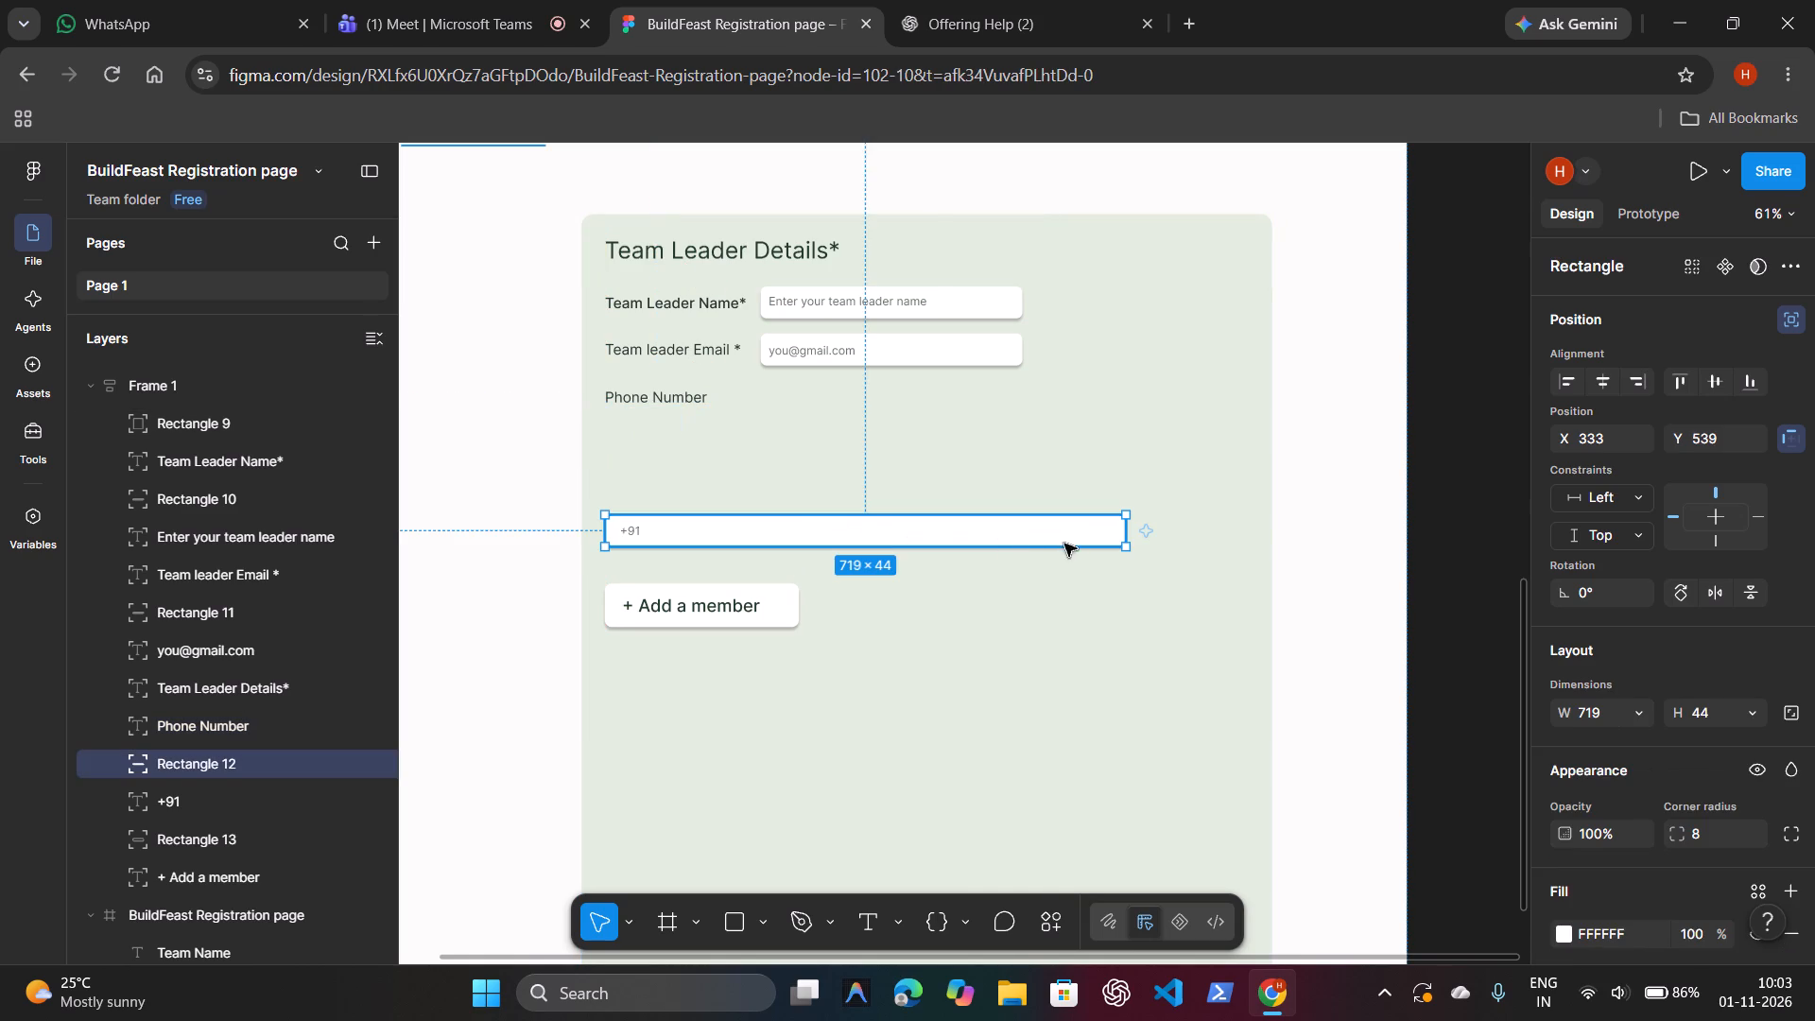
Shorten the phone input box to about 361 × 44 and place it beside the Phone Number label at about X 548, Y 355.
{"action": "left_click_drag", "start_coordinate": [1129, 530], "coordinate": [873, 533]}
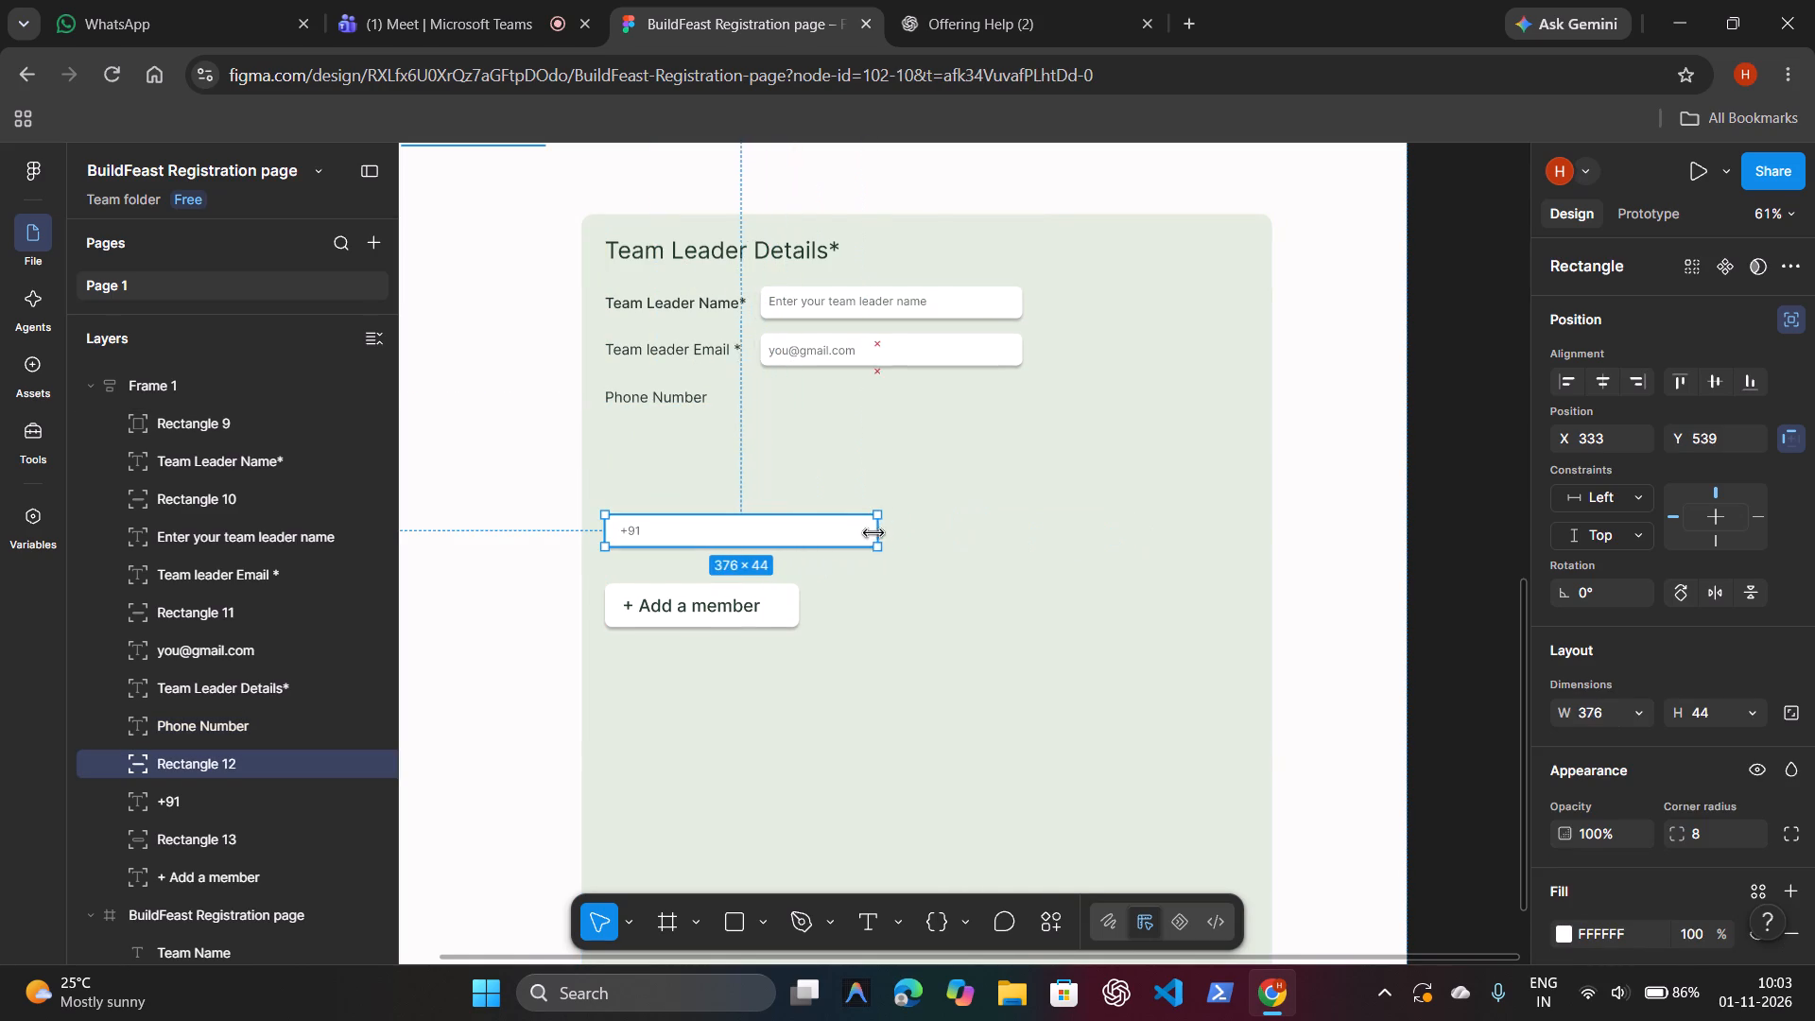
{"action": "left_click_drag", "start_coordinate": [873, 533], "coordinate": [859, 533]}
{"action": "left_click_drag", "start_coordinate": [772, 539], "coordinate": [941, 470]}
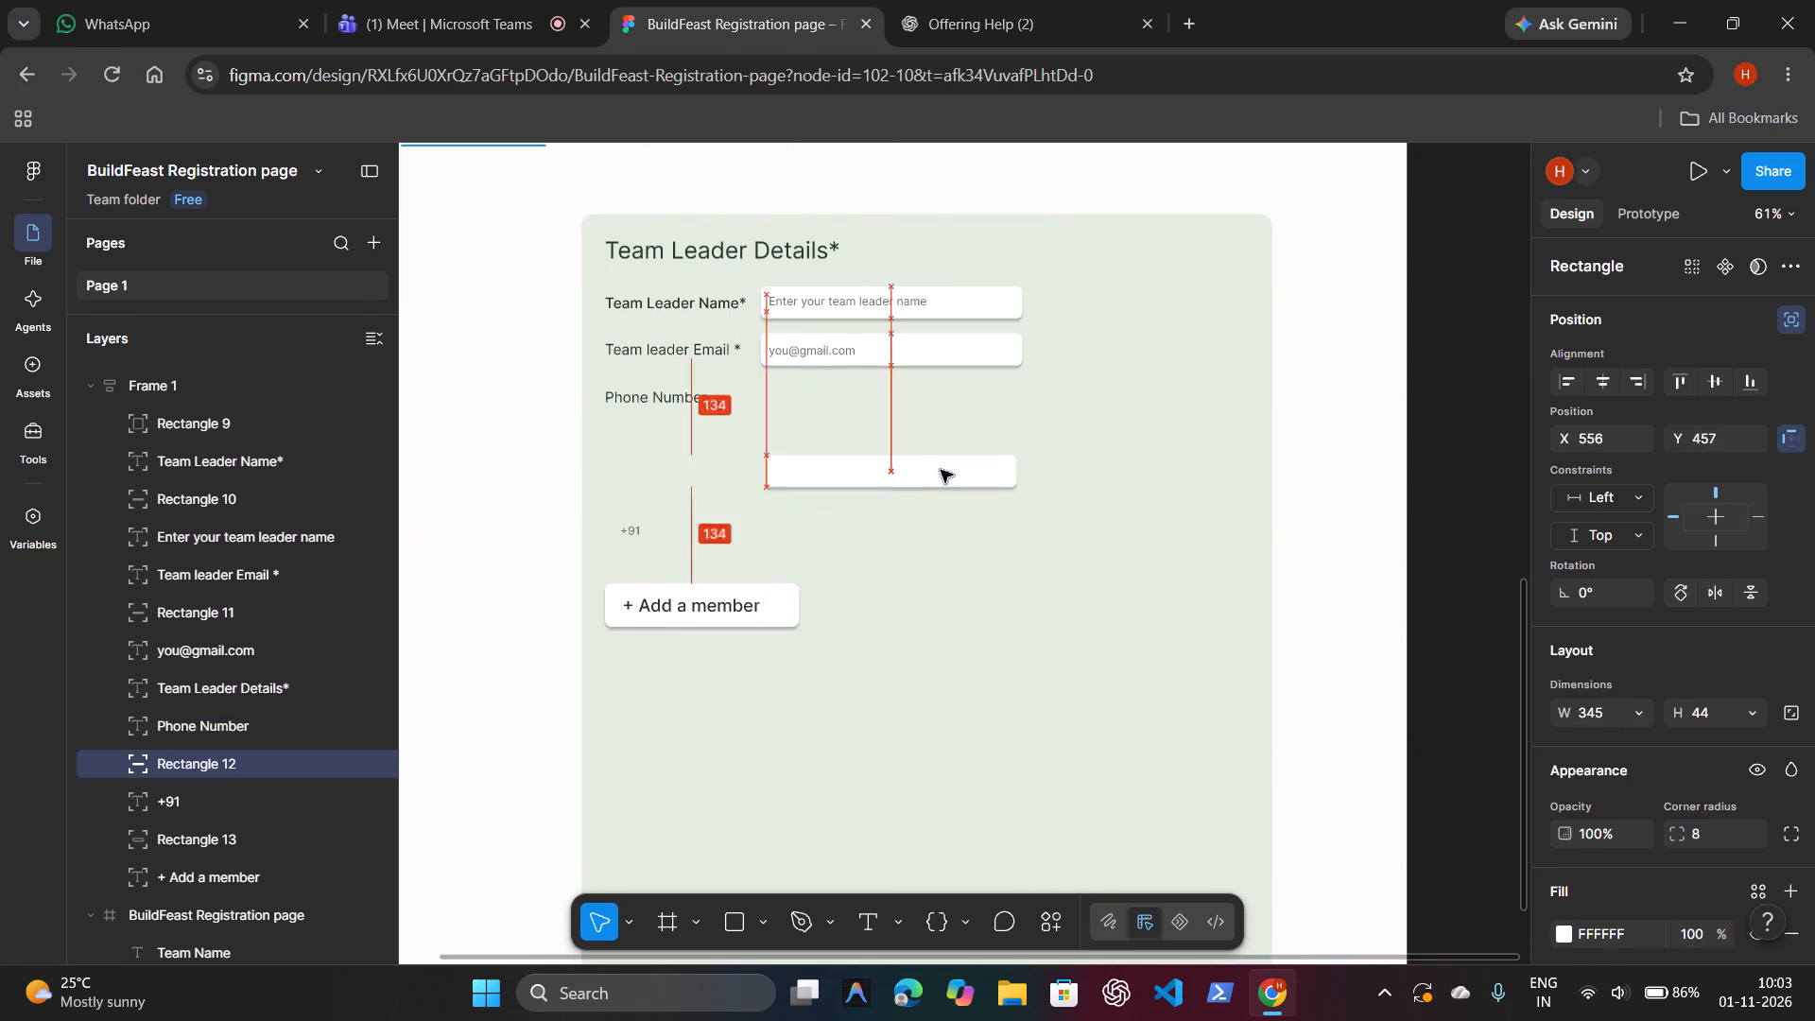
{"action": "left_click_drag", "start_coordinate": [941, 470], "coordinate": [920, 404]}
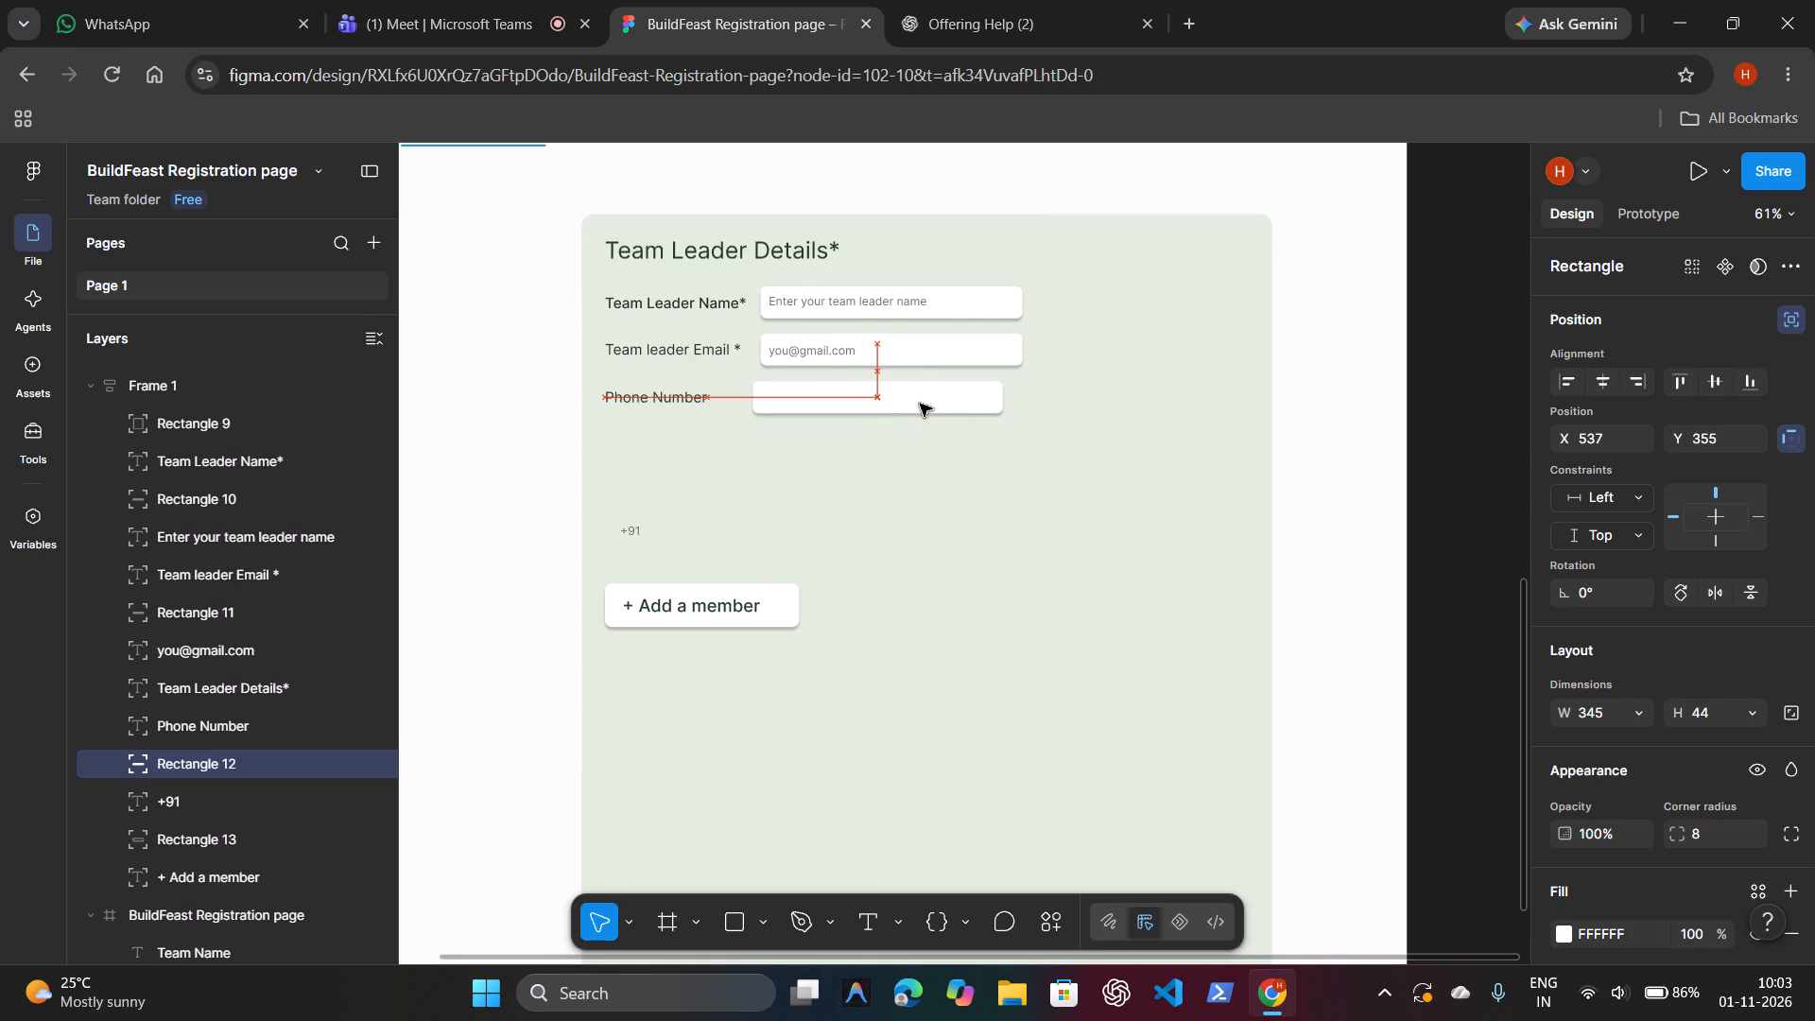
{"action": "left_click_drag", "start_coordinate": [920, 404], "coordinate": [926, 404]}
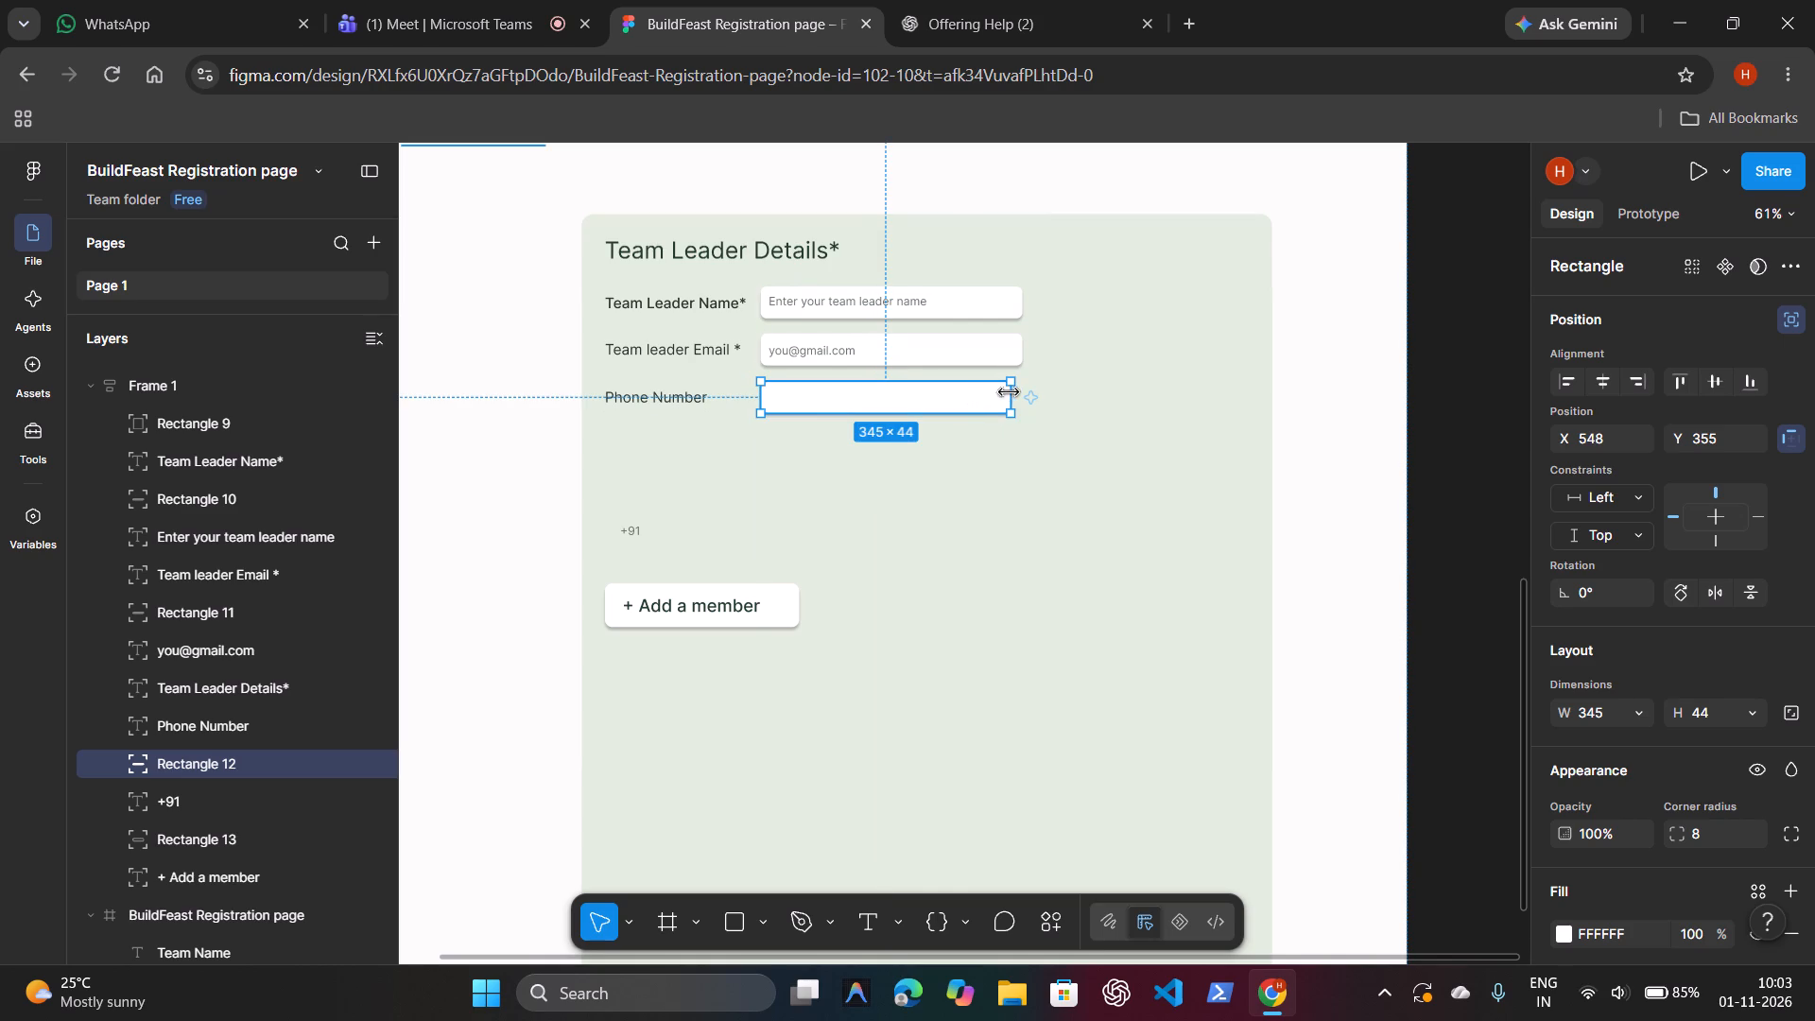
{"action": "left_click_drag", "start_coordinate": [1011, 397], "coordinate": [1019, 397]}
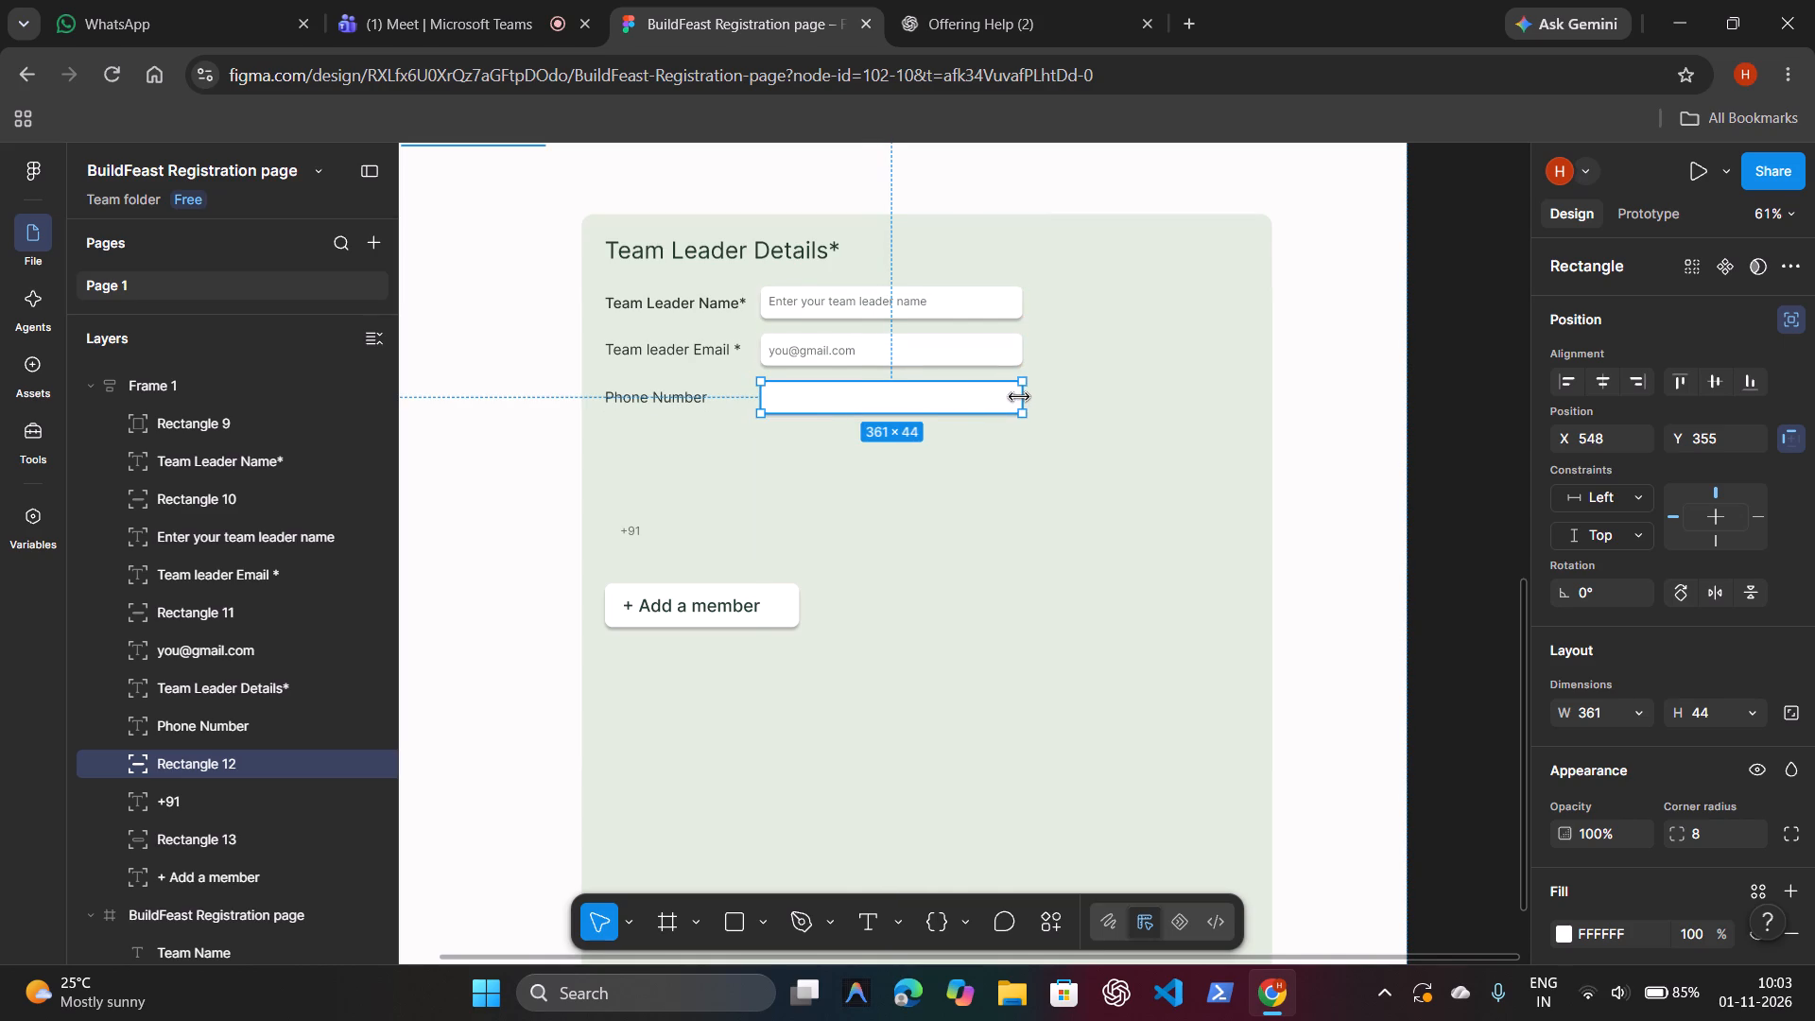
Move the "+91" placeholder into the phone input box, aligned with the placeholders above at about X 559, Y 365.
{"action": "left_click", "coordinate": [631, 528]}
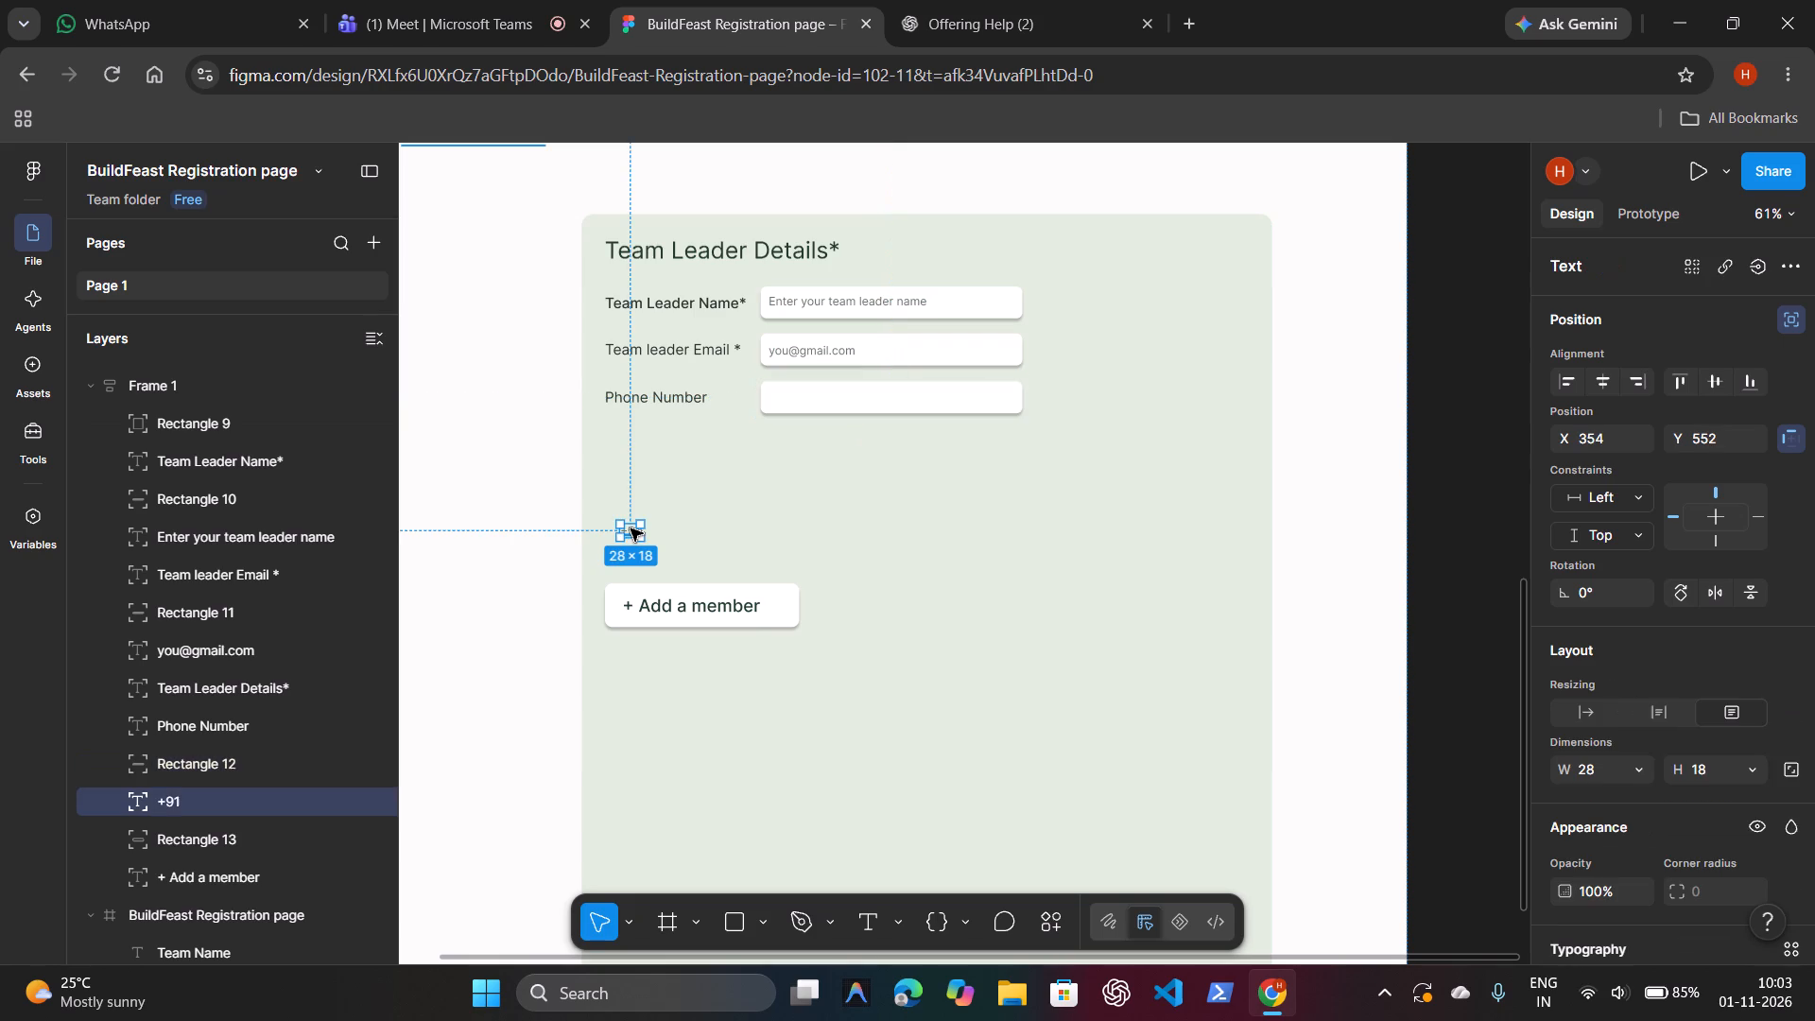
{"action": "left_click_drag", "start_coordinate": [631, 526], "coordinate": [784, 404]}
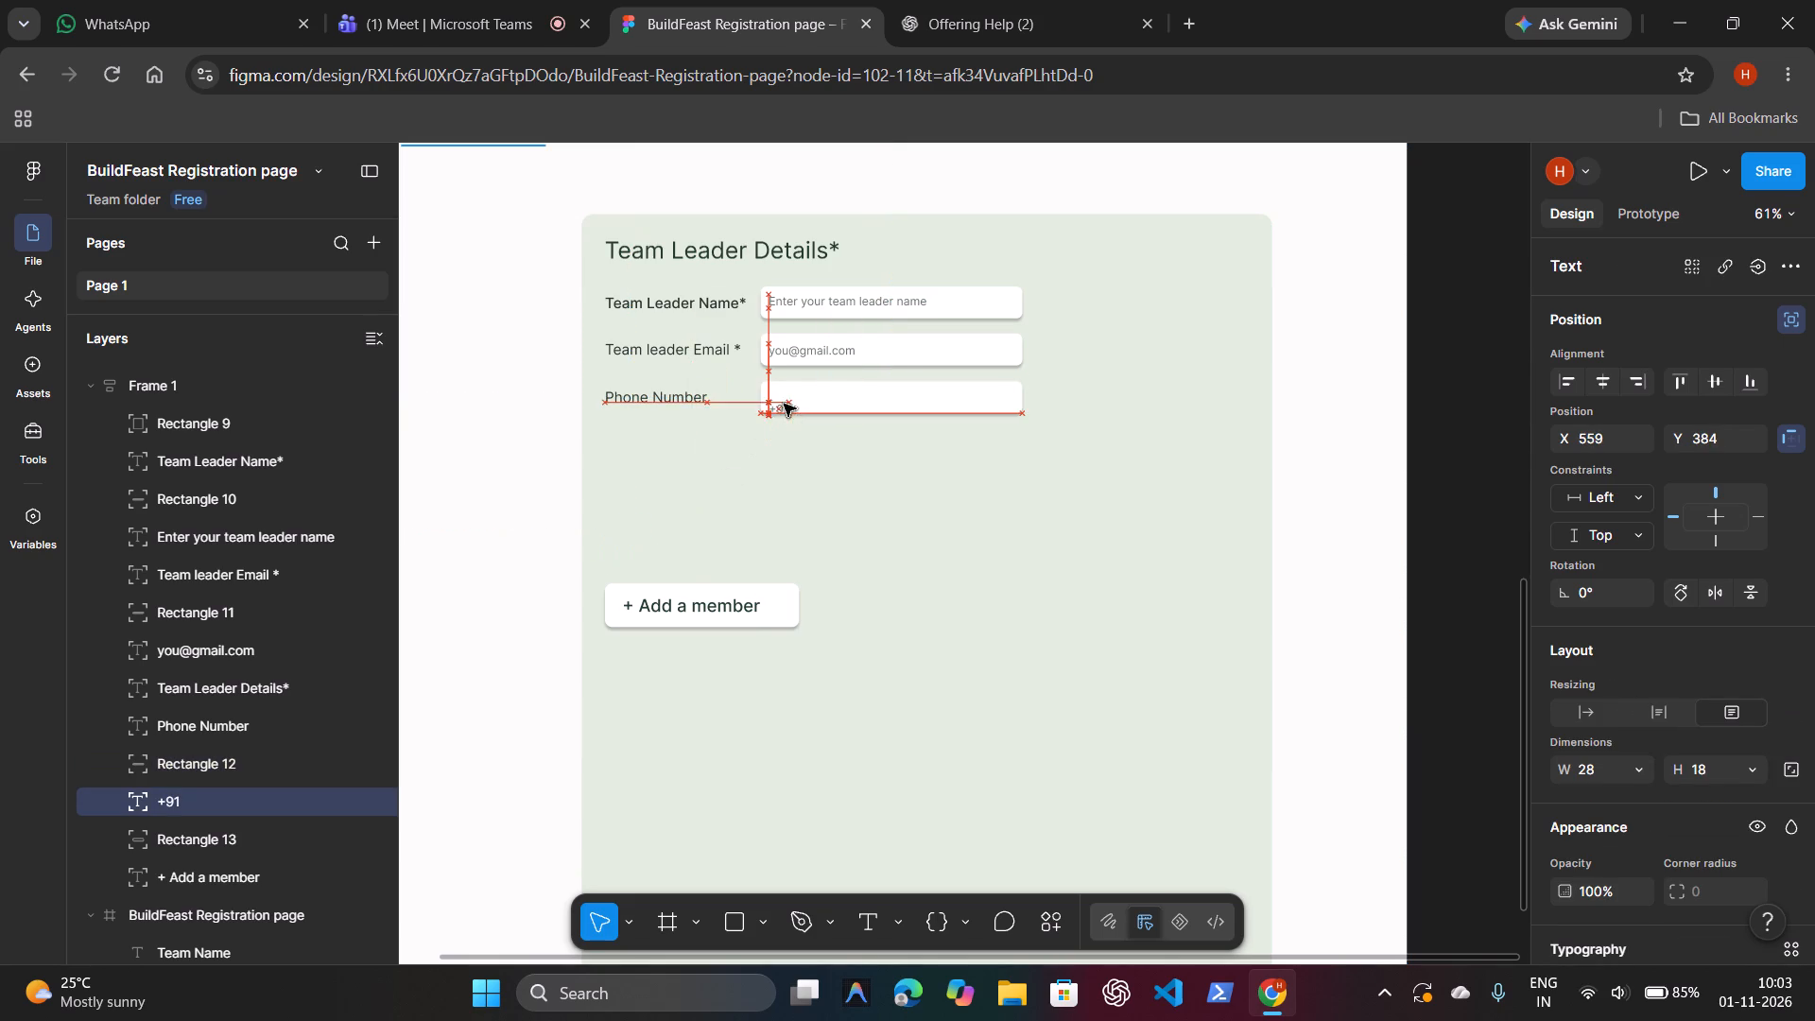
{"action": "left_click_drag", "start_coordinate": [784, 404], "coordinate": [782, 326]}
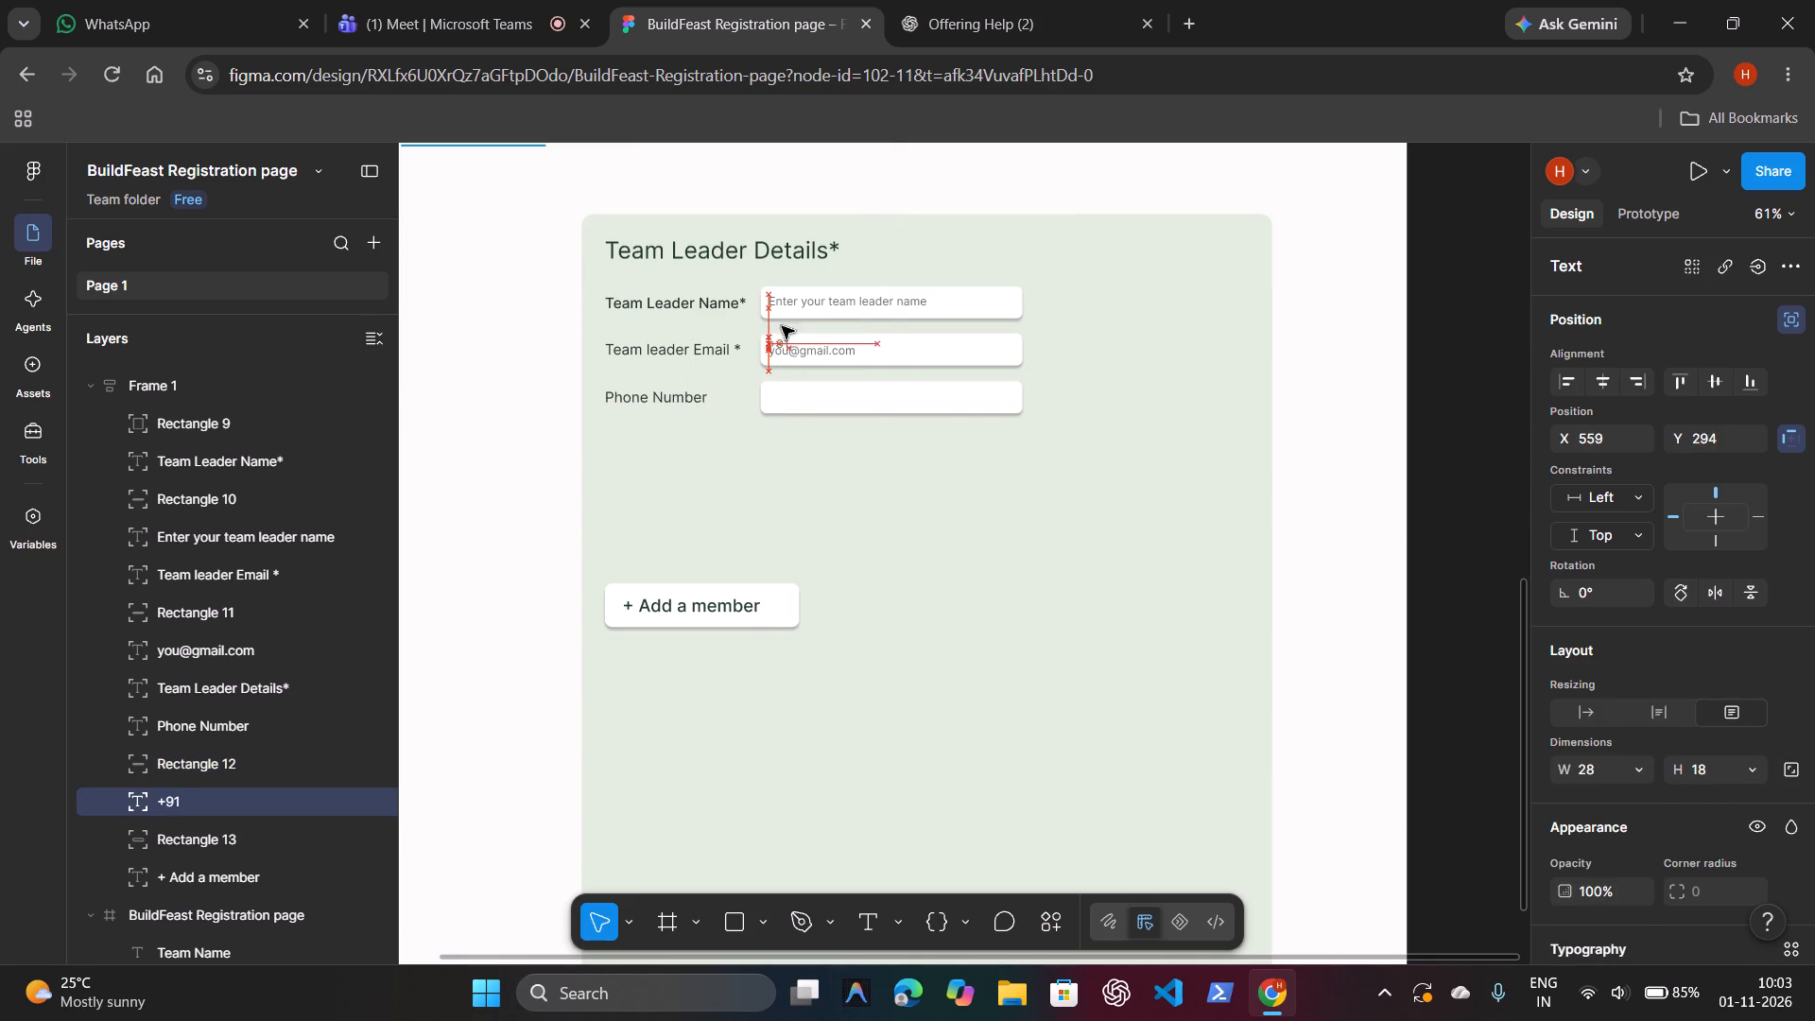
{"action": "left_click_drag", "start_coordinate": [782, 326], "coordinate": [786, 379]}
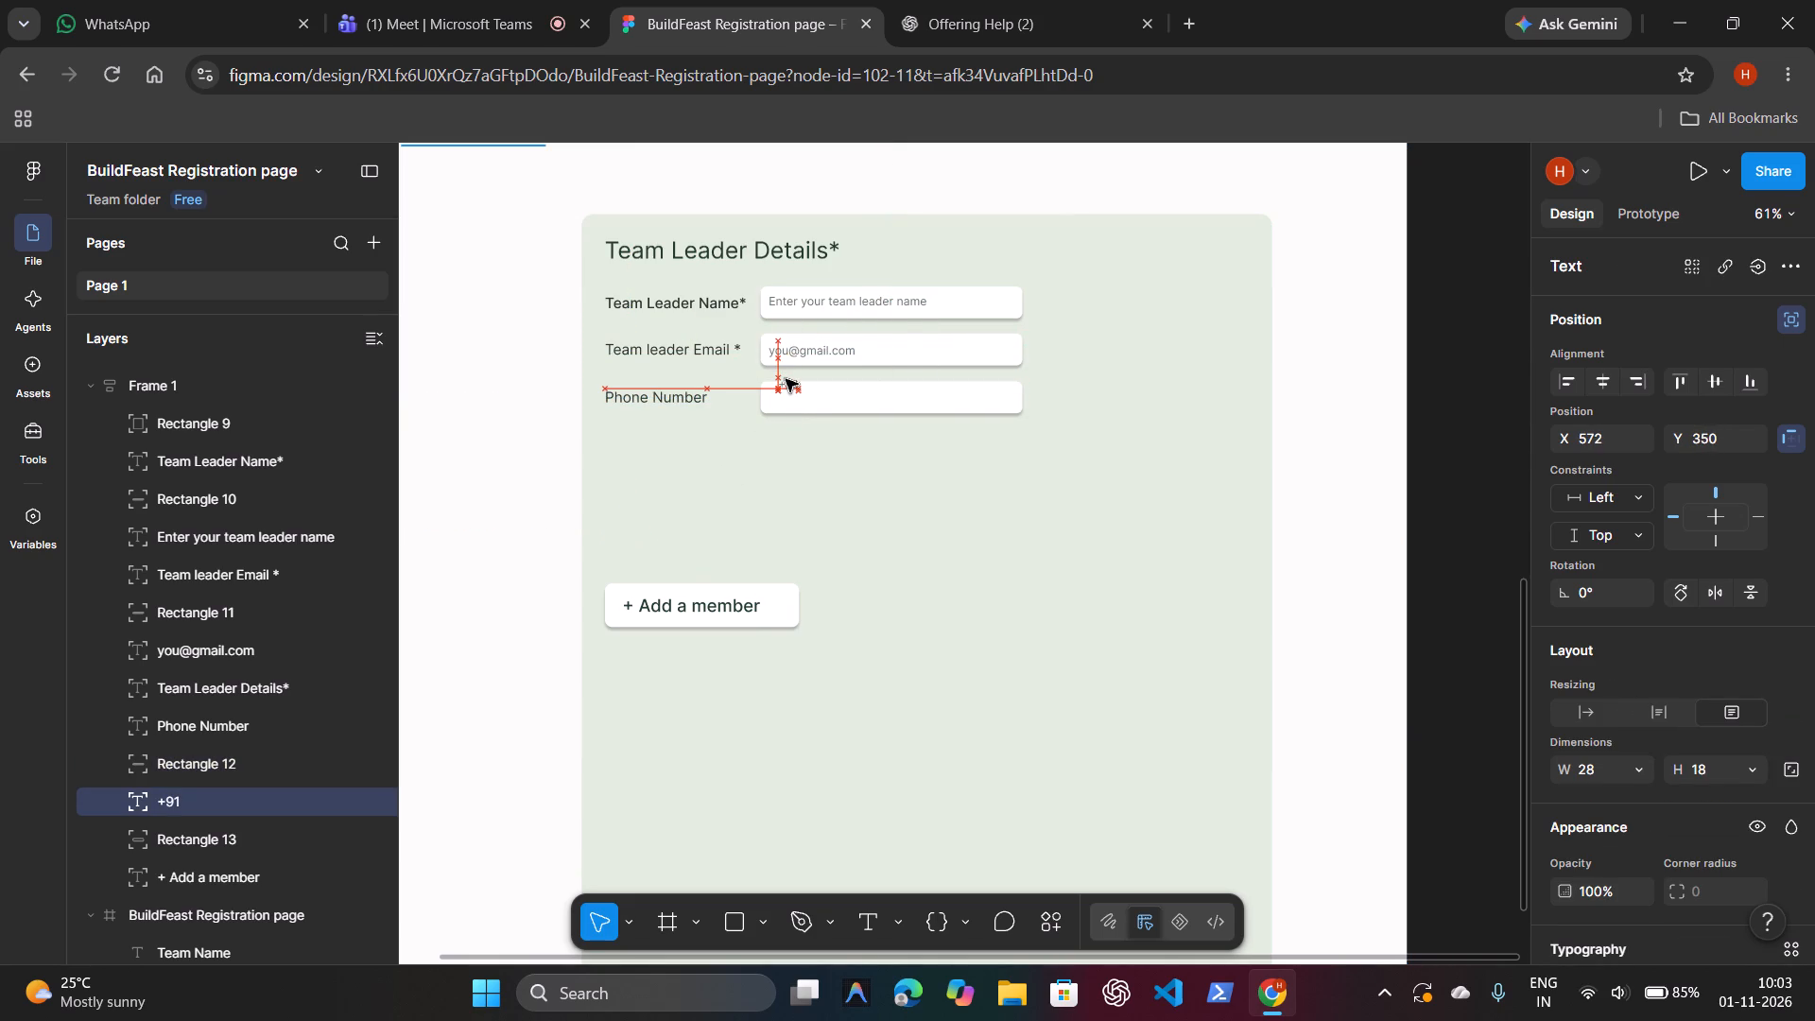
{"action": "left_click_drag", "start_coordinate": [786, 379], "coordinate": [785, 388]}
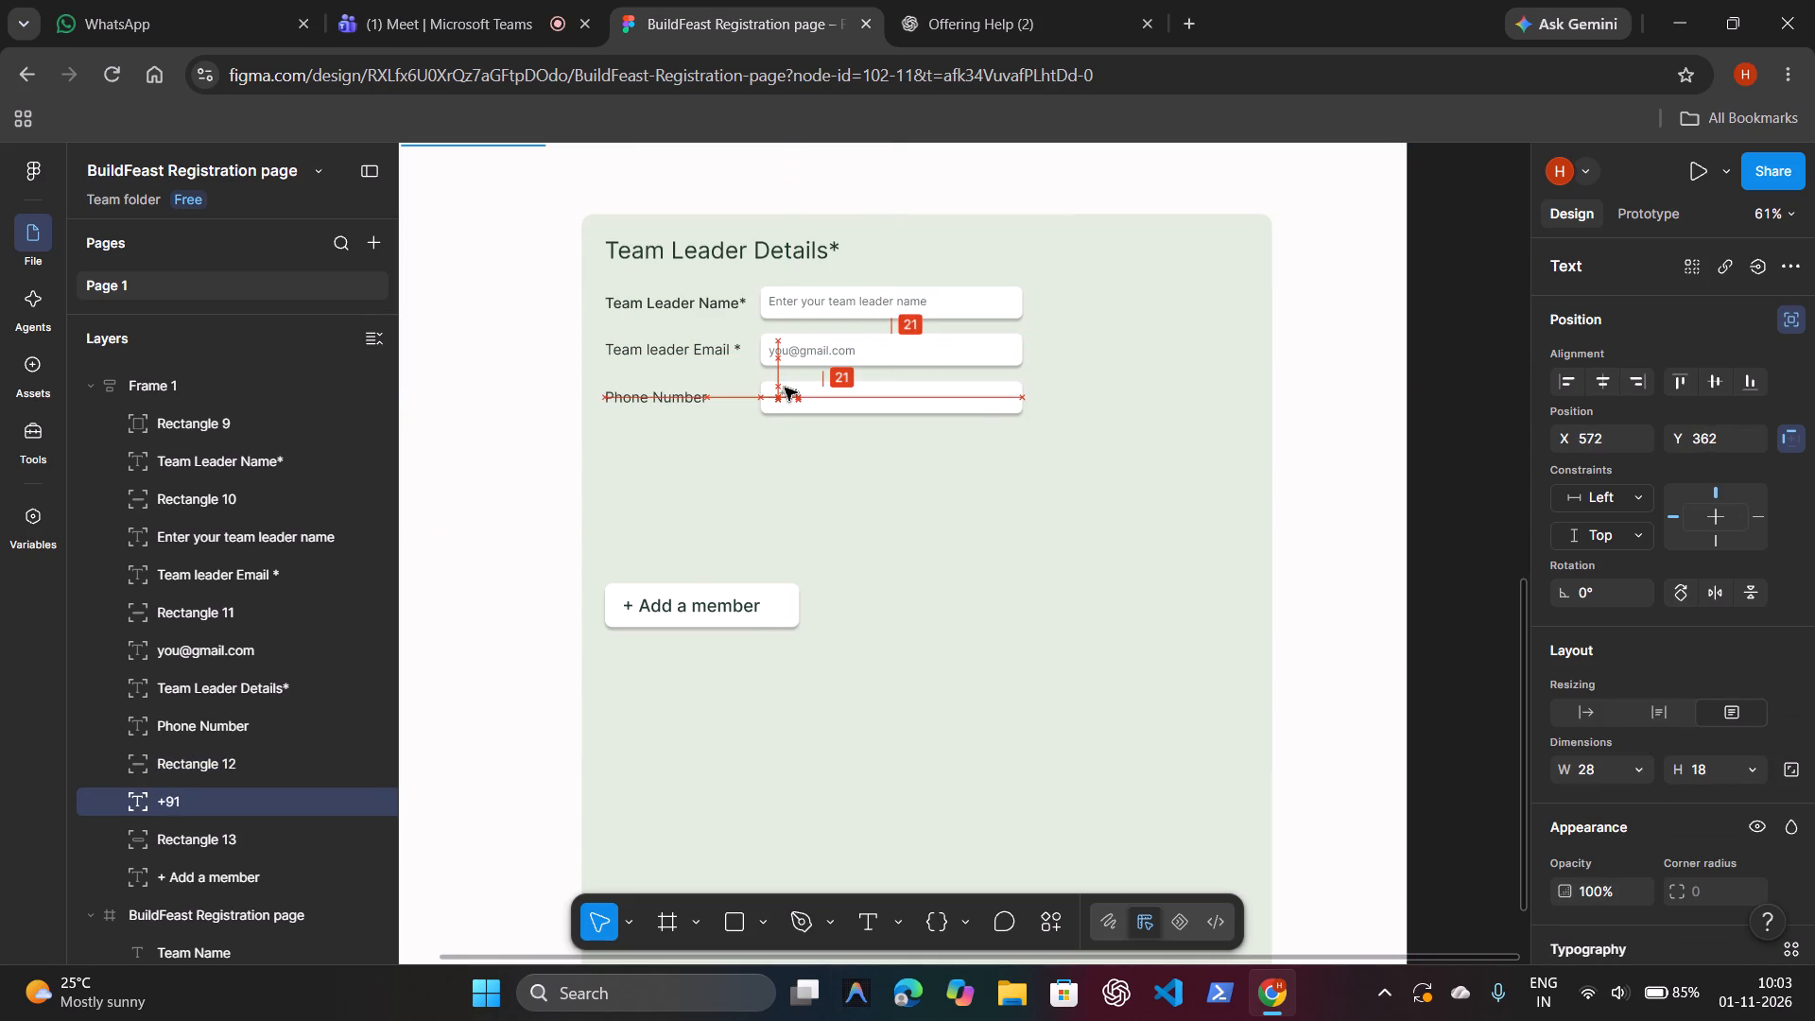
{"action": "left_click_drag", "start_coordinate": [785, 388], "coordinate": [782, 390]}
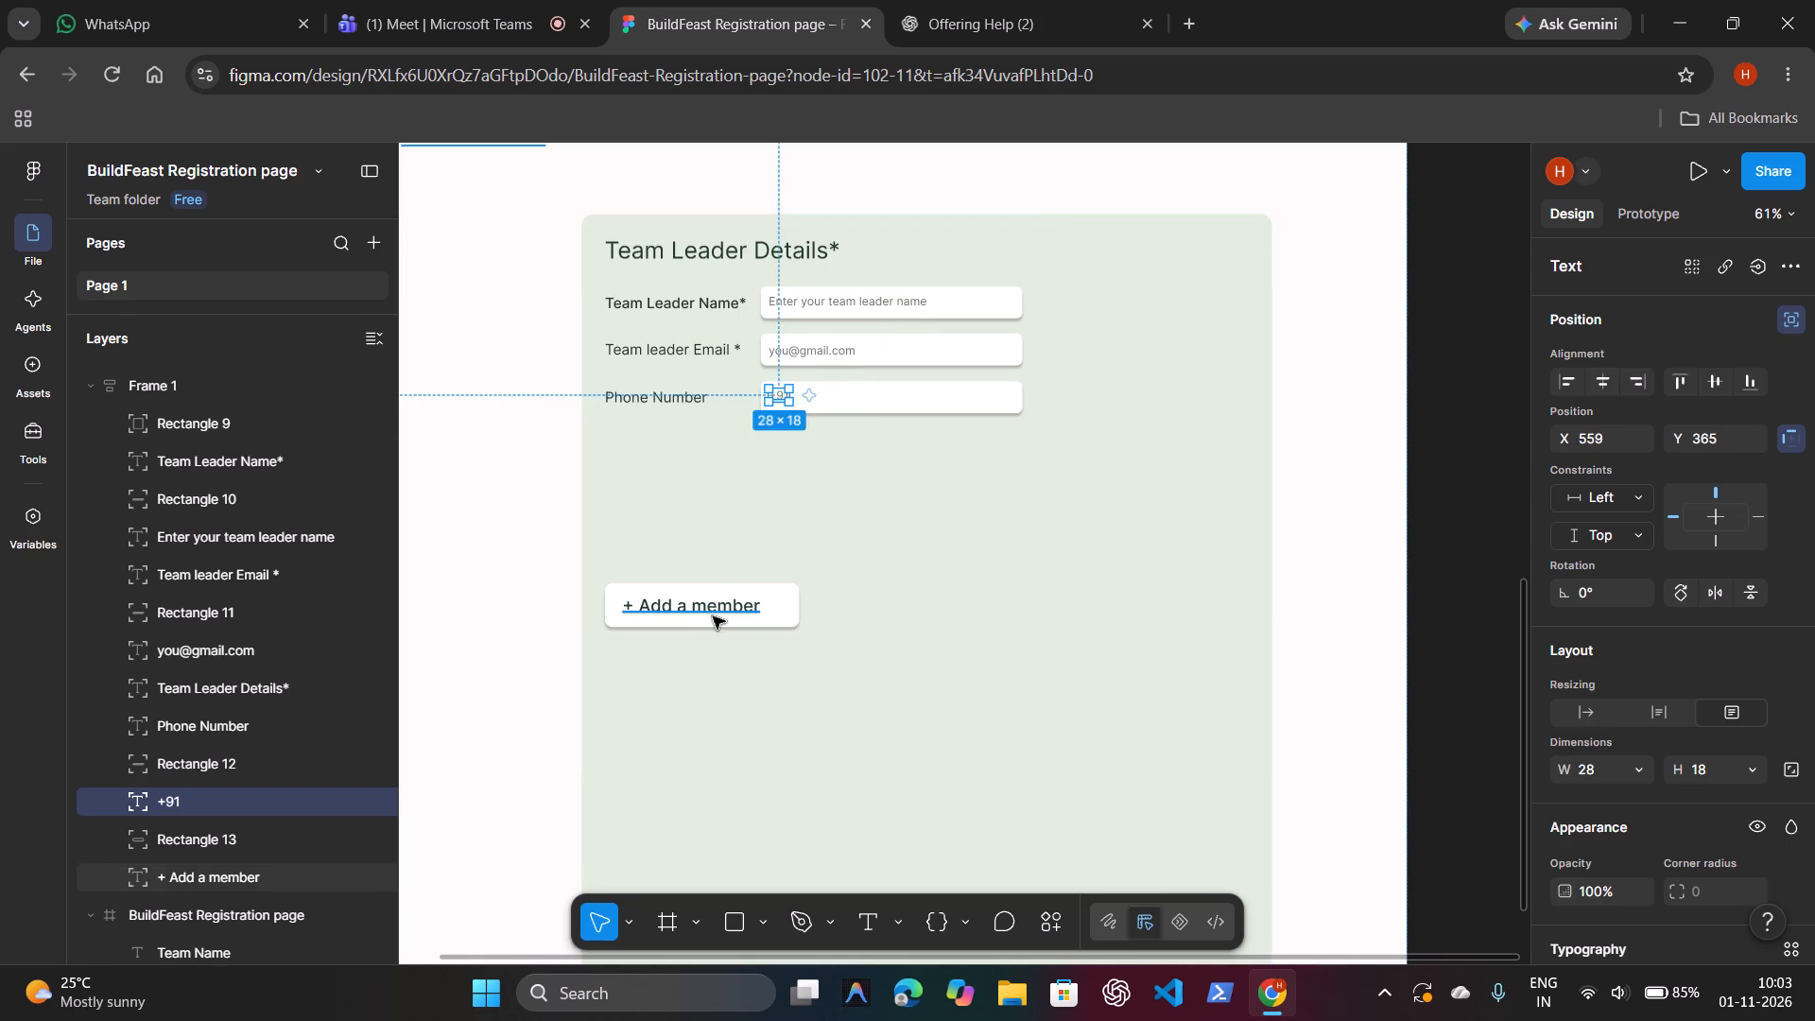
Move the "+ Add a member" button's box and text up beneath the Phone Number row, with the box at about X 333, Y 444.
{"action": "left_click", "coordinate": [773, 620]}
{"action": "left_click_drag", "start_coordinate": [773, 620], "coordinate": [770, 574]}
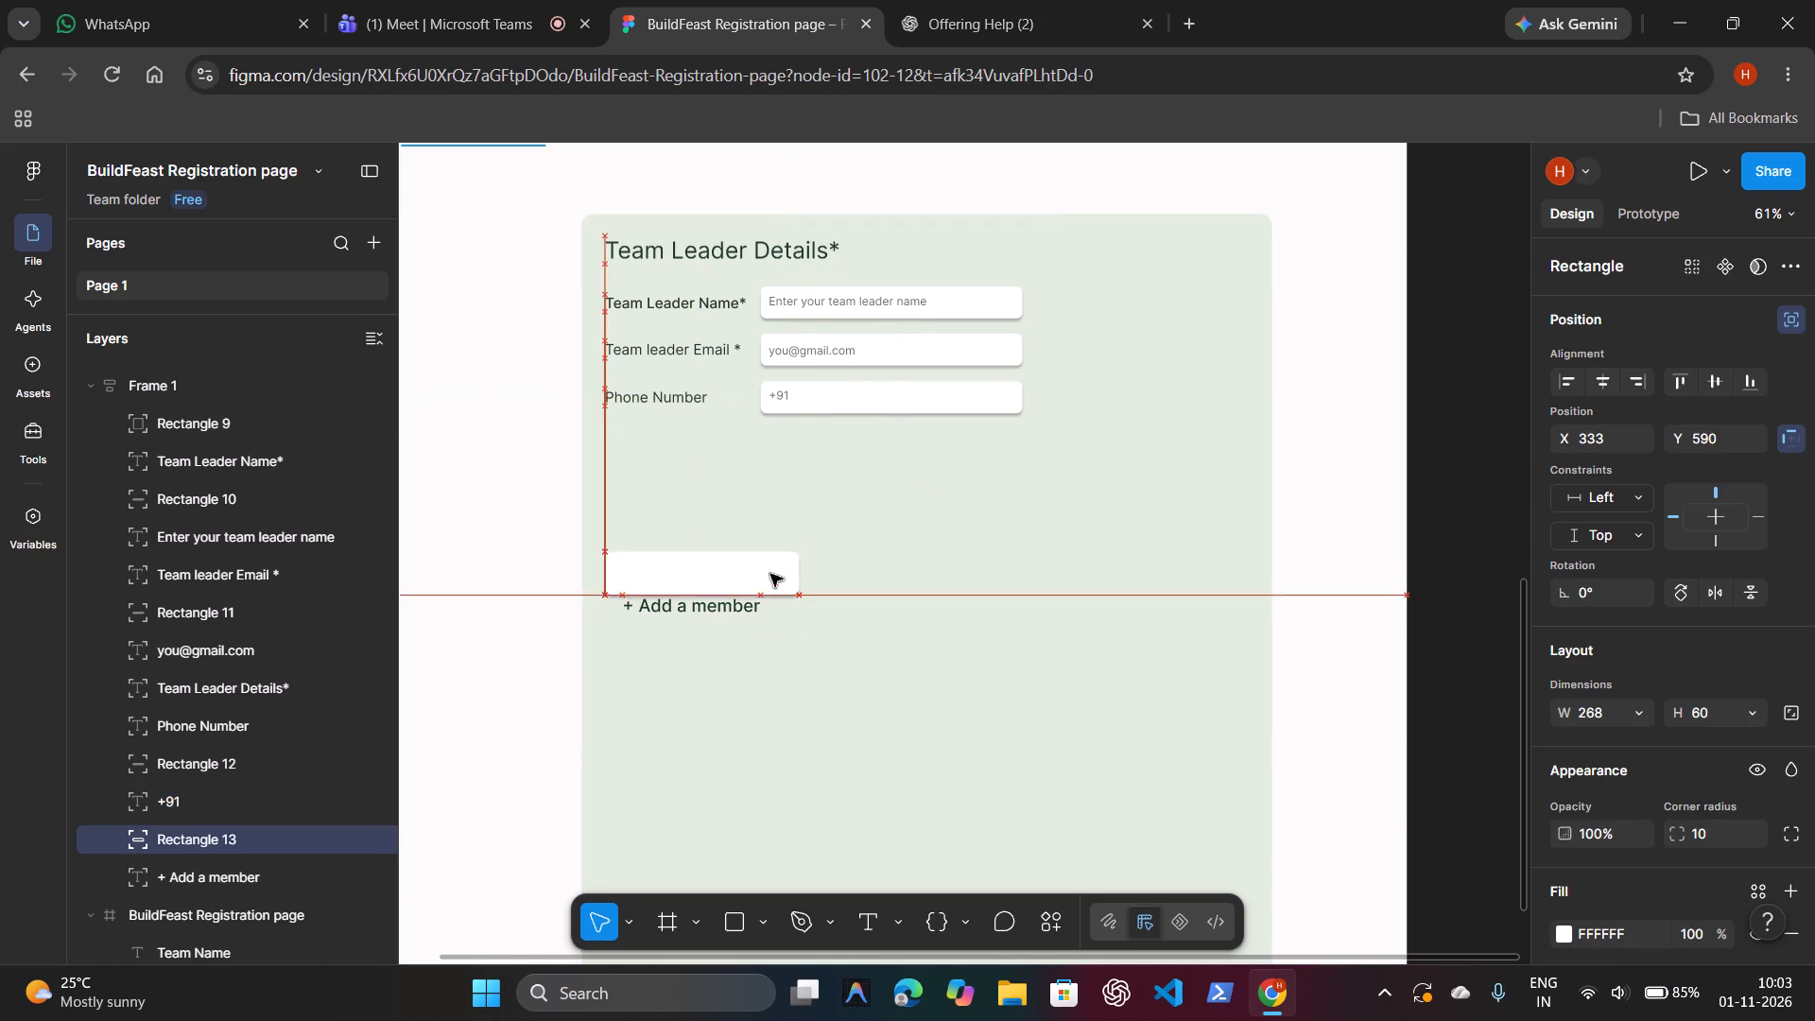
{"action": "left_click_drag", "start_coordinate": [770, 574], "coordinate": [772, 485]}
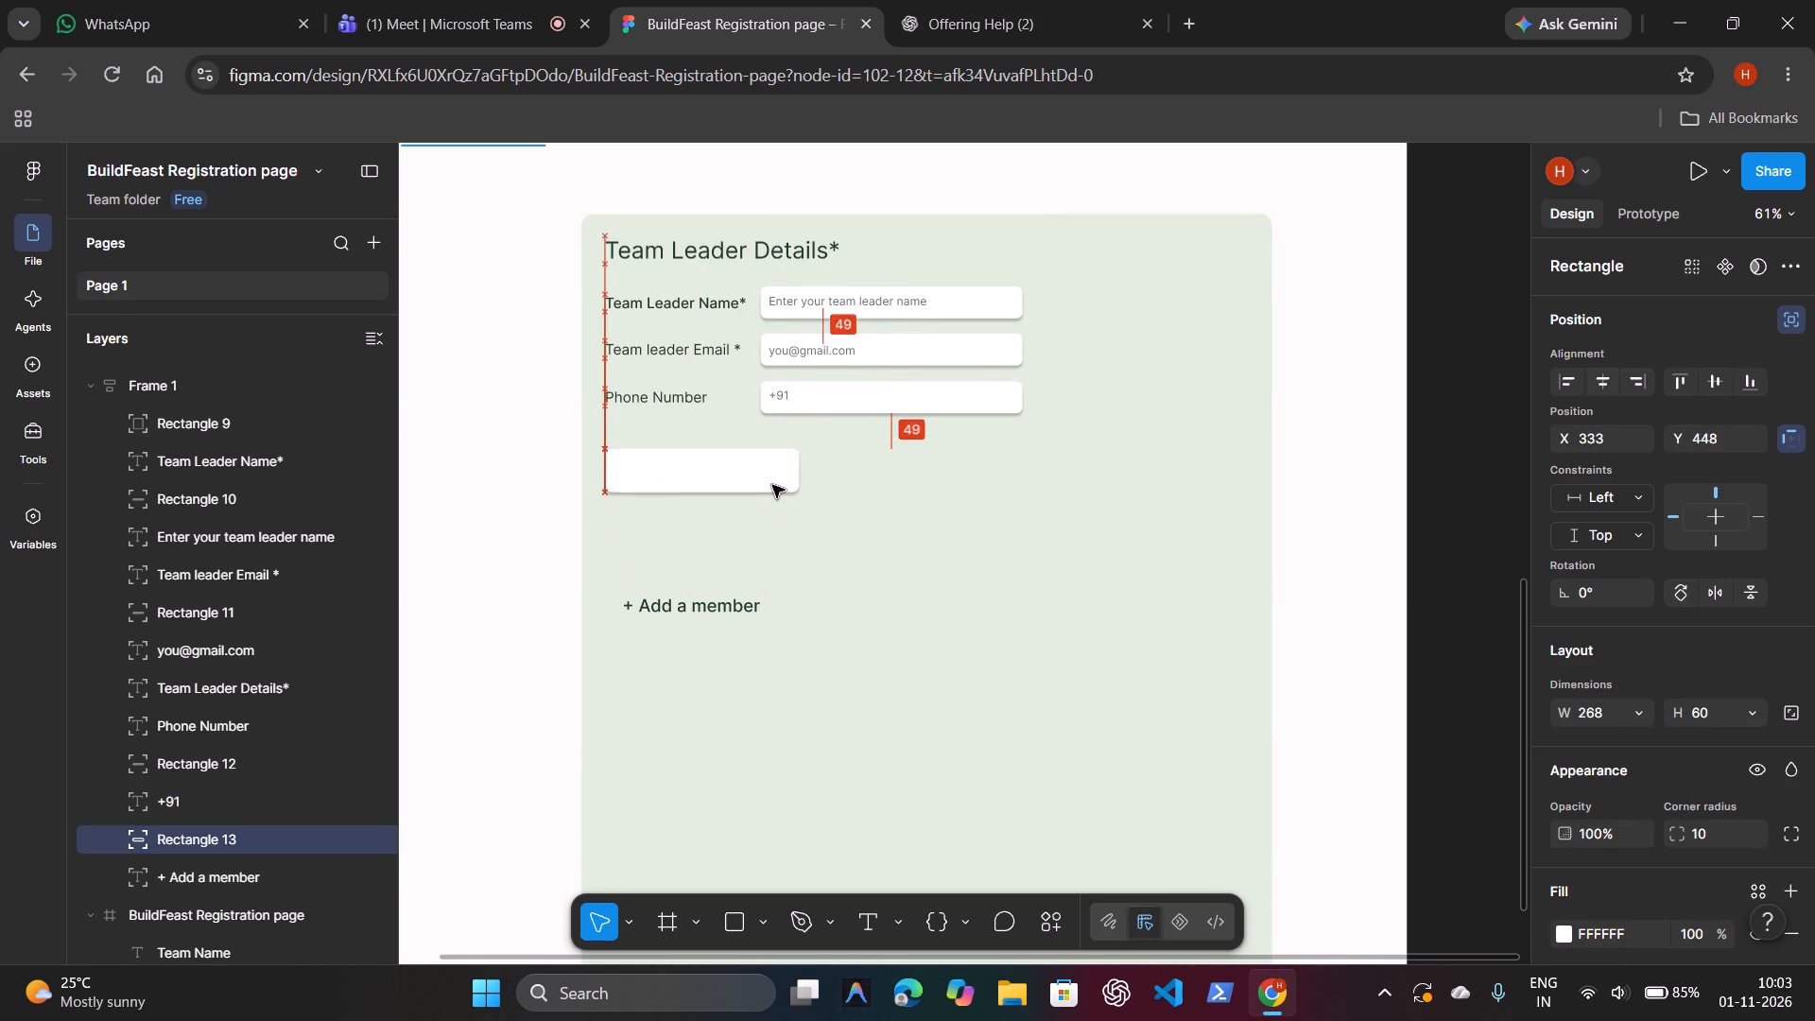
{"action": "left_click_drag", "start_coordinate": [772, 485], "coordinate": [772, 484]}
{"action": "left_click", "coordinate": [730, 604]}
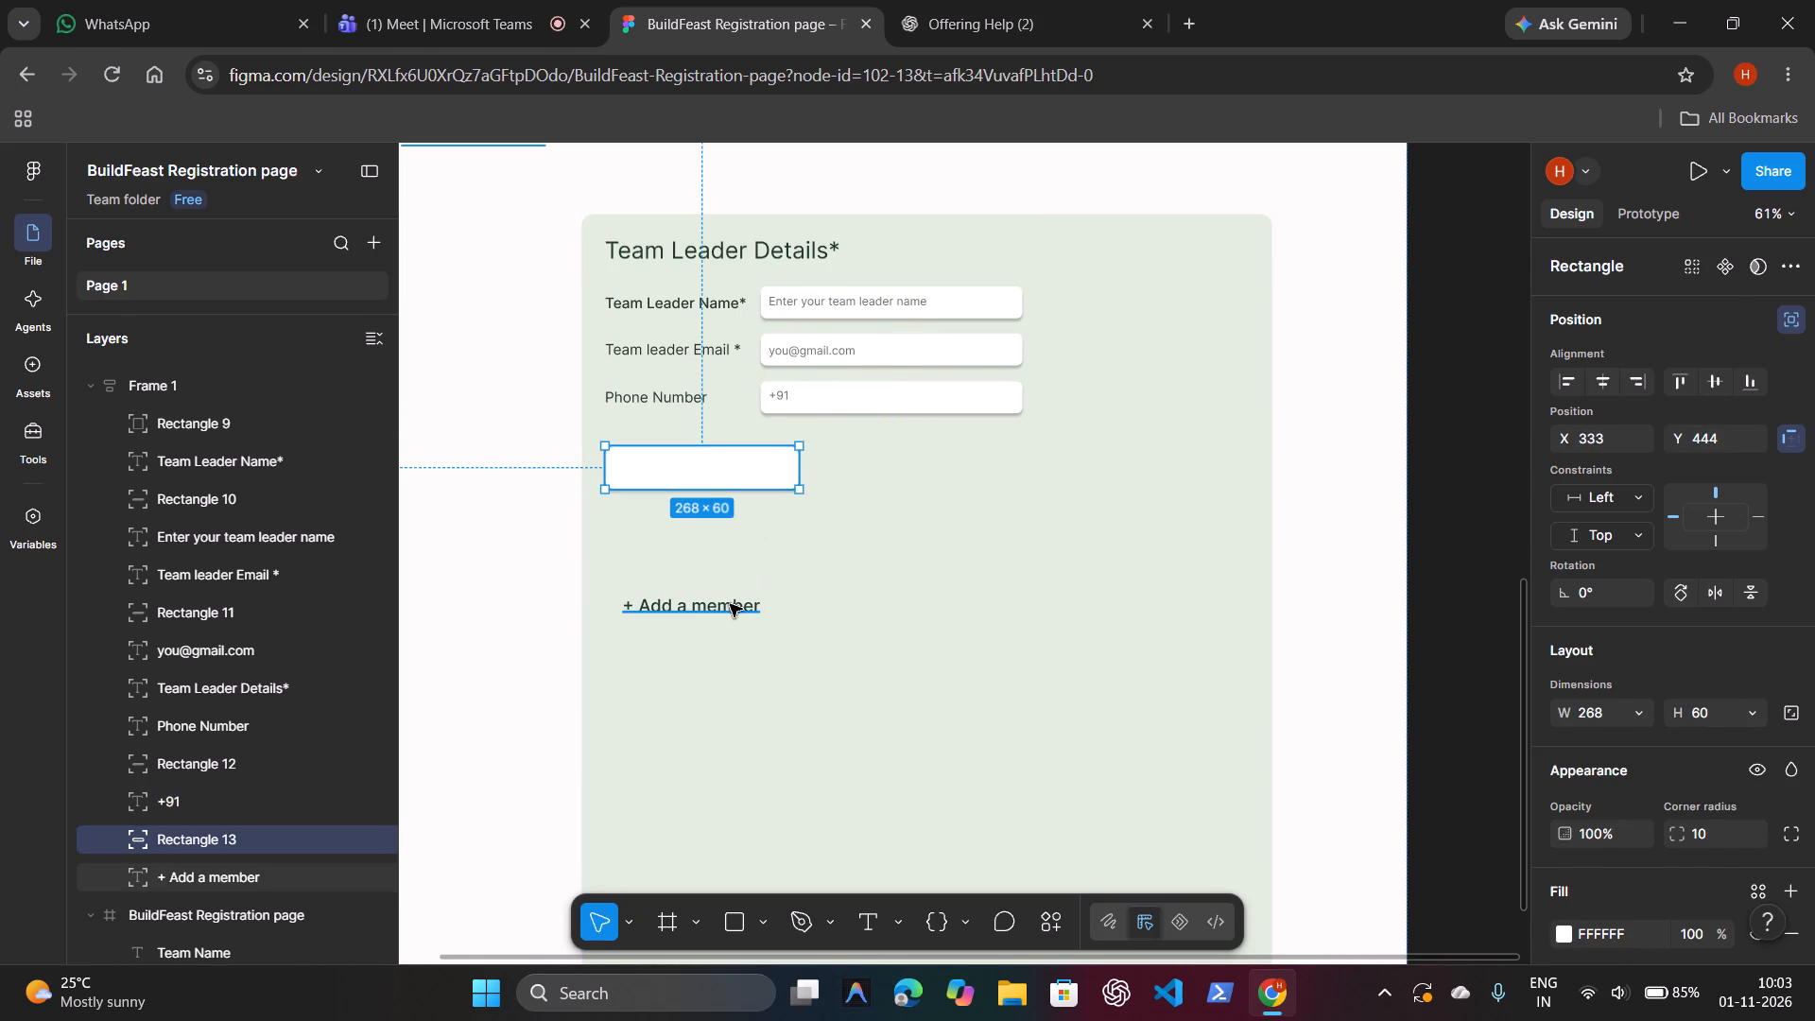
{"action": "left_click_drag", "start_coordinate": [730, 604], "coordinate": [730, 431]}
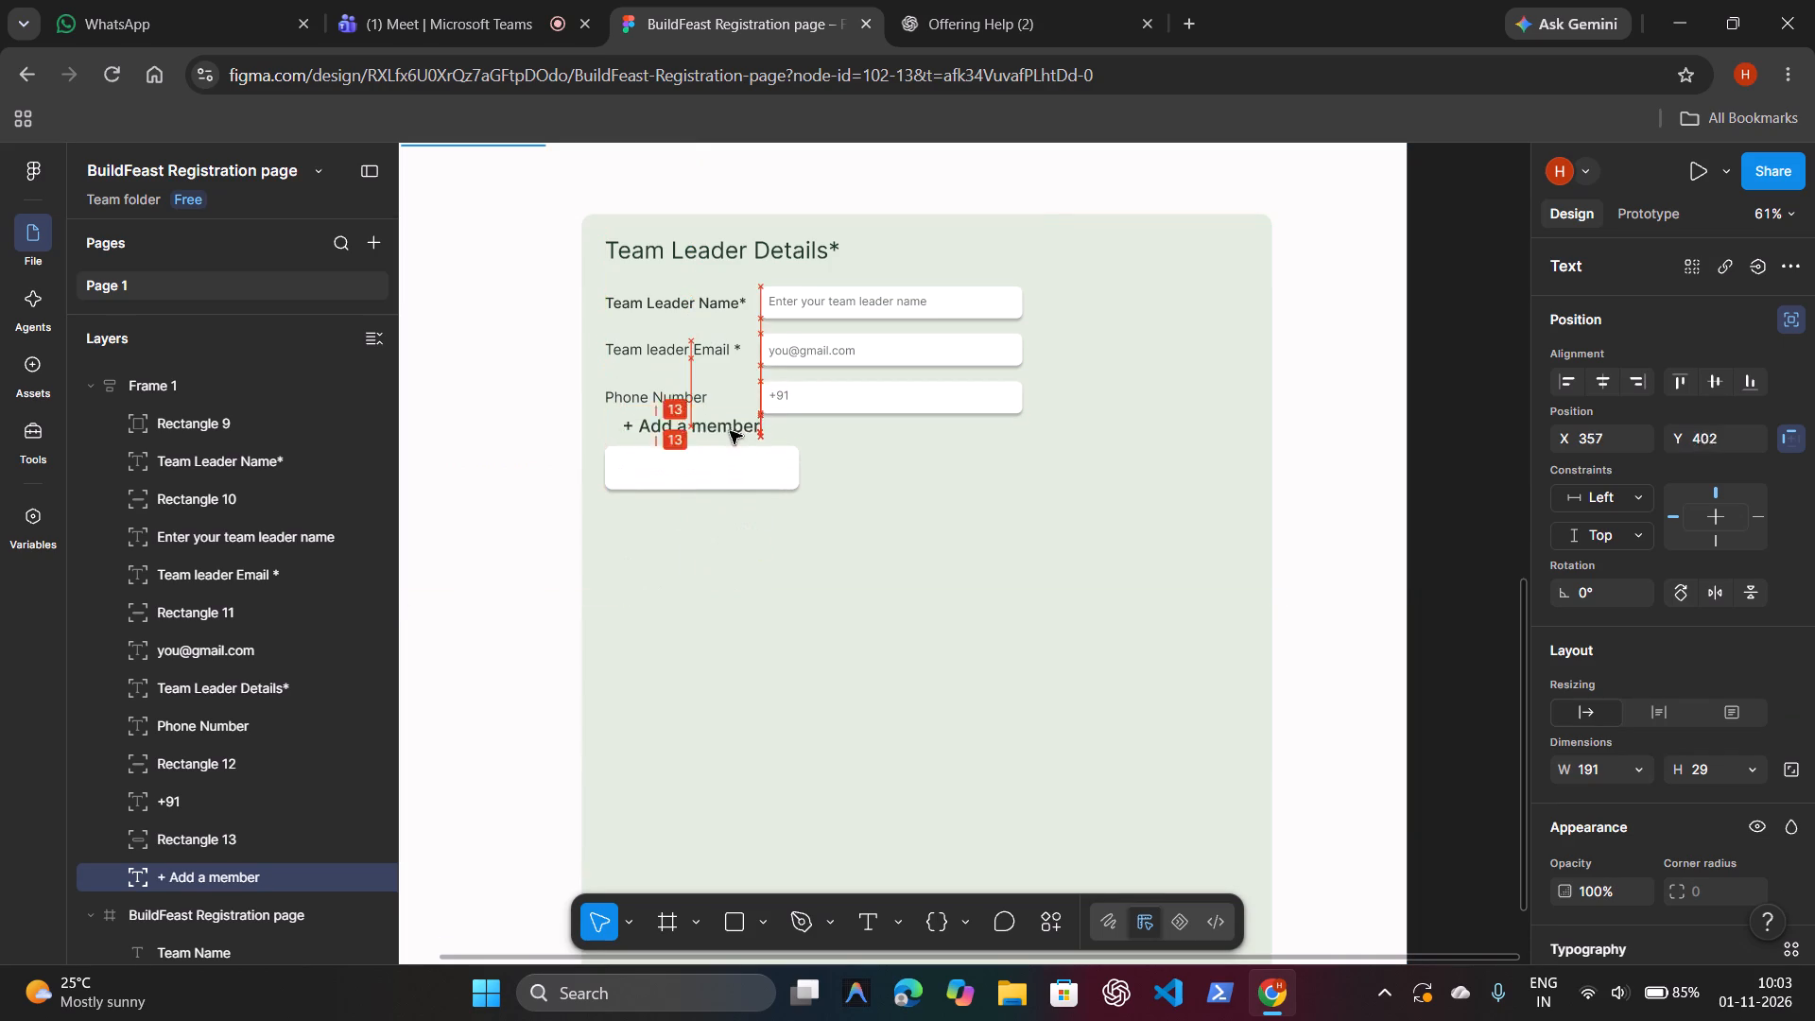
{"action": "left_click_drag", "start_coordinate": [730, 431], "coordinate": [725, 468]}
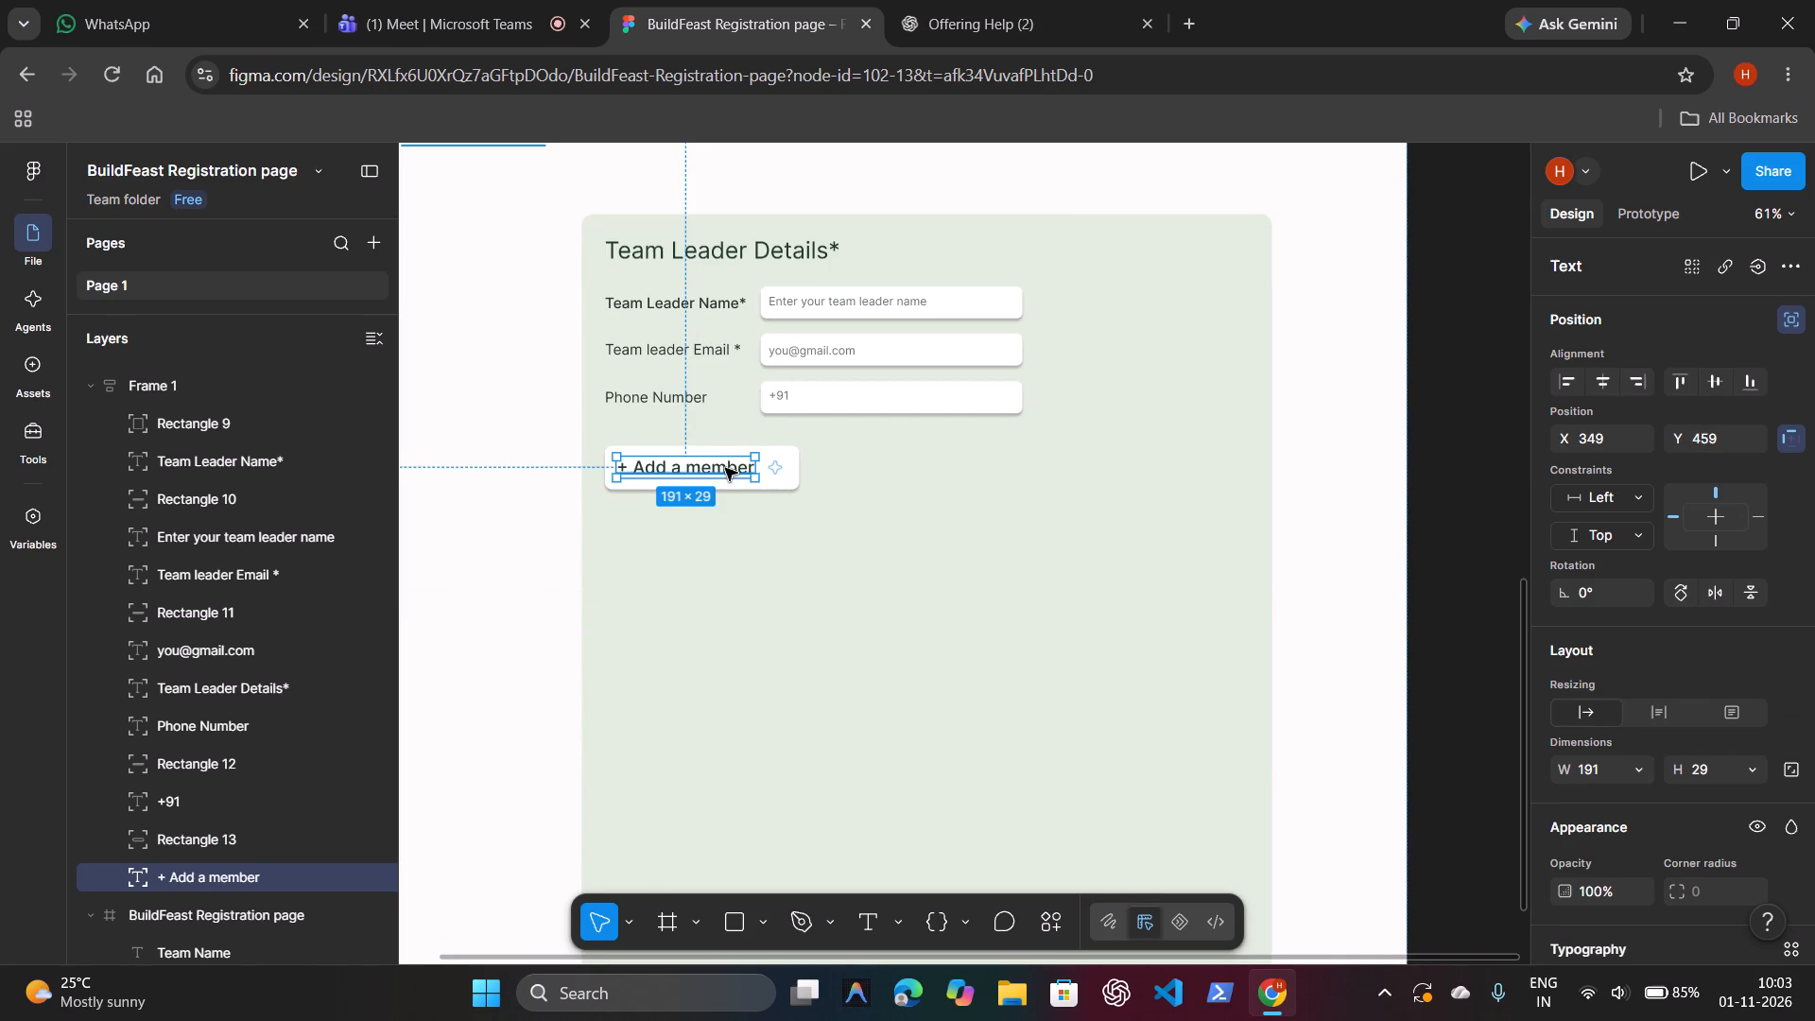
{"action": "left_click", "coordinate": [533, 448]}
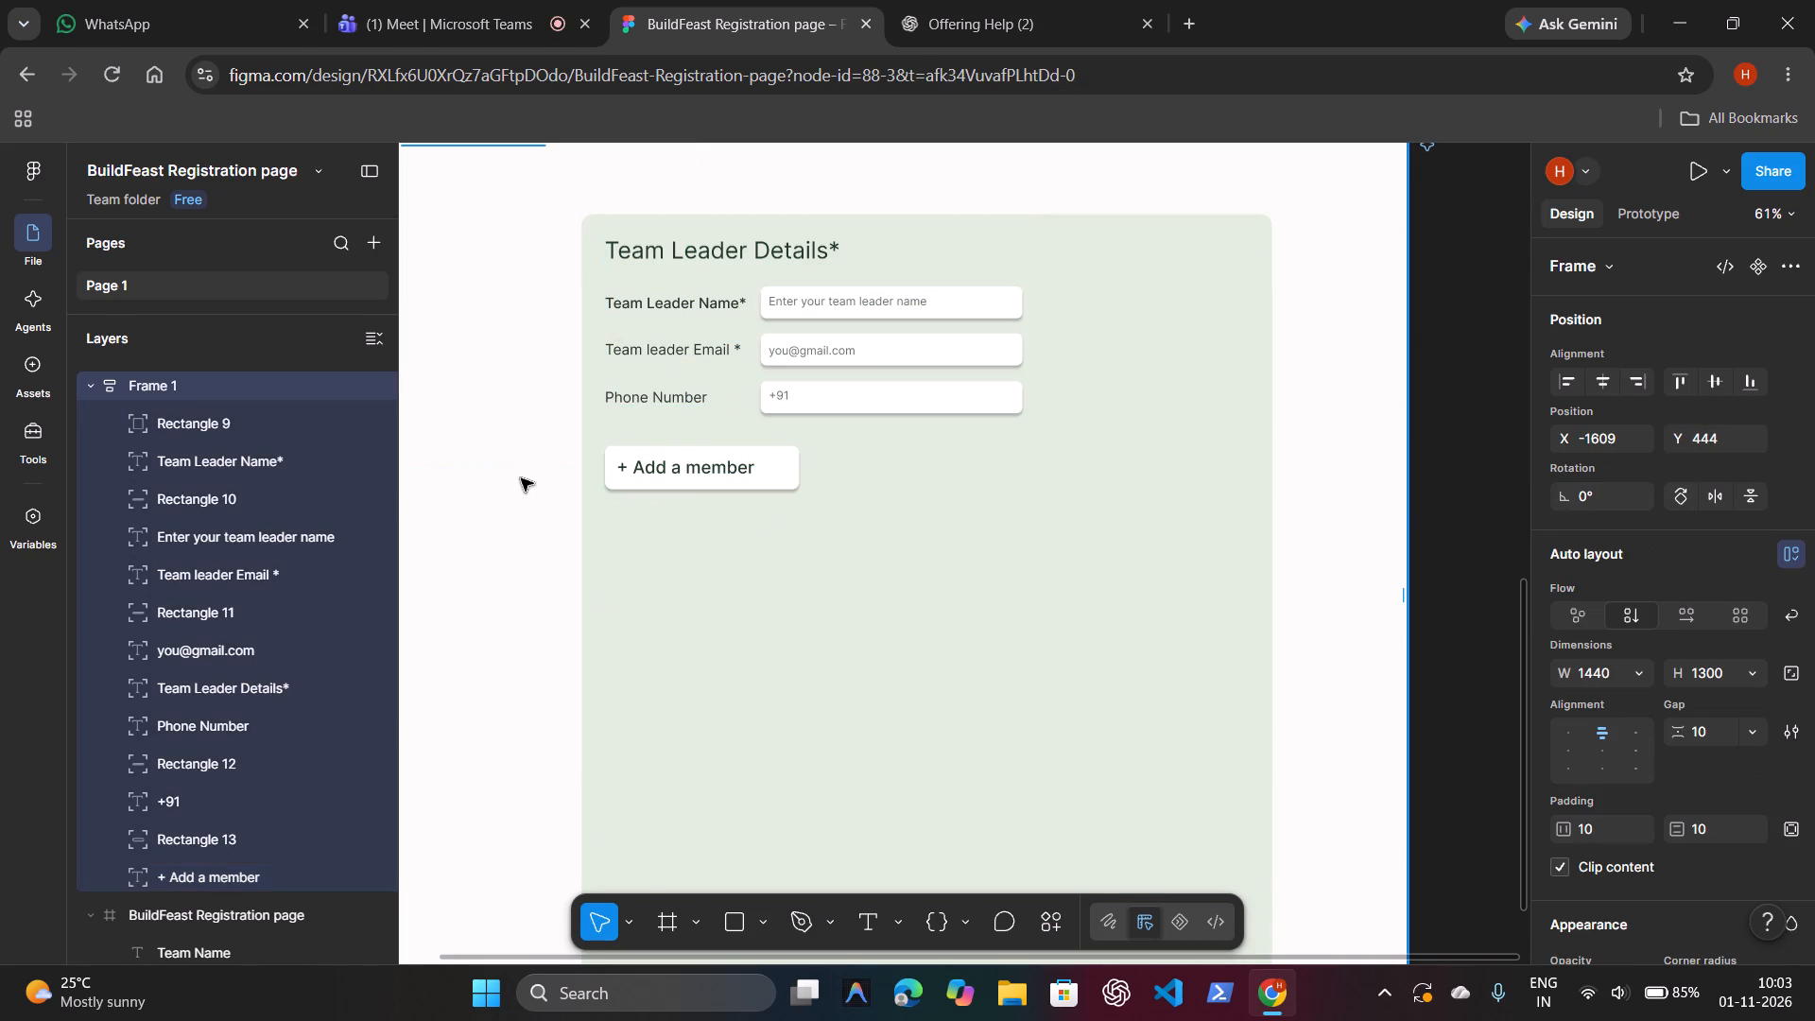
{"action": "left_click", "coordinate": [445, 288]}
Compare the Team Leader Details card and the Participation Details form in Figma with ChatGPT's reference layout image.
{"action": "scroll", "coordinate": [492, 569], "scroll_direction": "down", "scroll_amount": 2}
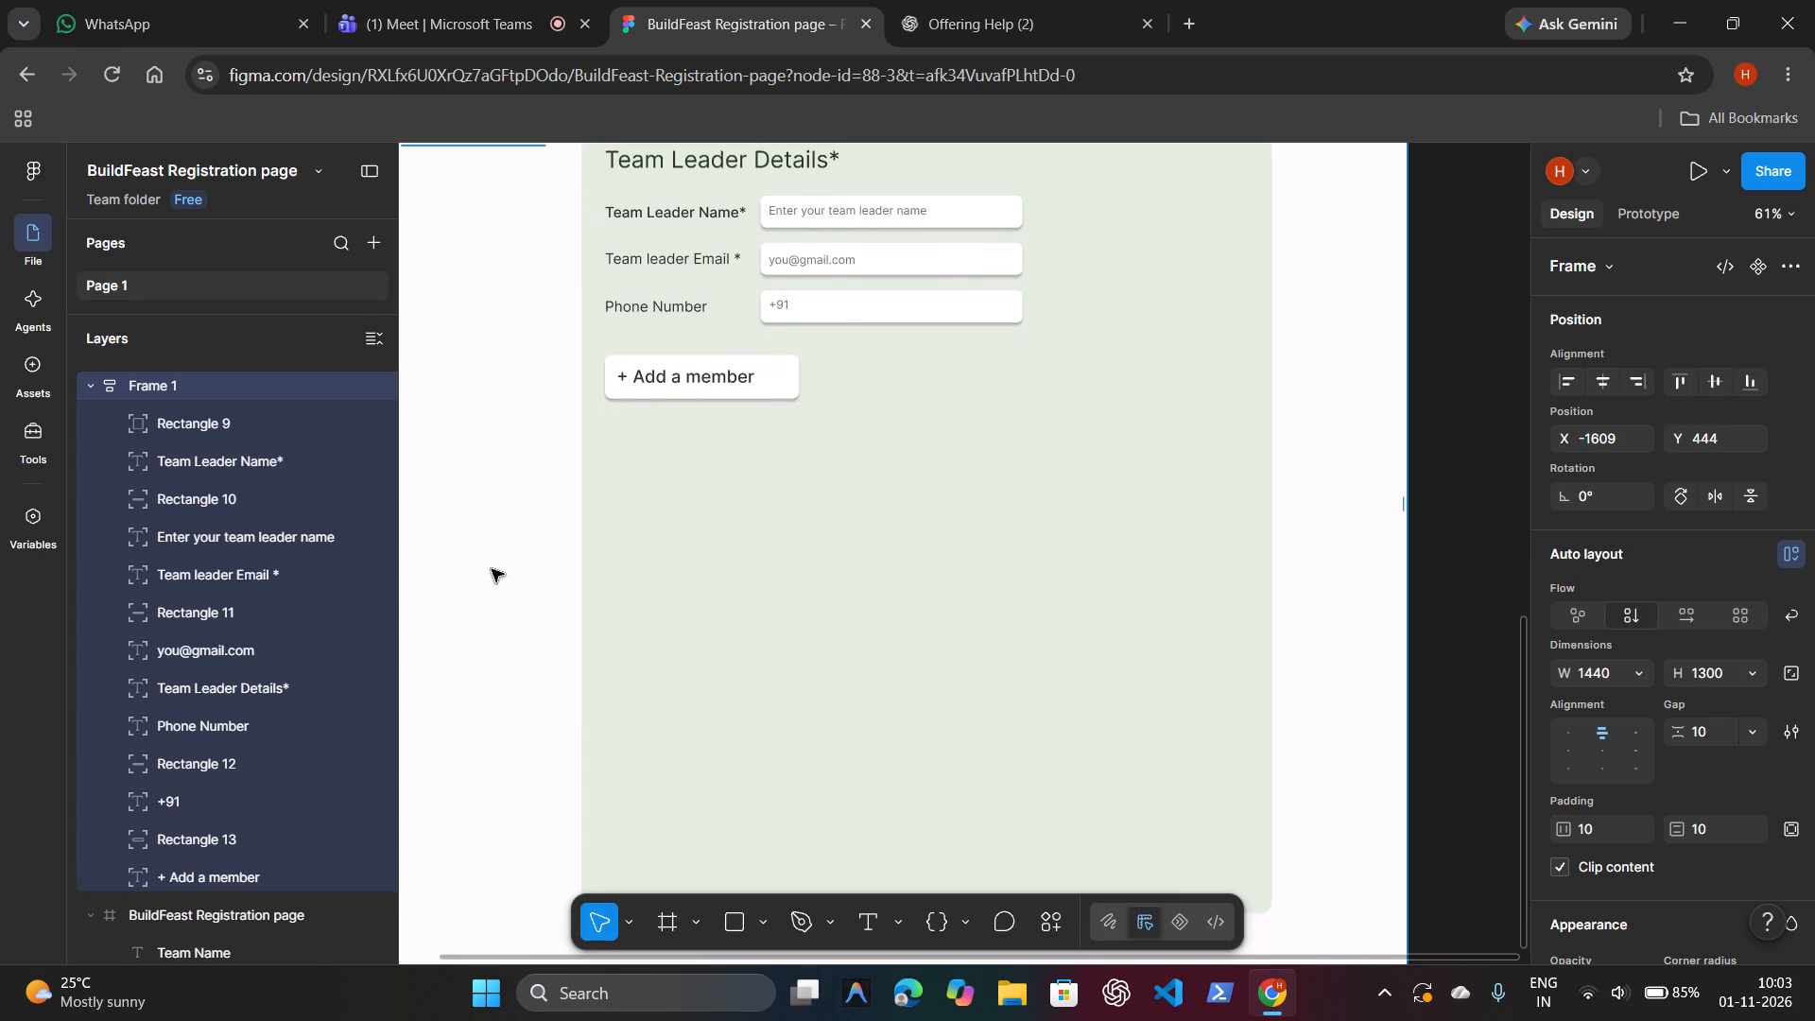
{"action": "scroll", "coordinate": [492, 569], "scroll_direction": "down", "scroll_amount": 1}
{"action": "left_click", "coordinate": [937, 25]}
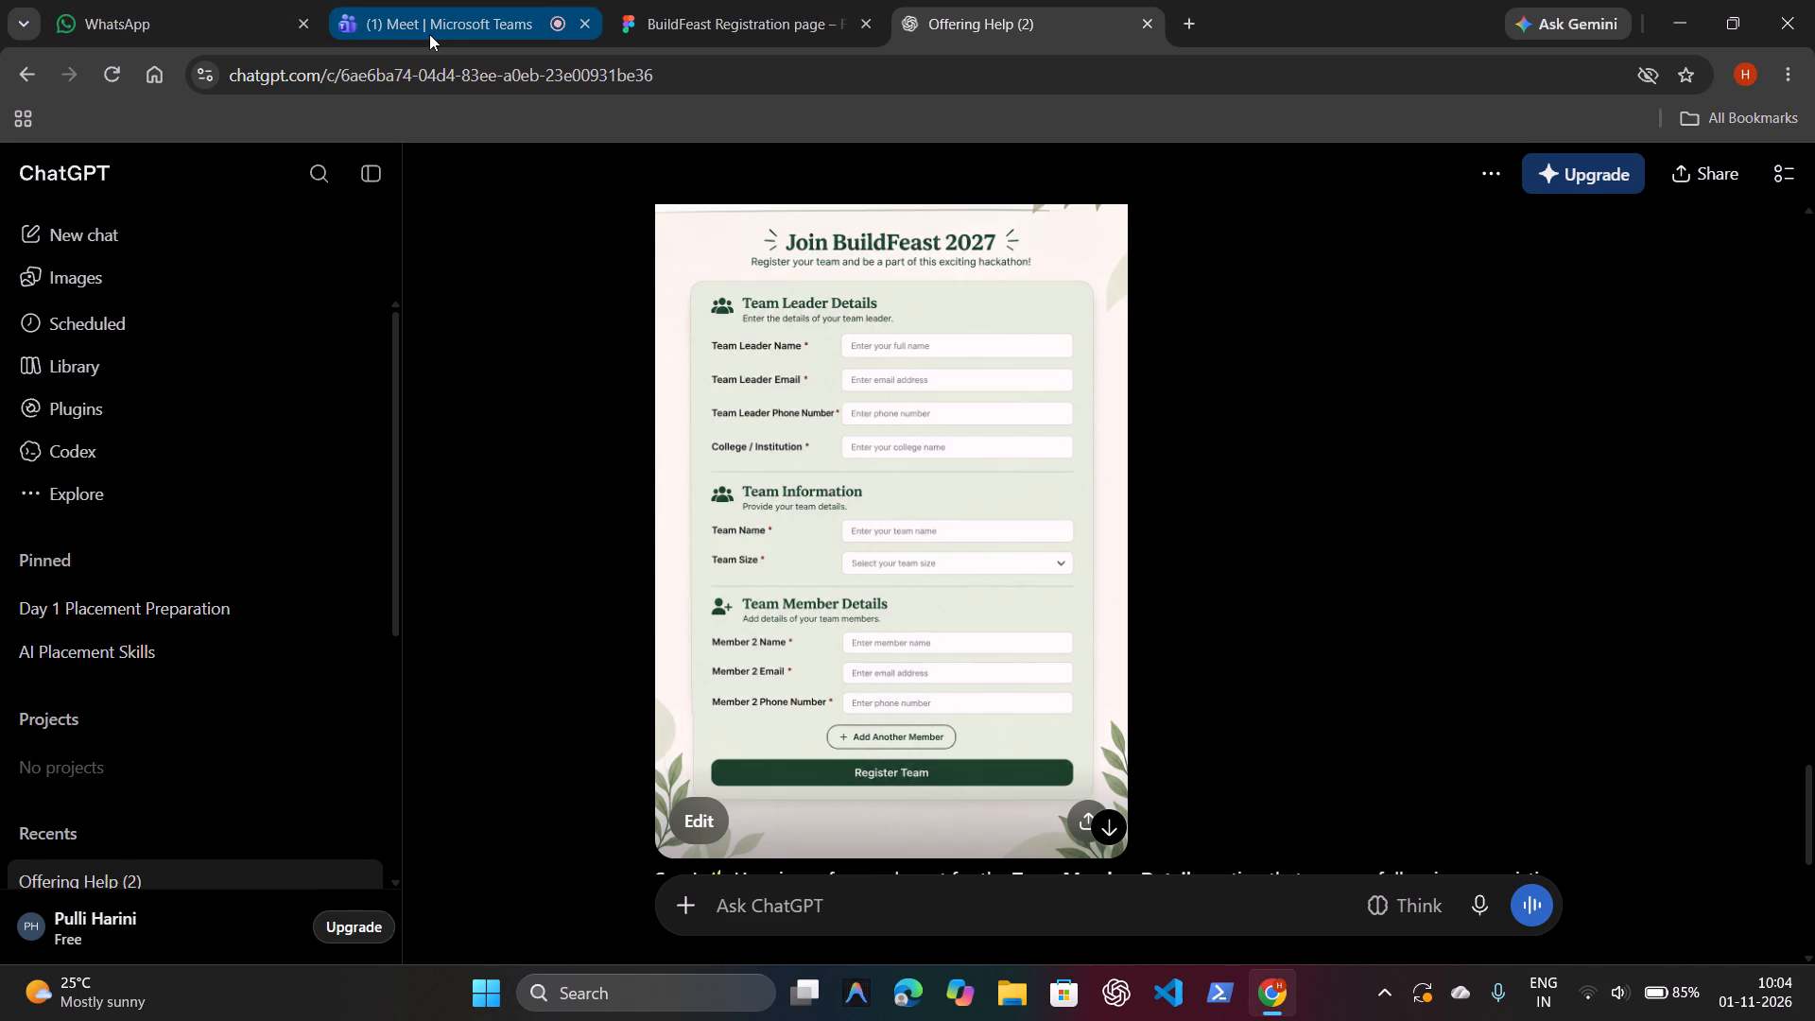
{"action": "left_click", "coordinate": [643, 0]}
{"action": "scroll", "coordinate": [563, 376], "scroll_direction": "up", "scroll_amount": 2}
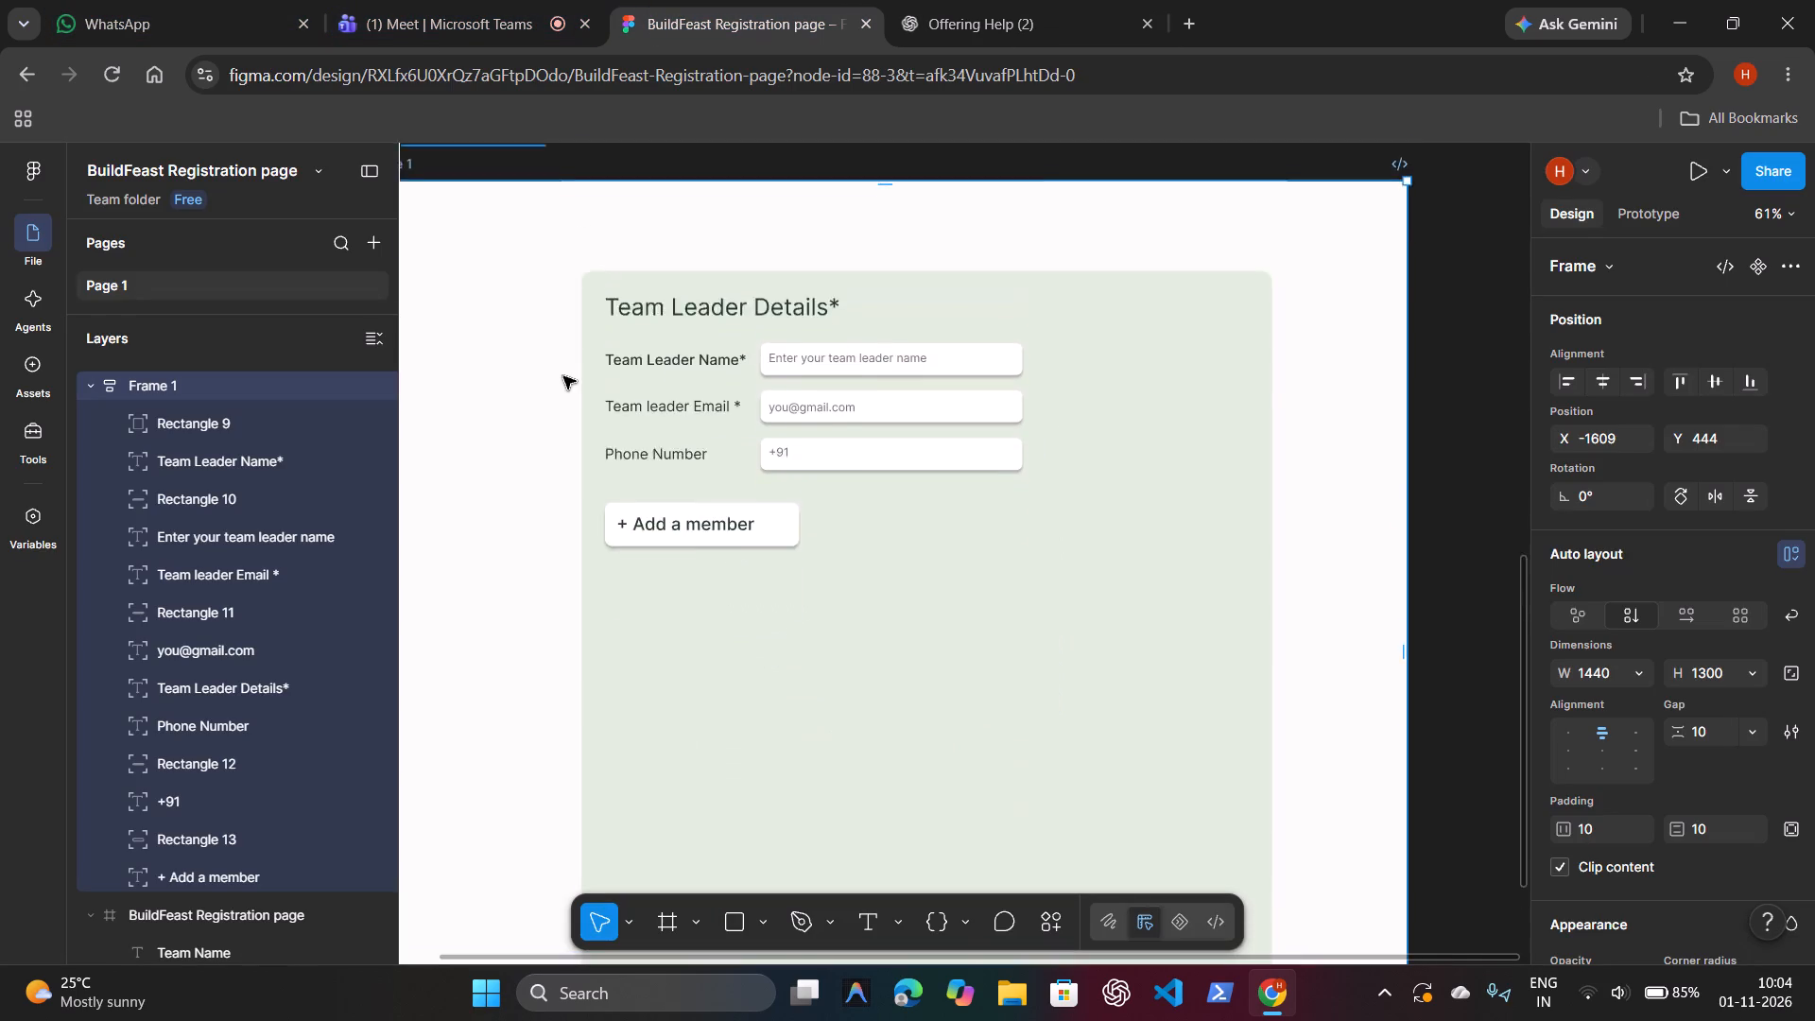
{"action": "scroll", "coordinate": [563, 376], "scroll_direction": "up", "scroll_amount": 5}
{"action": "scroll", "coordinate": [563, 376], "scroll_direction": "right", "scroll_amount": 1}
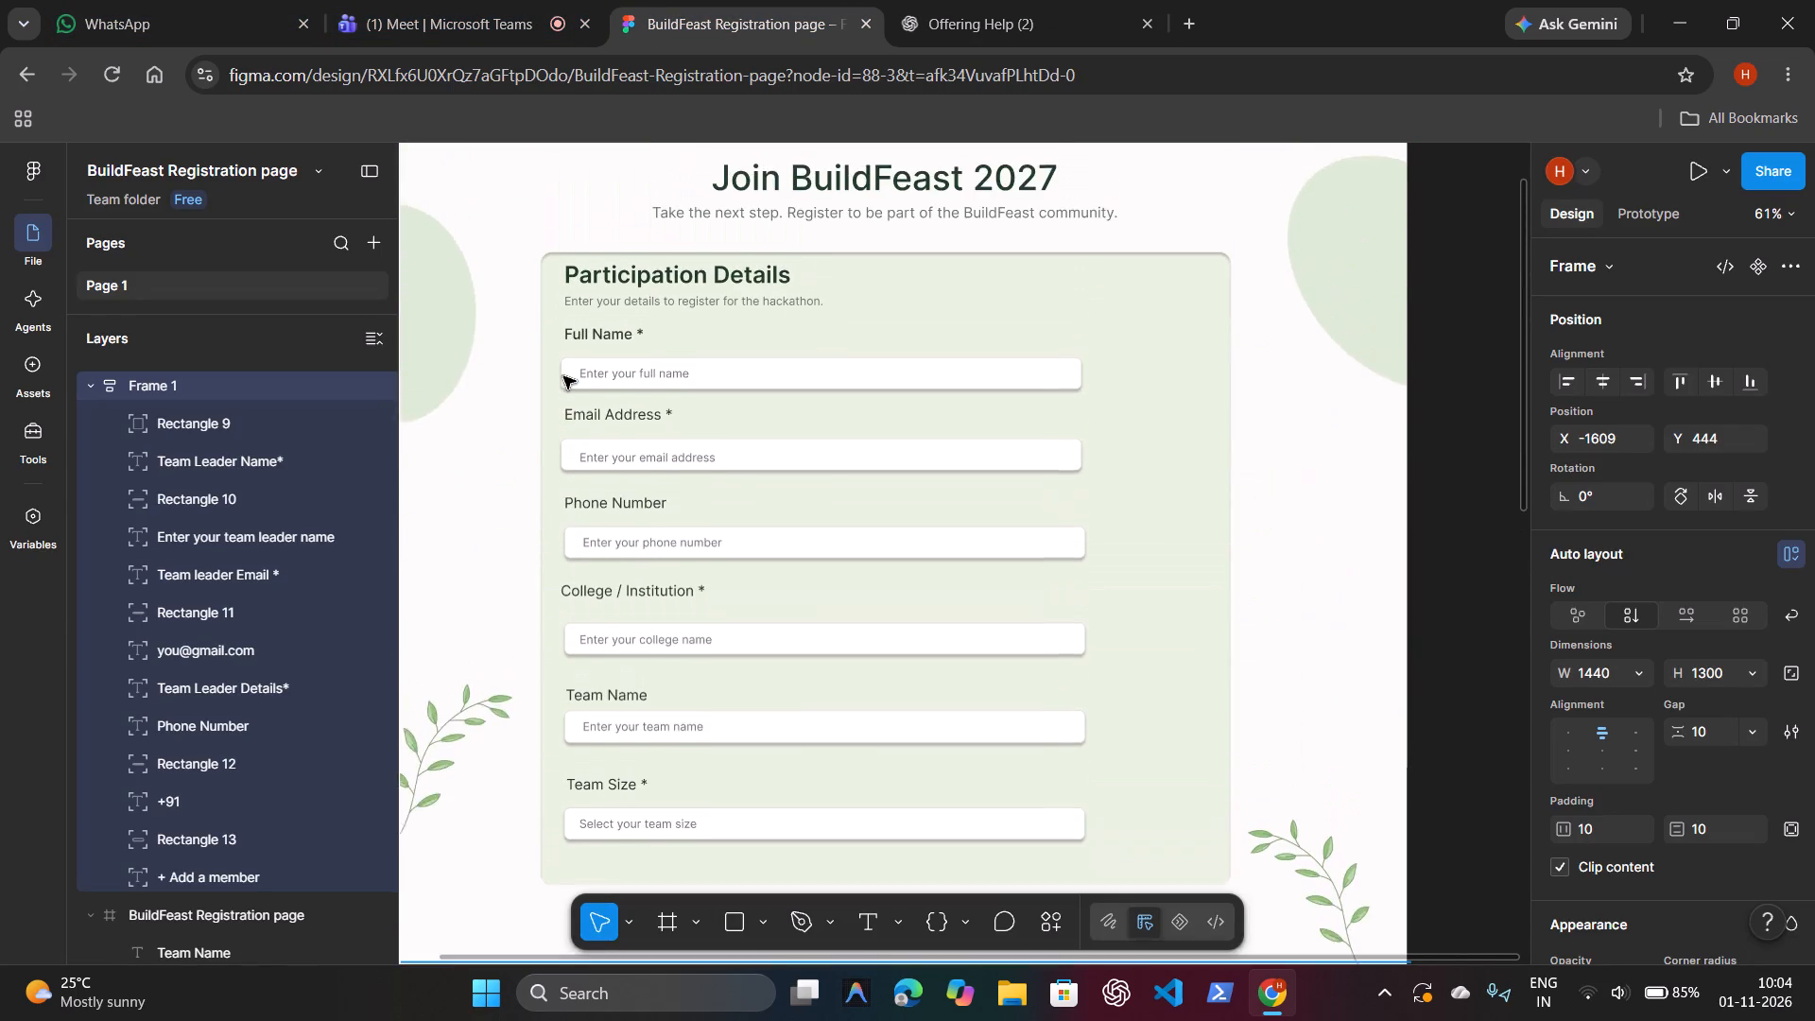
{"action": "scroll", "coordinate": [563, 376], "scroll_direction": "right", "scroll_amount": 1}
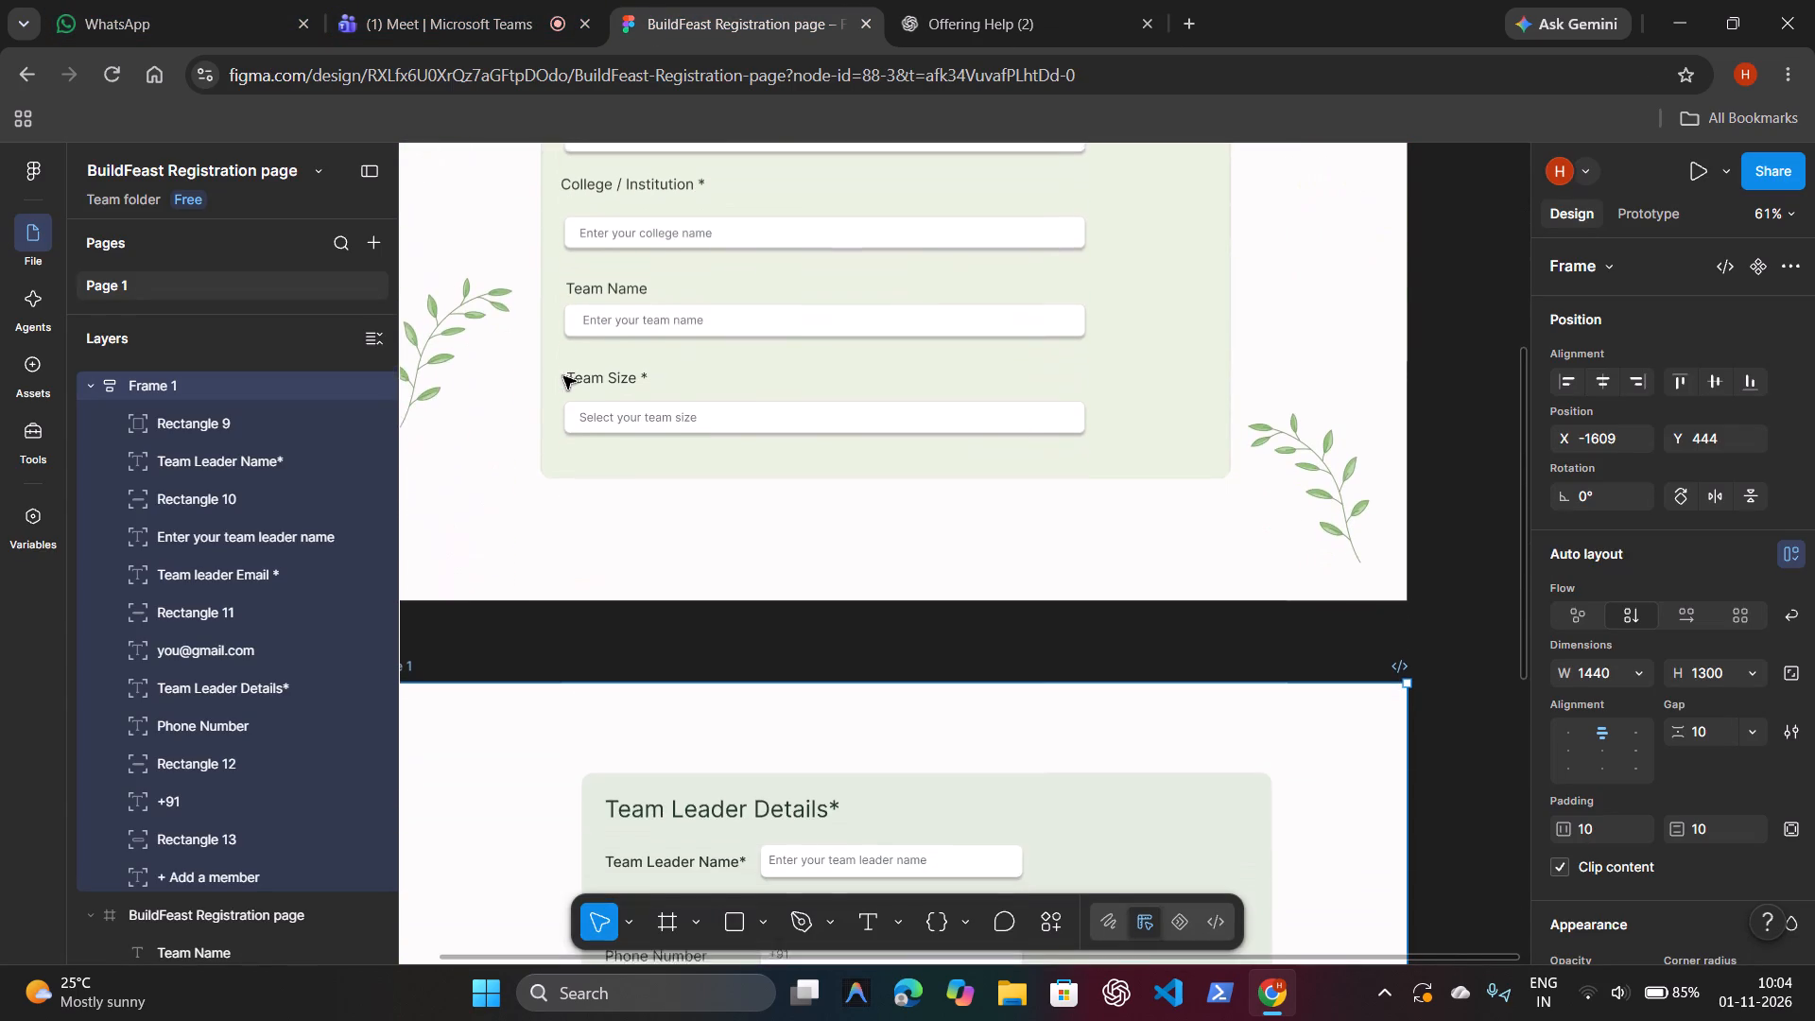